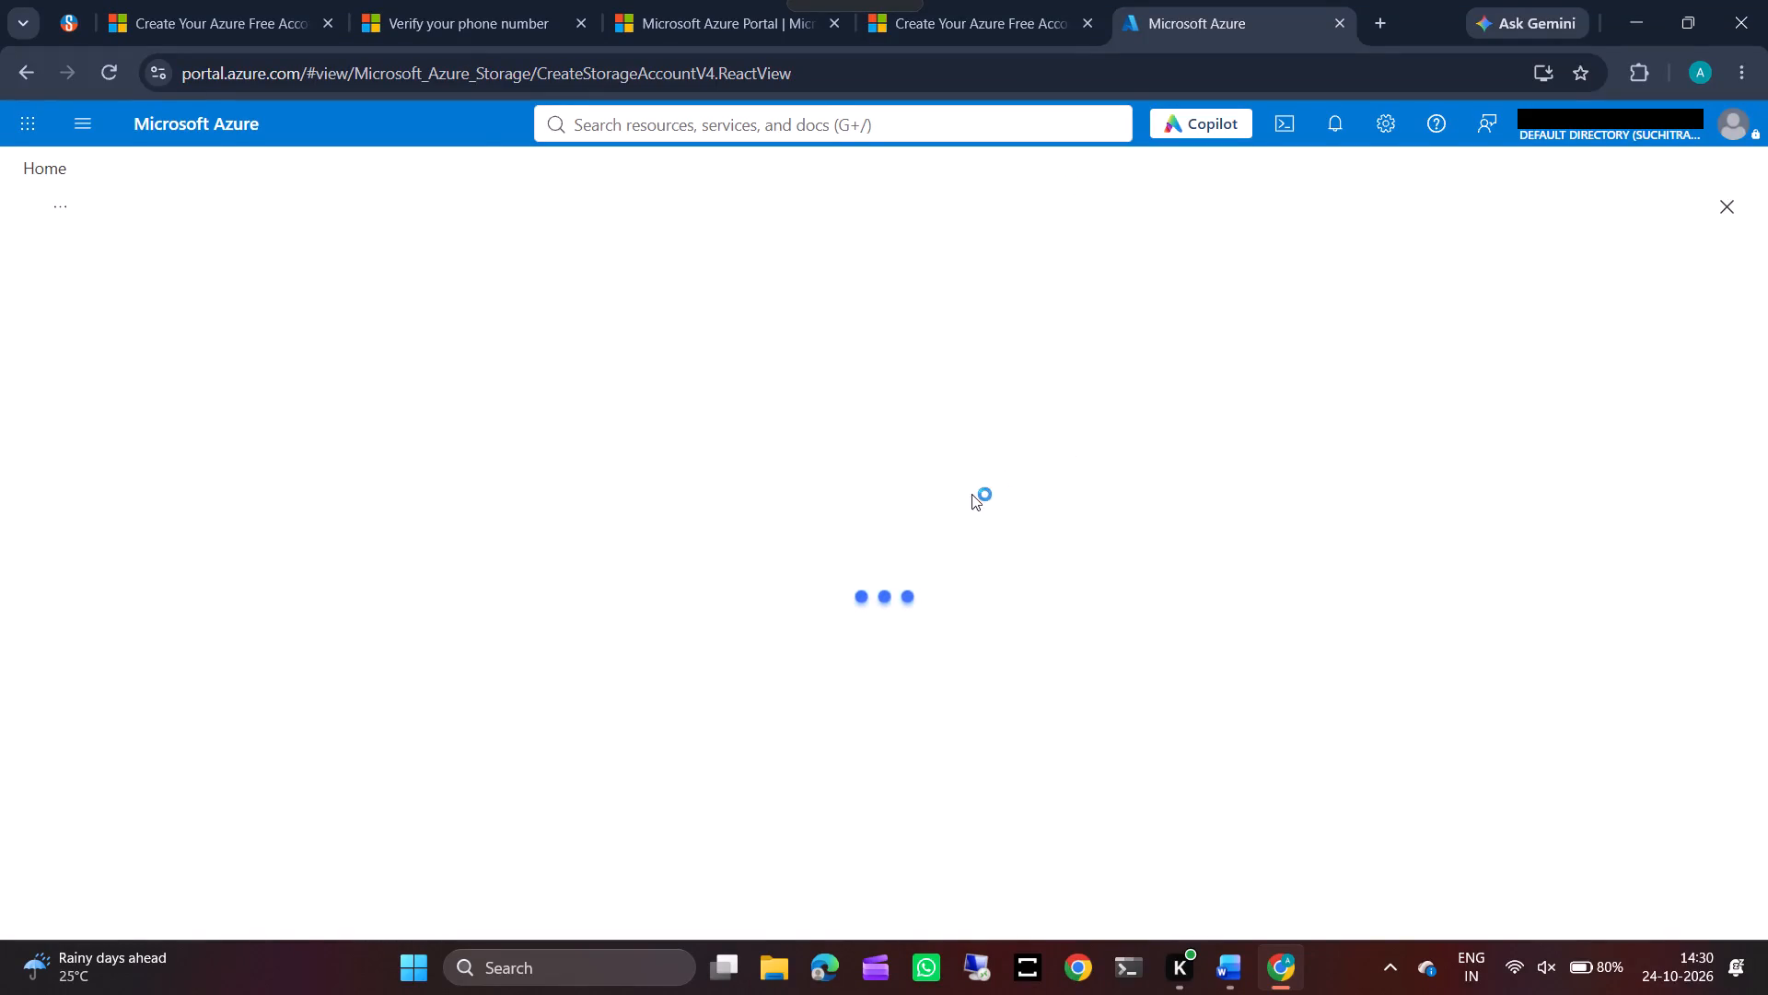
Search the portal for the recent term "storage acc", dismiss the credit notification, and open the Storage accounts service.
{"action": "left_click", "coordinate": [908, 122]}
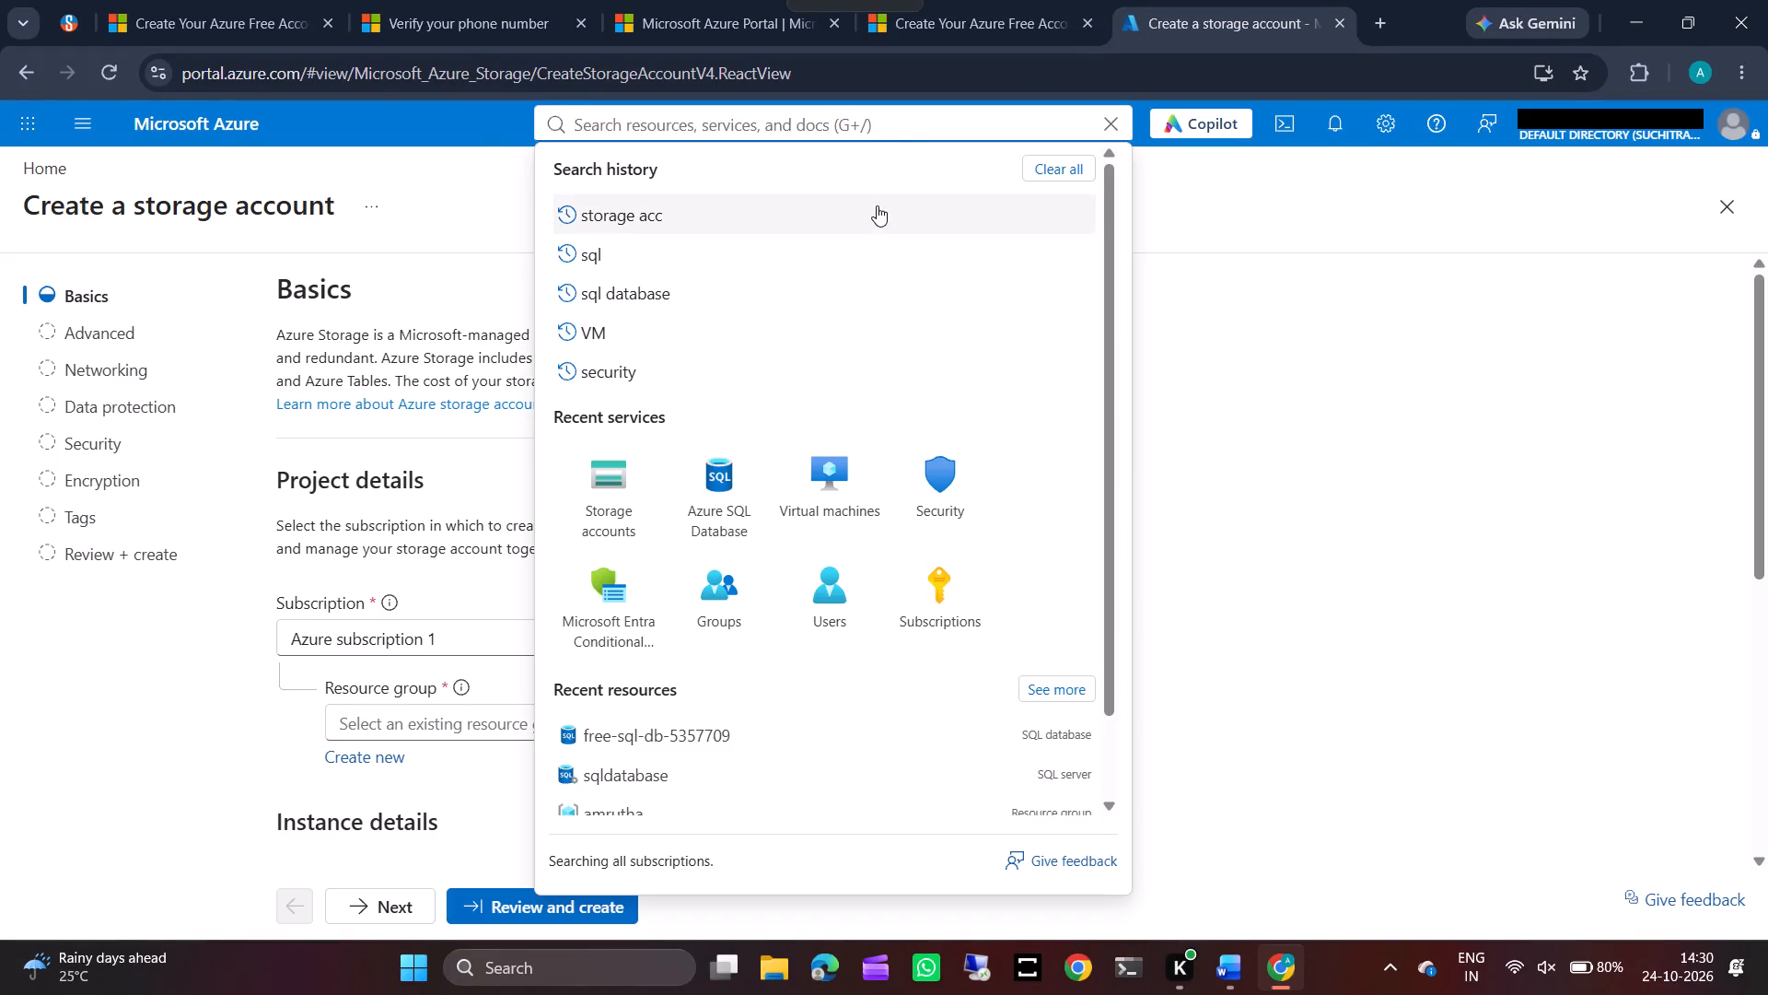
{"action": "left_click", "coordinate": [877, 205]}
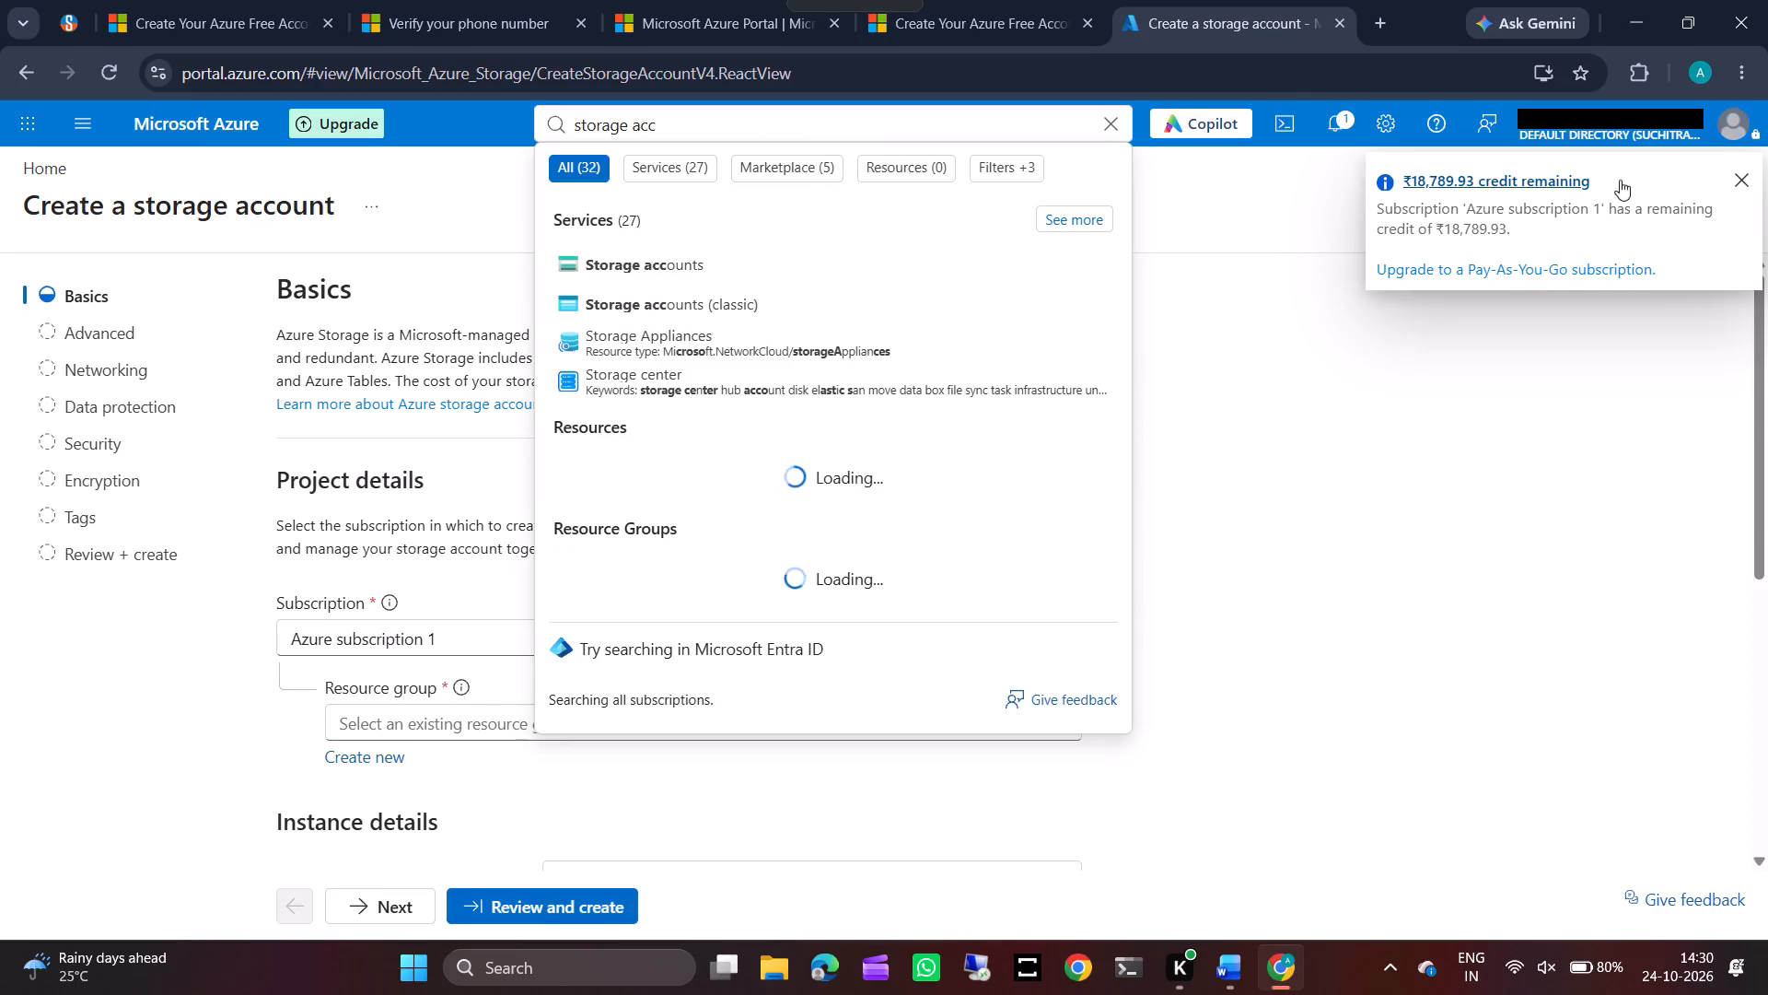
{"action": "left_click", "coordinate": [1739, 180]}
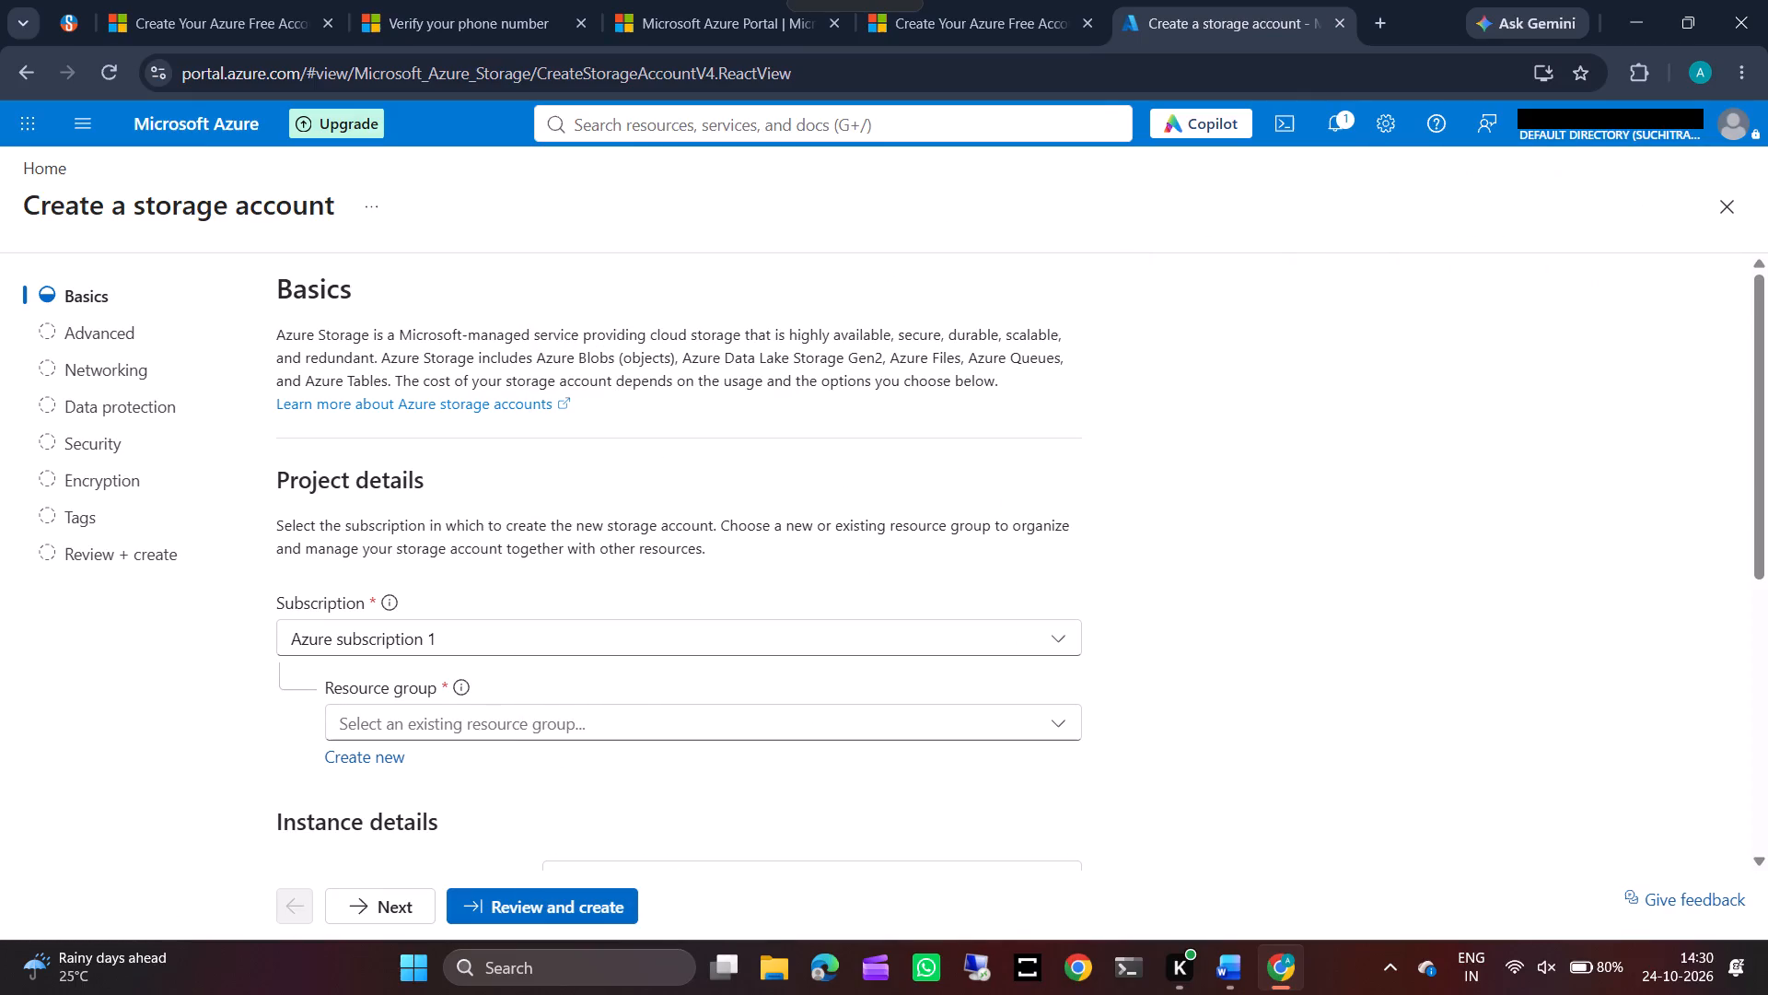
{"action": "left_click", "coordinate": [786, 121]}
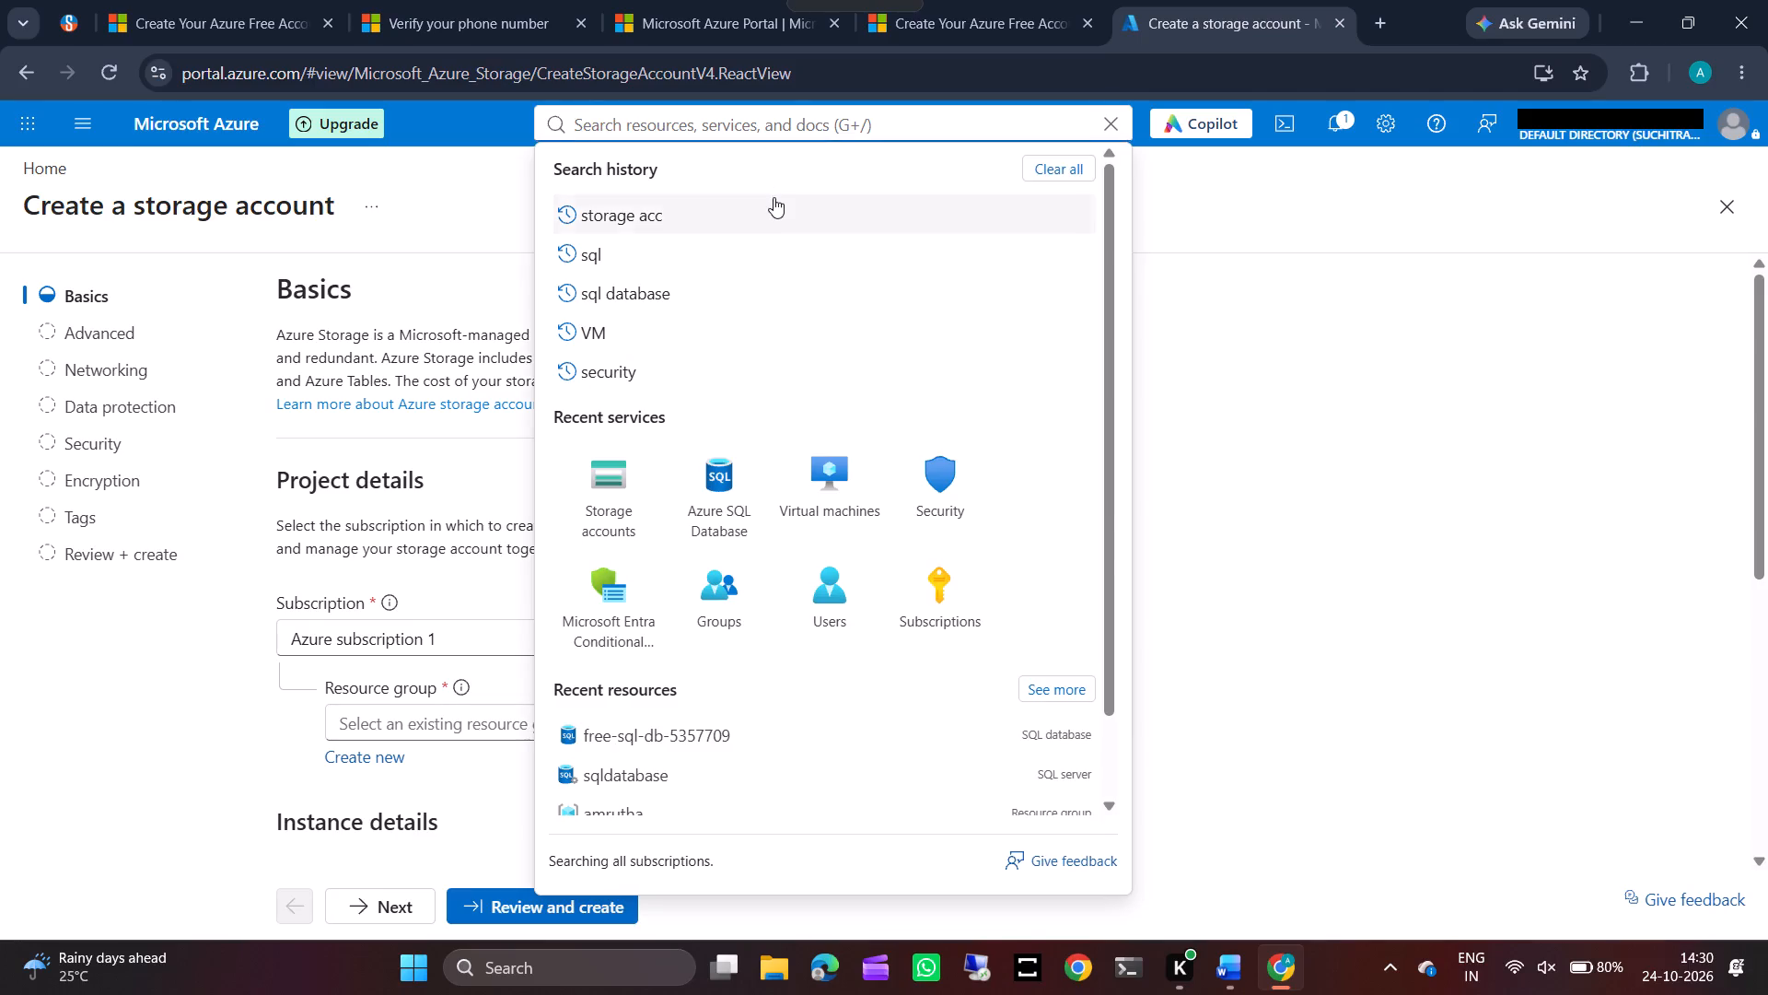
{"action": "left_click", "coordinate": [772, 205]}
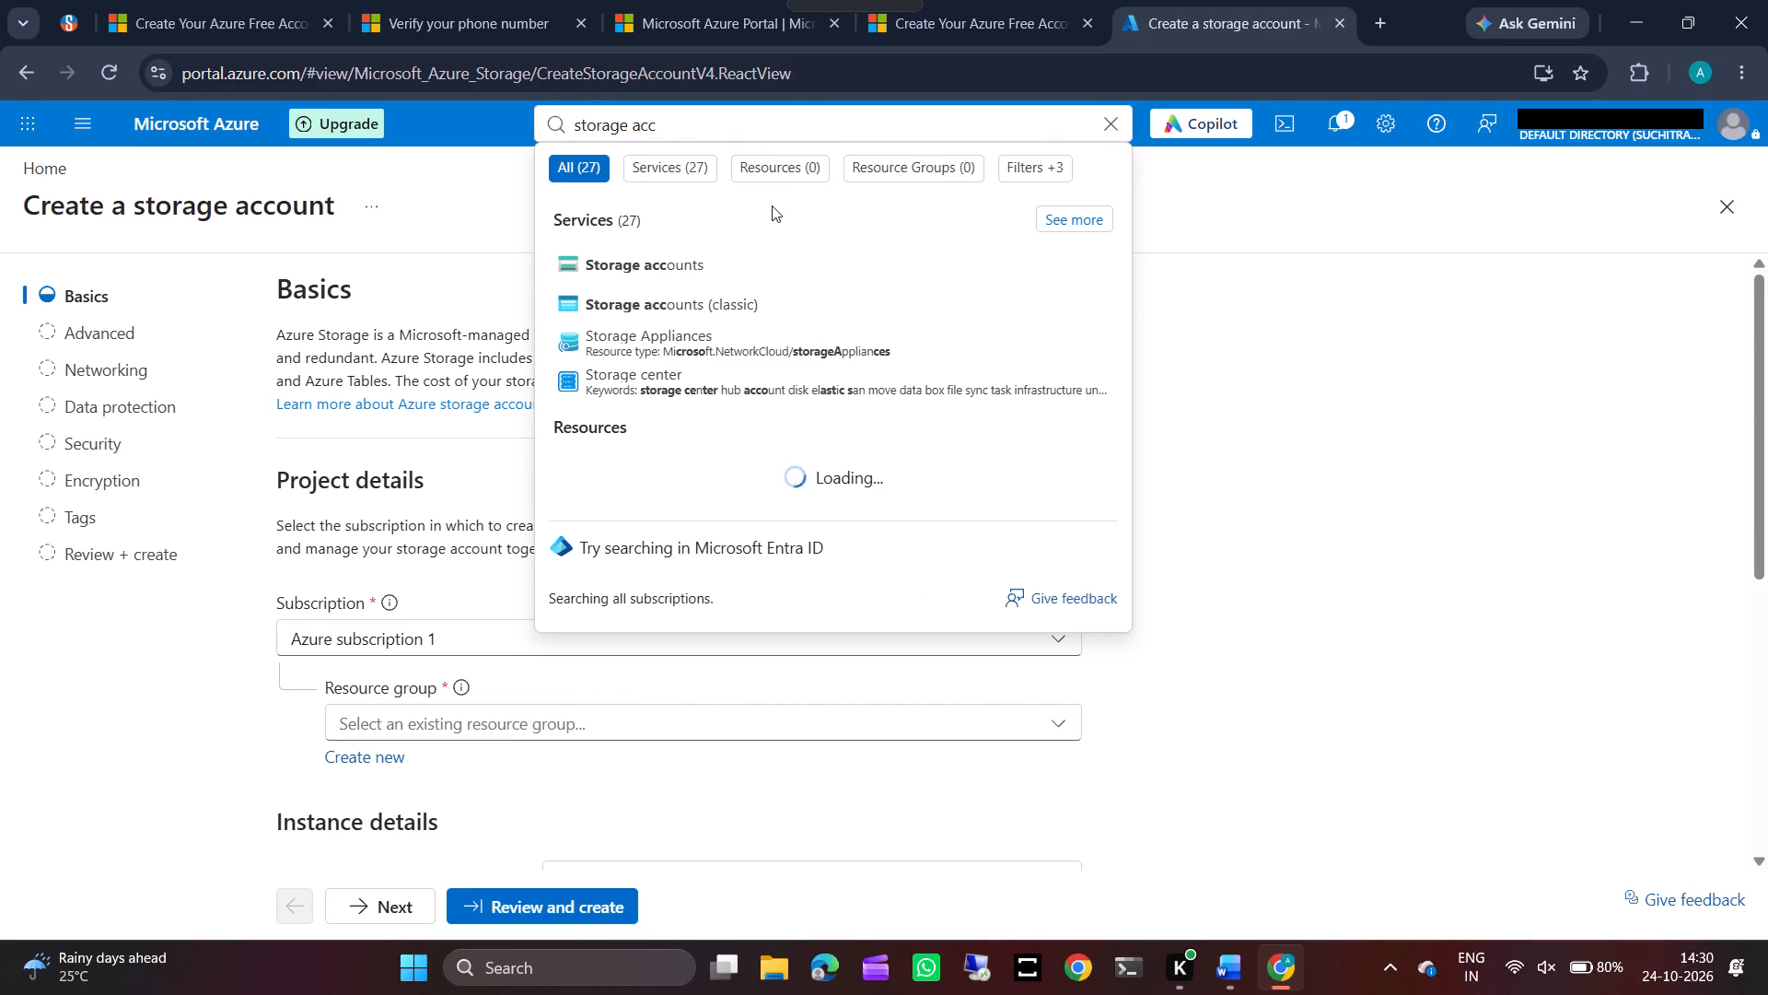
{"action": "left_click", "coordinate": [762, 256]}
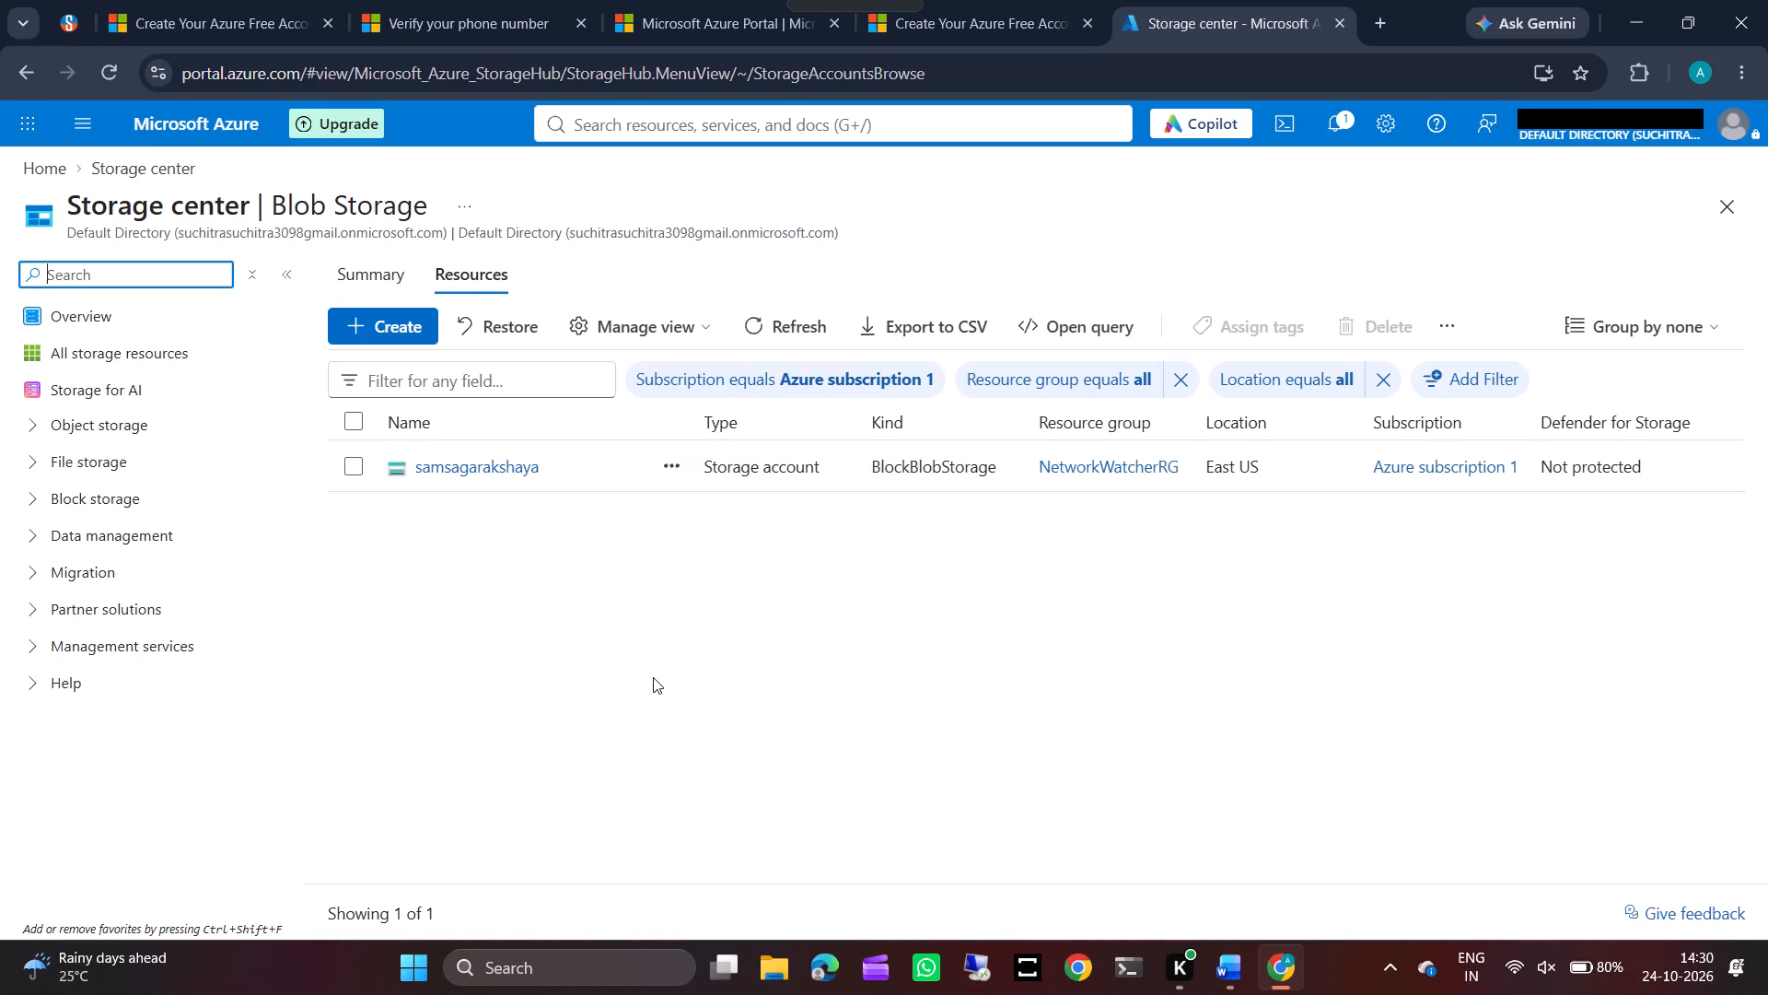
Start creating a new storage account and assign it to the existing resource group amrutha.
{"action": "left_click", "coordinate": [408, 320]}
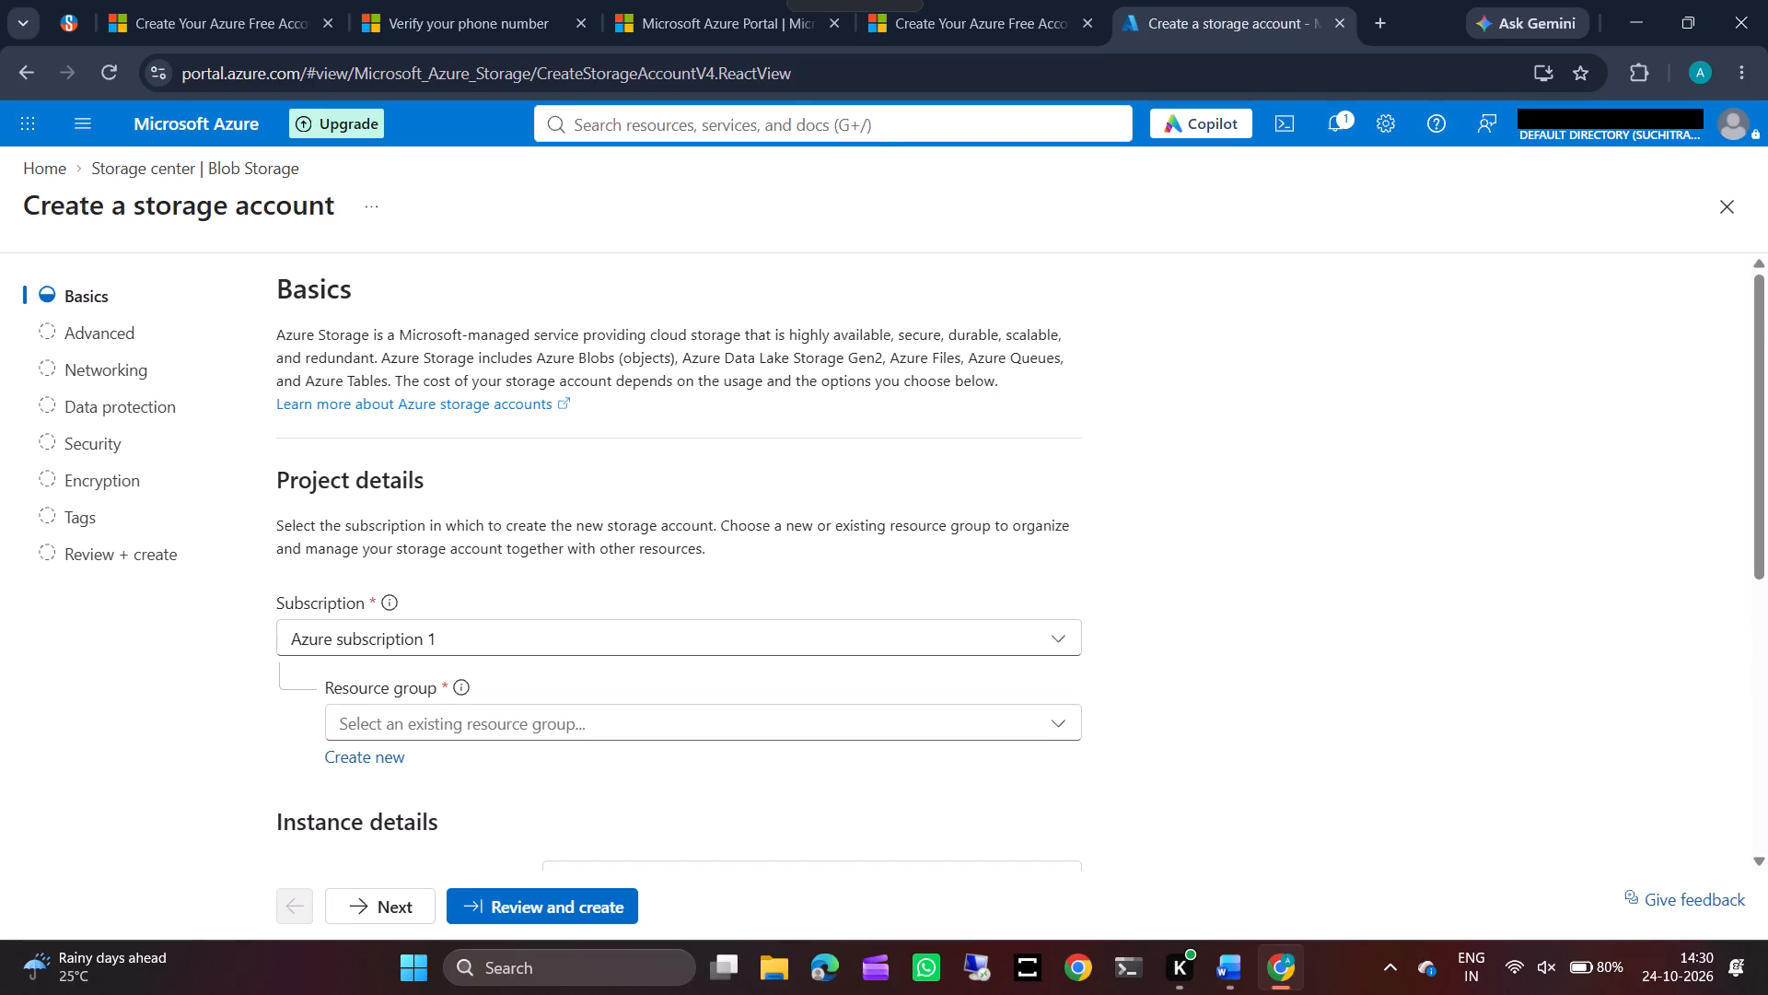
{"action": "scroll", "coordinate": [491, 642], "scroll_direction": "down", "scroll_amount": 1}
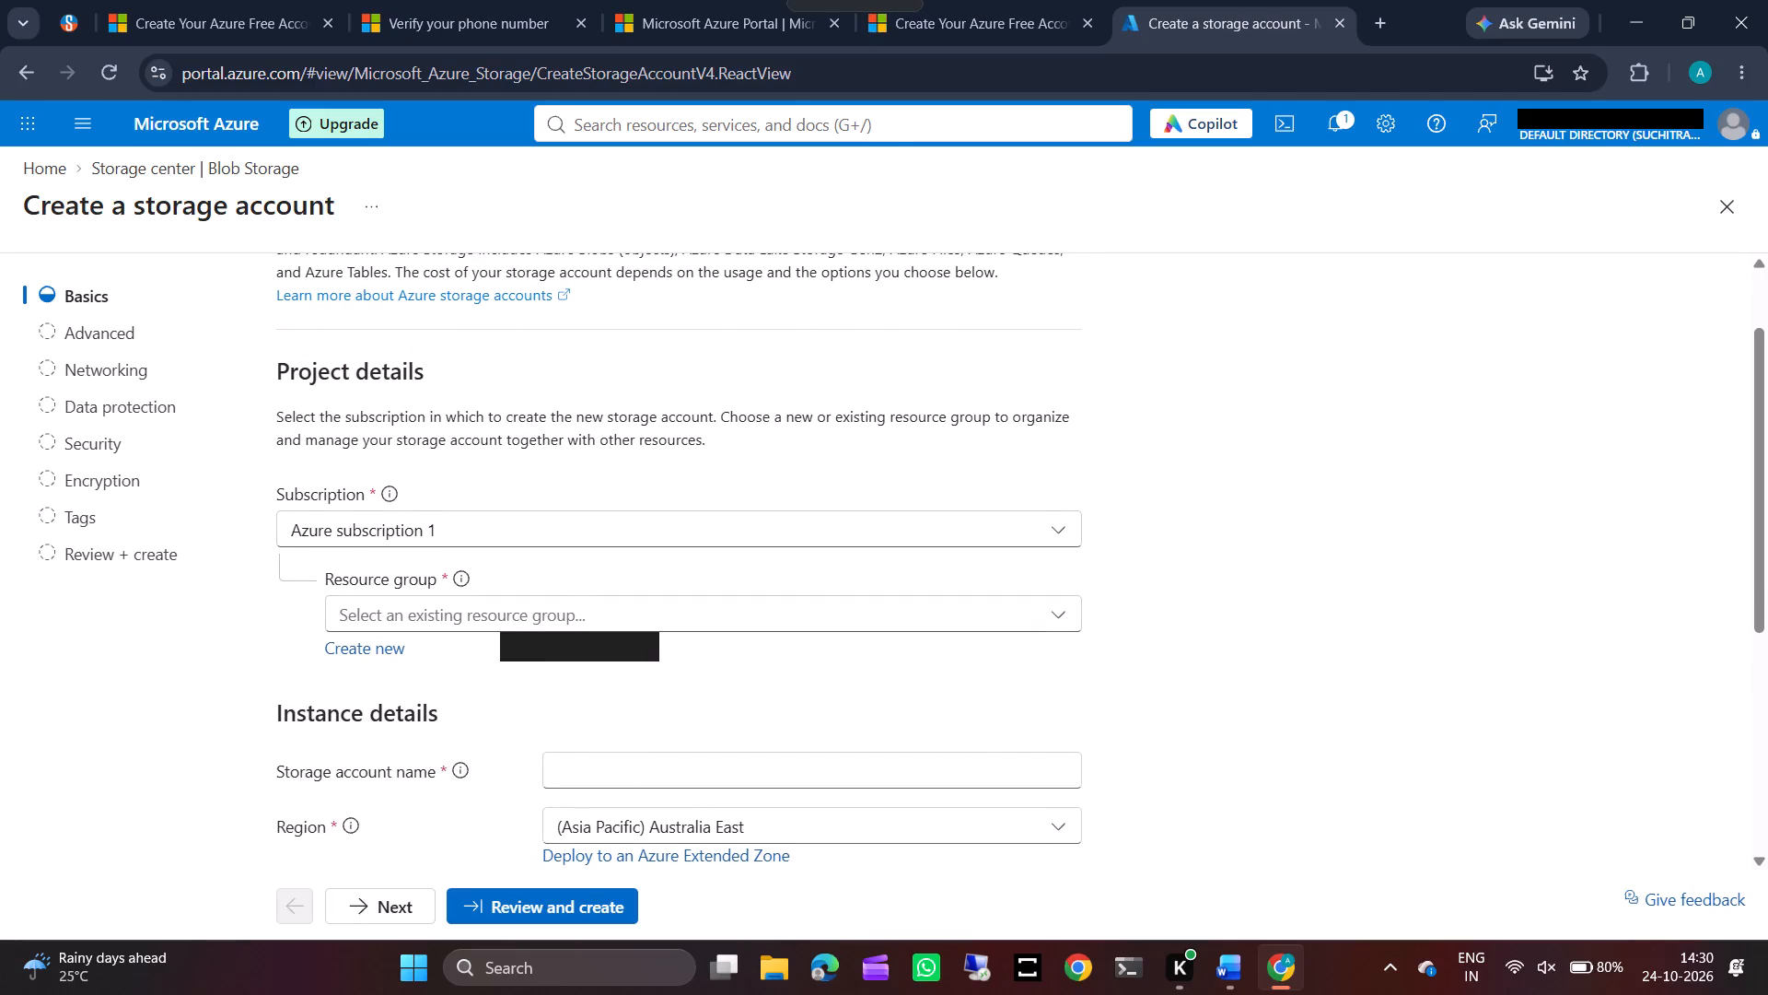
{"action": "left_click", "coordinate": [489, 615]}
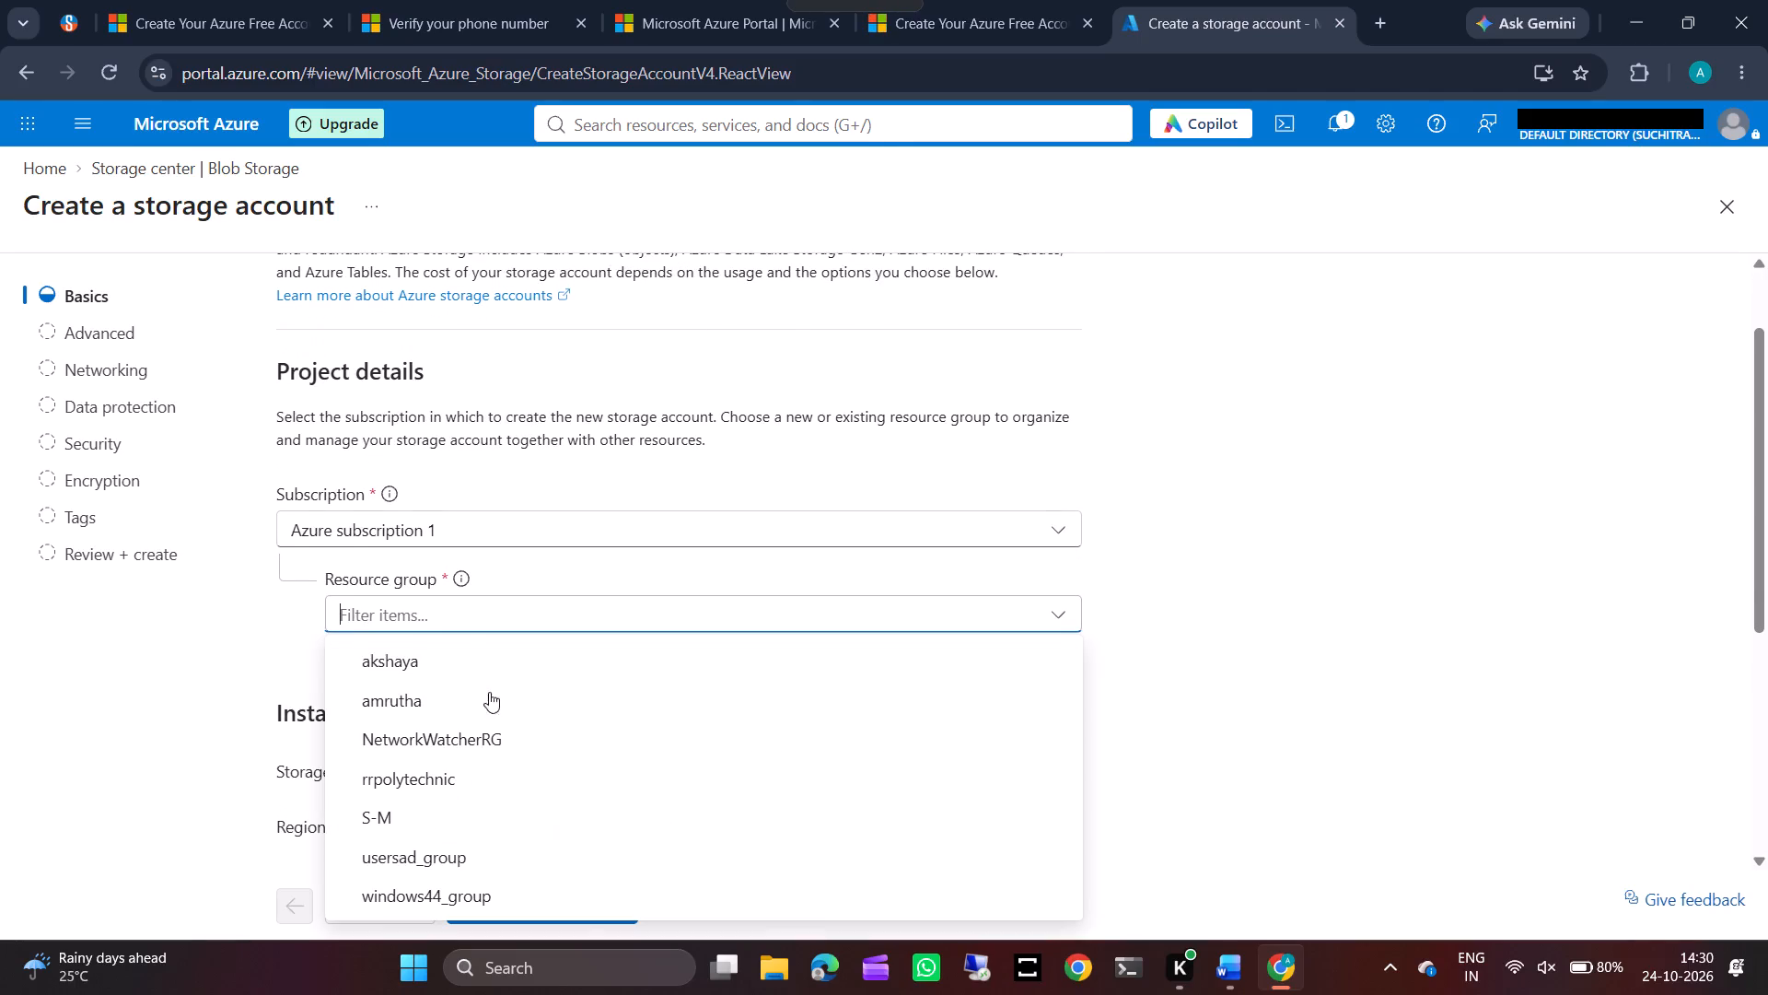
{"action": "left_click", "coordinate": [491, 714]}
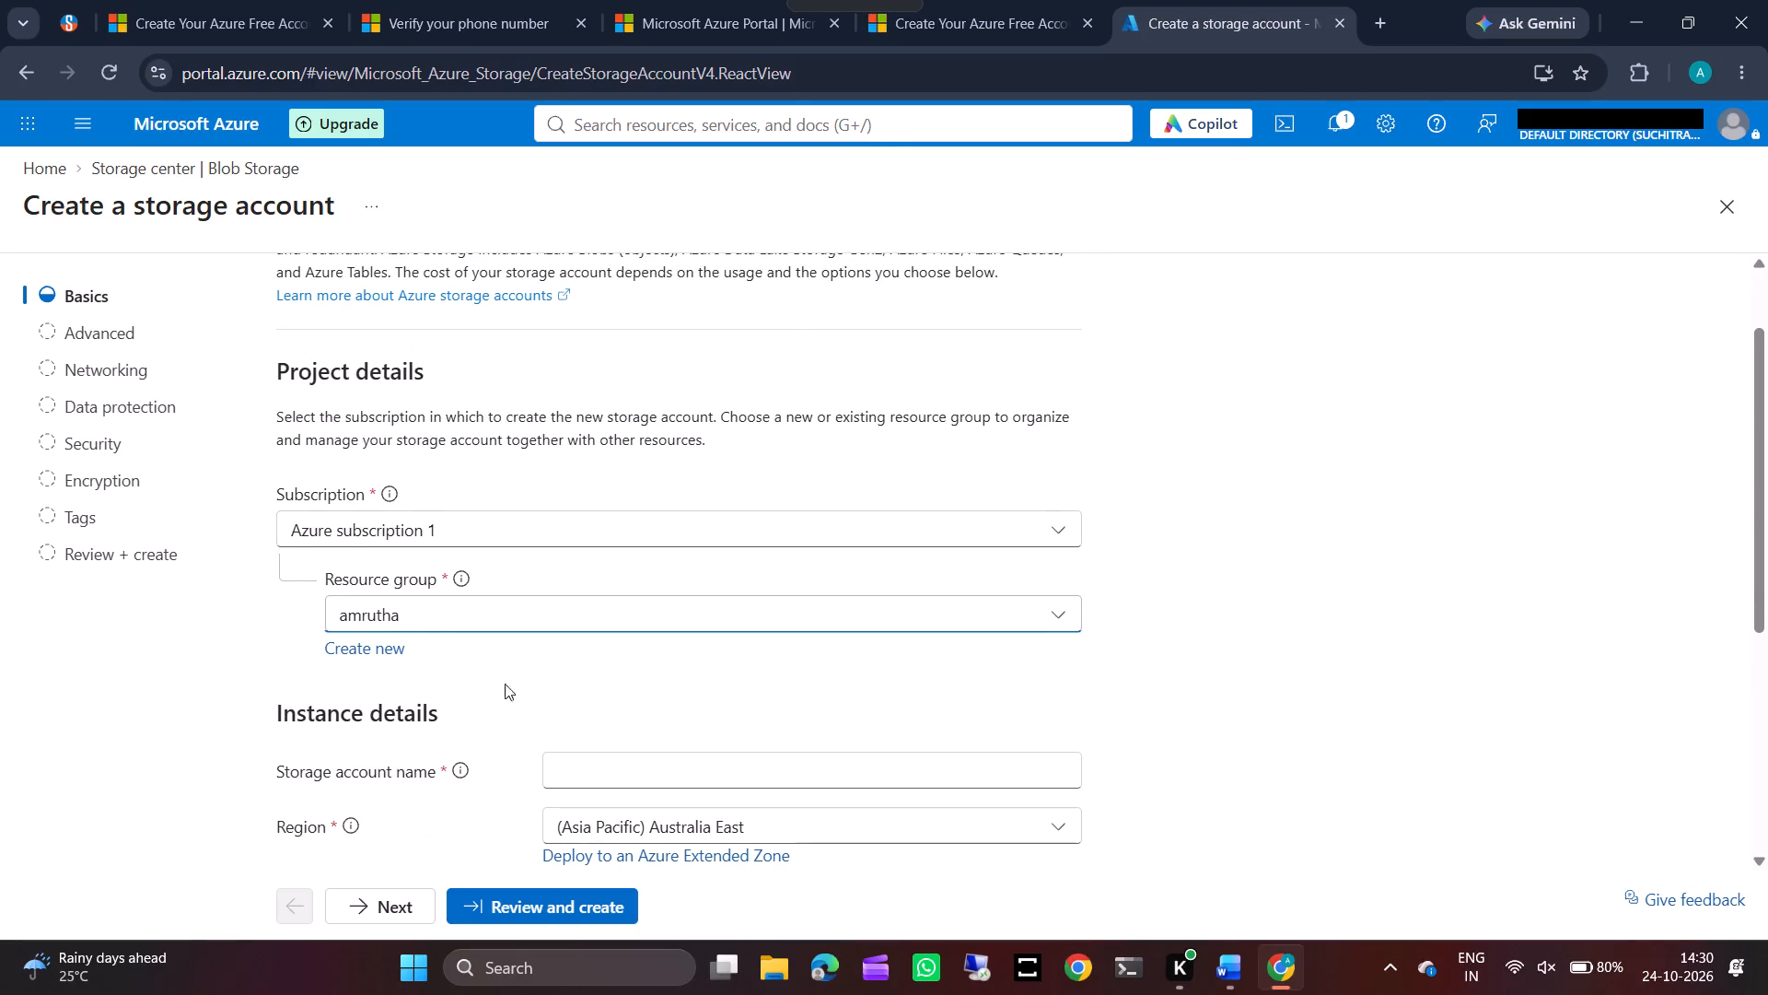
Begin entering the storage account name in the instance details.
{"action": "scroll", "coordinate": [525, 671], "scroll_direction": "down", "scroll_amount": 1}
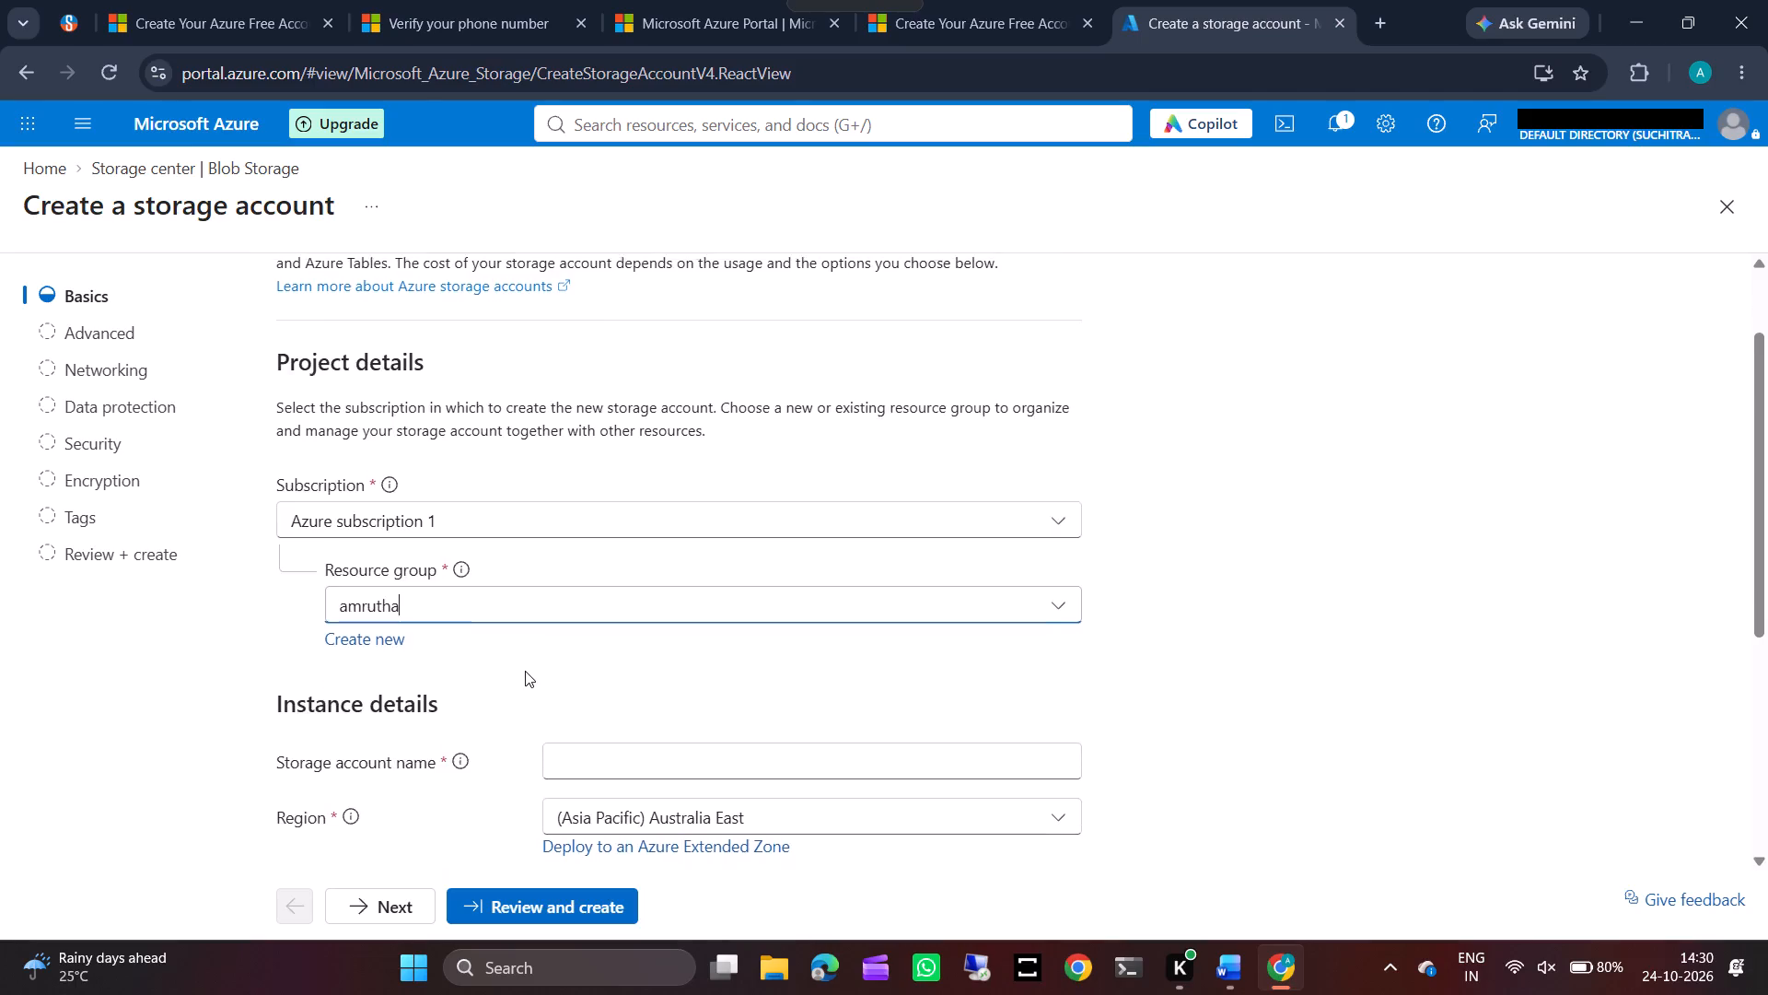
{"action": "scroll", "coordinate": [525, 671], "scroll_direction": "down", "scroll_amount": 2}
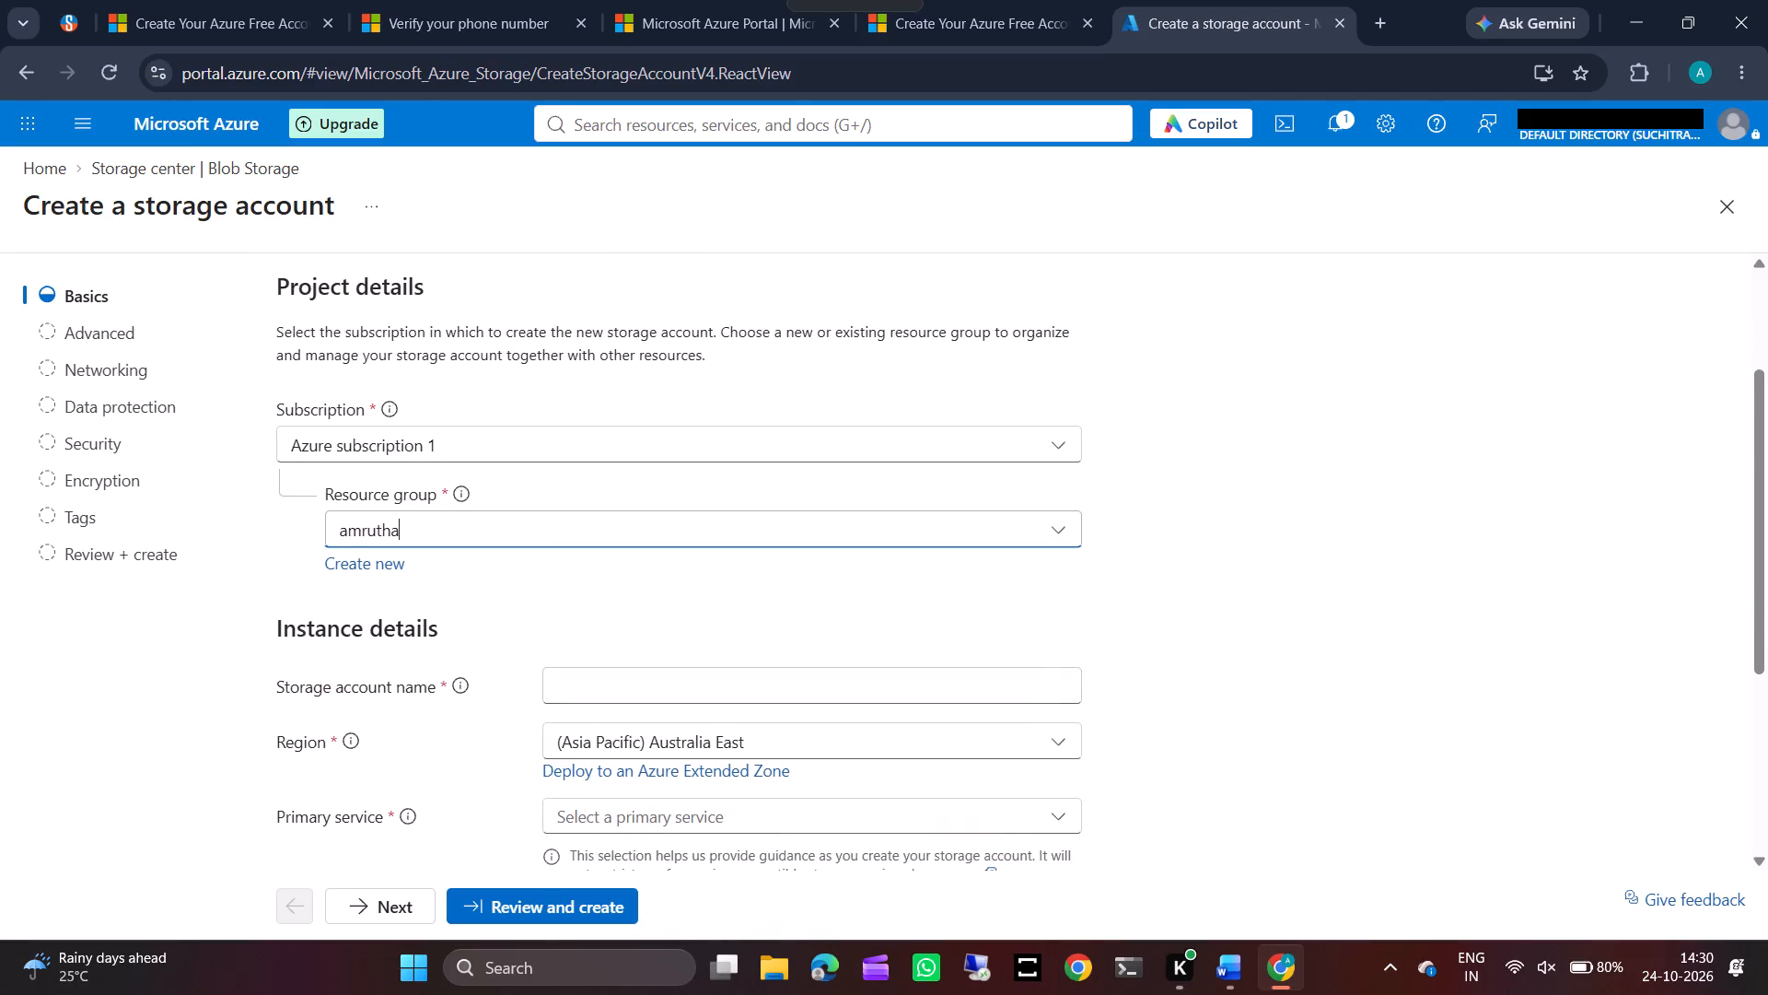
{"action": "left_click", "coordinate": [561, 687]}
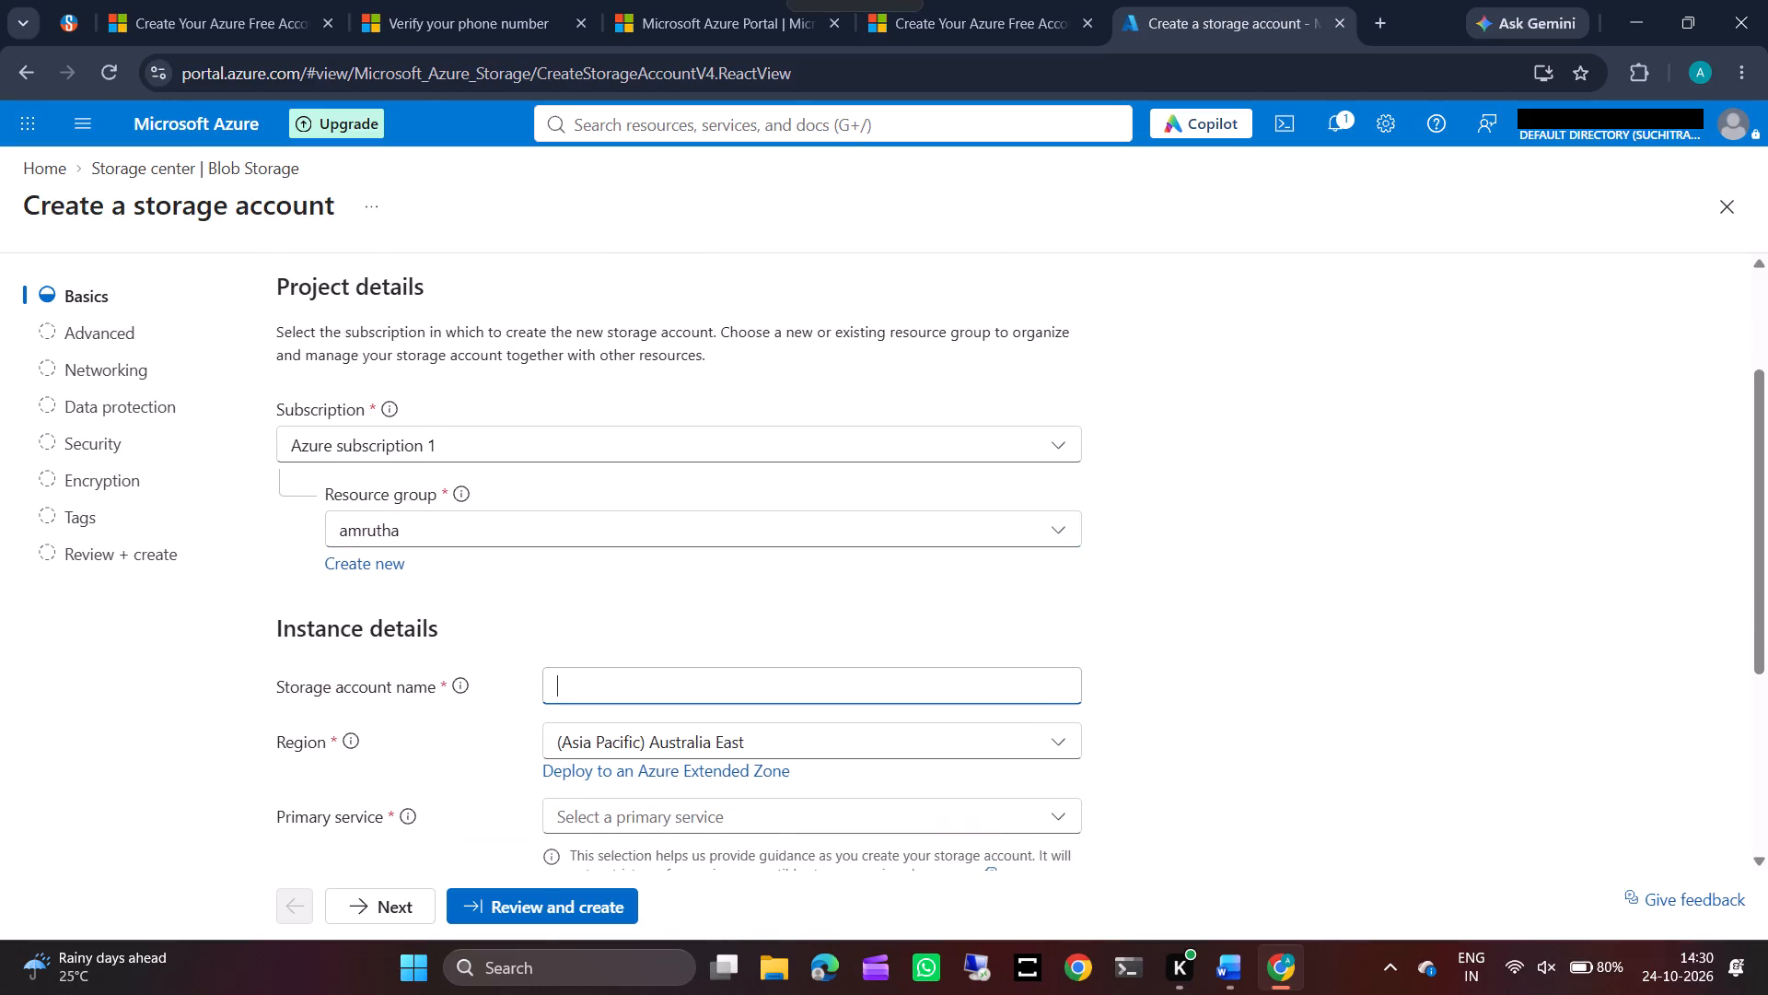
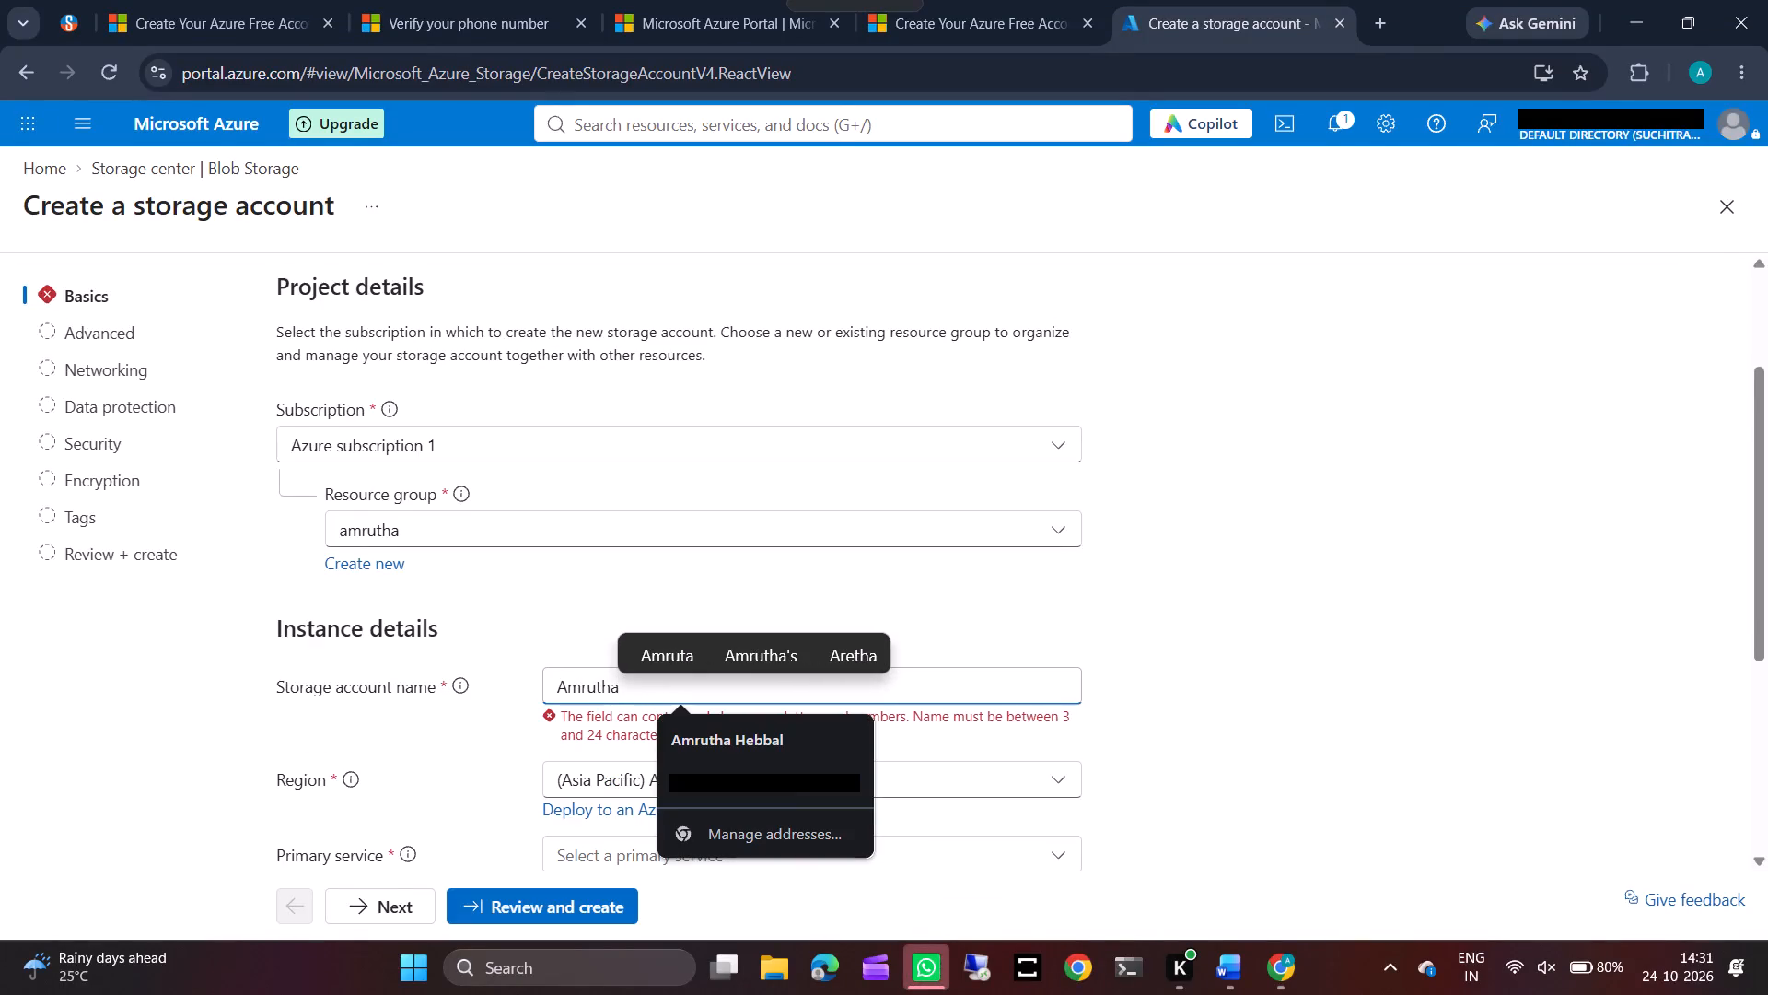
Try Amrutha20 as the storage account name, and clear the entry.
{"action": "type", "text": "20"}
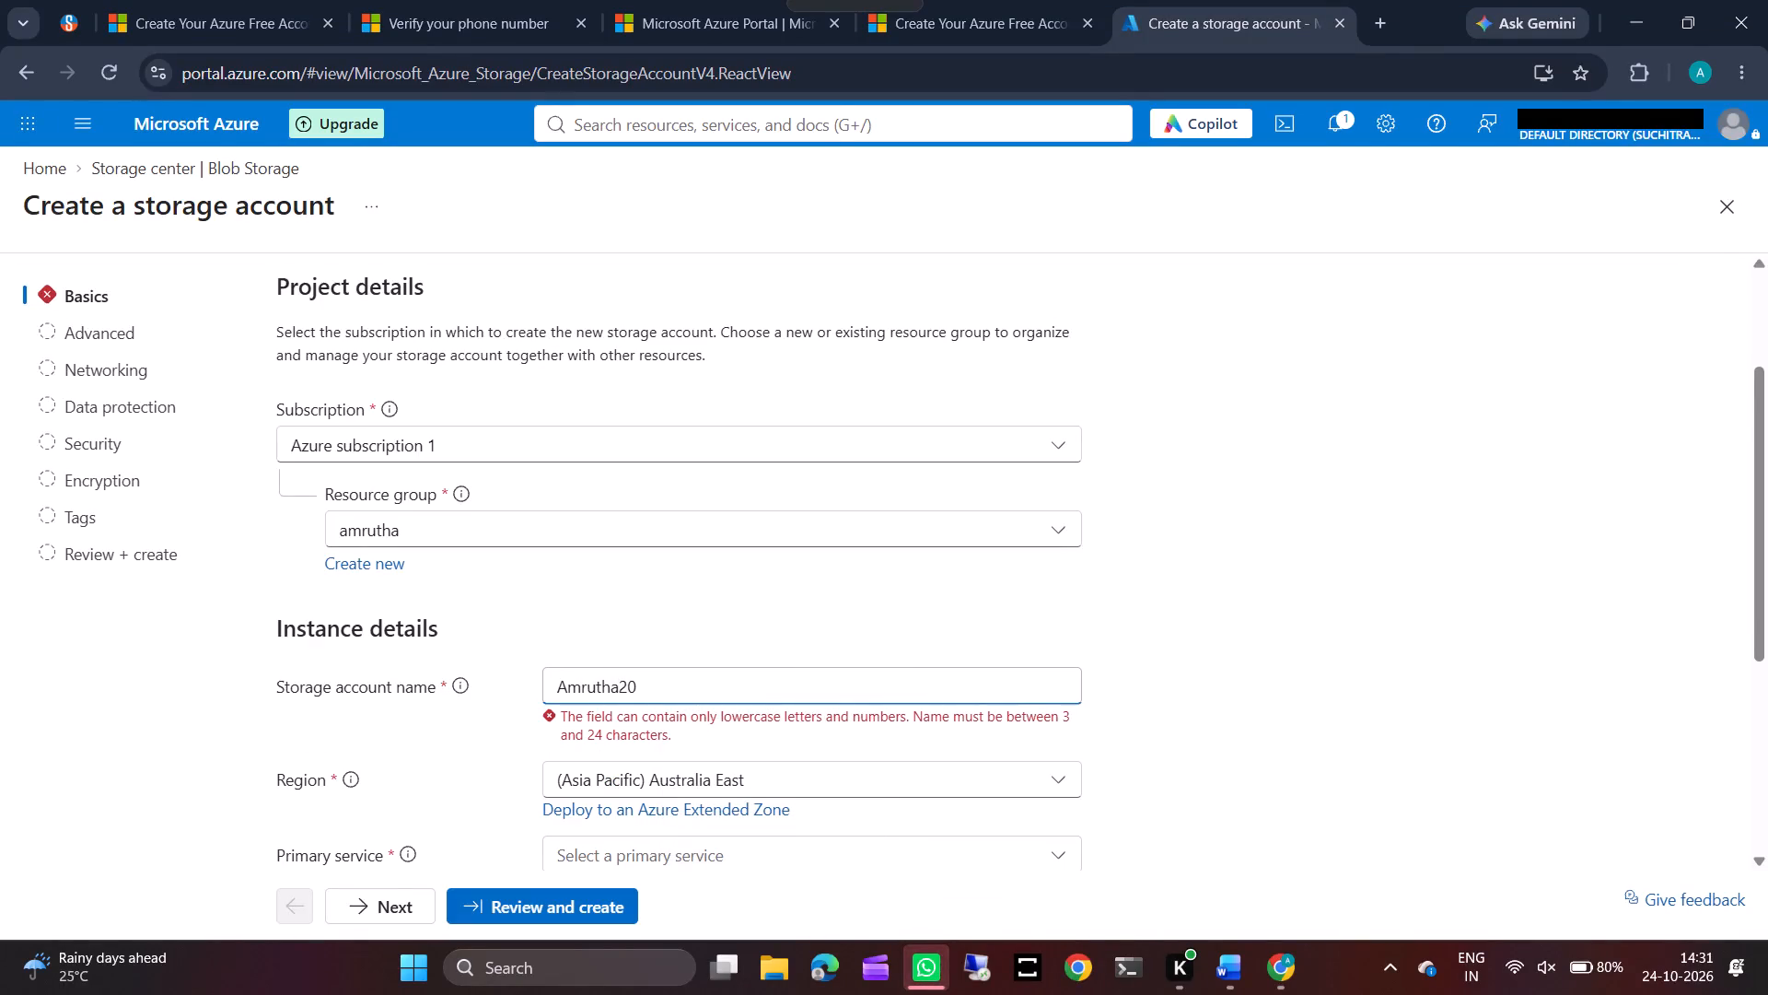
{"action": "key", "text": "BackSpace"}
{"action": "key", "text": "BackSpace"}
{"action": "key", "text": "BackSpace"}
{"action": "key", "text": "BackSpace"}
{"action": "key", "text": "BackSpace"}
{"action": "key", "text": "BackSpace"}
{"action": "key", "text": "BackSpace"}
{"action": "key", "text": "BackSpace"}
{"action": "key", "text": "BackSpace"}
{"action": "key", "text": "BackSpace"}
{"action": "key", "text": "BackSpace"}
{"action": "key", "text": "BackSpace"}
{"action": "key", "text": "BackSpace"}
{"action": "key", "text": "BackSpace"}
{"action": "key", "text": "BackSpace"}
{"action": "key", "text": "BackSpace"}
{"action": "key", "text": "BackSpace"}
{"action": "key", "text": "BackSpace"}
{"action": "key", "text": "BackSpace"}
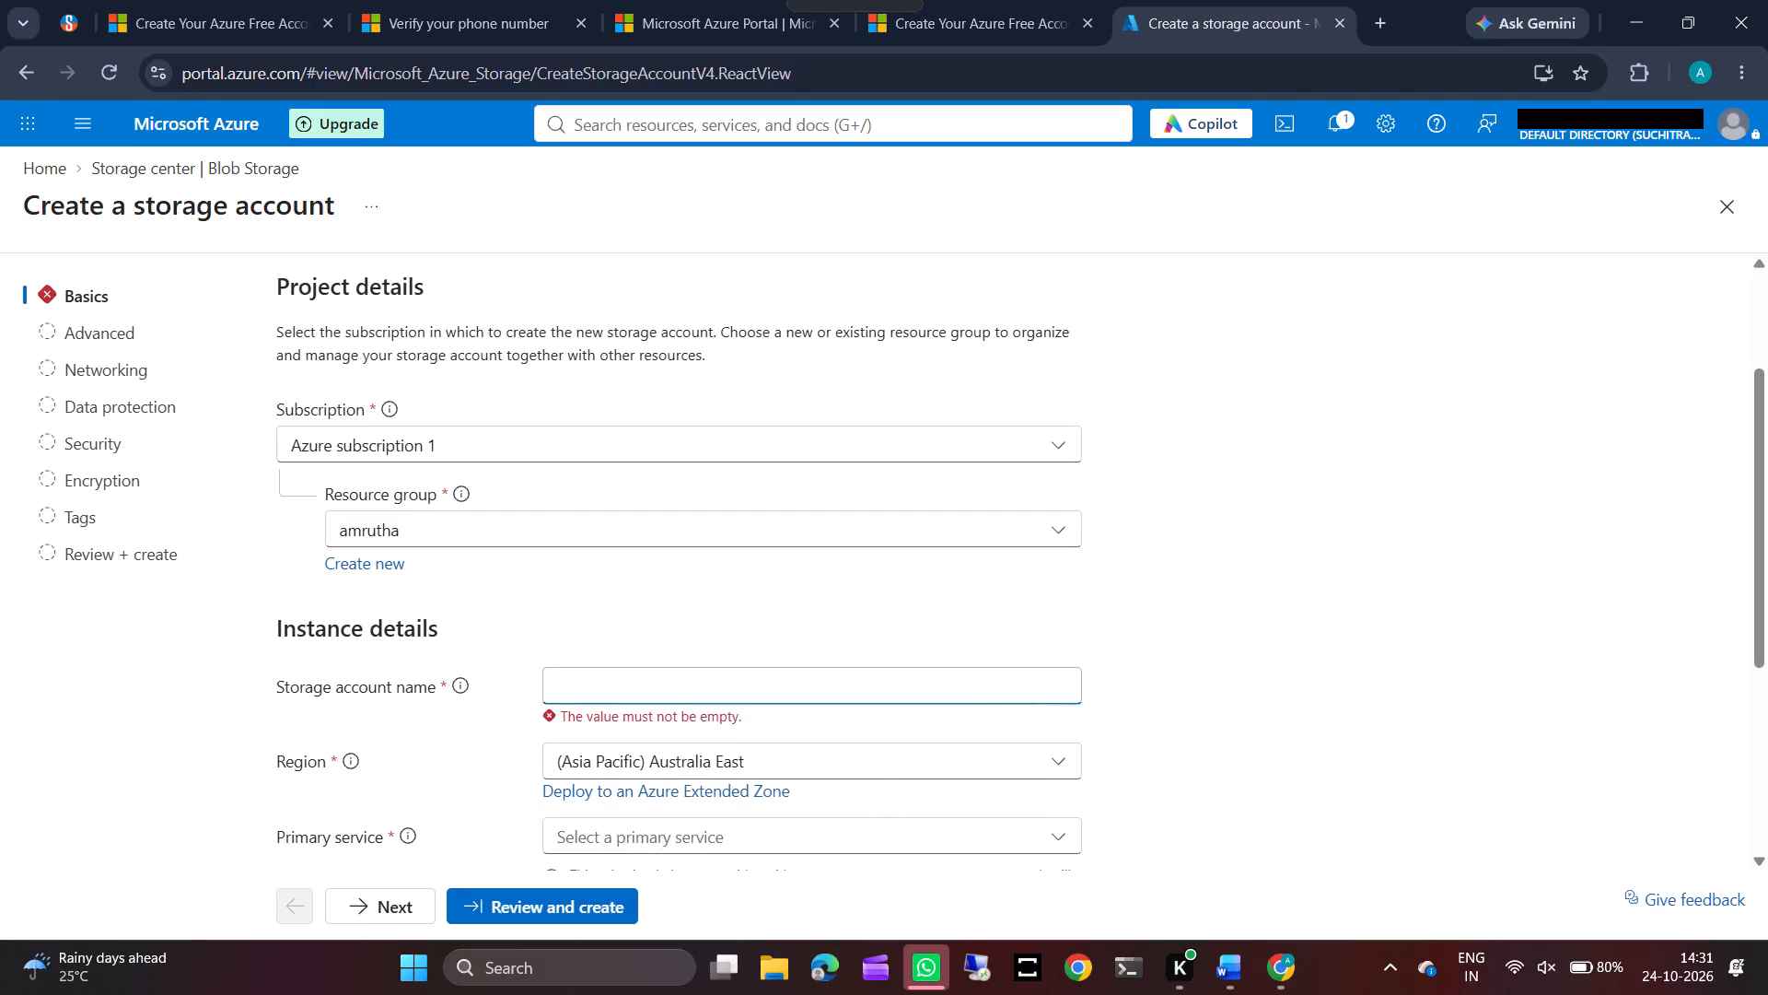
{"action": "type", "text": "am"}
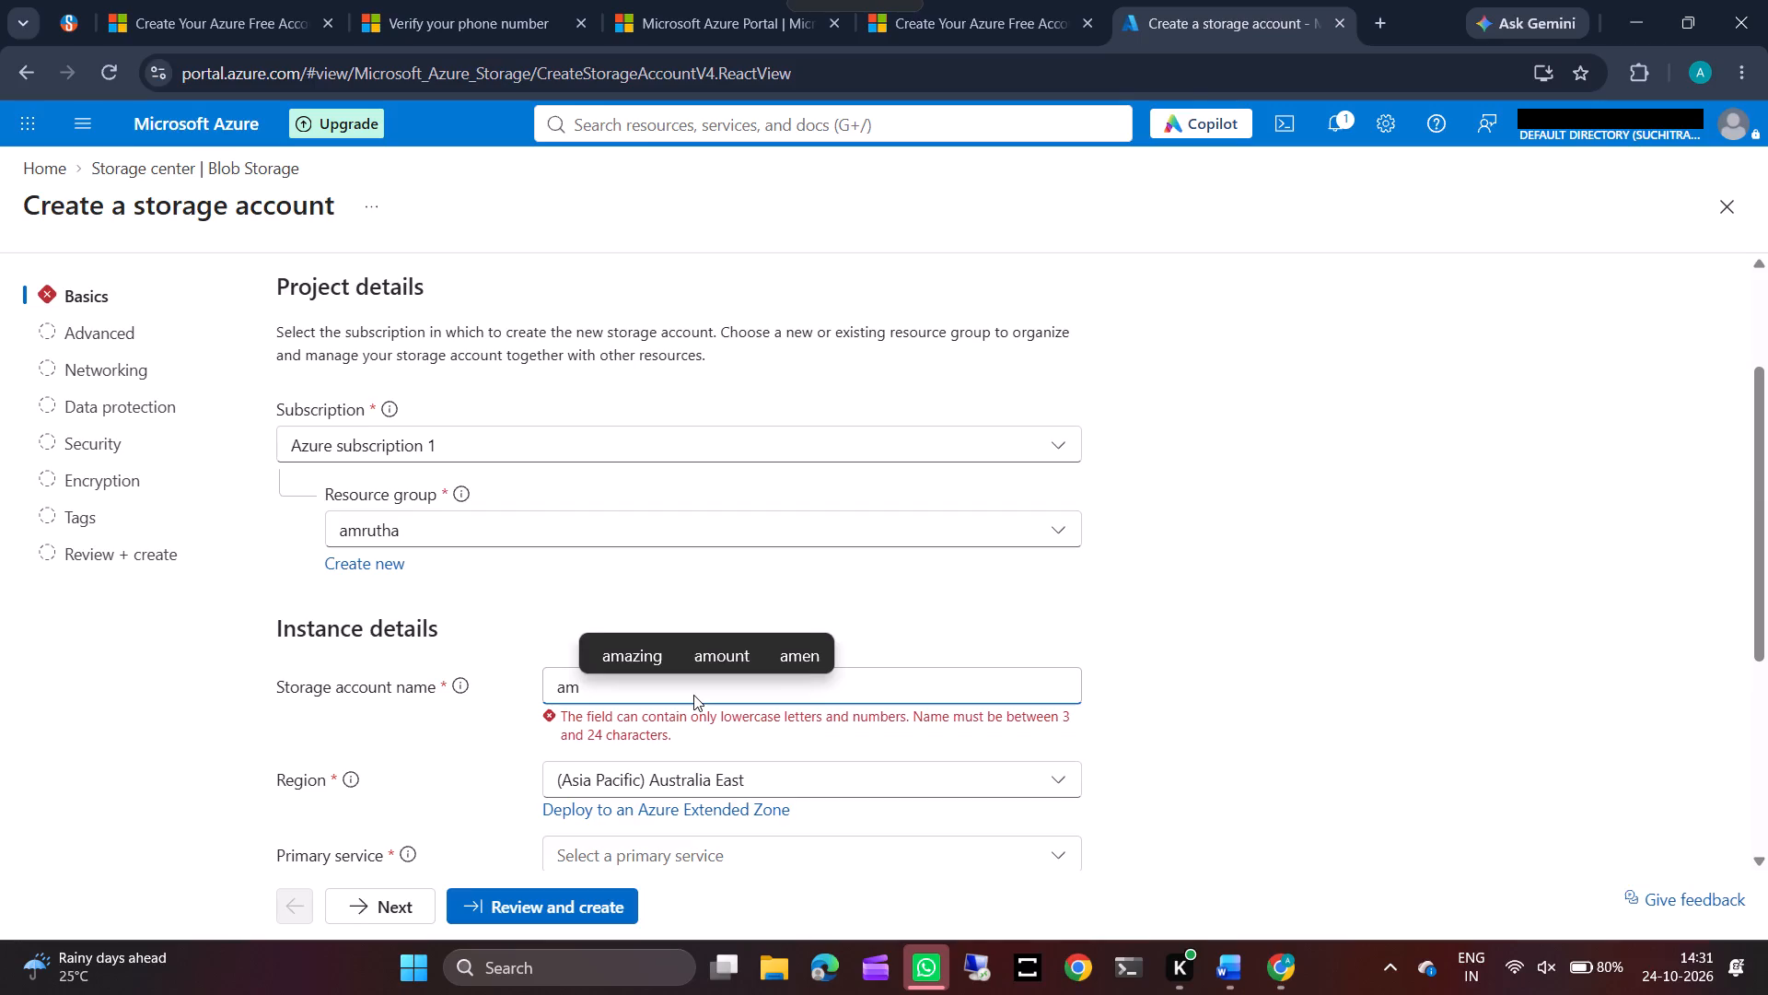
{"action": "key", "text": "r"}
{"action": "type", "text": "utha"}
{"action": "type", "text": "20"}
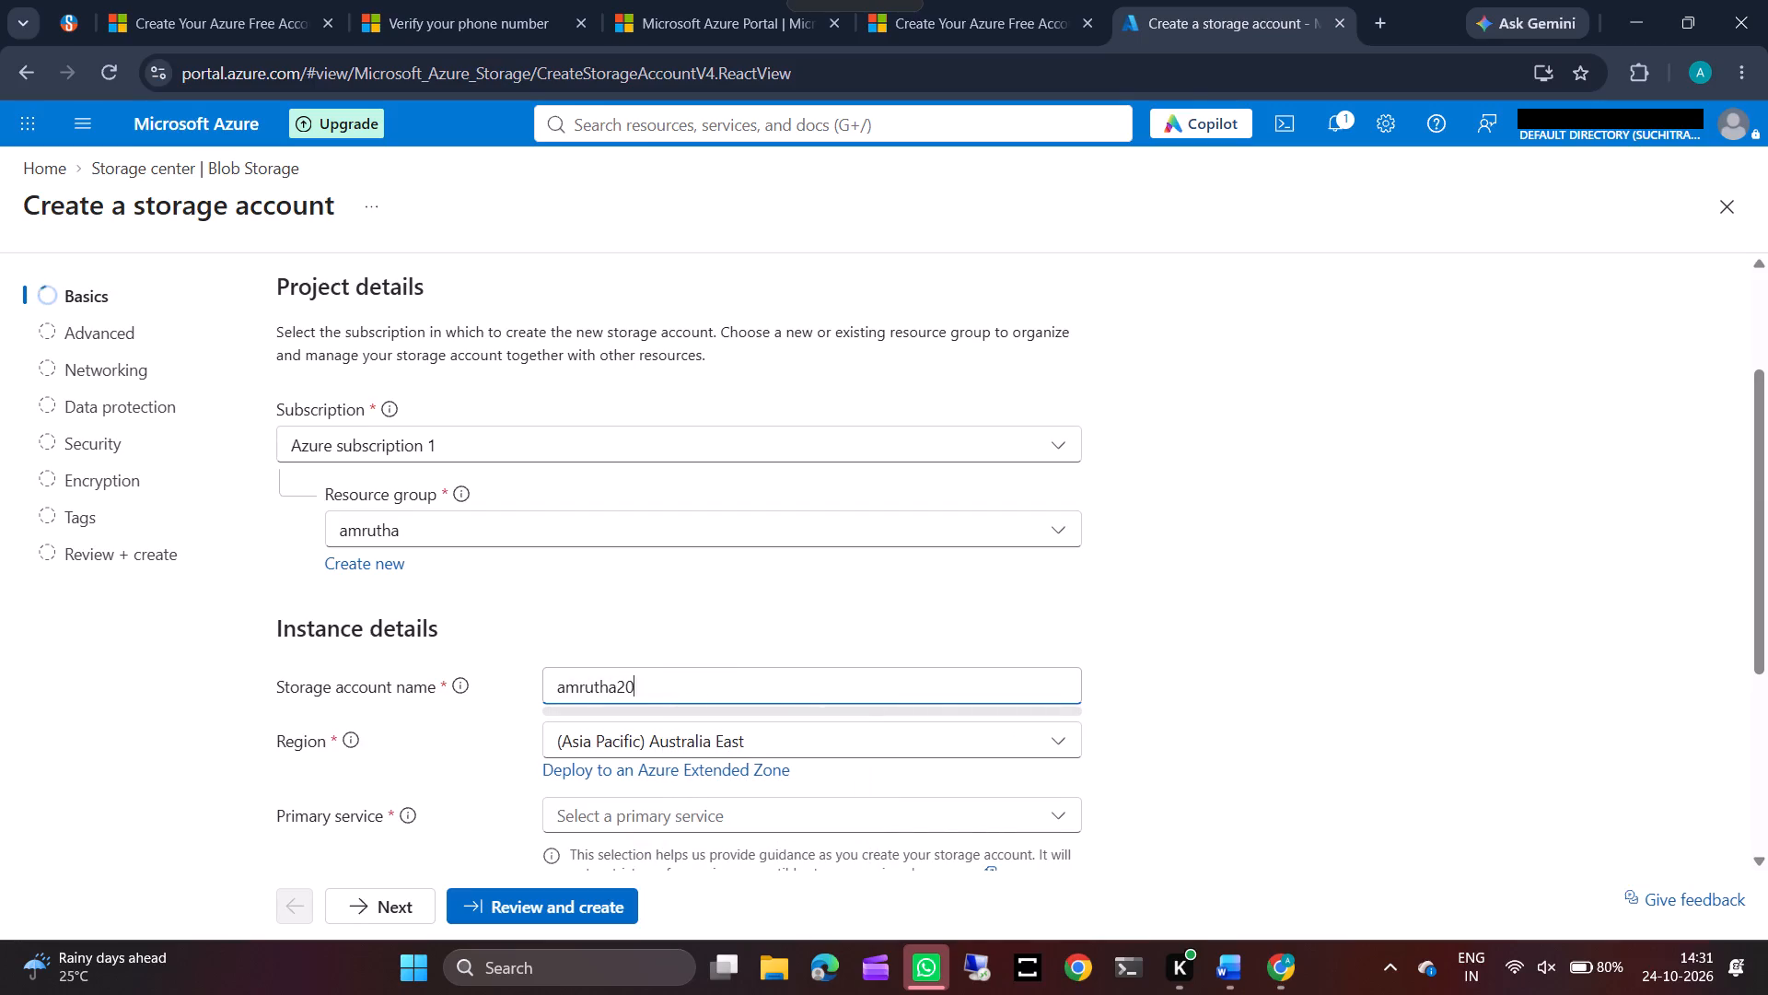
Change the storage account name to 20store, keeping only the number from the existing entry.
{"action": "key", "text": "Left"}
{"action": "key", "text": "Left"}
{"action": "key", "text": "BackSpace"}
{"action": "key", "text": "BackSpace"}
{"action": "key", "text": "BackSpace"}
{"action": "key", "text": "BackSpace"}
{"action": "key", "text": "BackSpace"}
{"action": "key", "text": "BackSpace"}
{"action": "key", "text": "BackSpace"}
{"action": "key", "text": "BackSpace"}
{"action": "key", "text": "BackSpace"}
{"action": "key", "text": "BackSpace"}
{"action": "key", "text": "BackSpace"}
{"action": "key", "text": "BackSpace"}
{"action": "key", "text": "BackSpace"}
{"action": "key", "text": "BackSpace"}
{"action": "key", "text": "BackSpace"}
{"action": "key", "text": "BackSpace"}
{"action": "key", "text": "BackSpace"}
{"action": "key", "text": "BackSpace"}
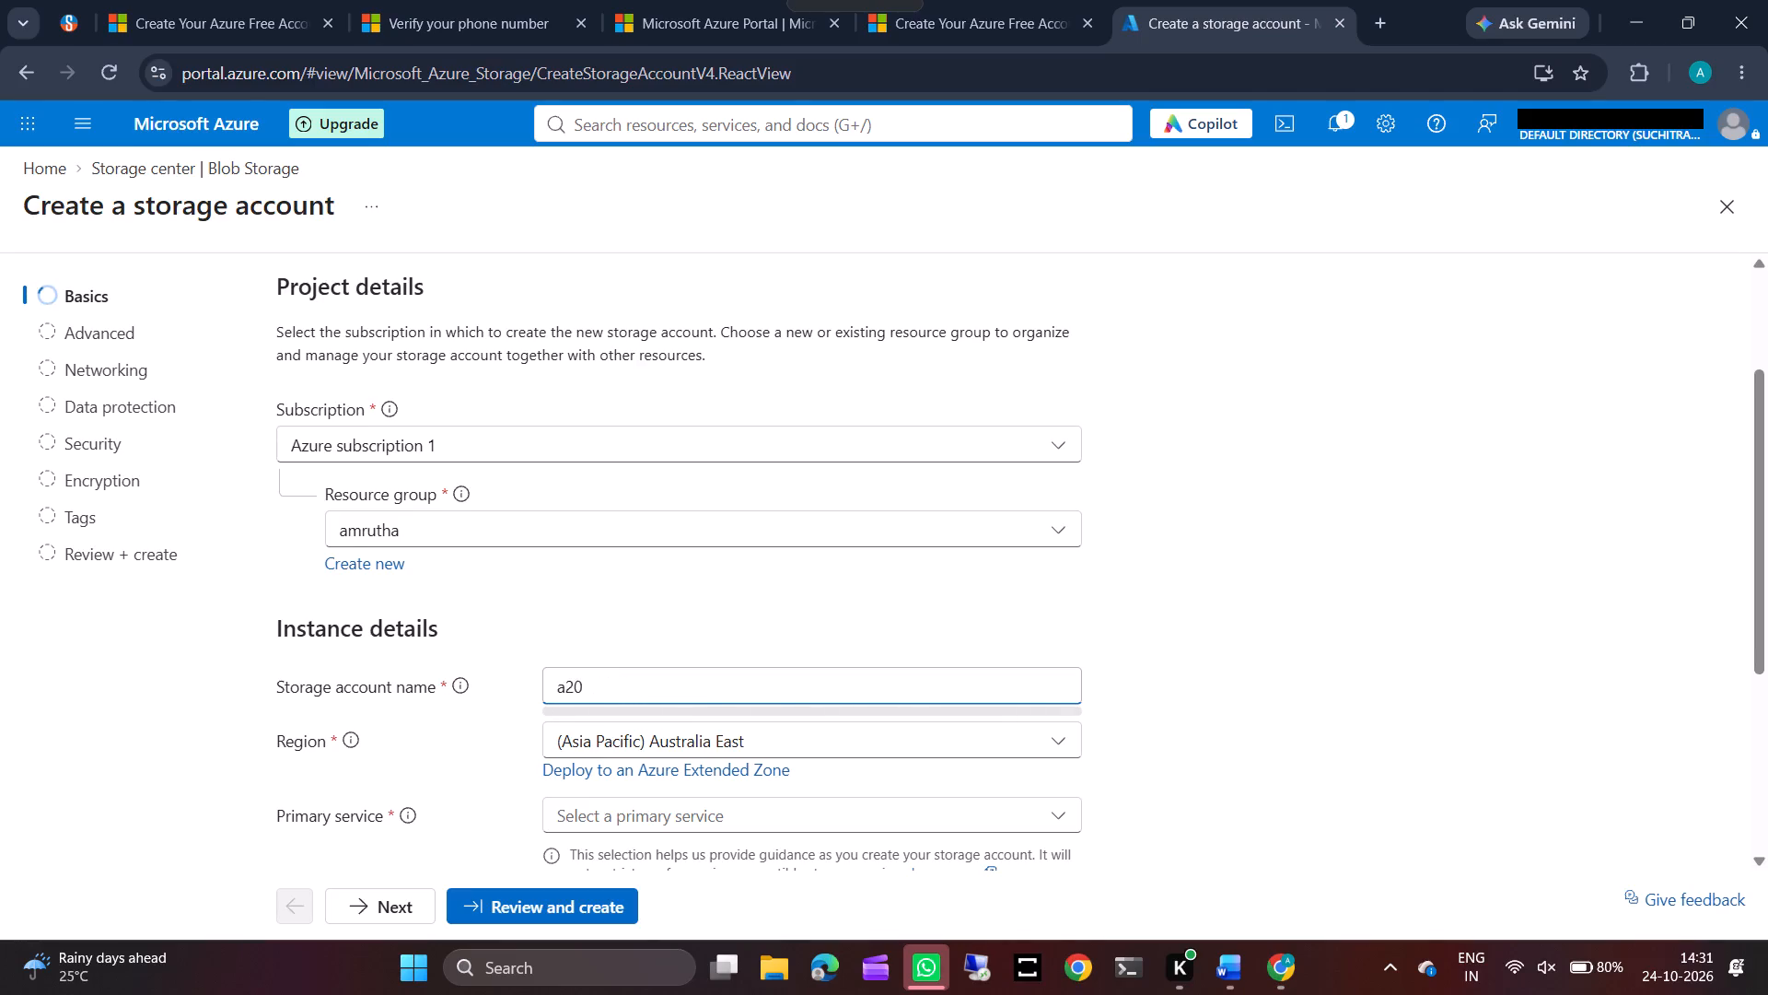
{"action": "key", "text": "Right"}
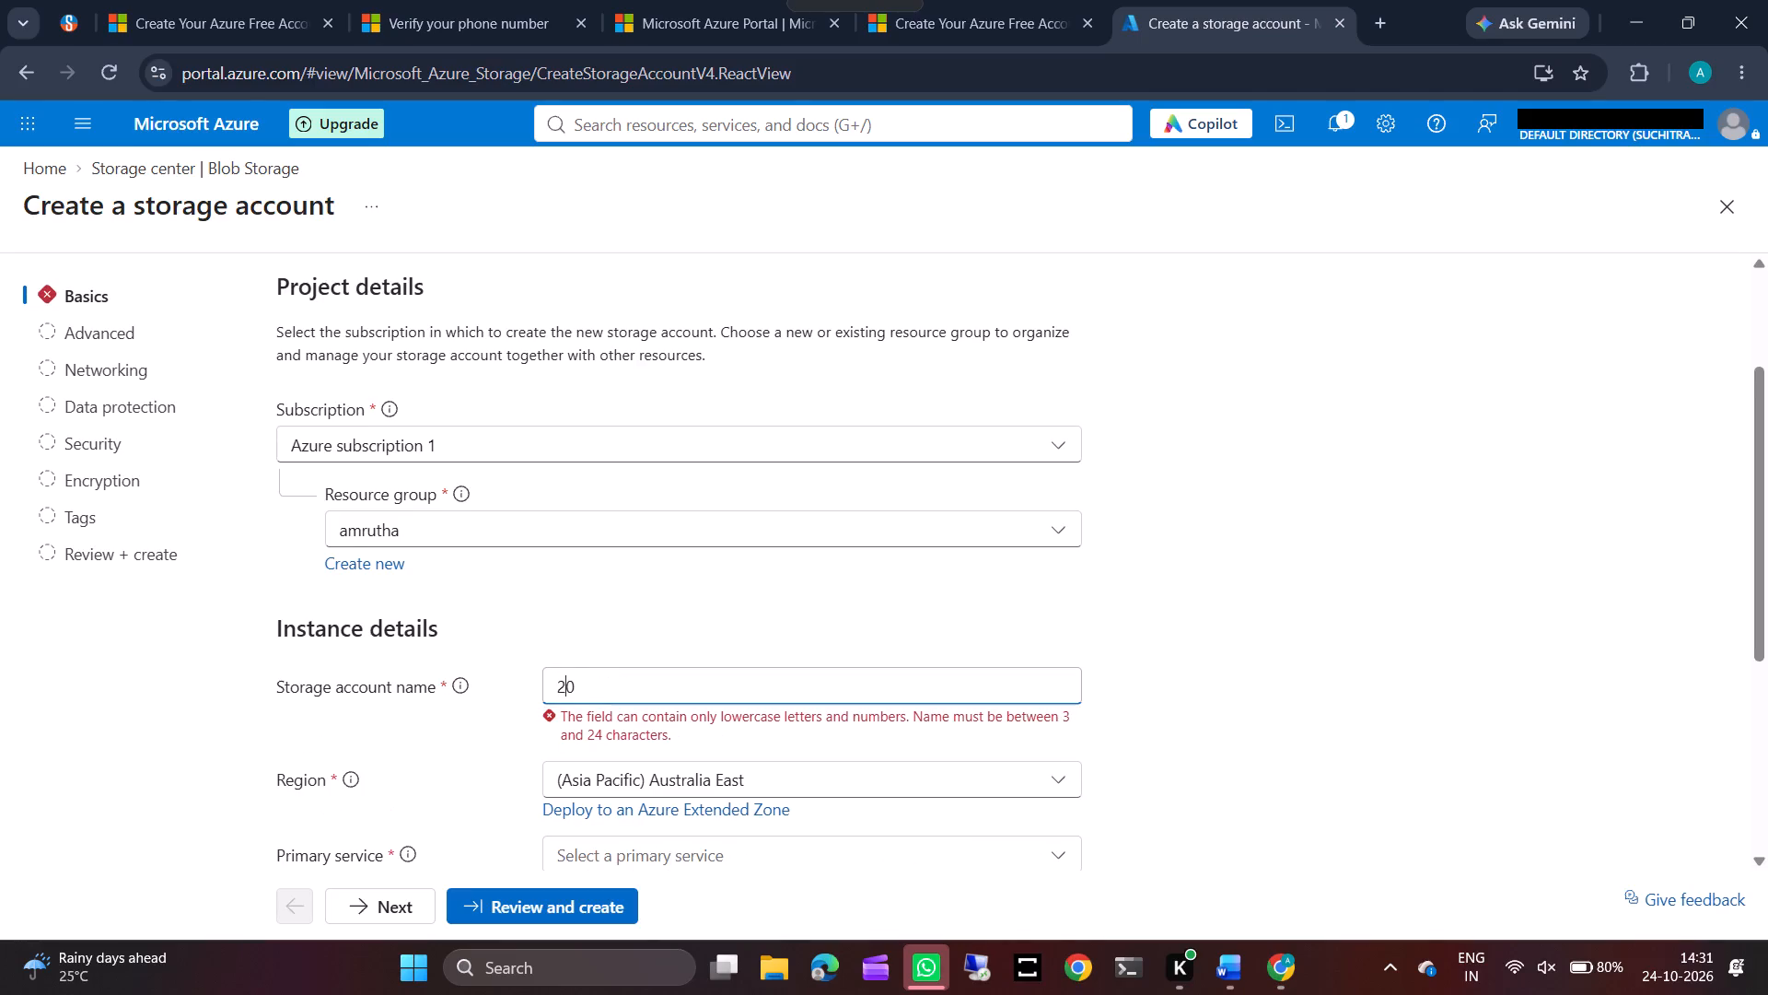
{"action": "key", "text": "Right"}
{"action": "type", "text": "st"}
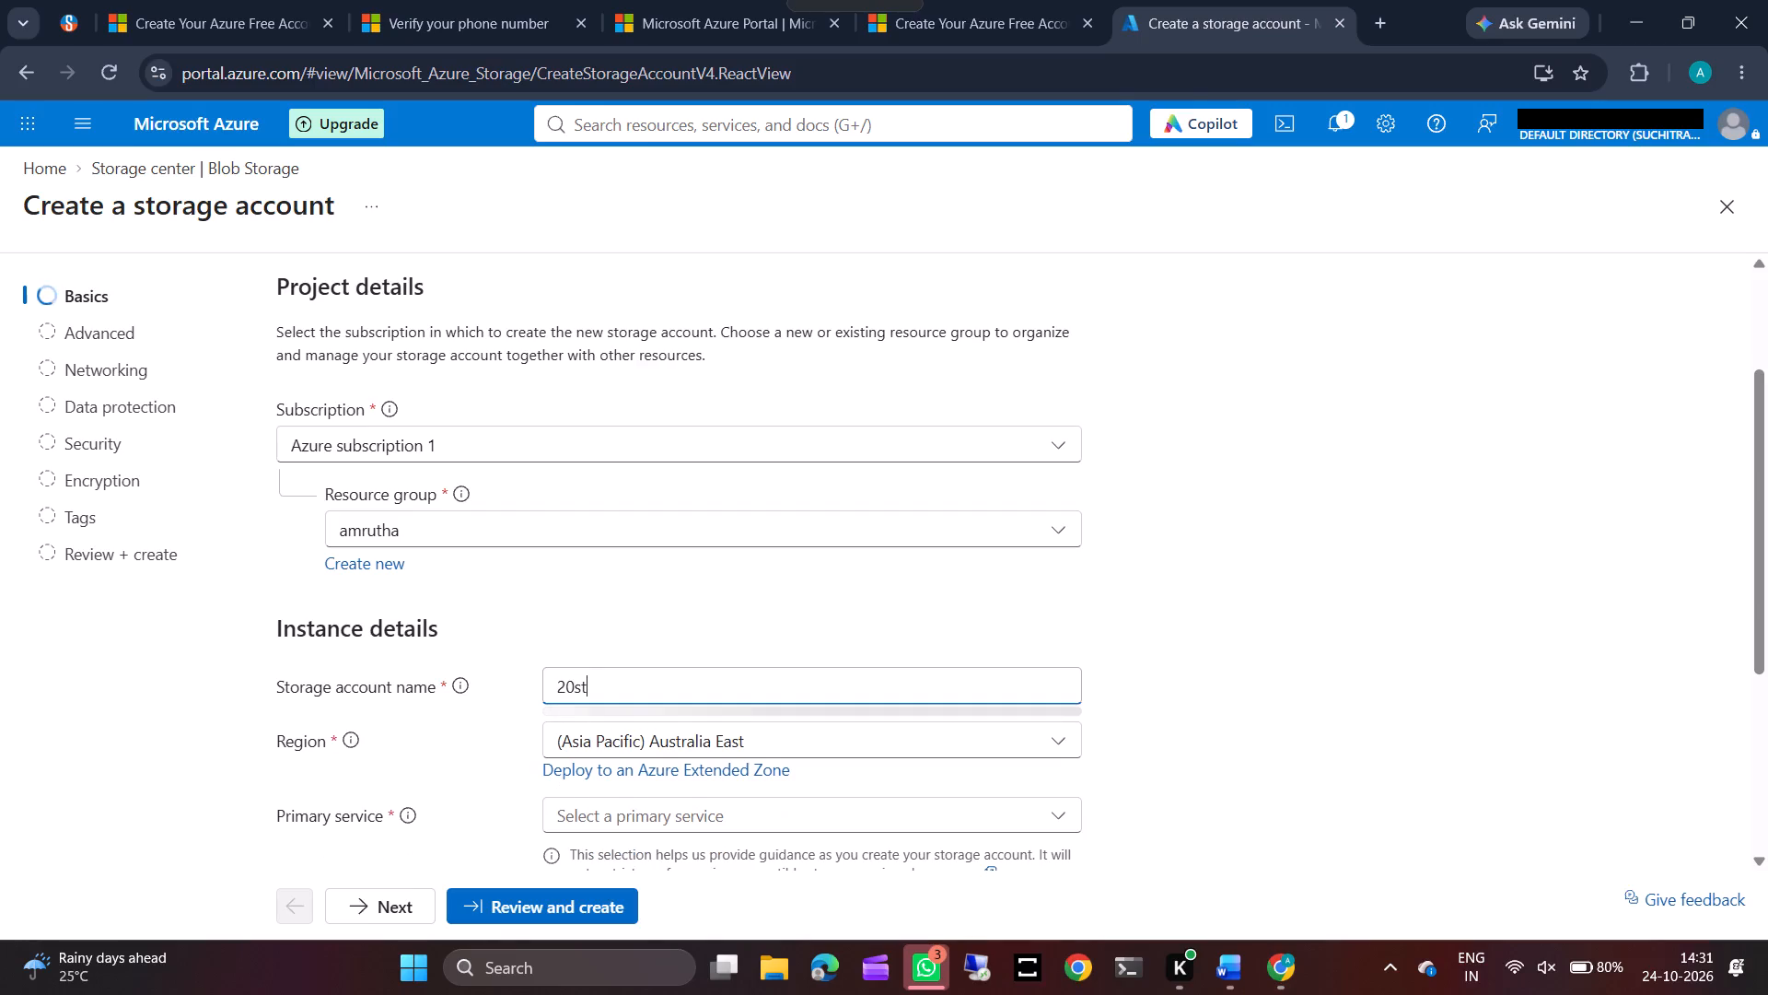
{"action": "type", "text": "ore"}
Set the primary service to Azure Blob Storage or Azure Data Lake Storage, and dismiss the workload tip.
{"action": "scroll", "coordinate": [745, 726], "scroll_direction": "down", "scroll_amount": 1}
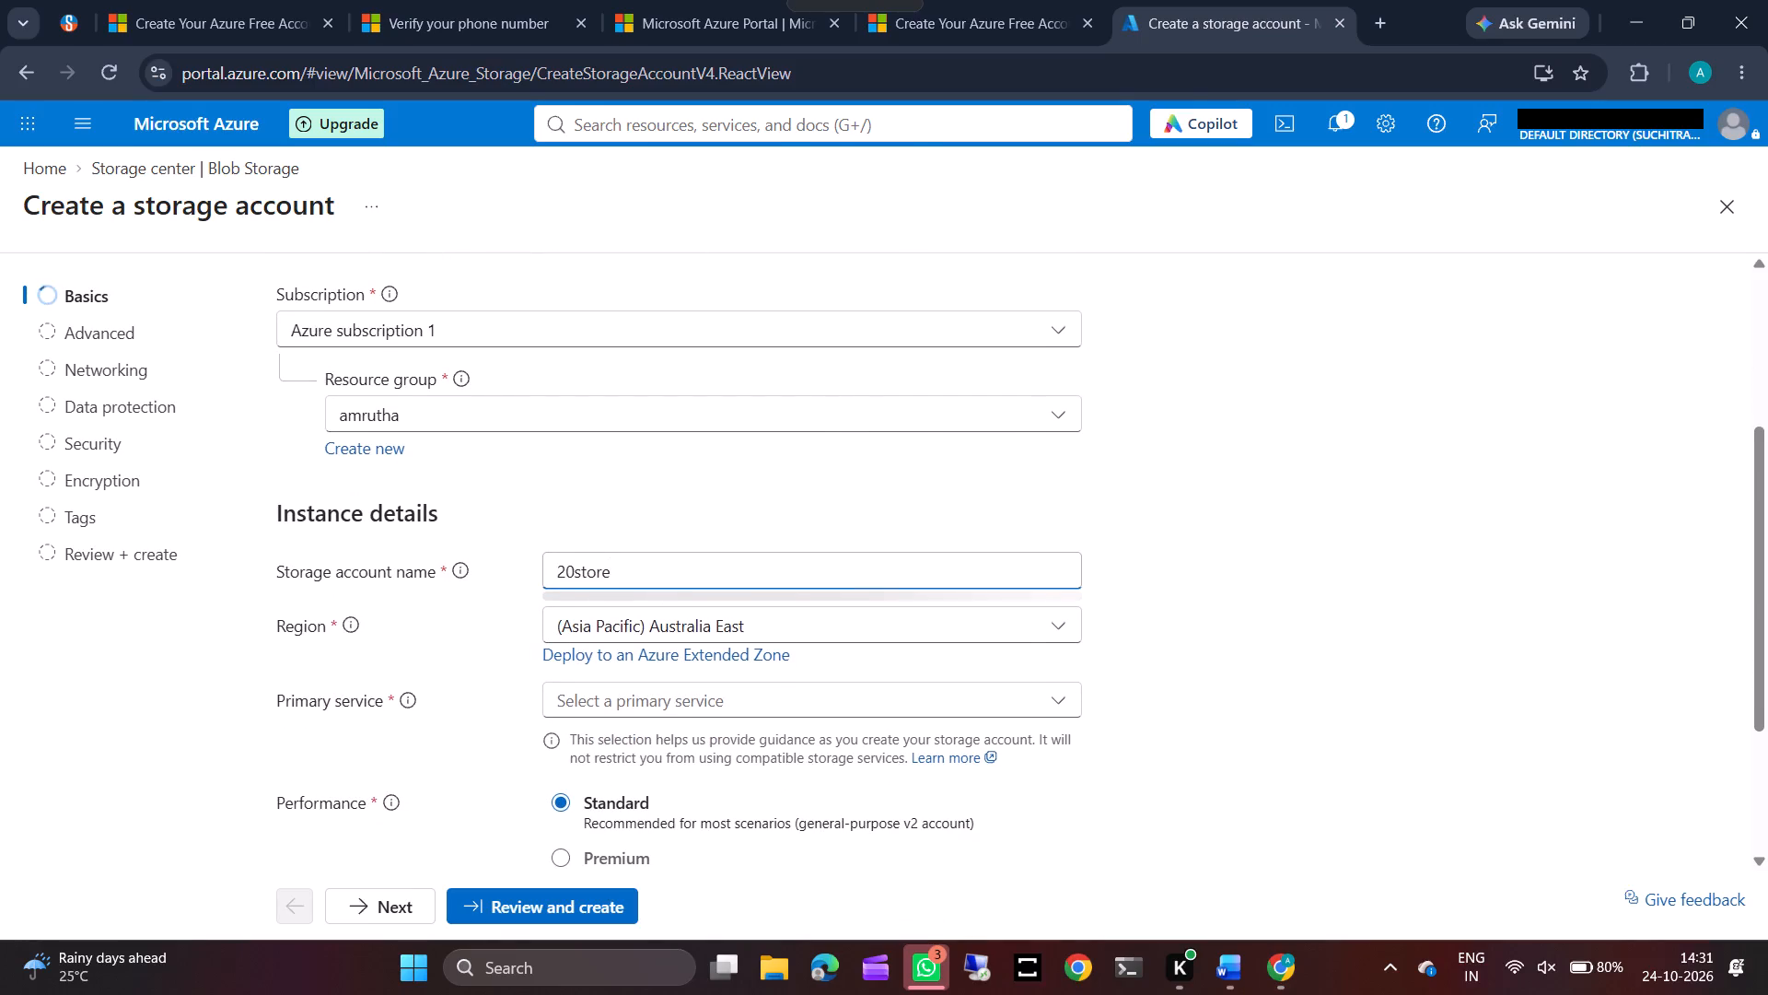
{"action": "left_click", "coordinate": [732, 708]}
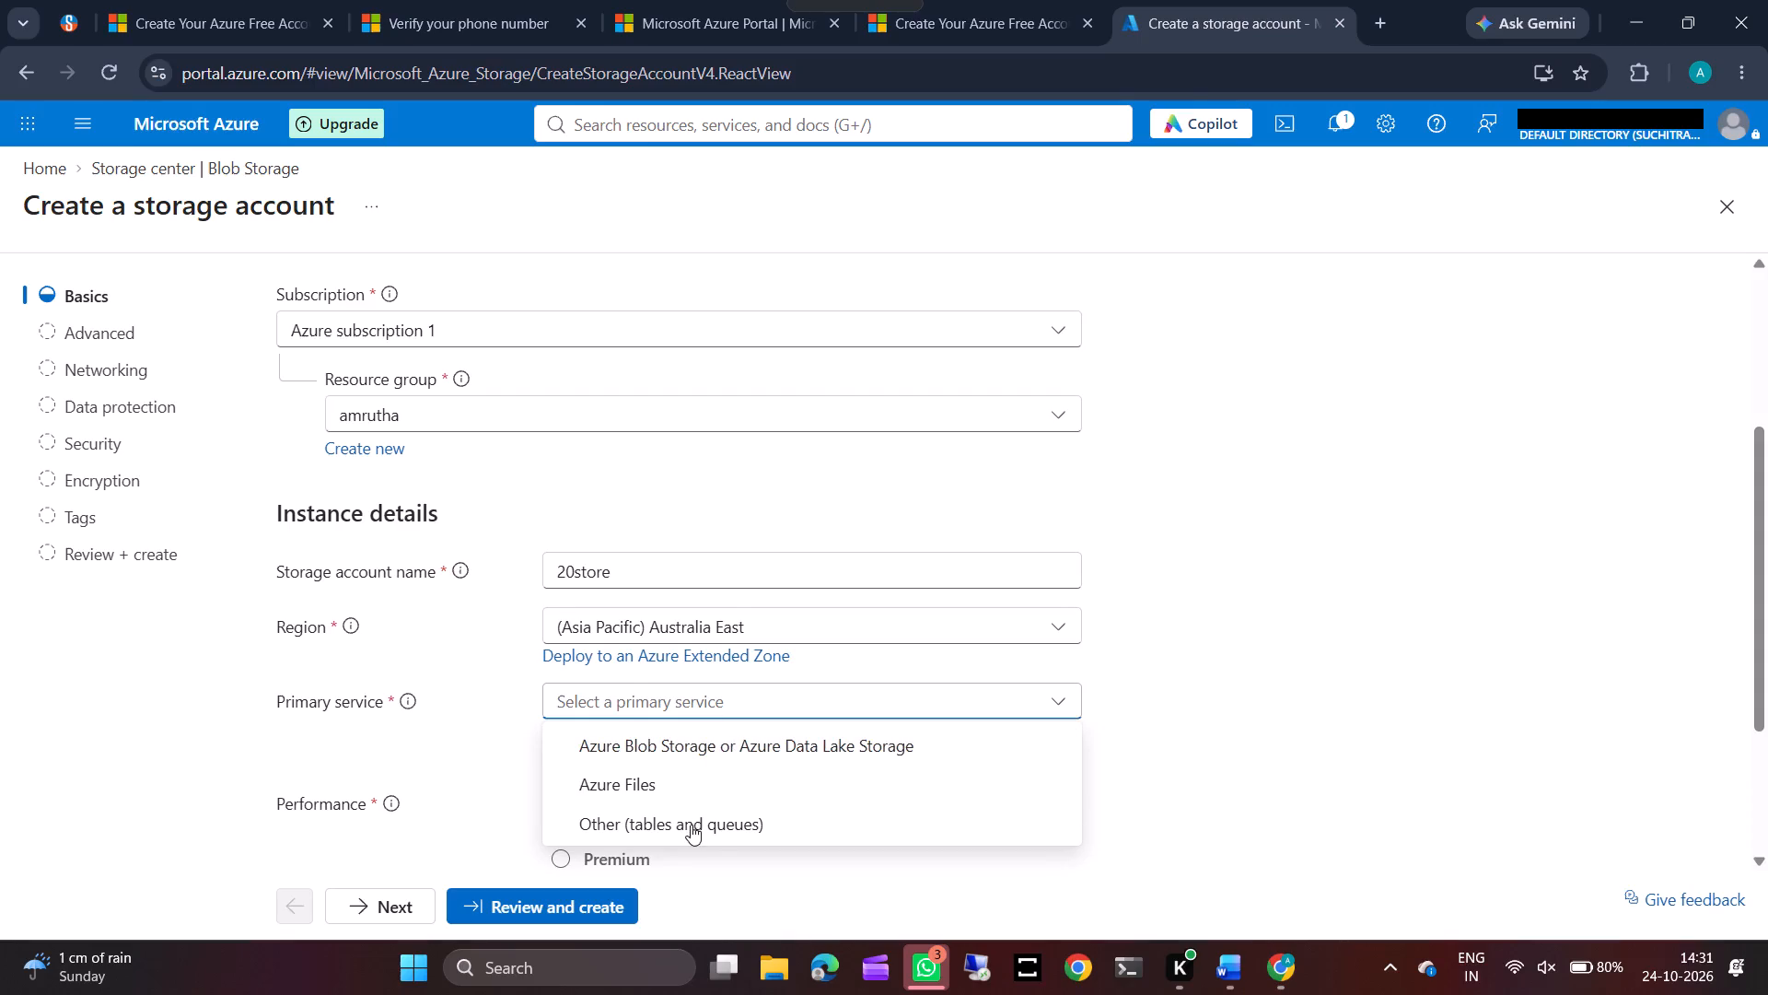
{"action": "left_click", "coordinate": [726, 745]}
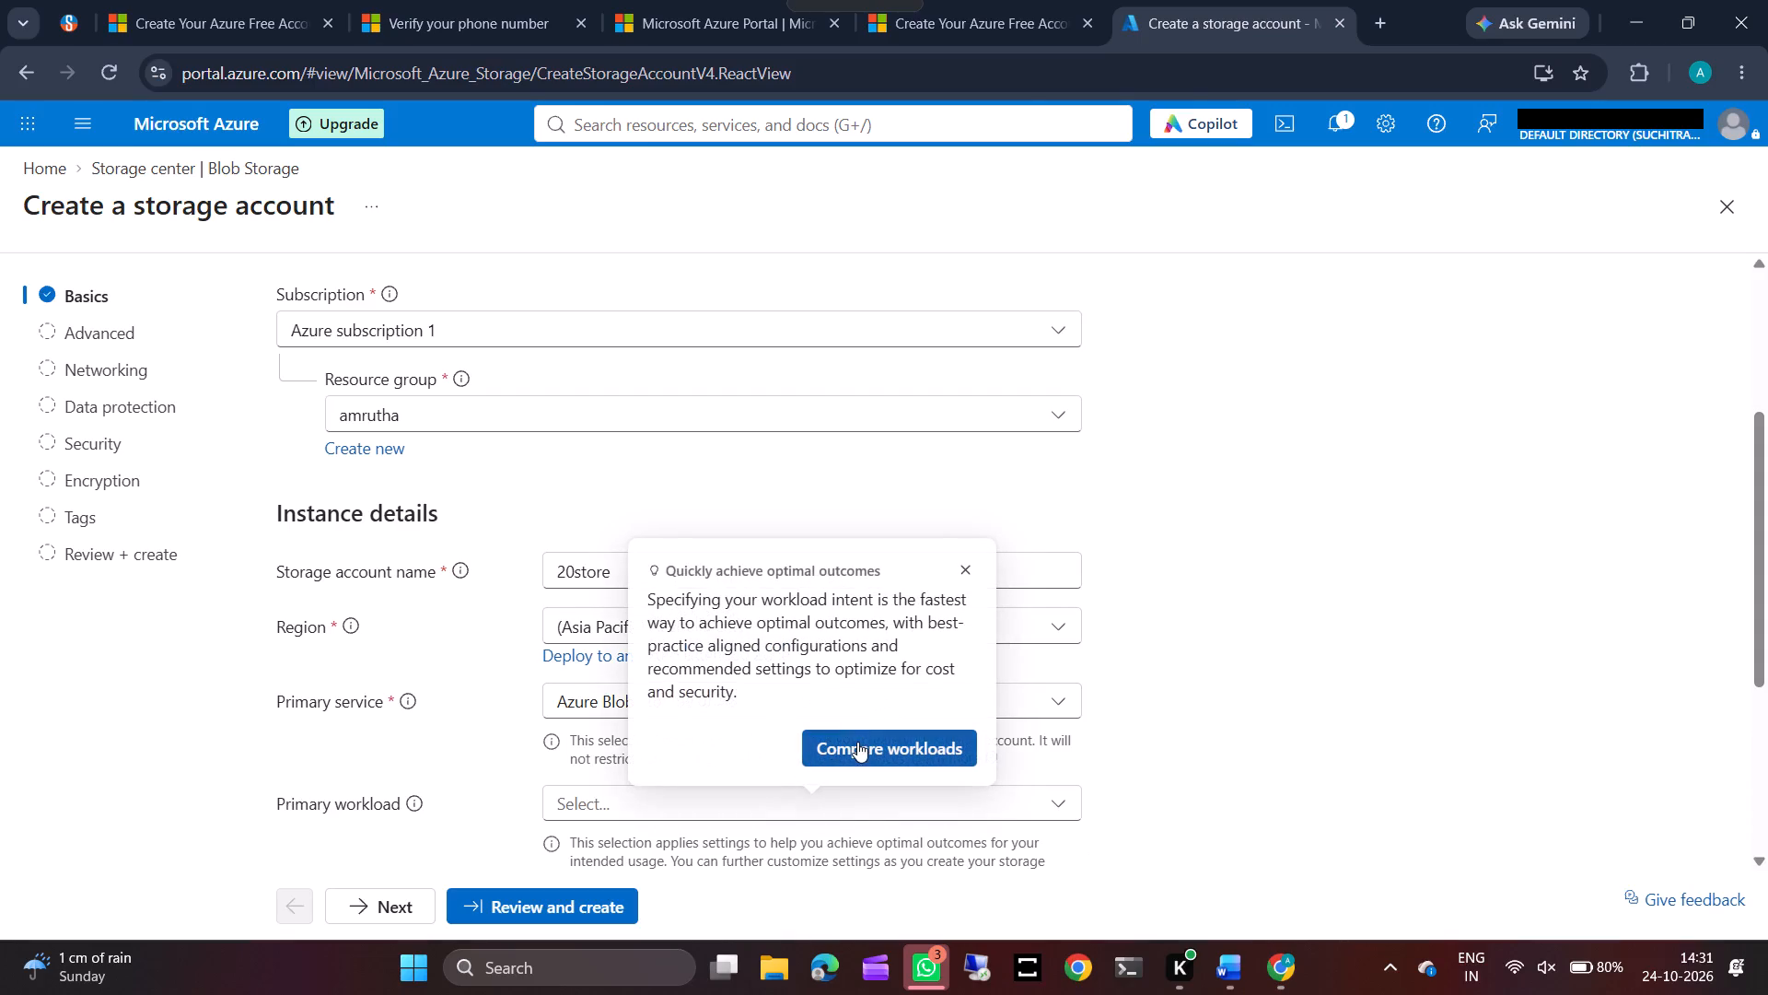
{"action": "left_click", "coordinate": [965, 568]}
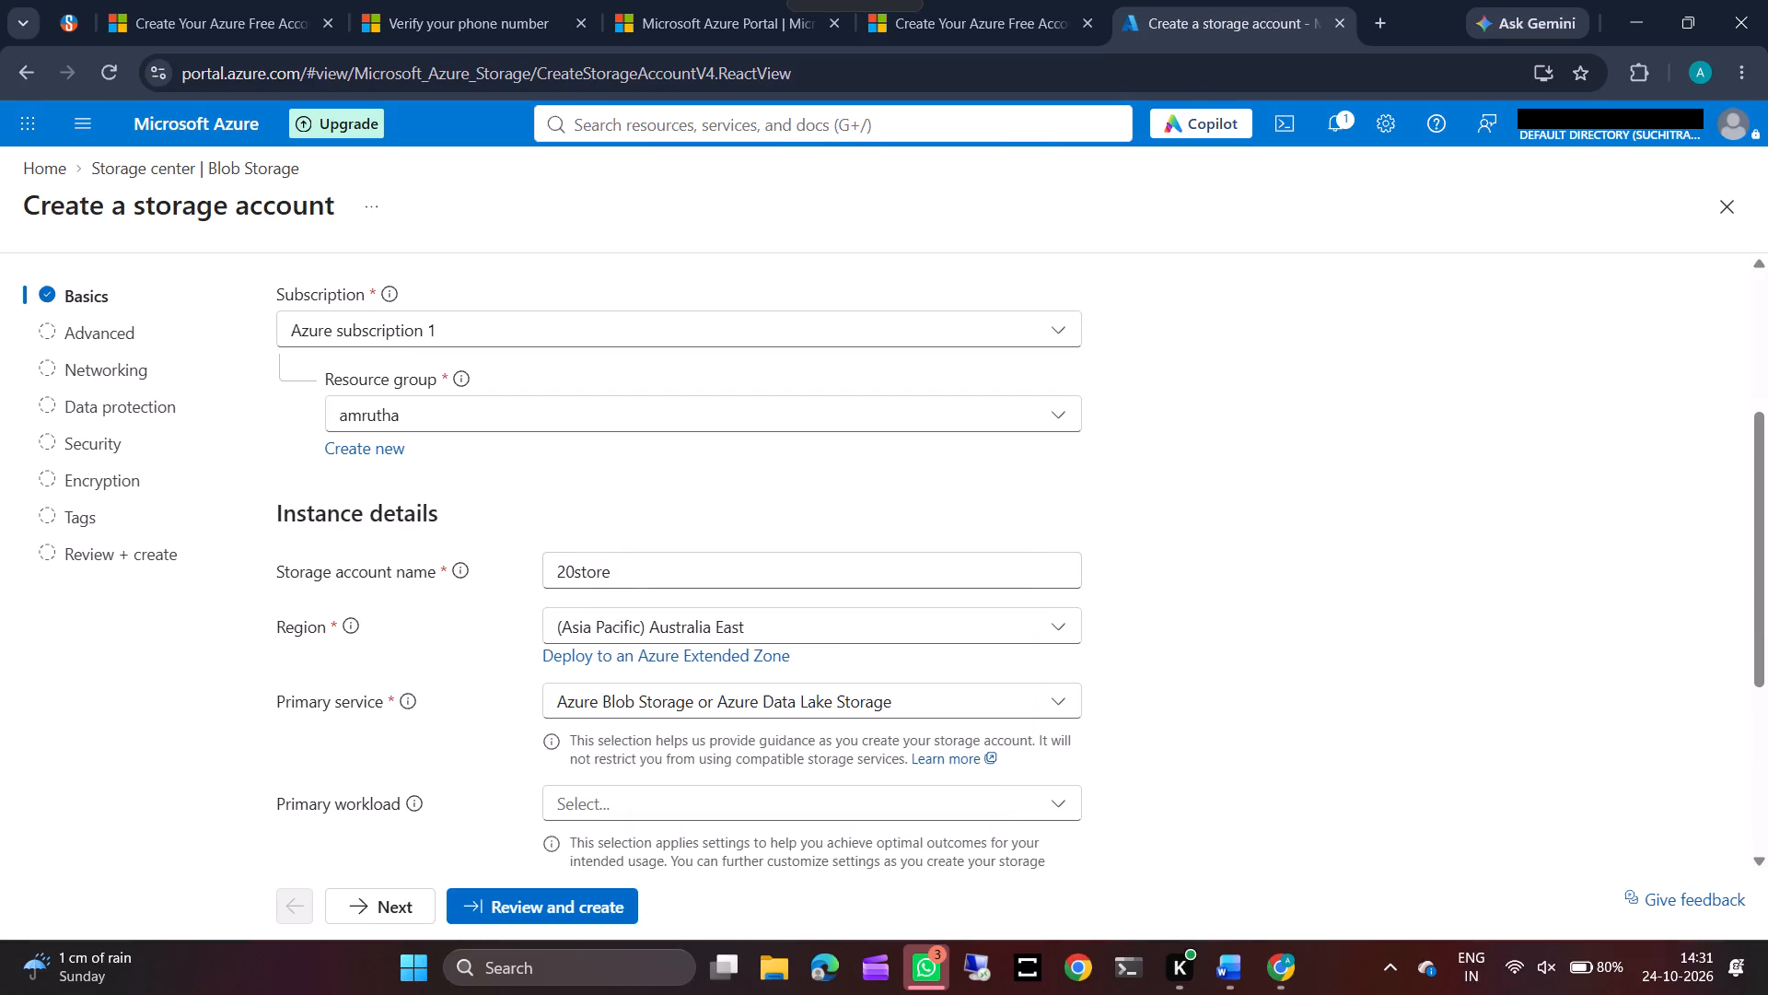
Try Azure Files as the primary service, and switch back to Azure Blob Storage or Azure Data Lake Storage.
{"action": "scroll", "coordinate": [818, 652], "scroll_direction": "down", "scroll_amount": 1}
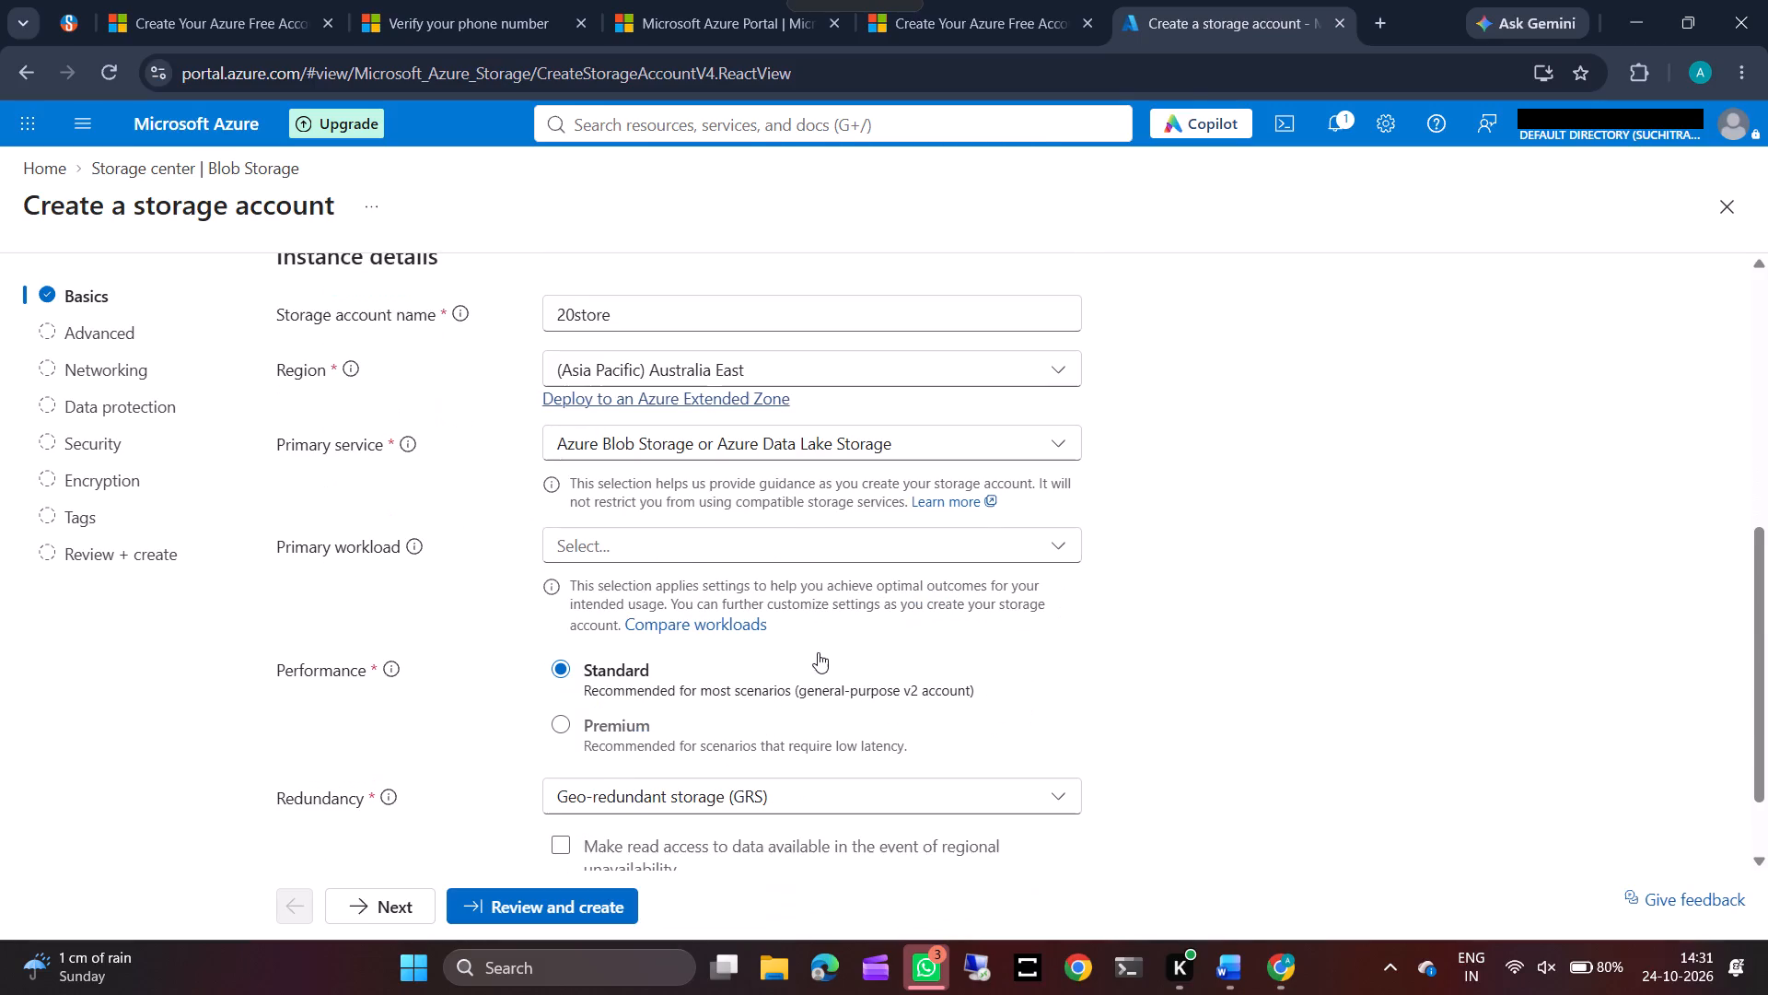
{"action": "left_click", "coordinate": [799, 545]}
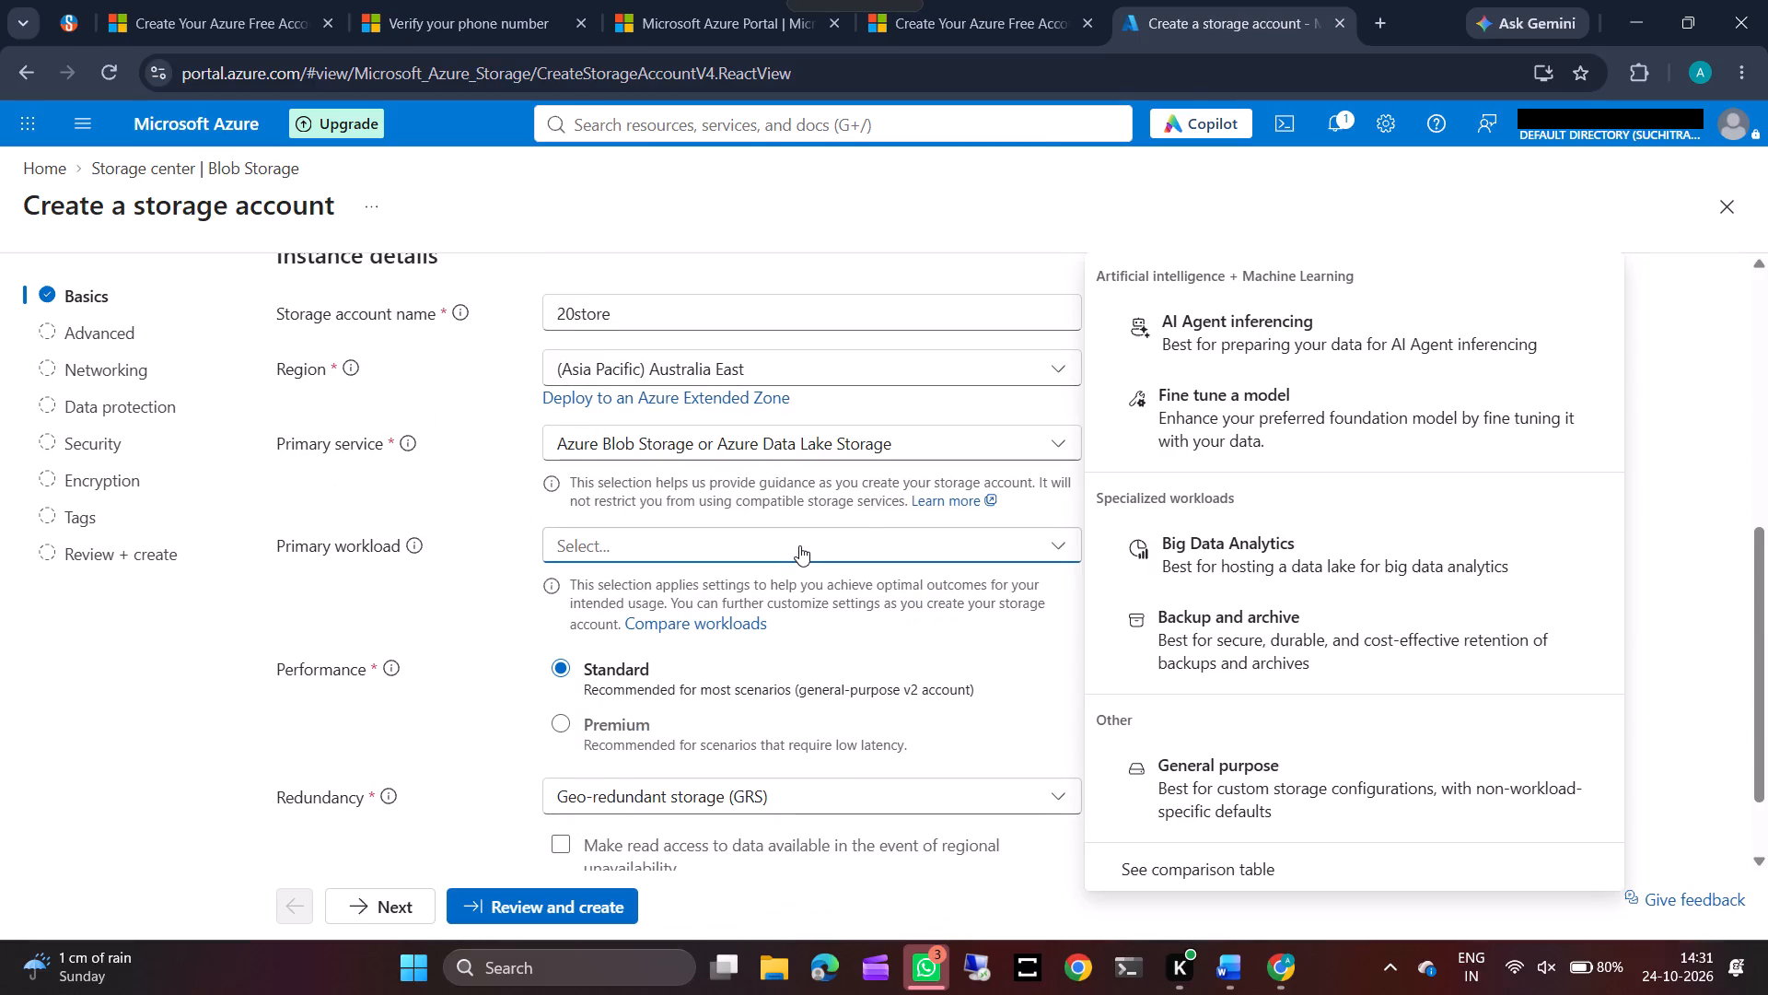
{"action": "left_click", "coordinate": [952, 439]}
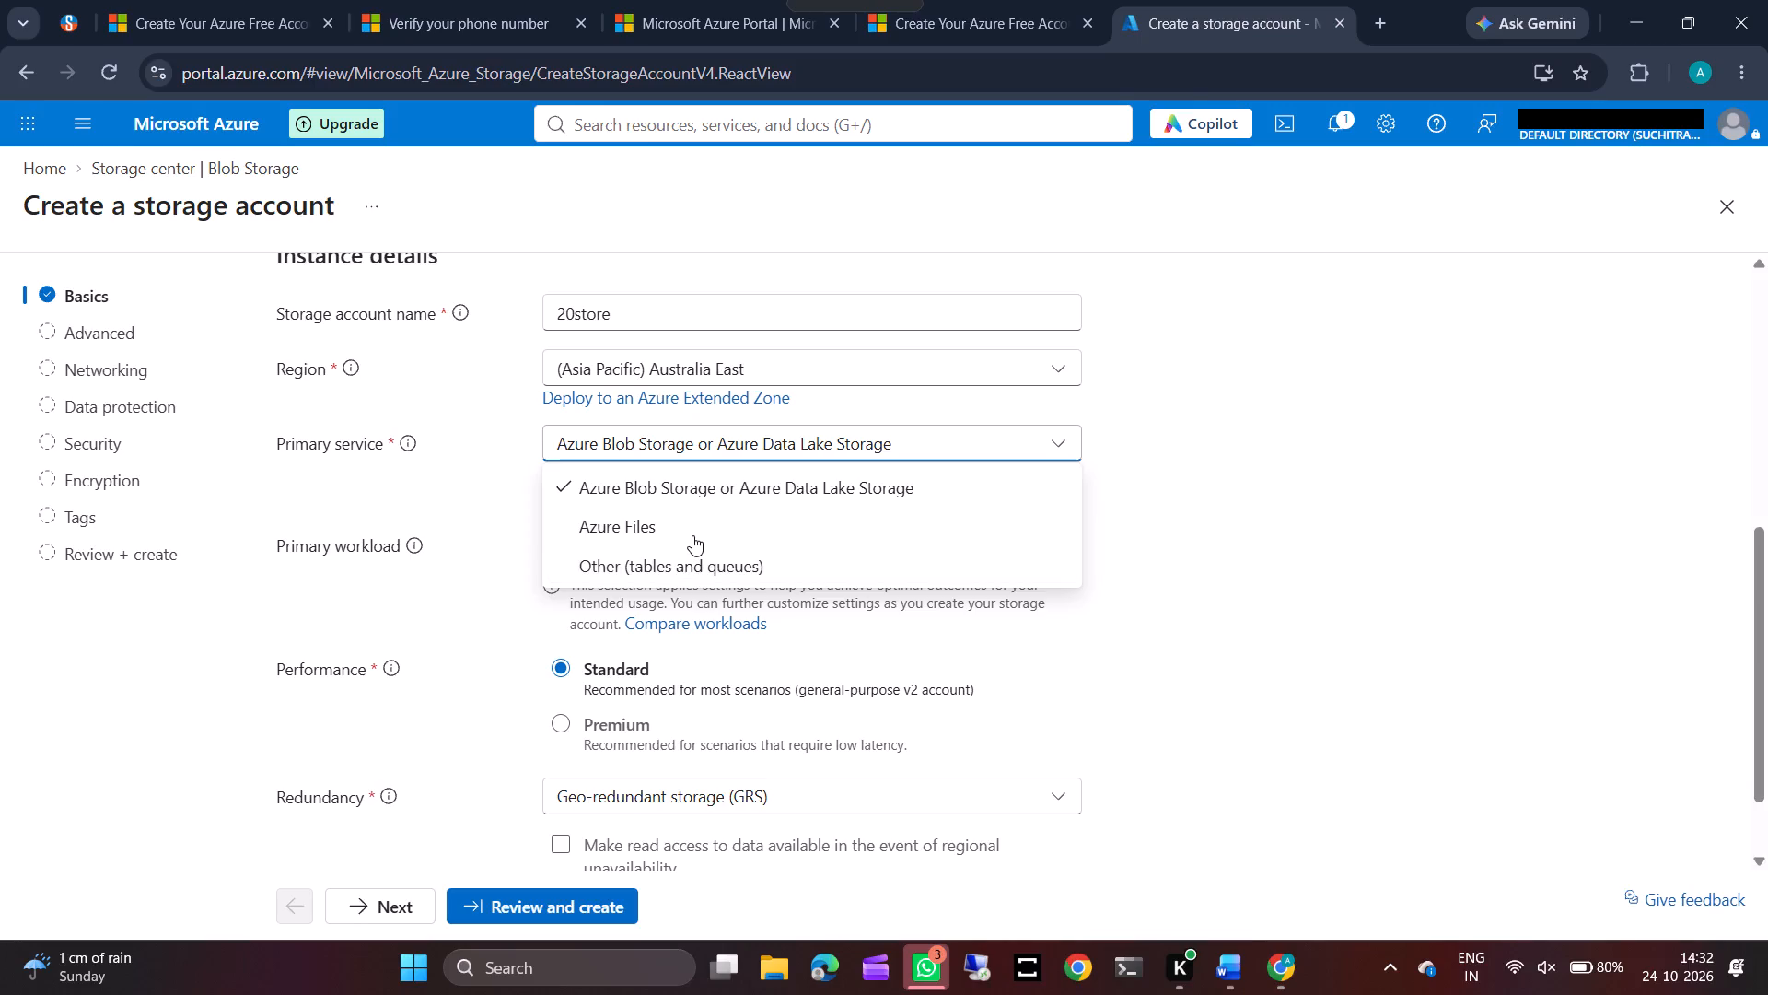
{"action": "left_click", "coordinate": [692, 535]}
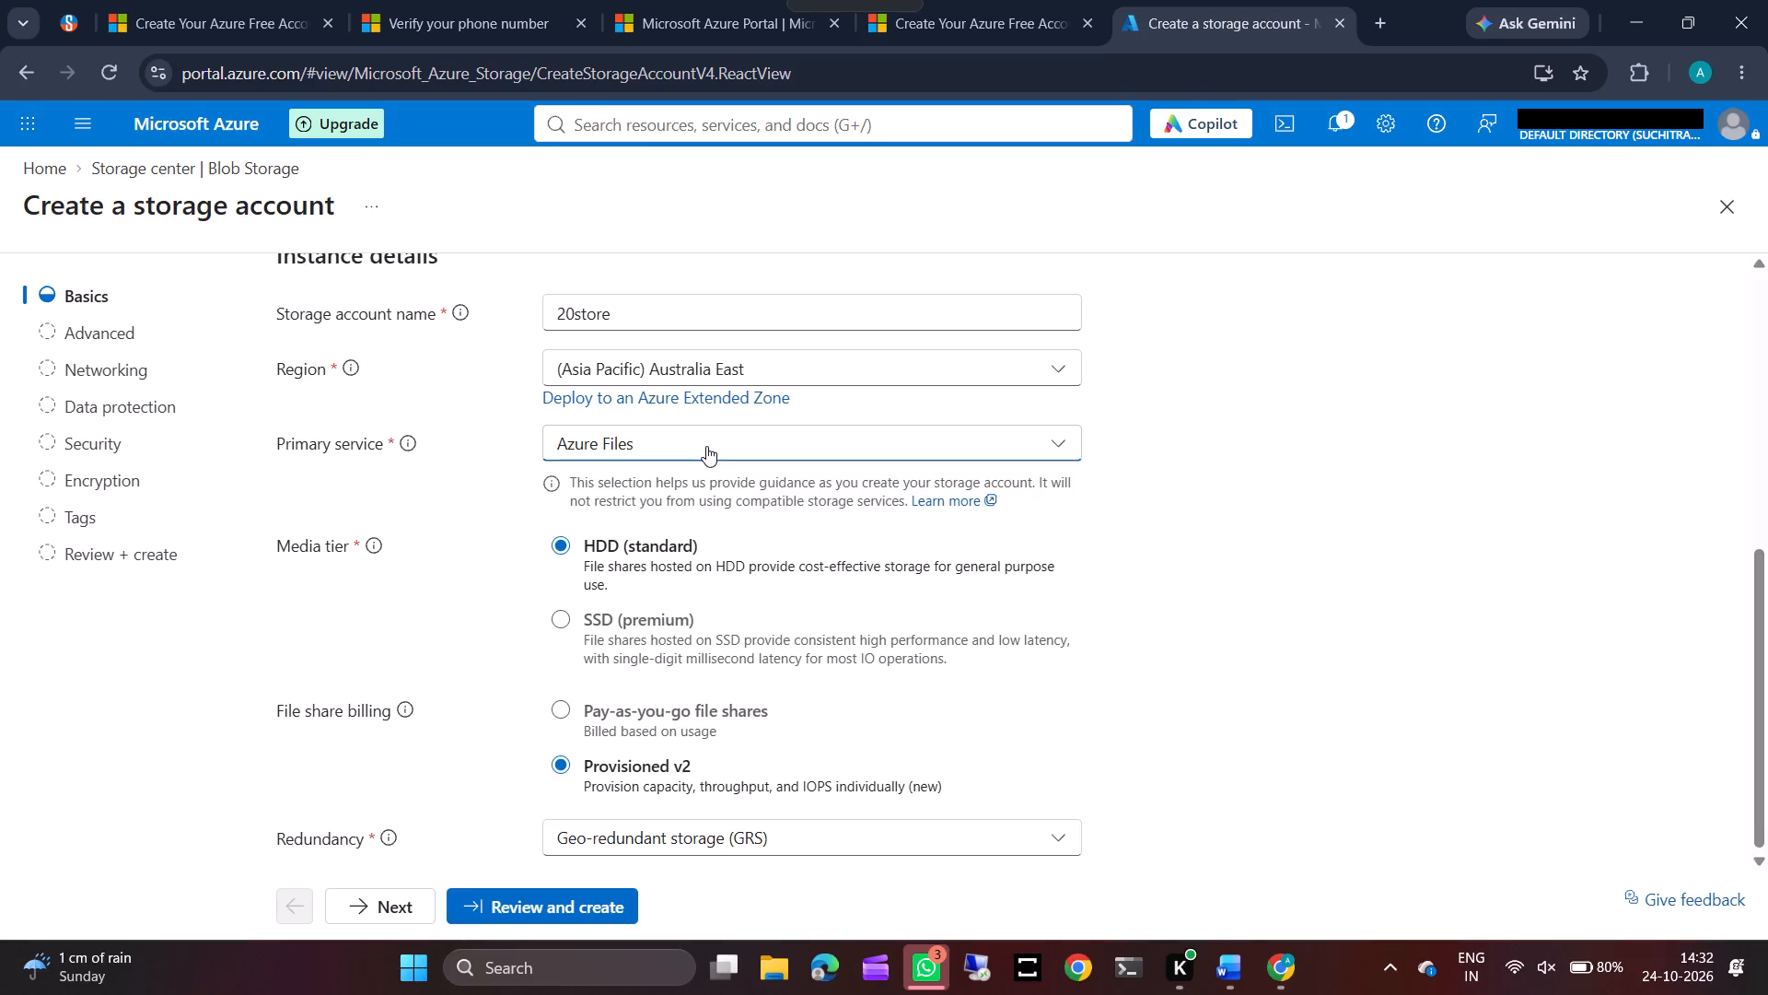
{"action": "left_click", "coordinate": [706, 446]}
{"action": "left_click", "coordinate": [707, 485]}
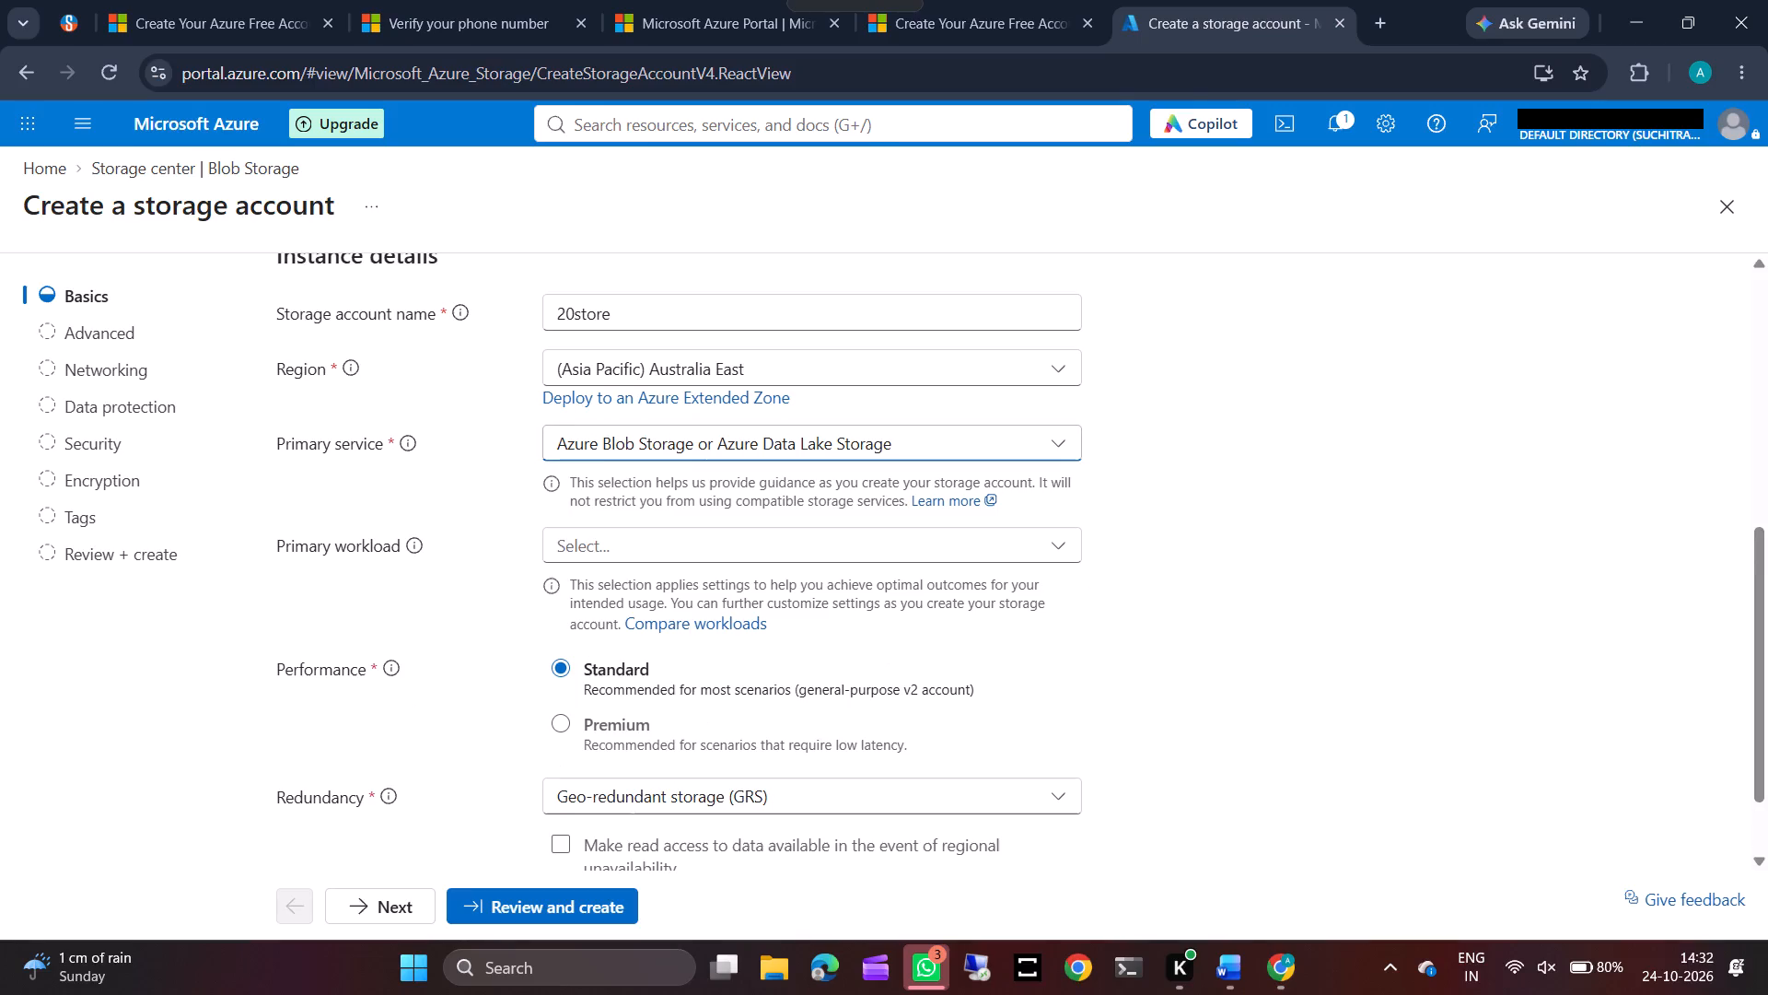
Set the primary workload to General purpose.
{"action": "left_click", "coordinate": [710, 539]}
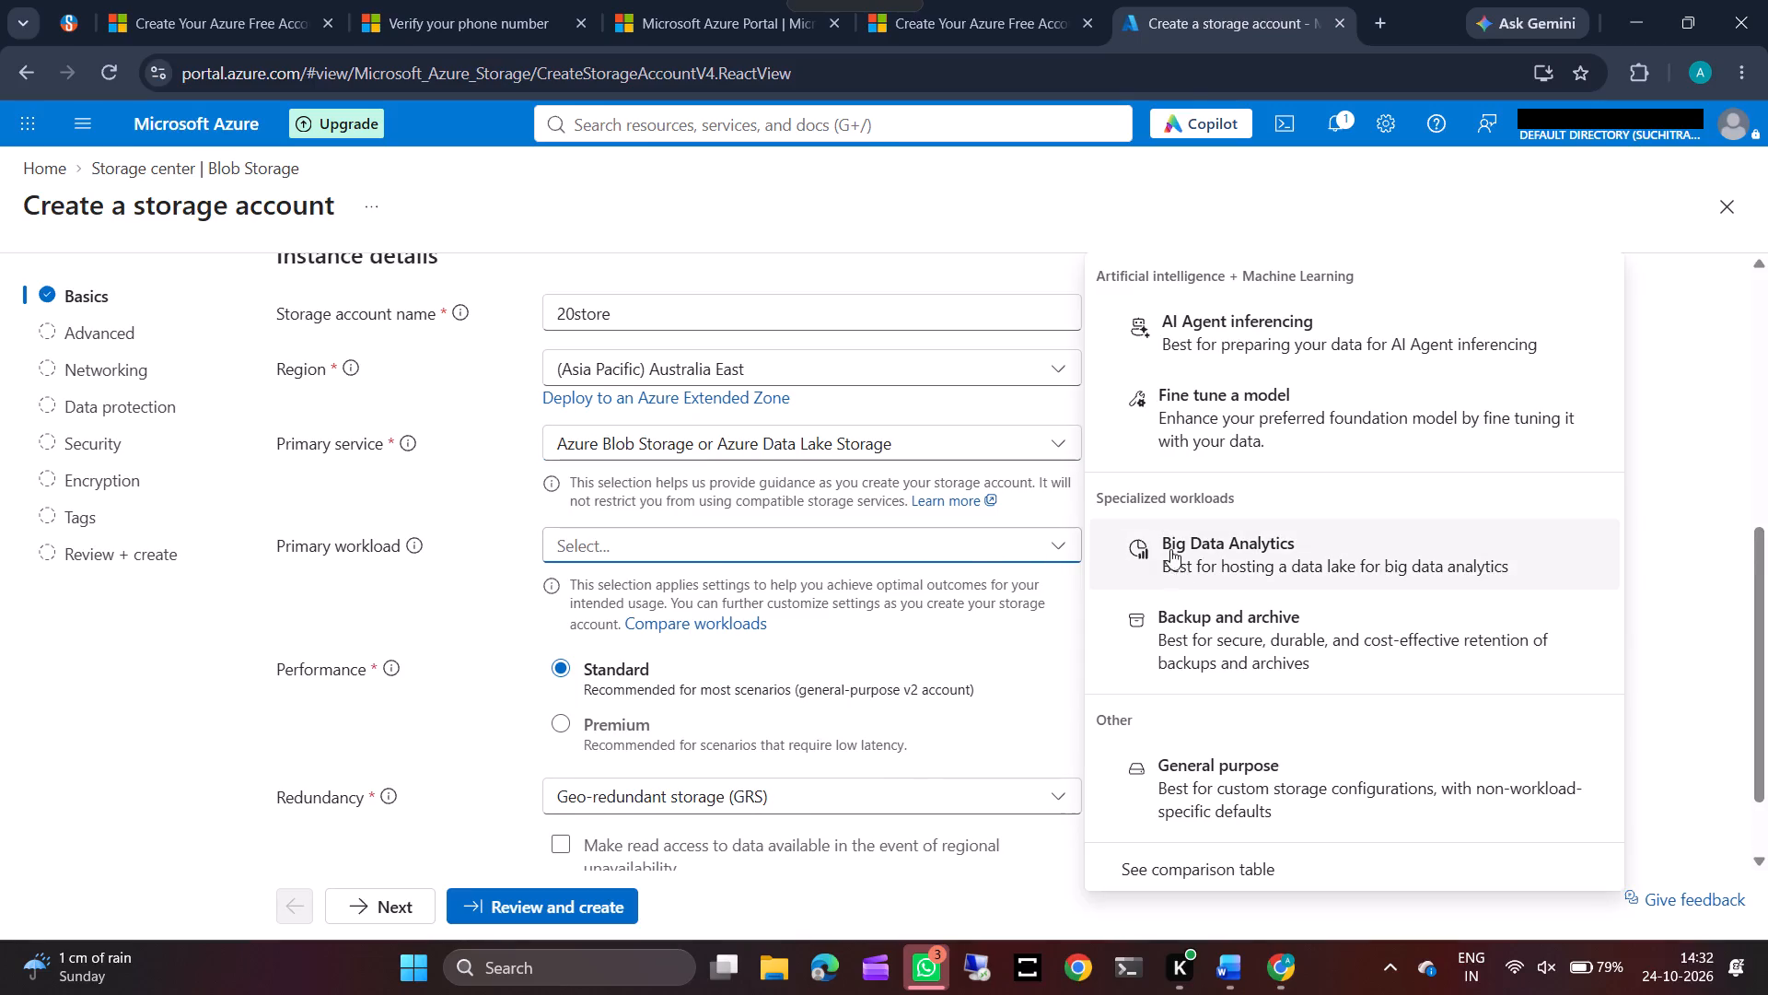
{"action": "left_click", "coordinate": [1176, 787]}
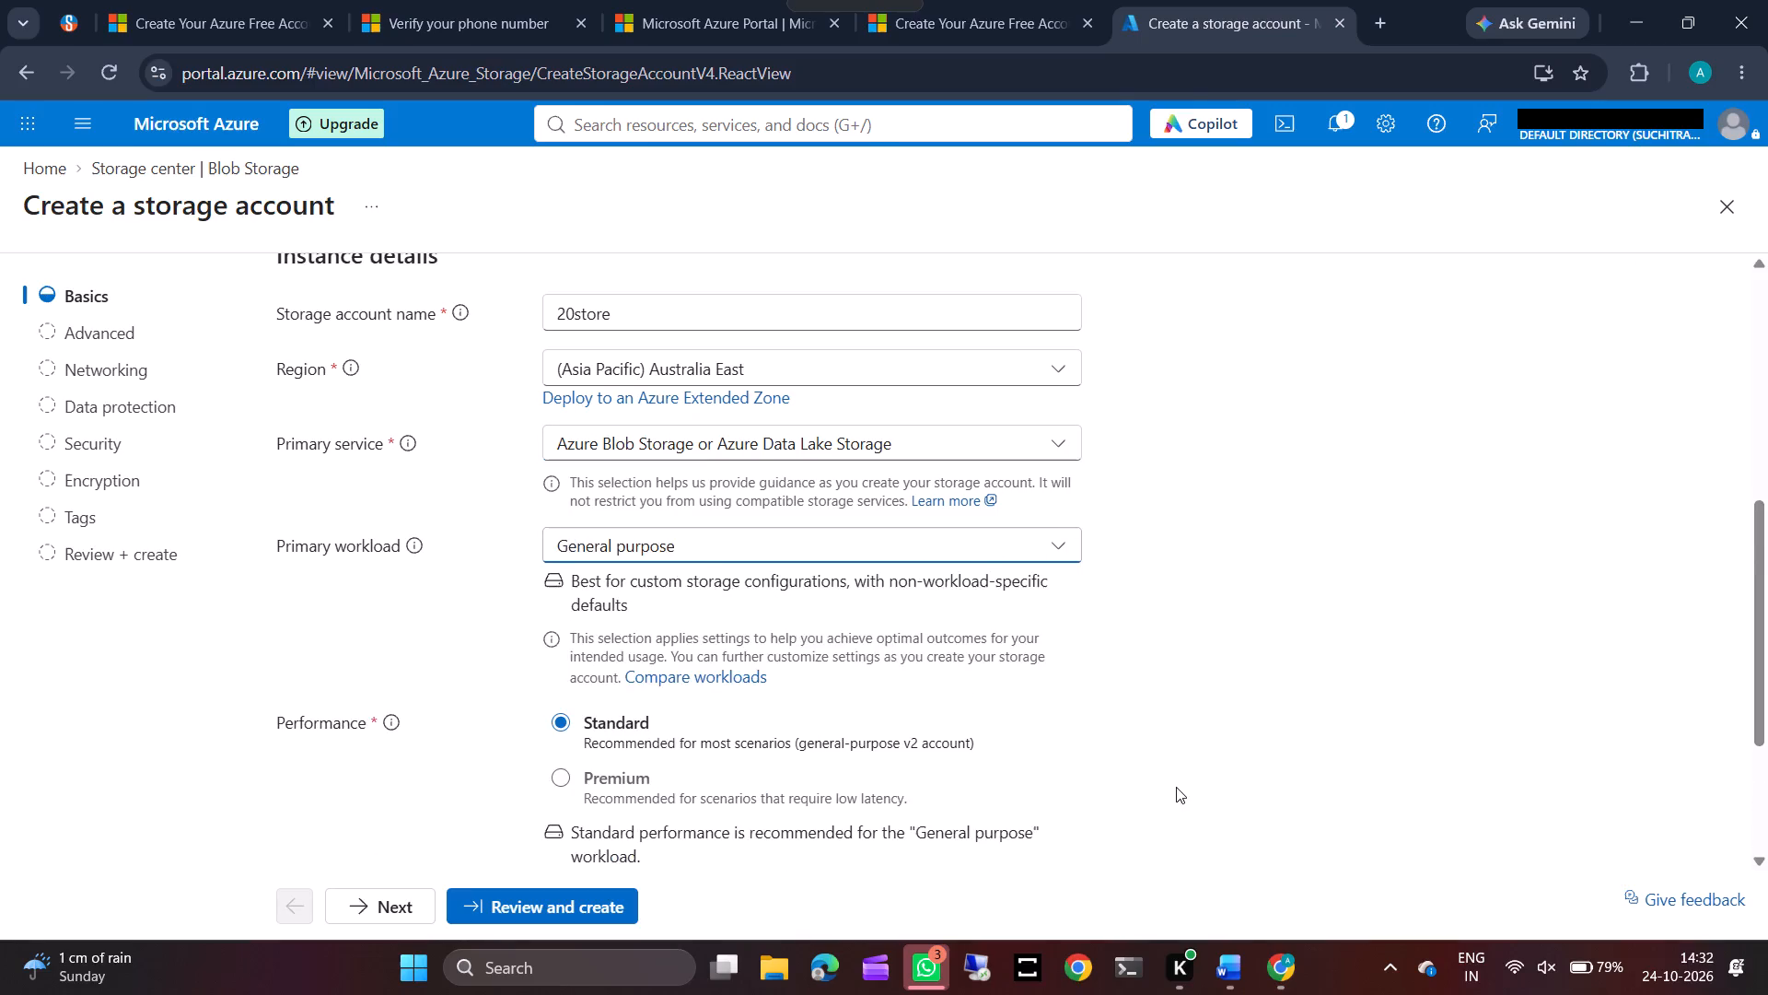
Capture the Project details section with its subscription and resource group in Snipping Tool, and copy the snip.
{"action": "scroll", "coordinate": [825, 638], "scroll_direction": "down", "scroll_amount": 1}
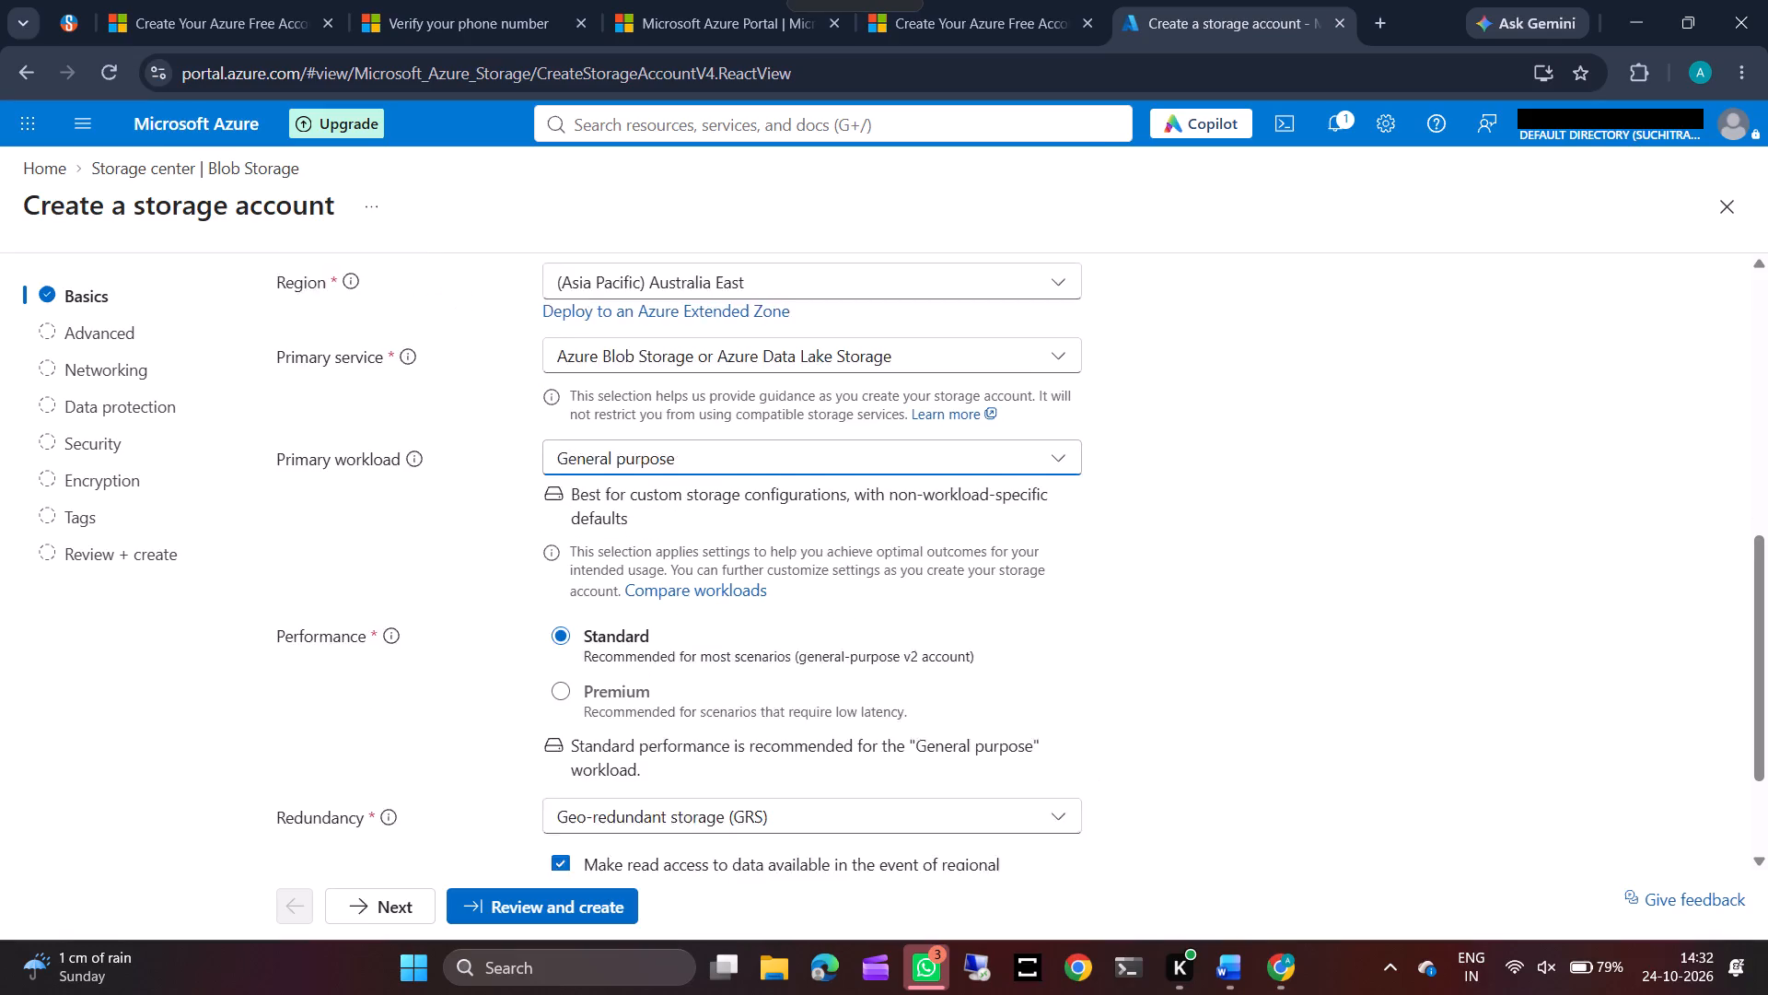
{"action": "scroll", "coordinate": [825, 638], "scroll_direction": "down", "scroll_amount": 5}
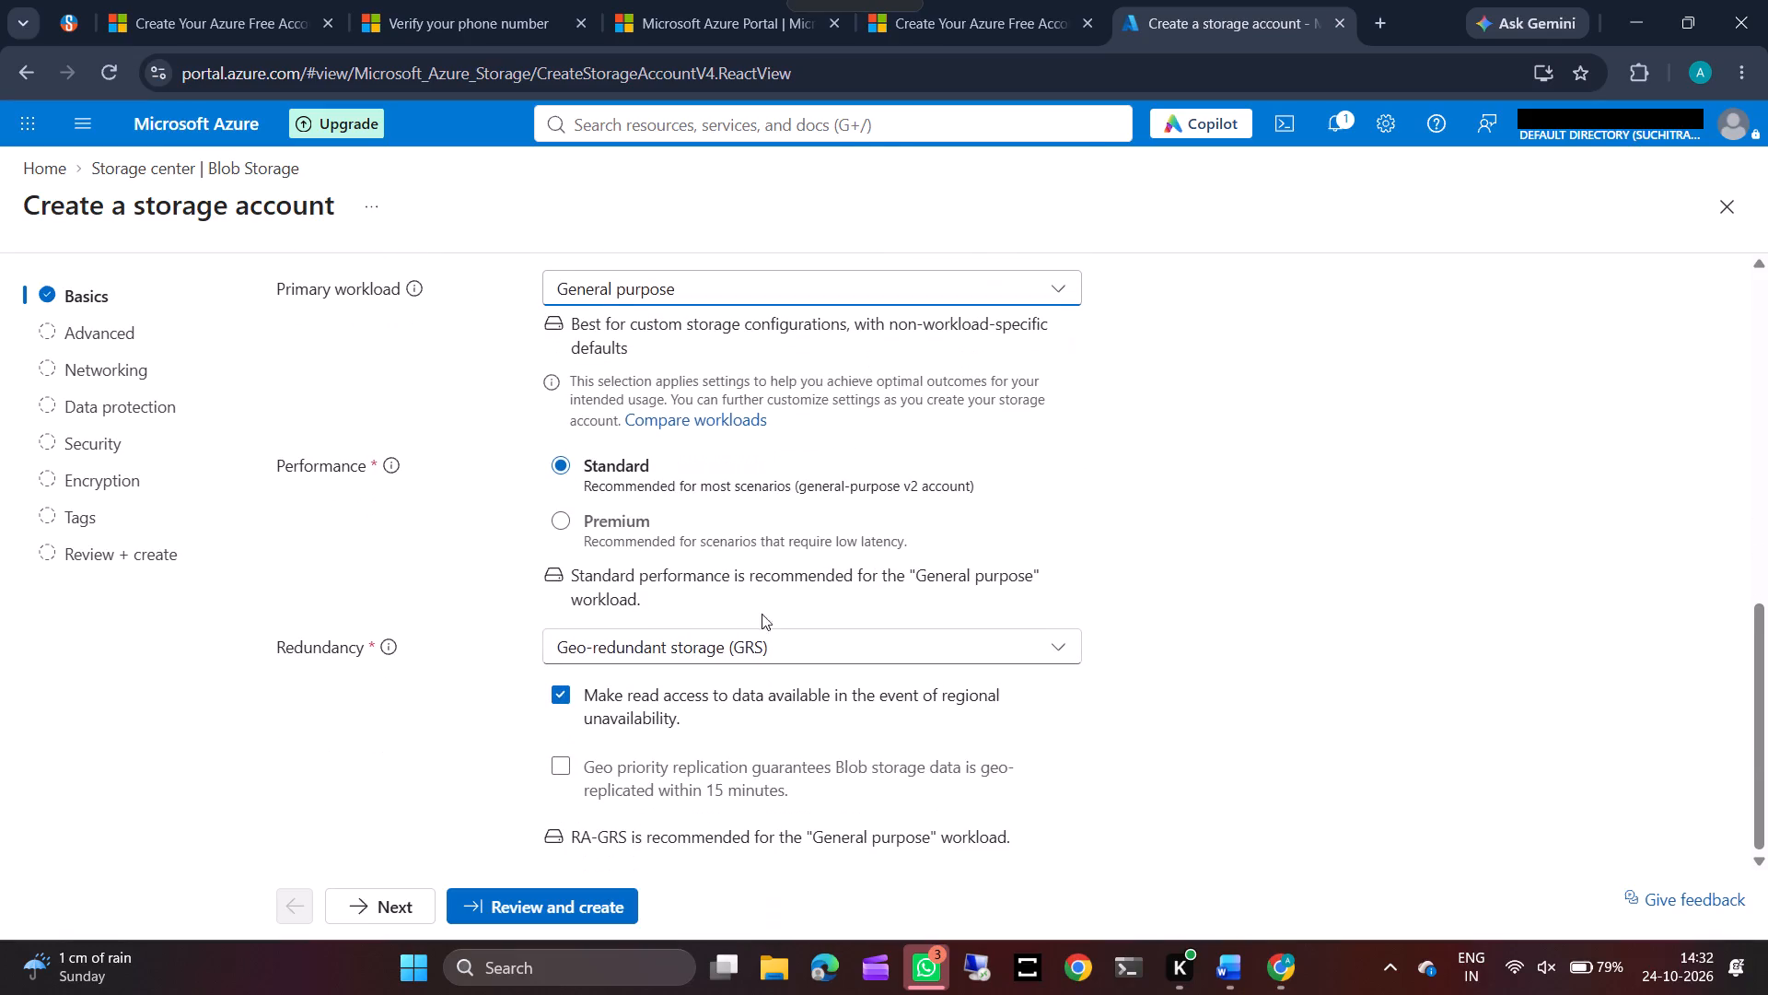
{"action": "scroll", "coordinate": [691, 518], "scroll_direction": "up", "scroll_amount": 4}
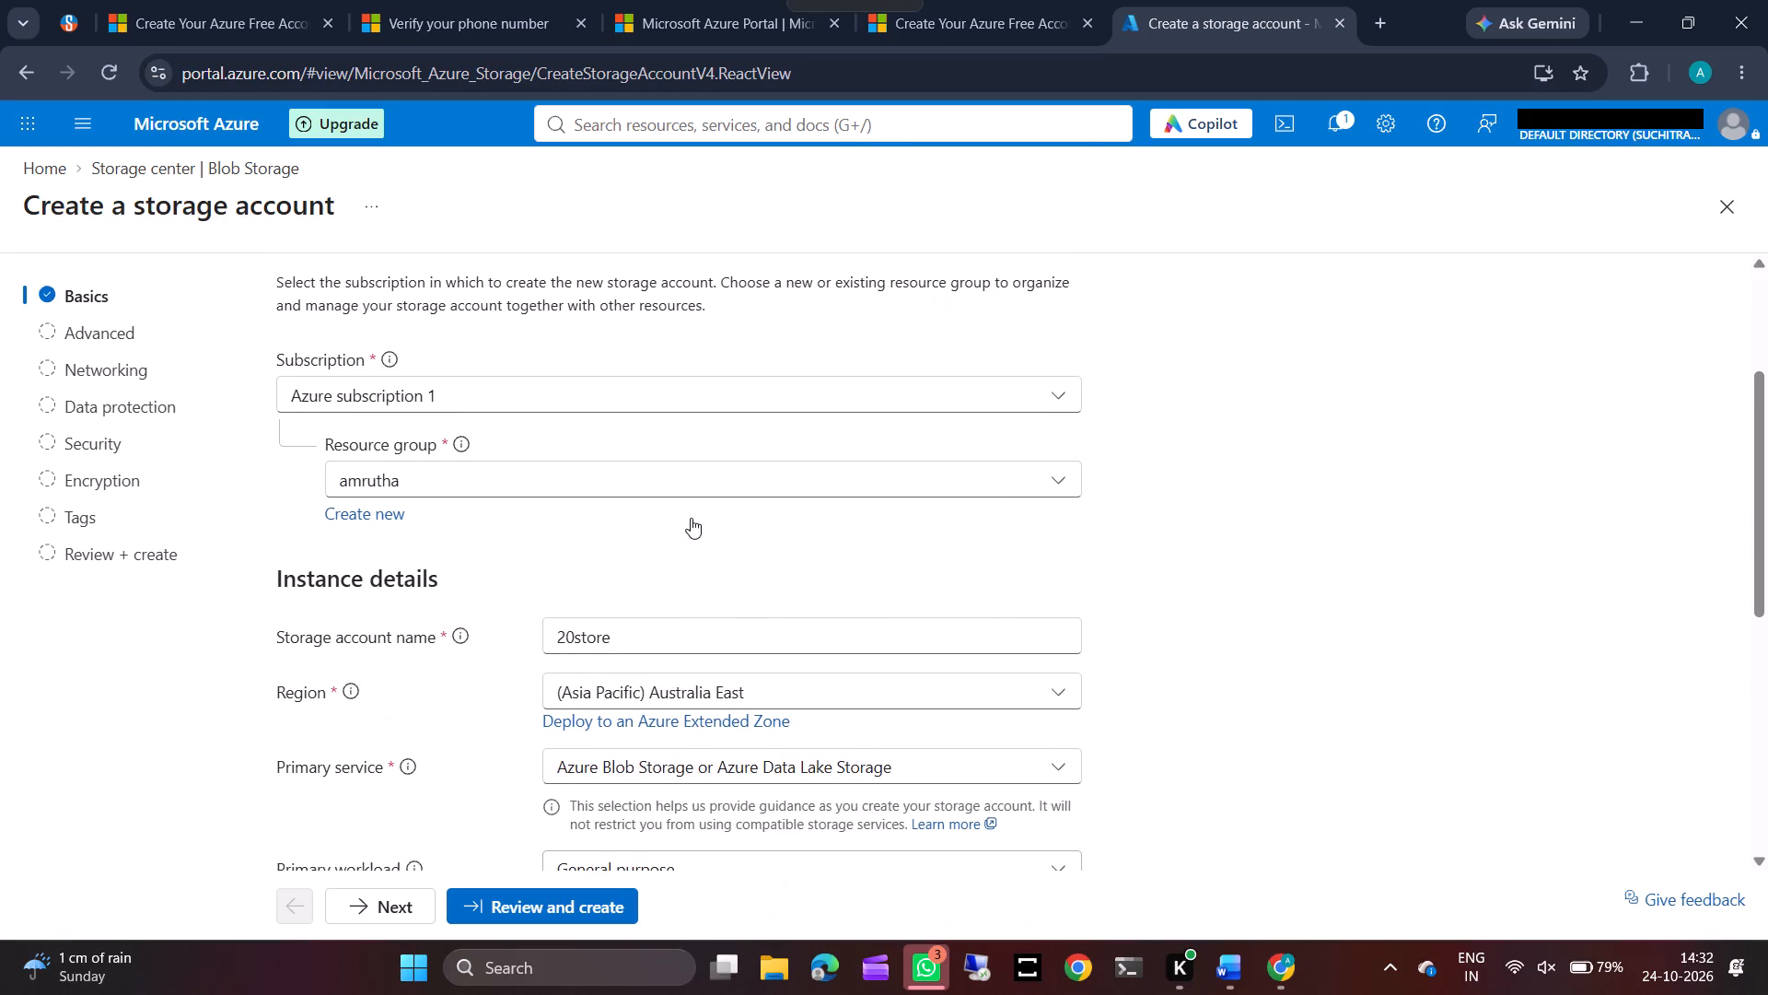
{"action": "scroll", "coordinate": [691, 518], "scroll_direction": "up", "scroll_amount": 2}
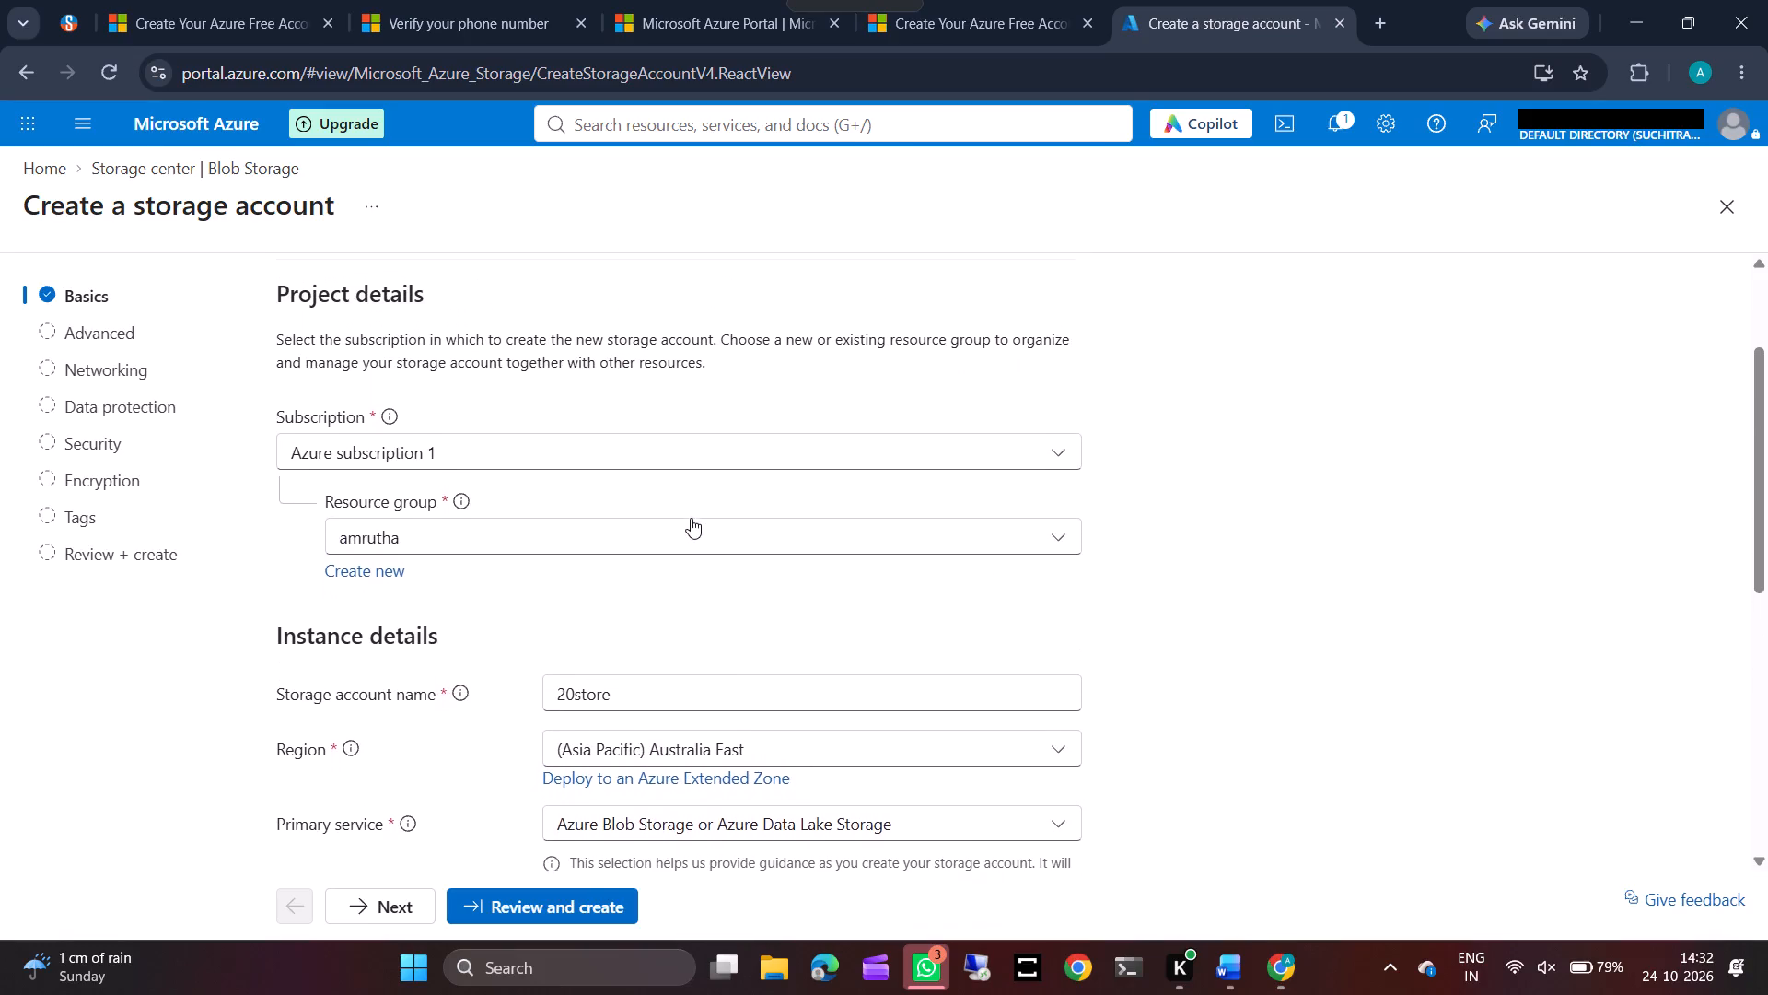
{"action": "scroll", "coordinate": [691, 518], "scroll_direction": "up", "scroll_amount": 1}
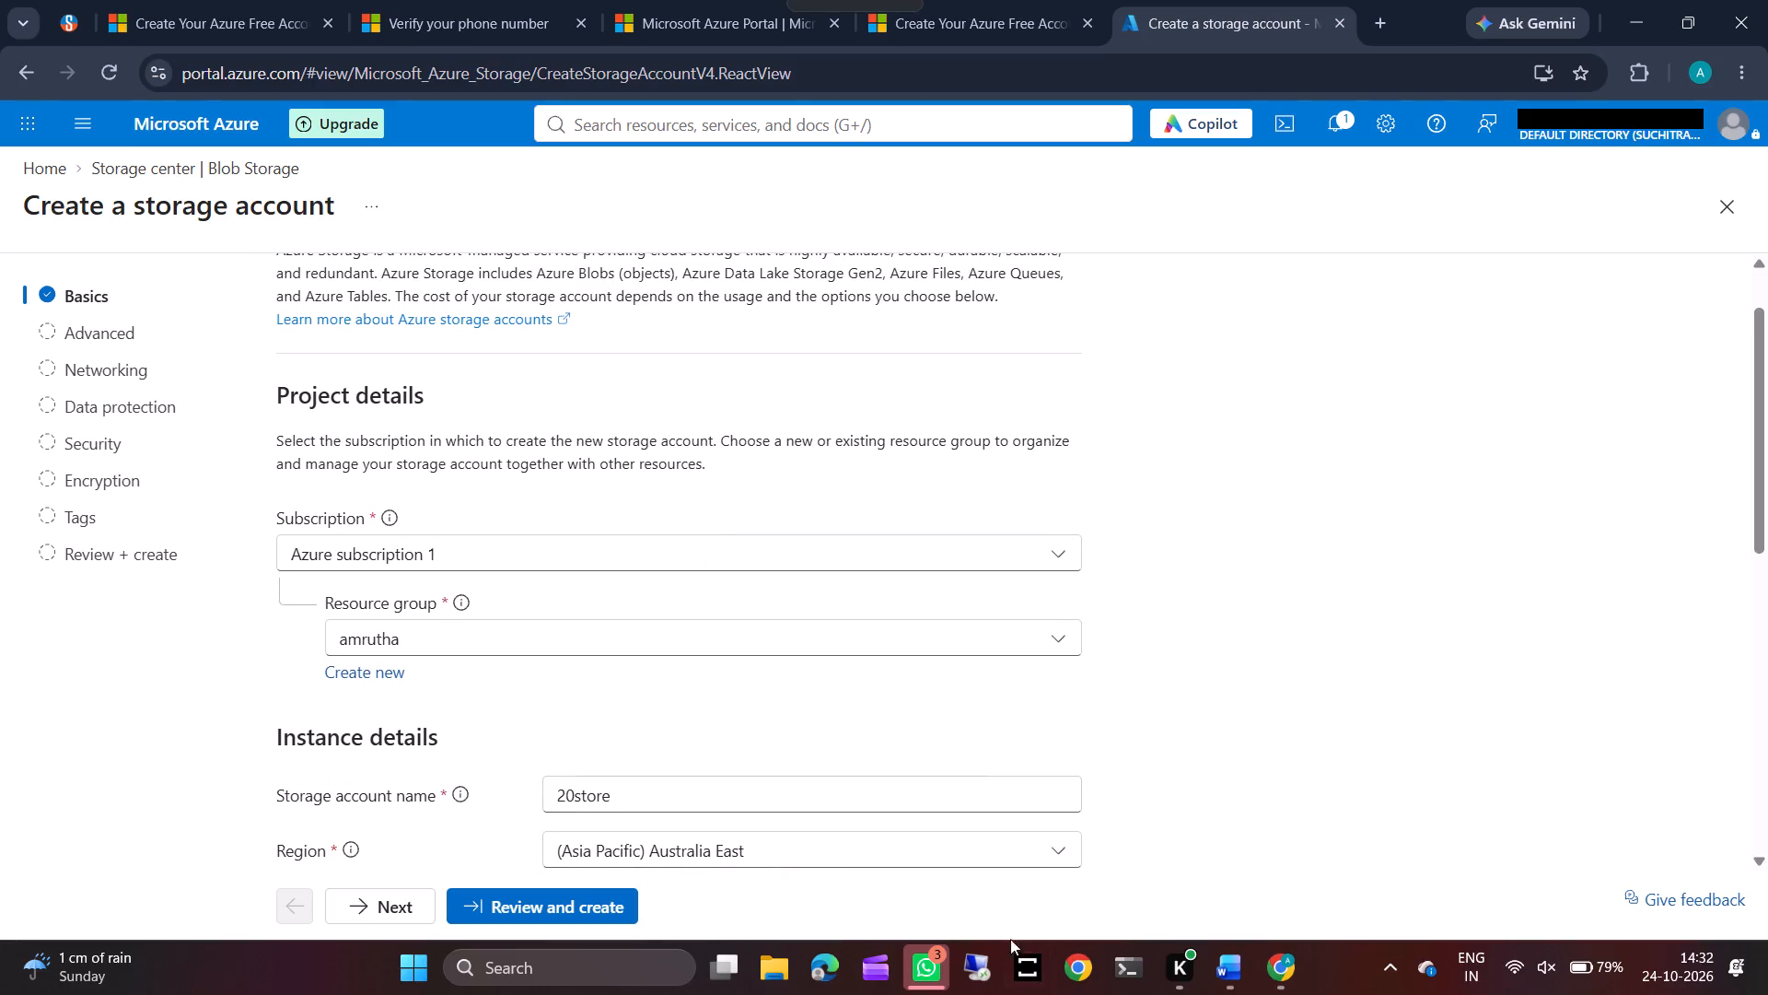
{"action": "left_click", "coordinate": [652, 954]}
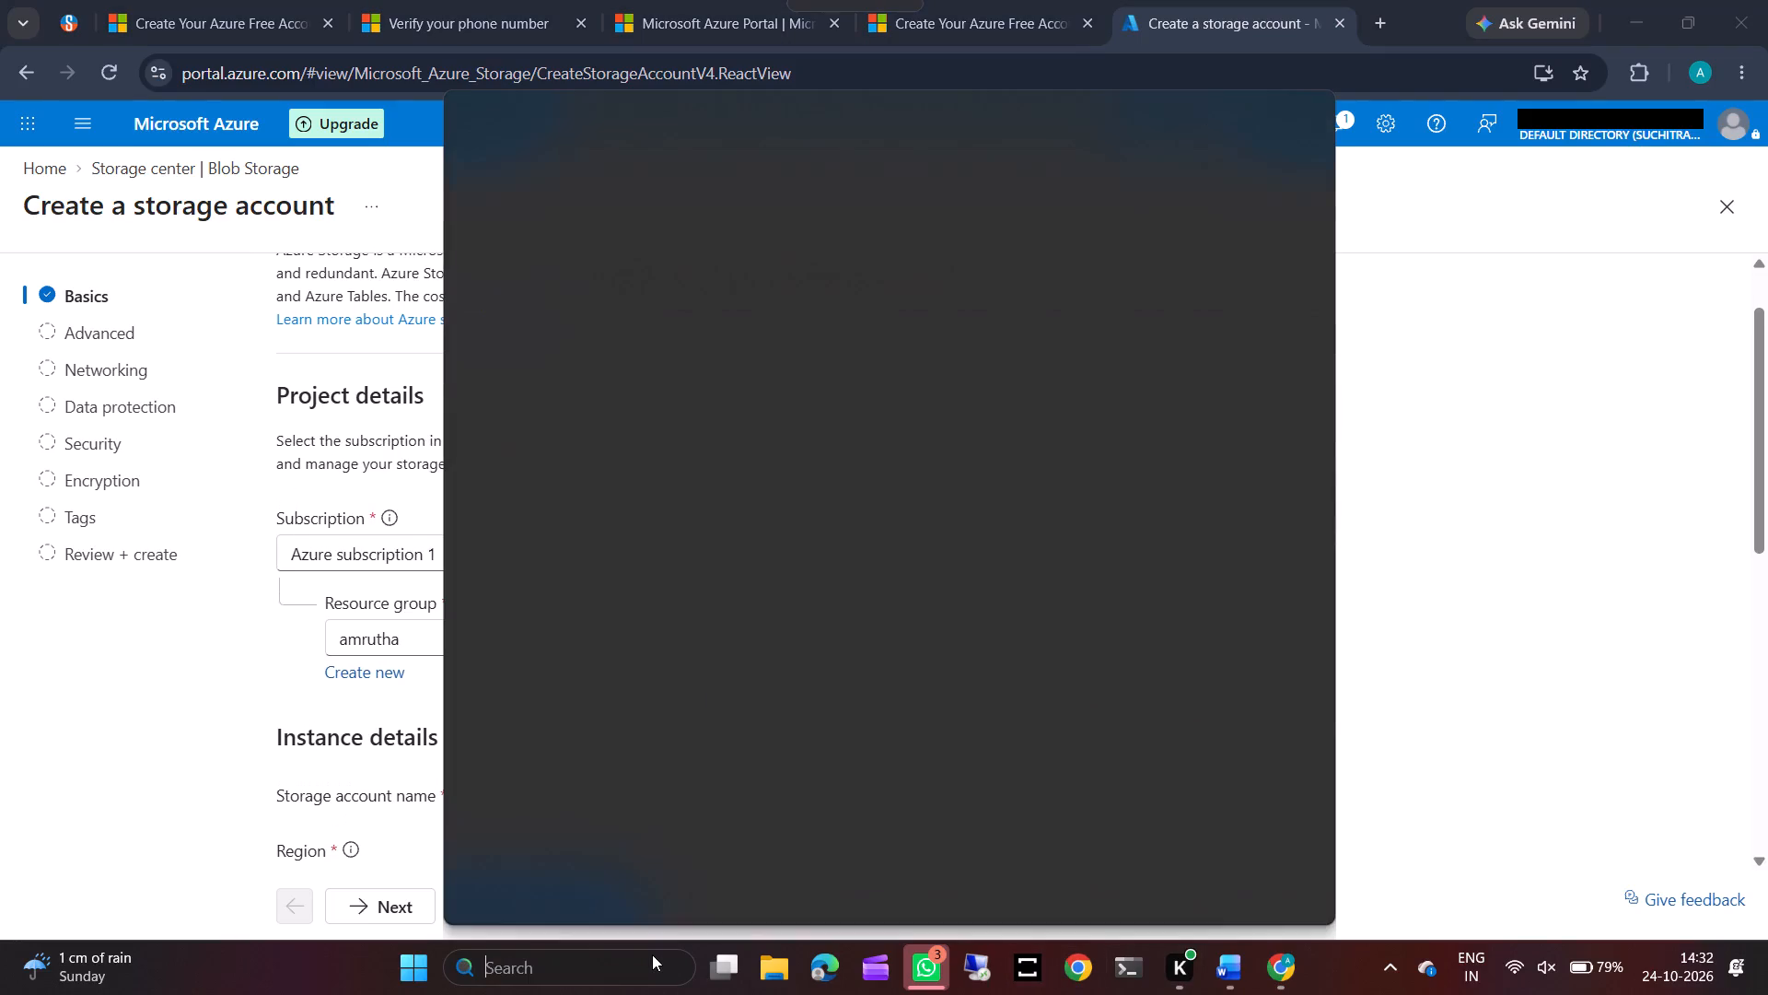
{"action": "left_click", "coordinate": [615, 651]}
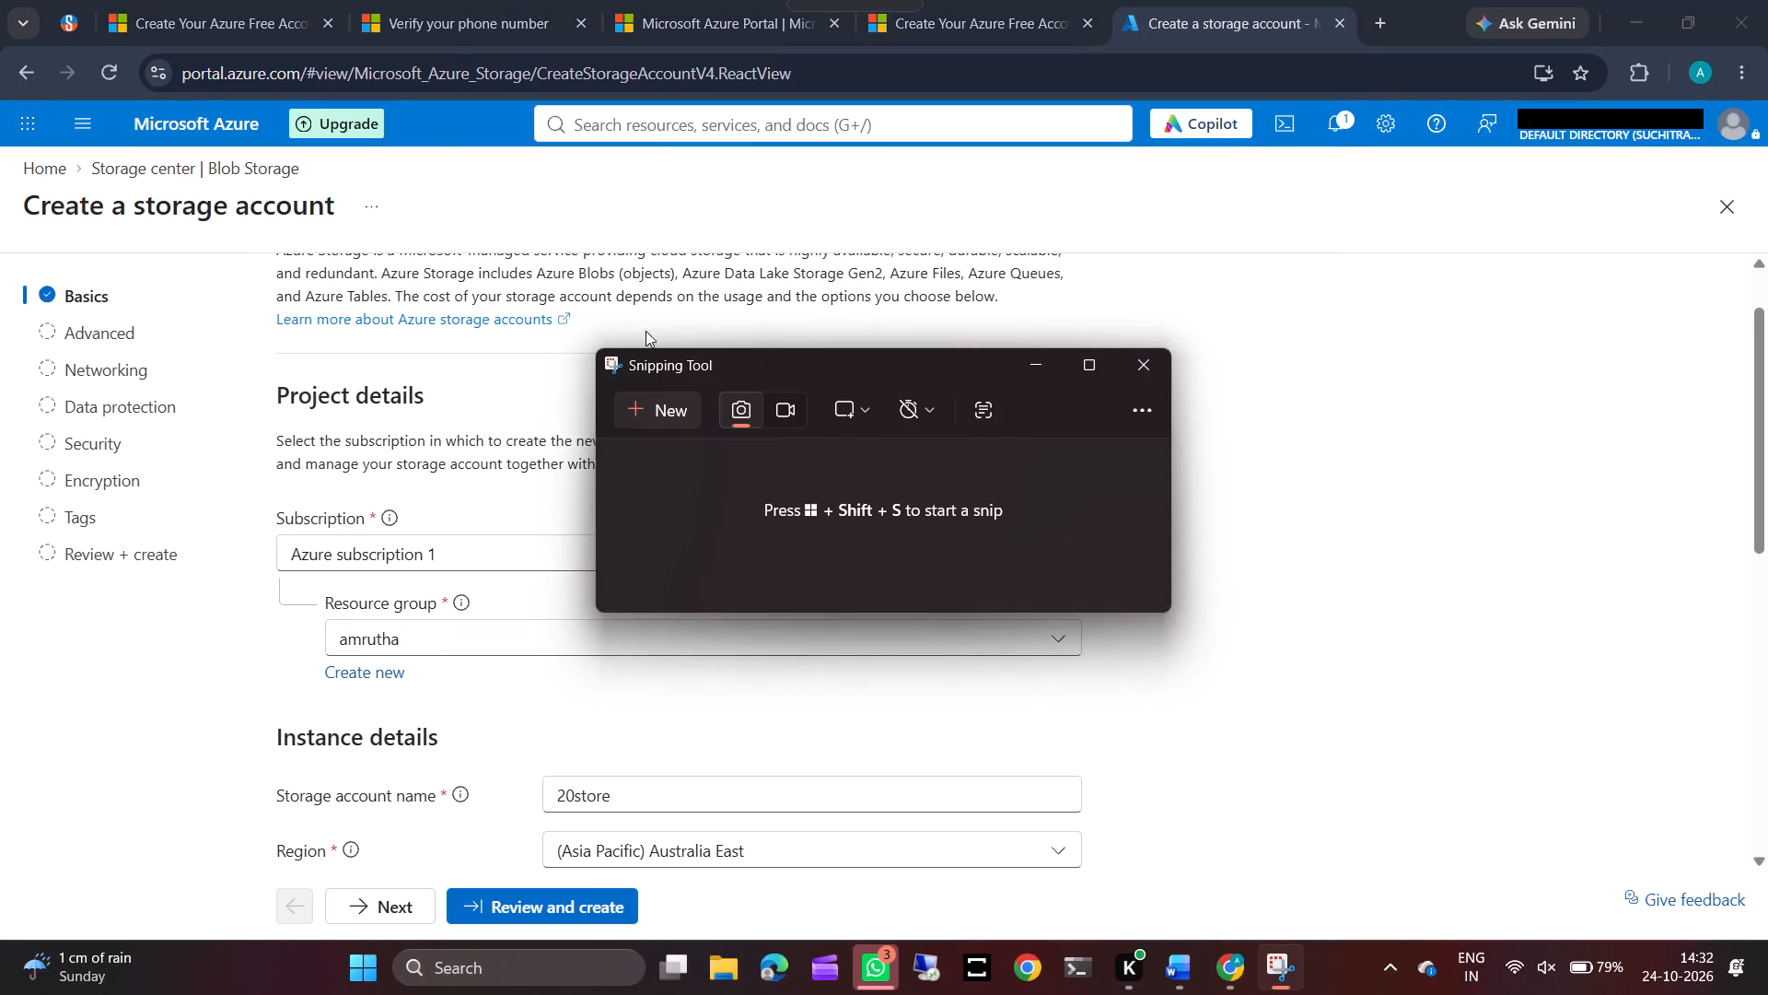
{"action": "left_click", "coordinate": [668, 406]}
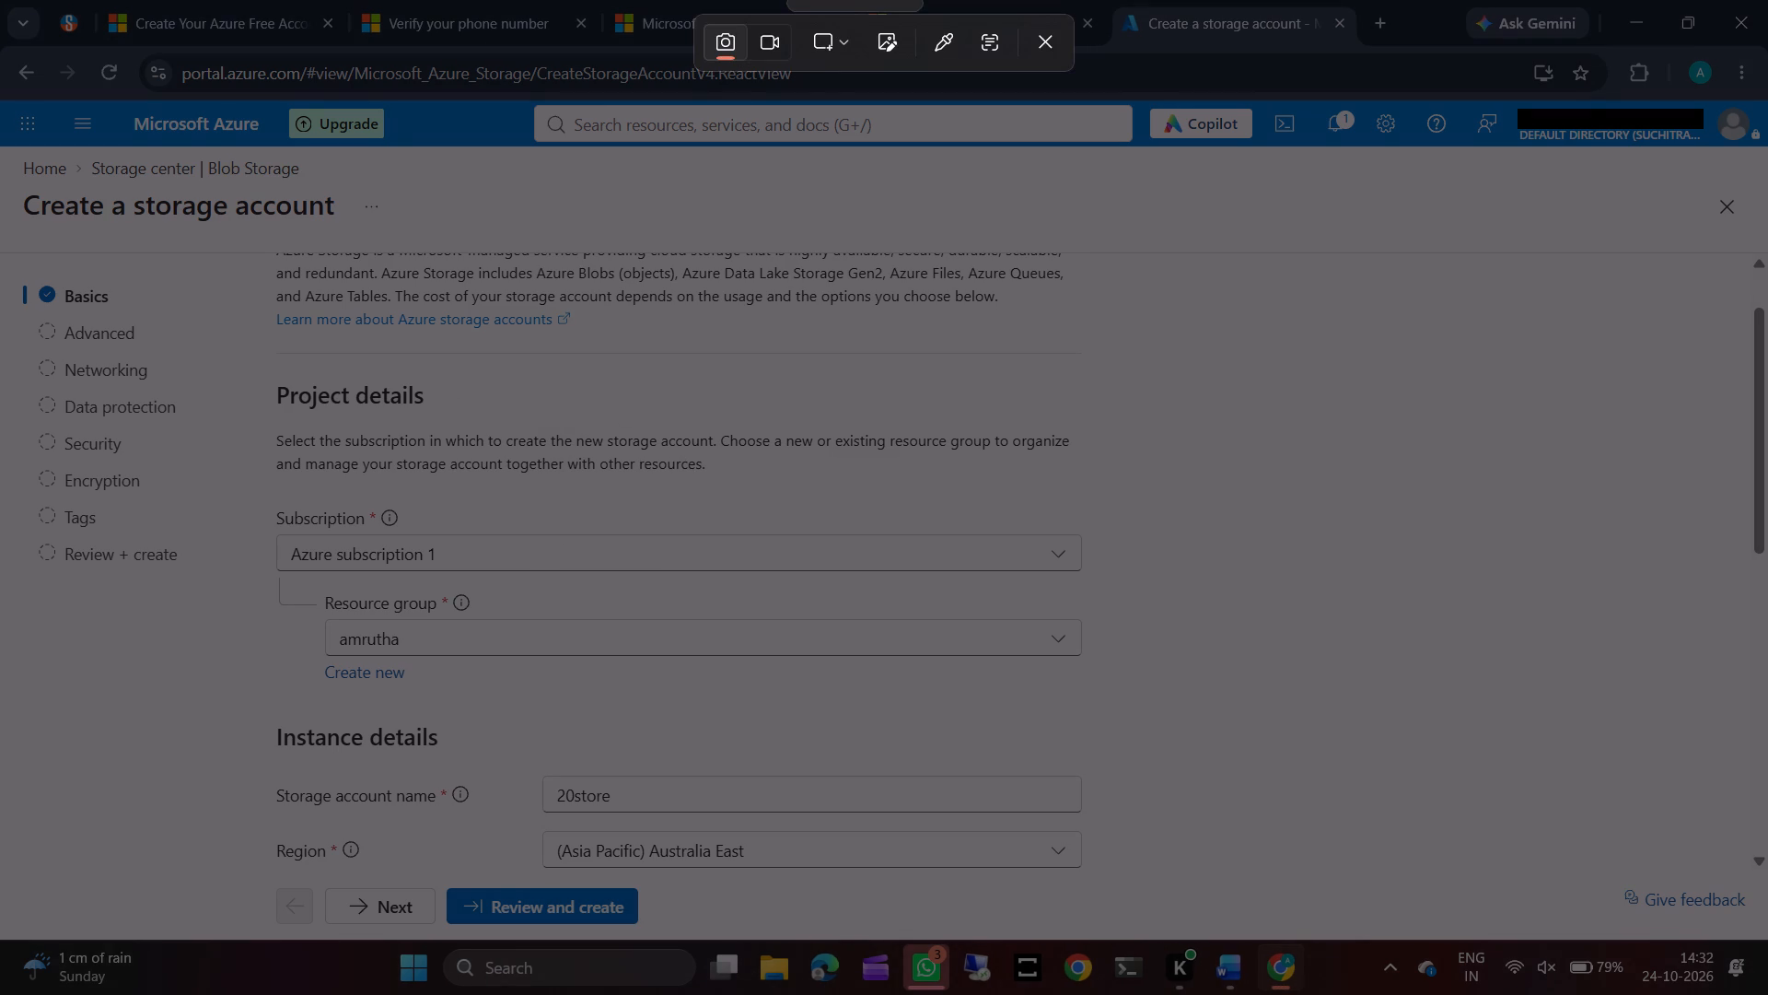
{"action": "left_click_drag", "start_coordinate": [267, 346], "coordinate": [901, 758]}
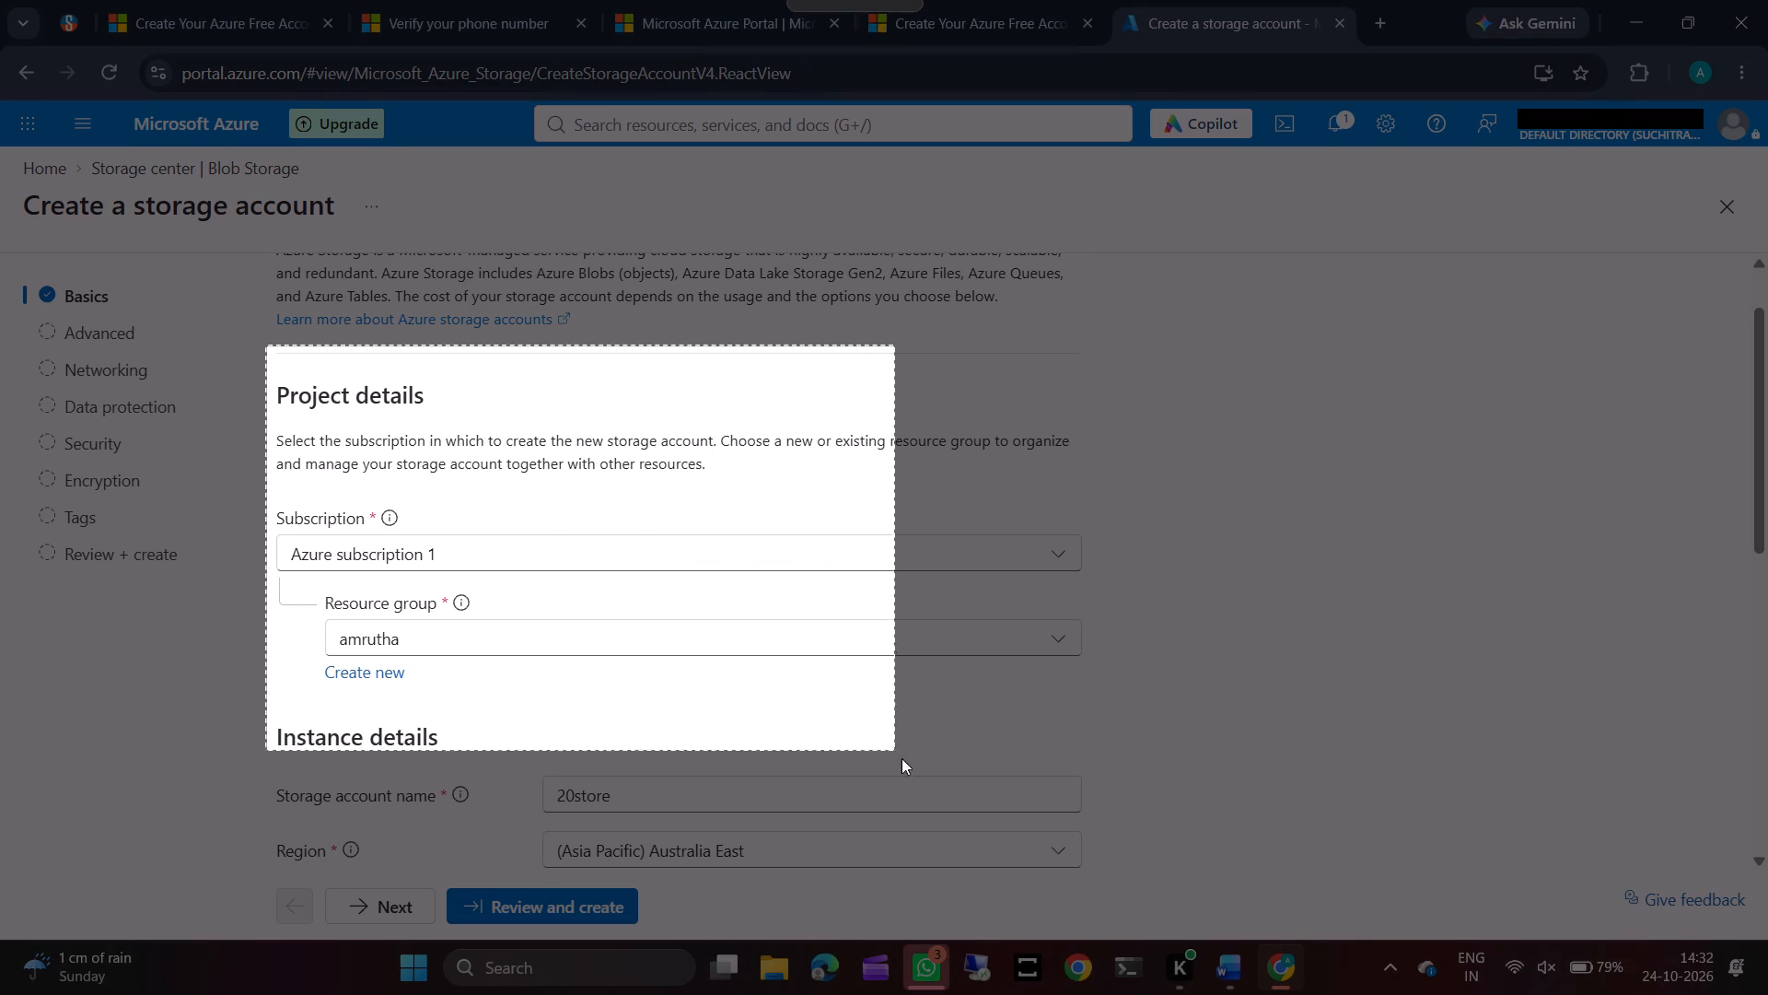
{"action": "left_click_drag", "start_coordinate": [901, 758], "coordinate": [1132, 708]}
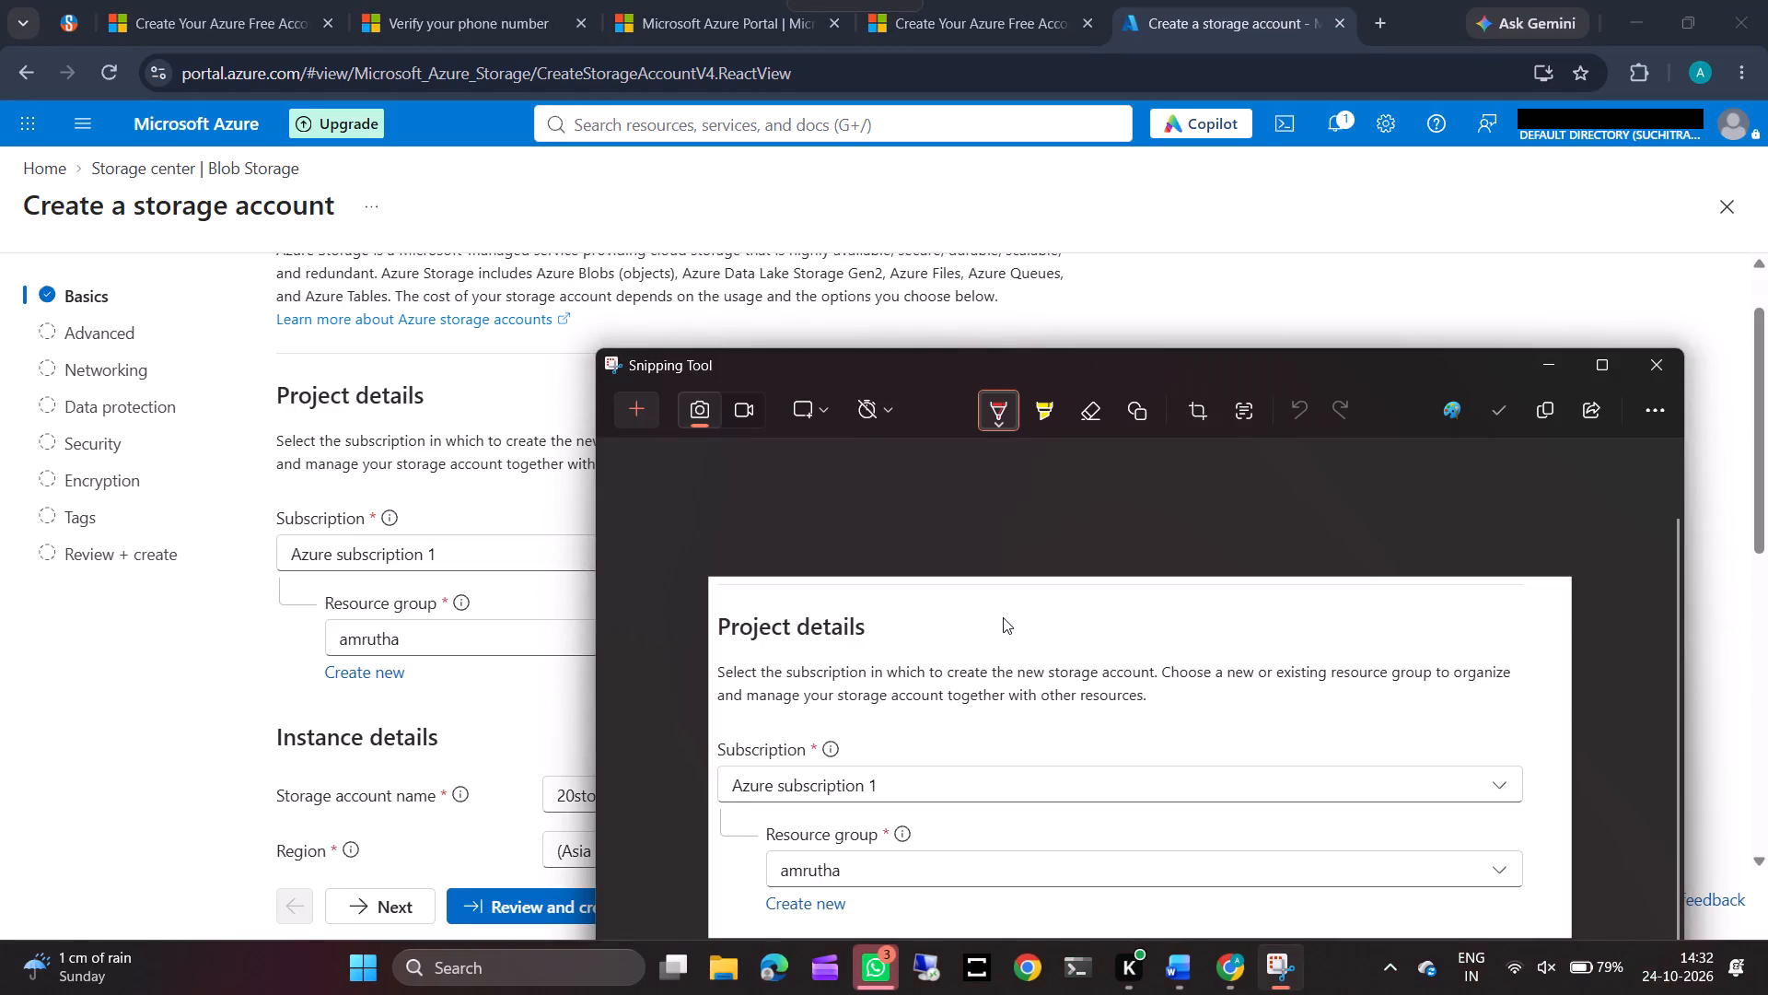
{"action": "key", "text": "ctrl+c"}
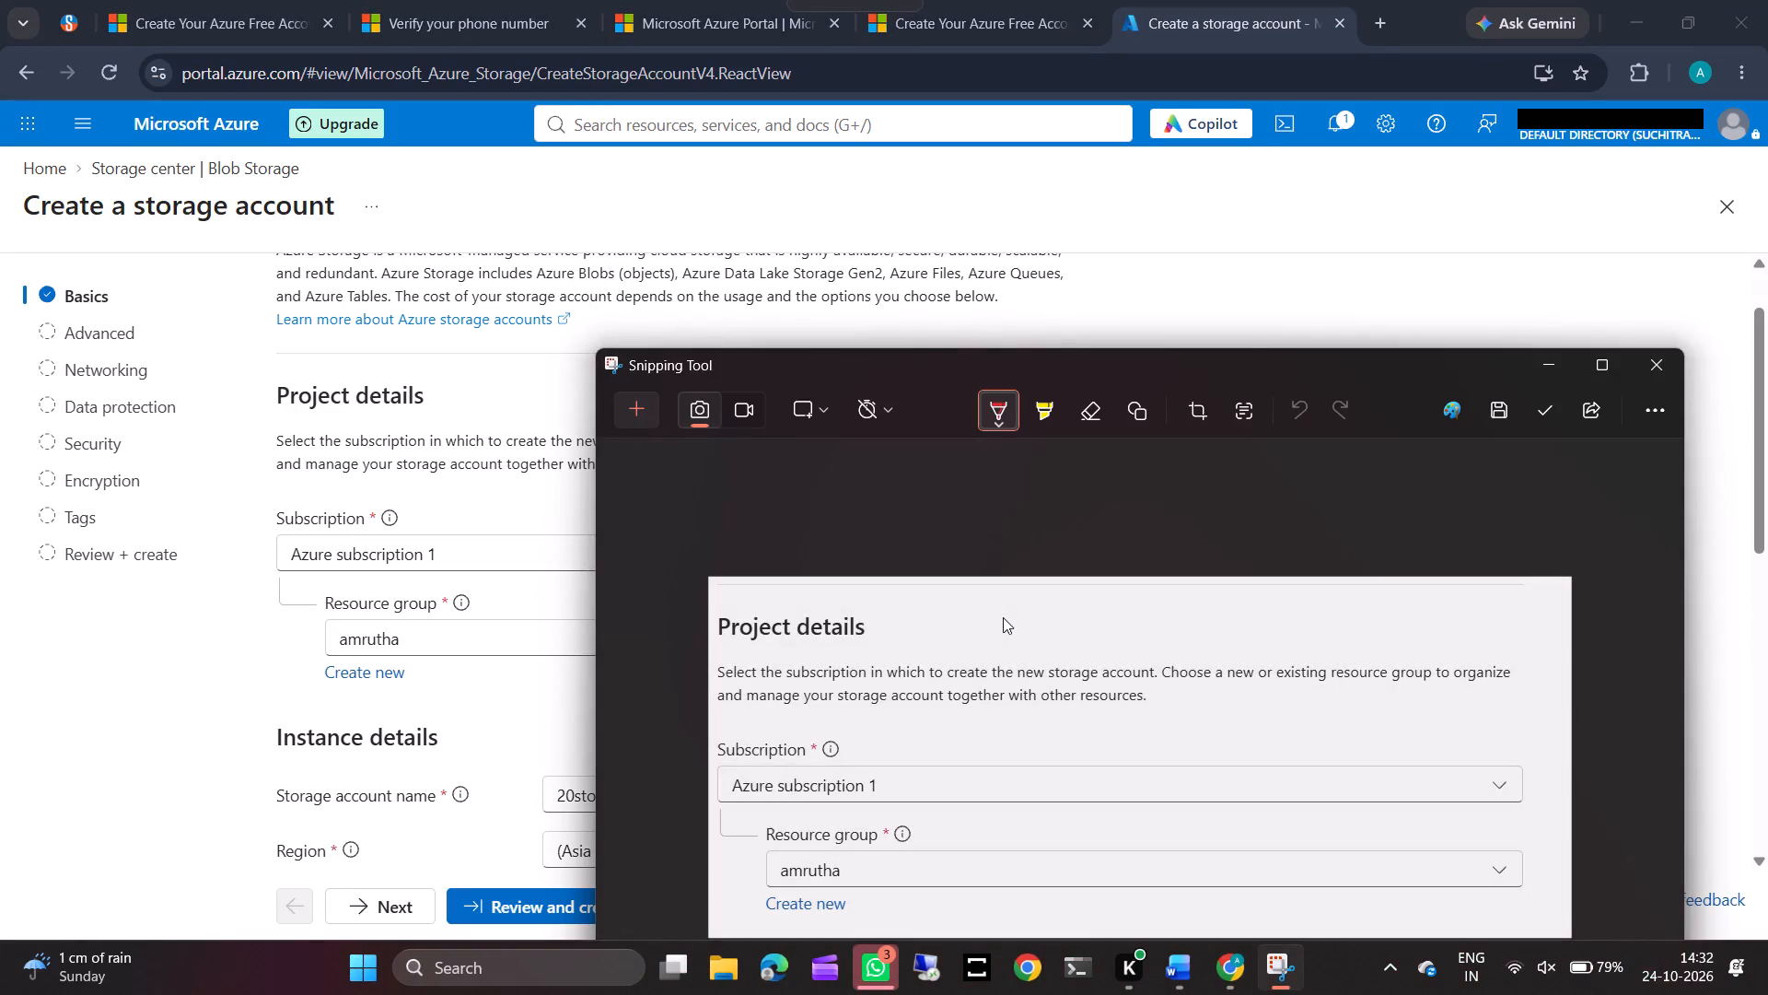
Switch to the AZURE PRACTICAL document in Word and paste the snip below procedure item 4, "Select the subscription and resource group.".
{"action": "left_click", "coordinate": [1165, 954]}
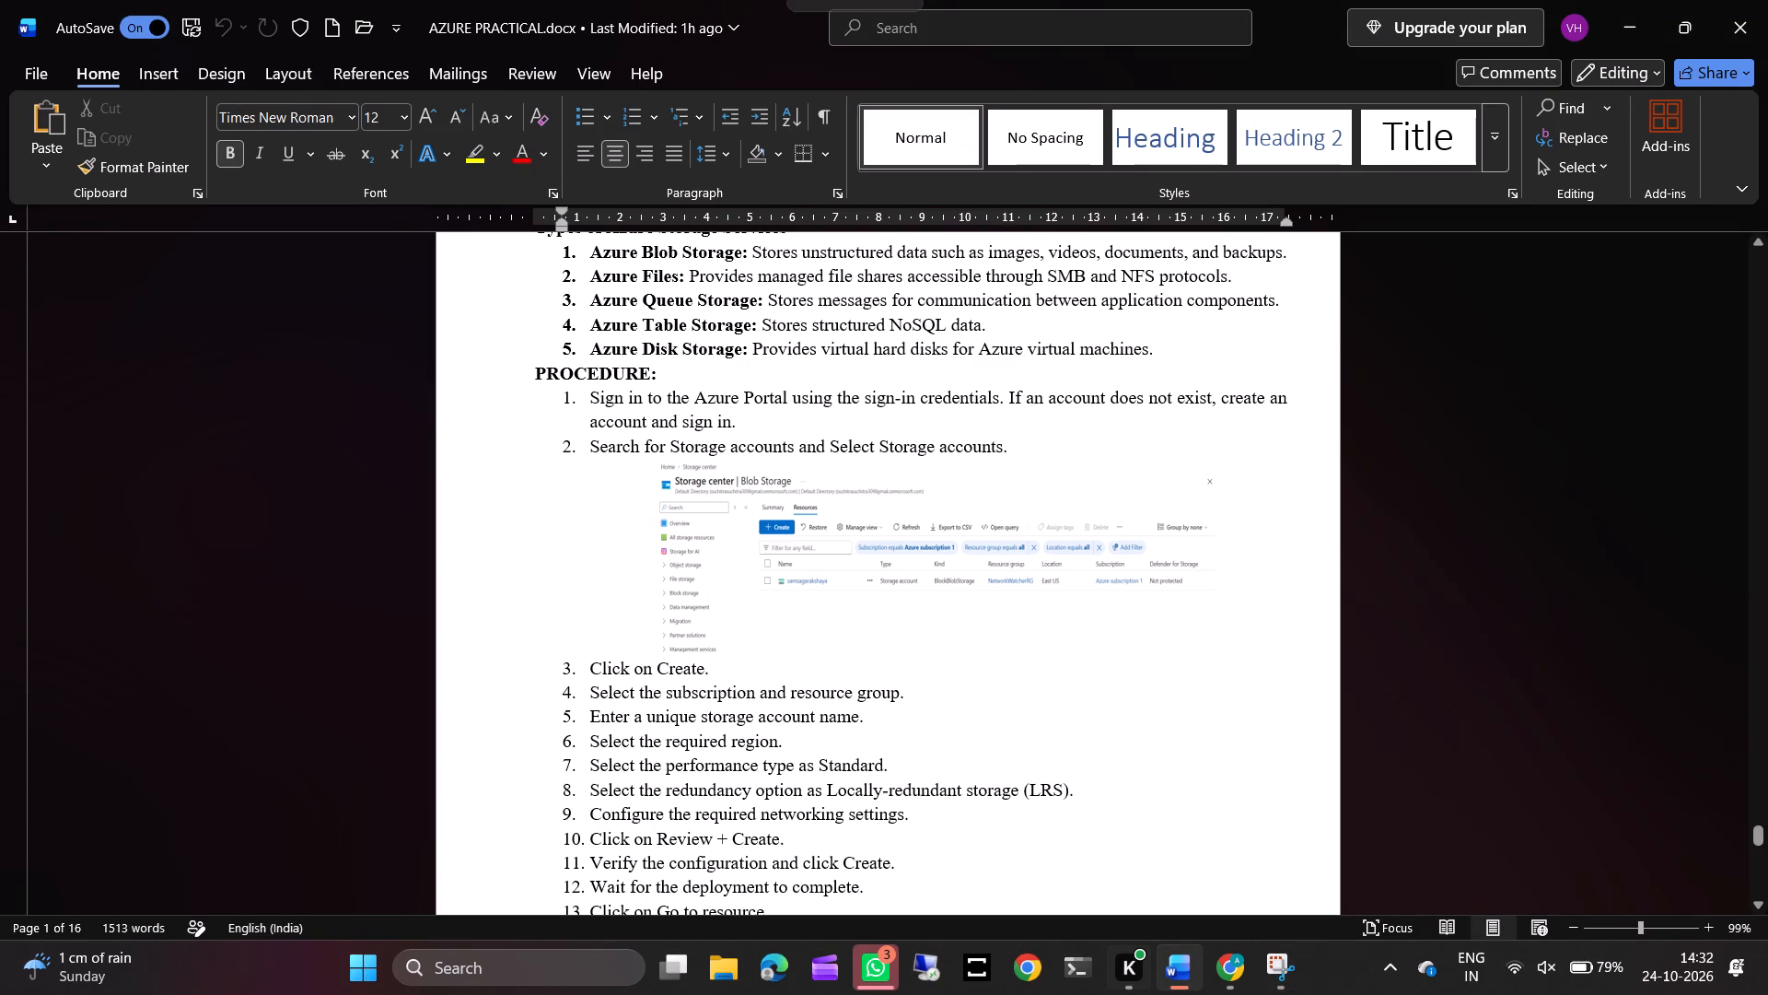
{"action": "left_click", "coordinate": [905, 693]}
{"action": "key", "text": "Return"}
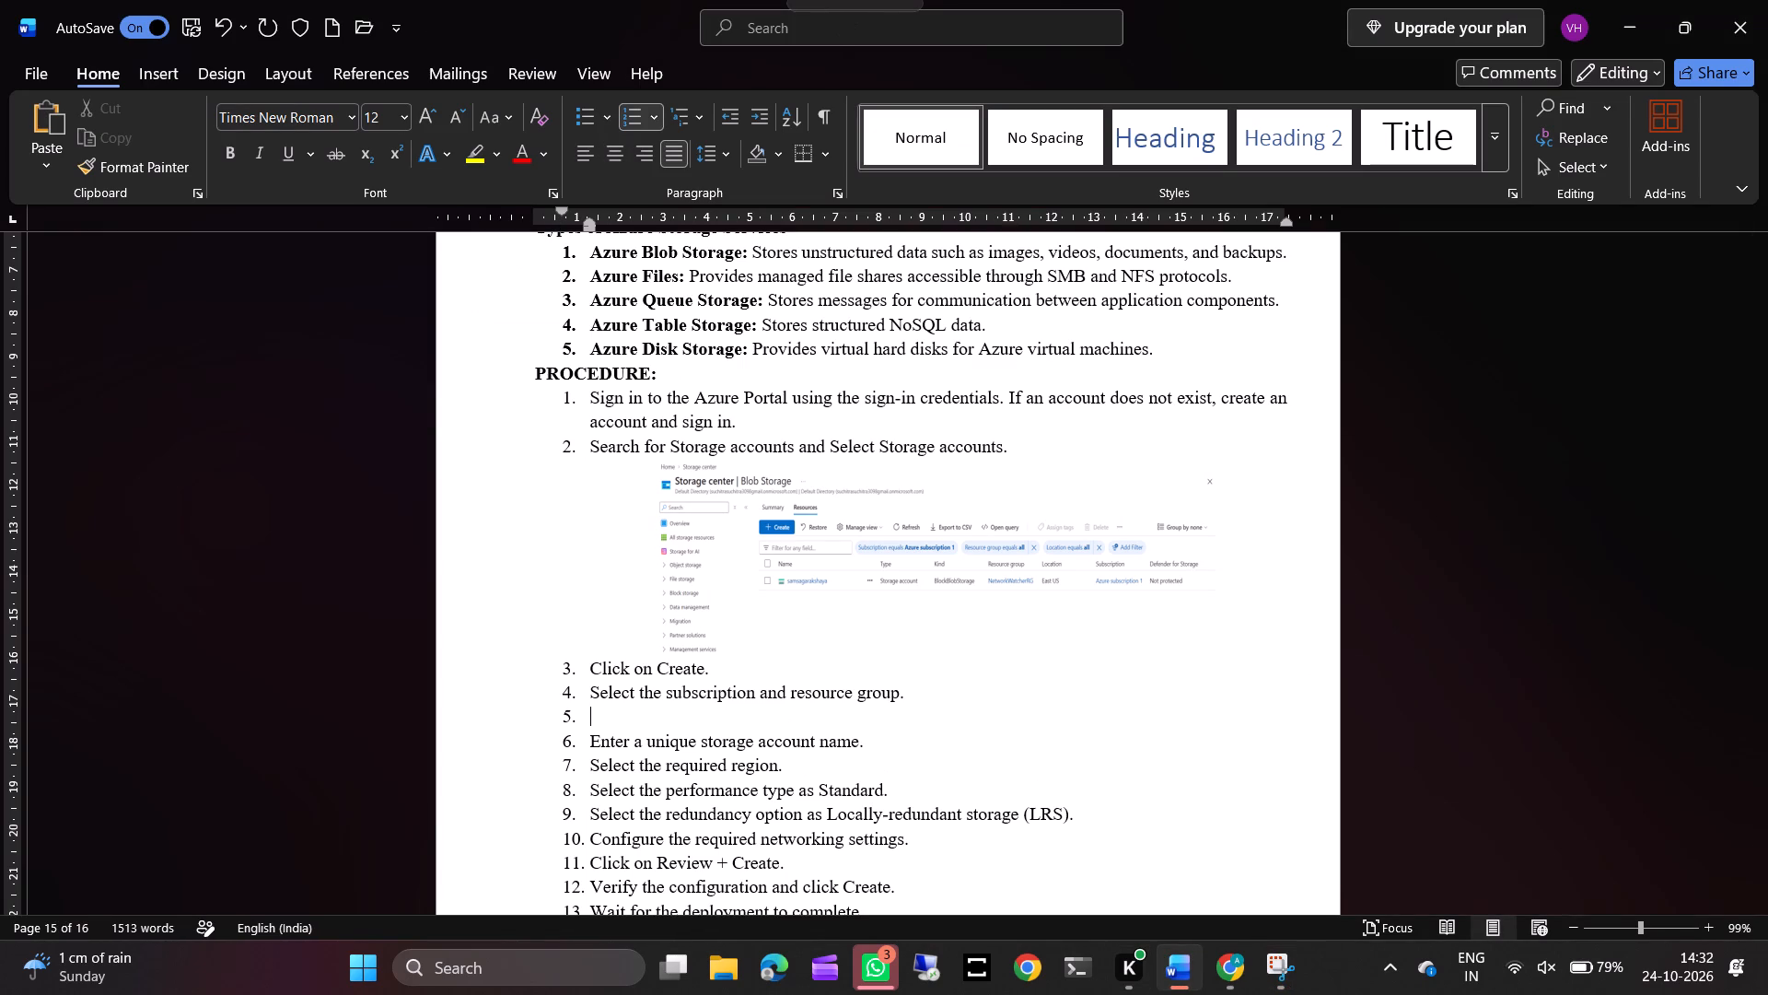
{"action": "key", "text": "BackSpace"}
{"action": "key", "text": "ctrl+v"}
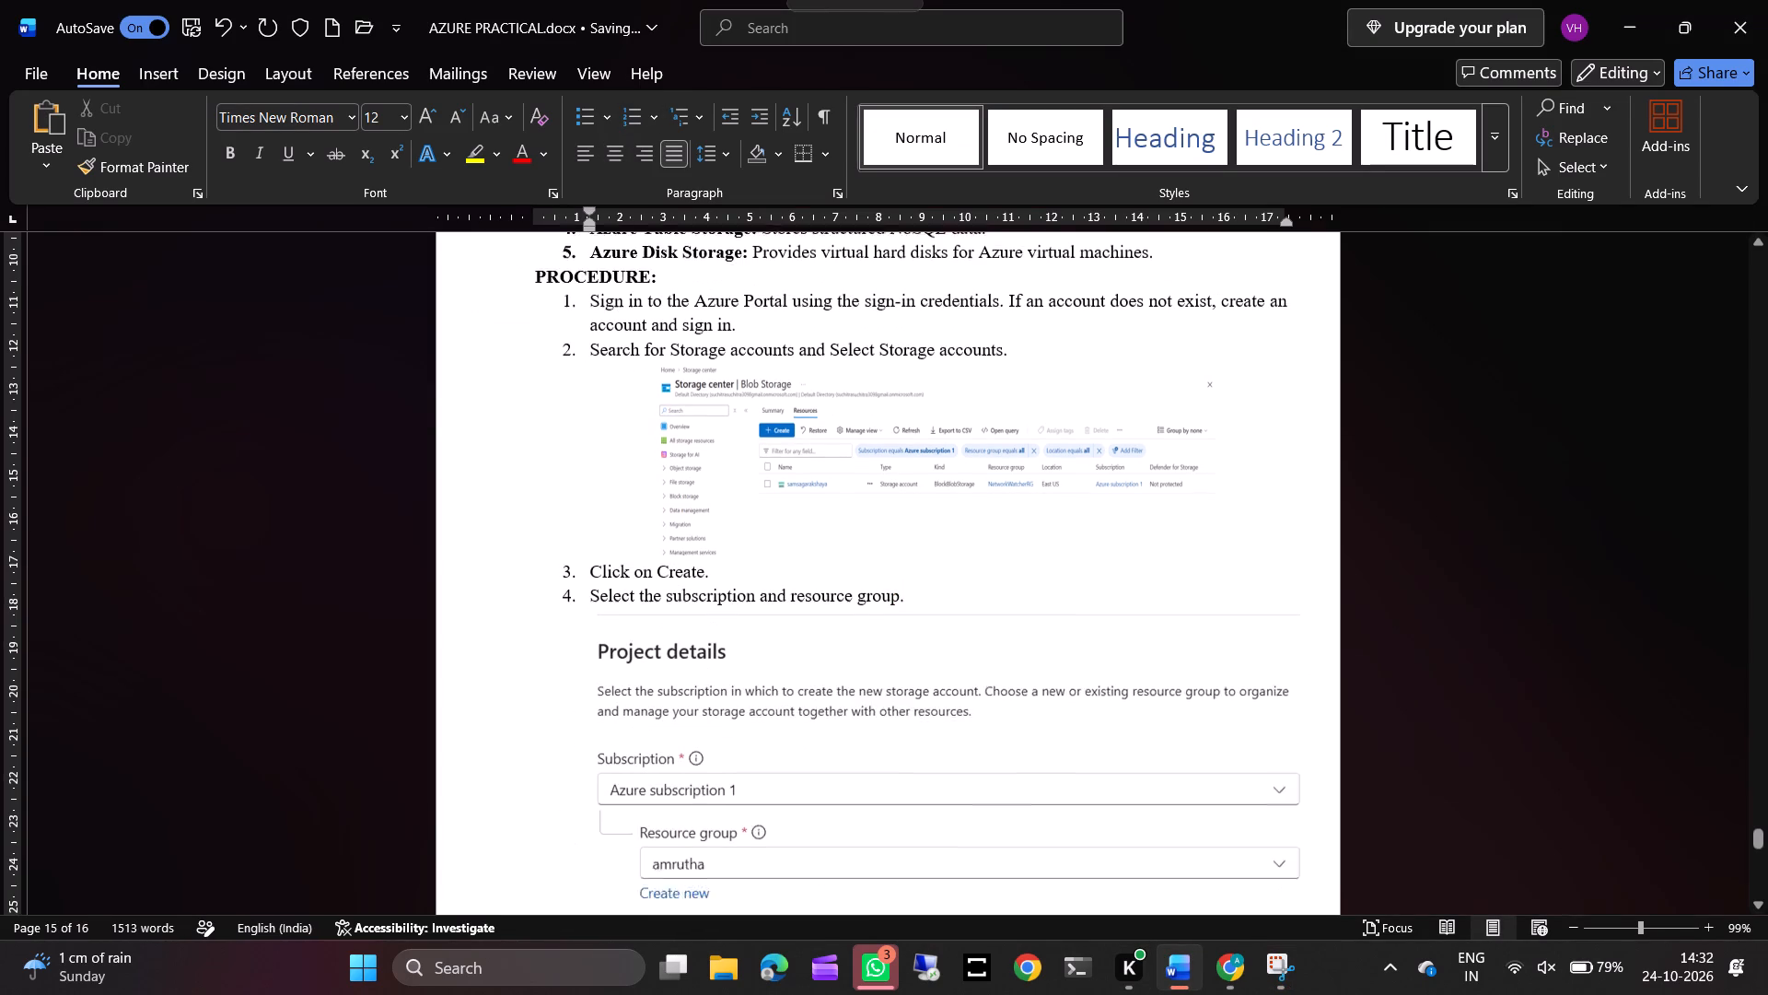
Shrink the pasted Project details picture below procedure item 4 to fit within the text margins, and centre it.
{"action": "left_click", "coordinate": [807, 743]}
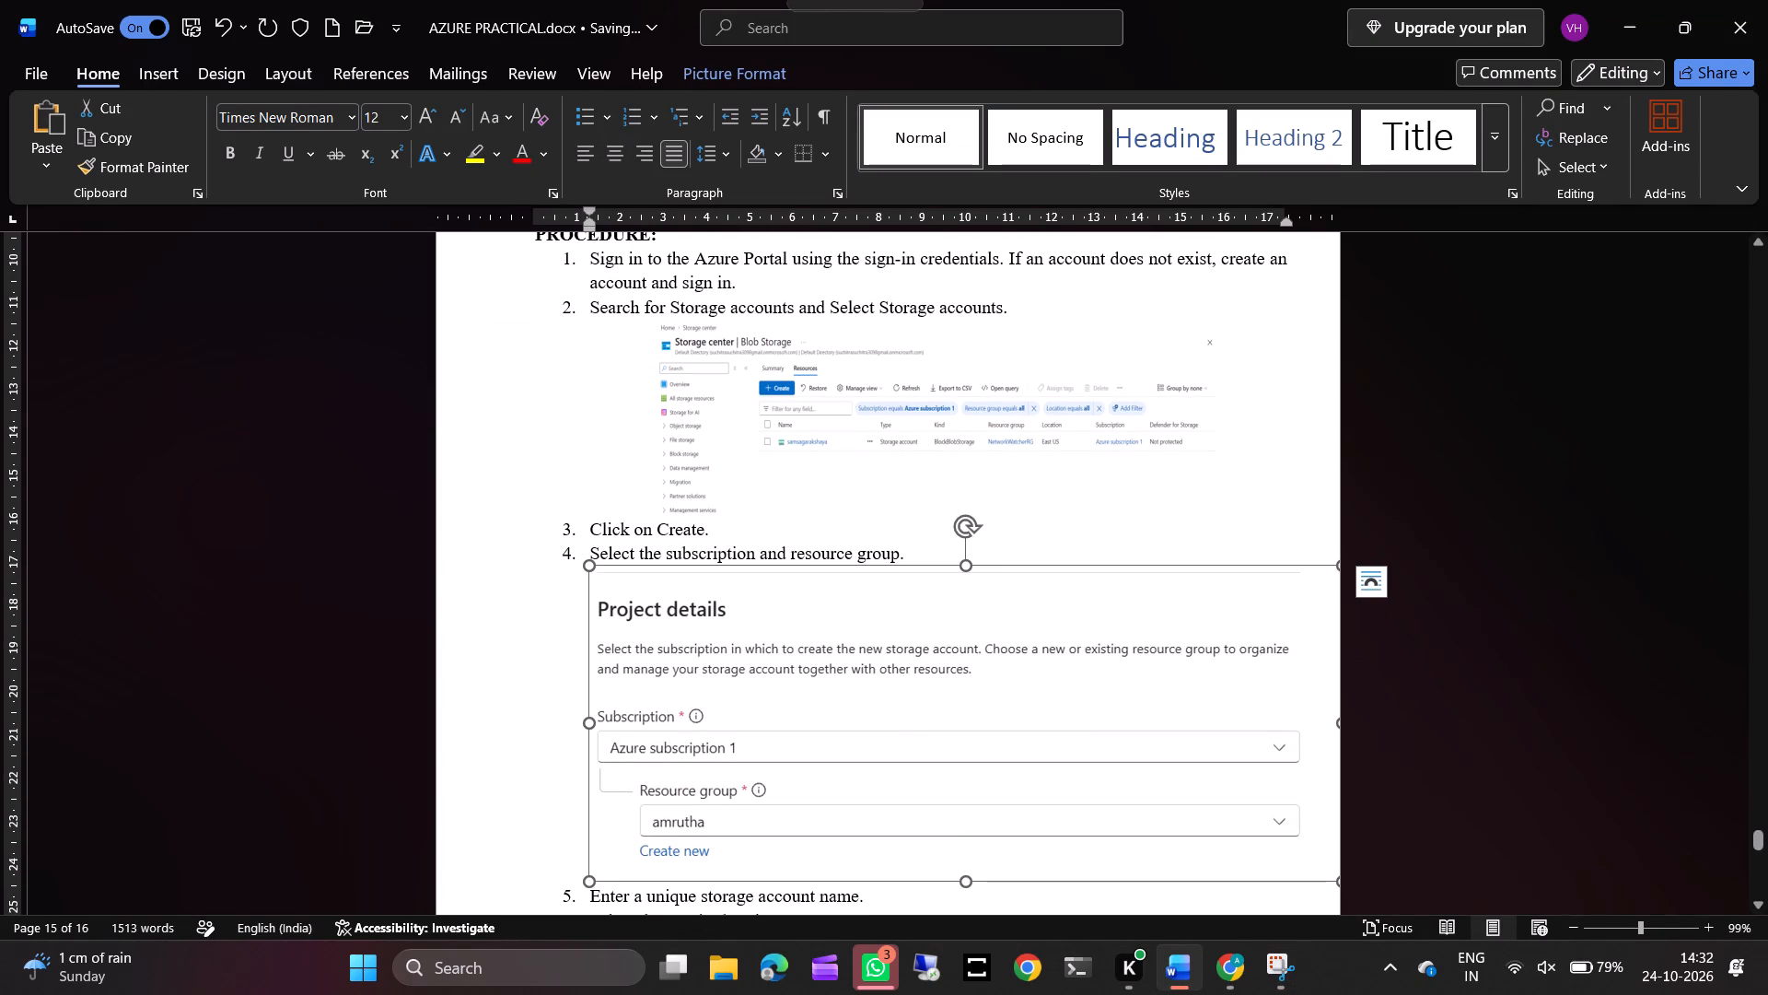
{"action": "left_click_drag", "start_coordinate": [590, 881], "coordinate": [813, 713]}
{"action": "left_click", "coordinate": [607, 146]}
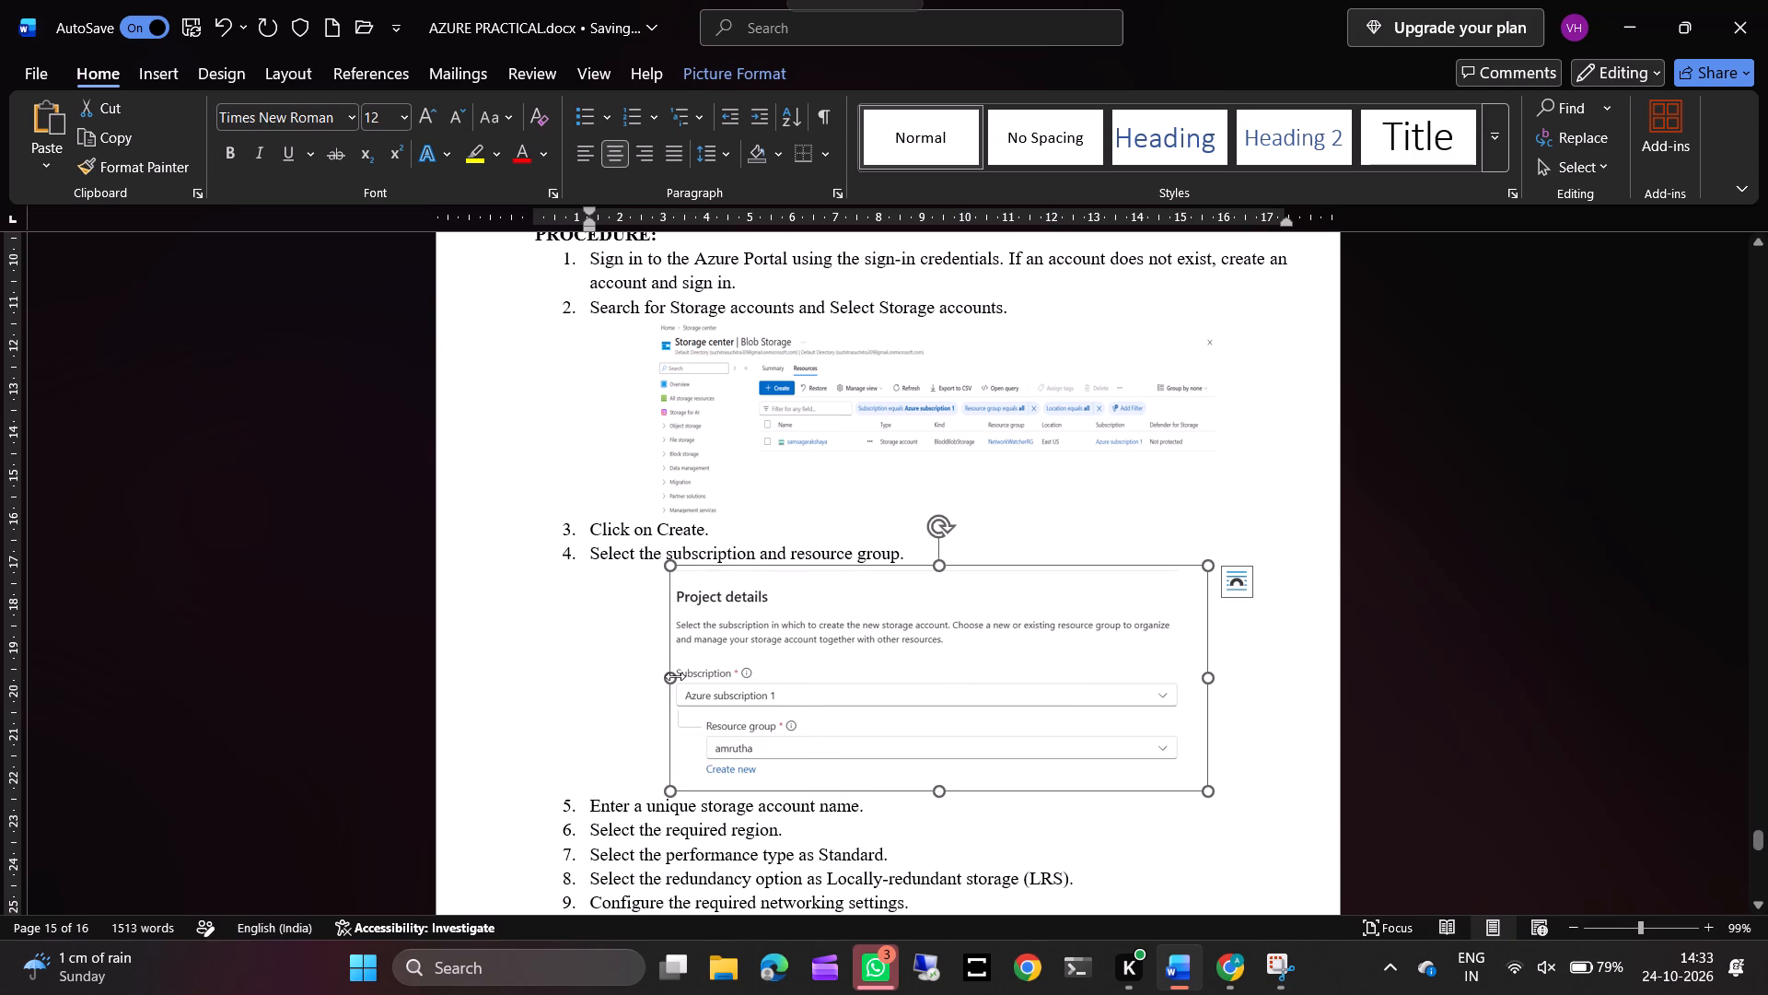
{"action": "left_click_drag", "start_coordinate": [675, 676], "coordinate": [635, 681]}
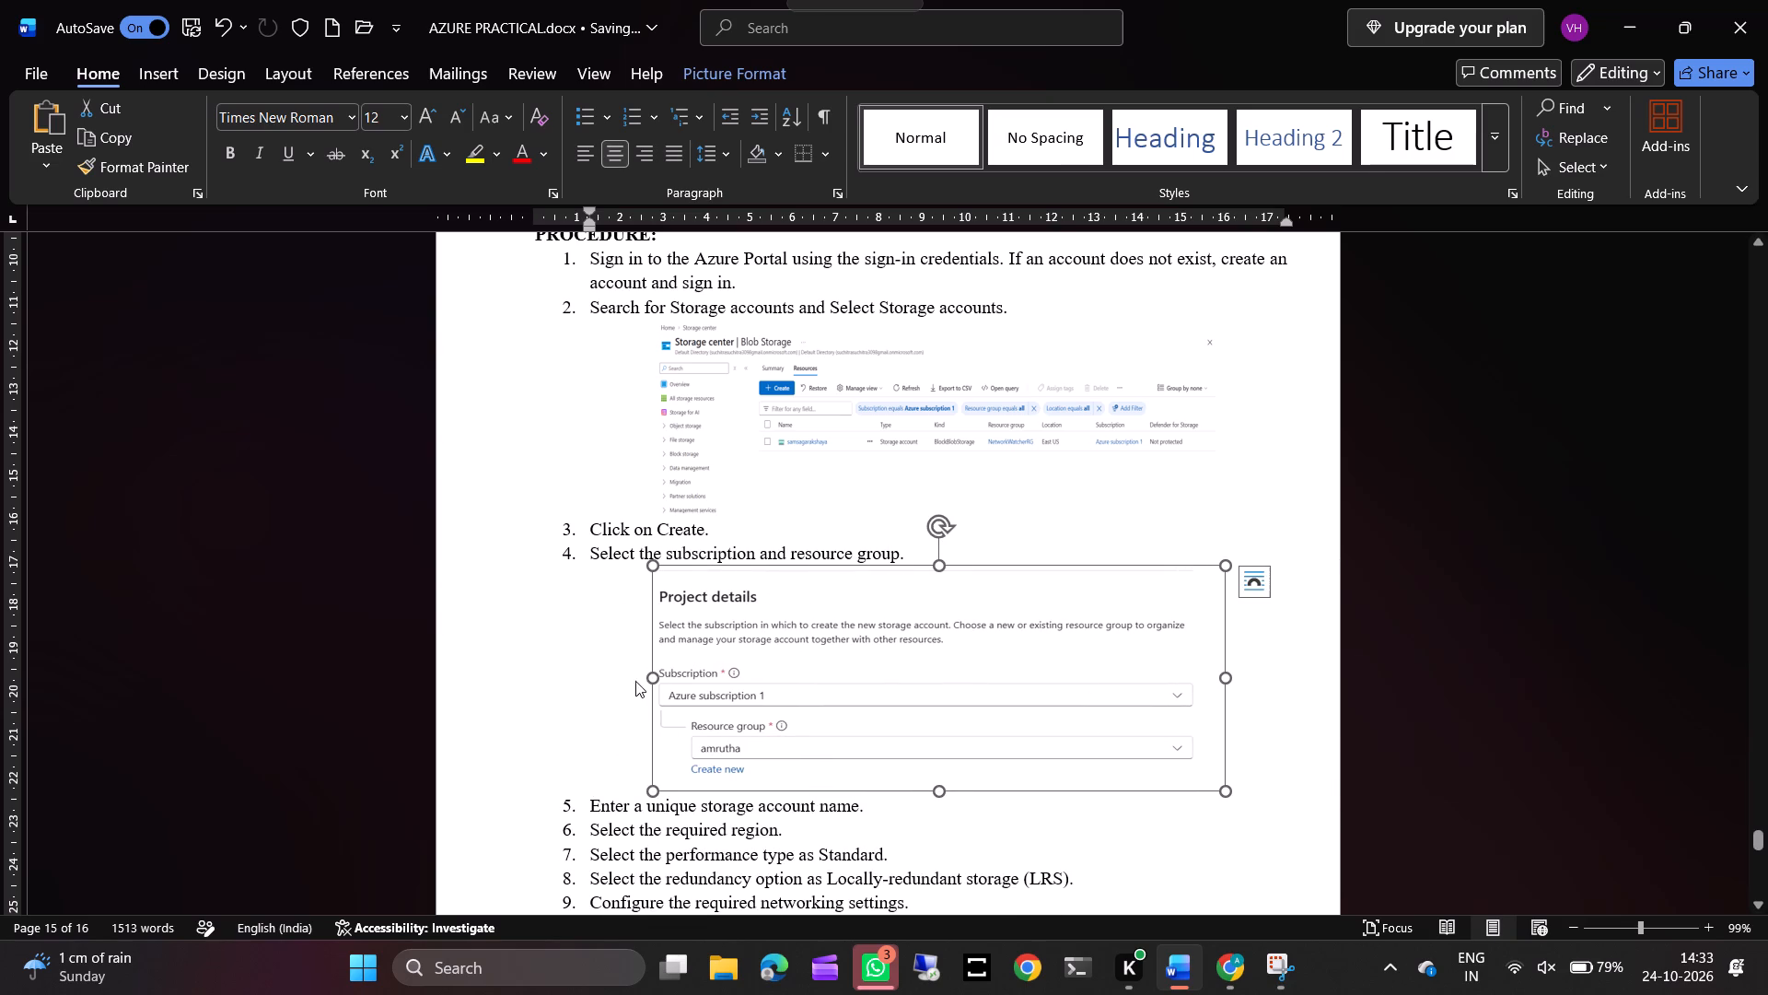
{"action": "left_click_drag", "start_coordinate": [654, 790], "coordinate": [664, 767]}
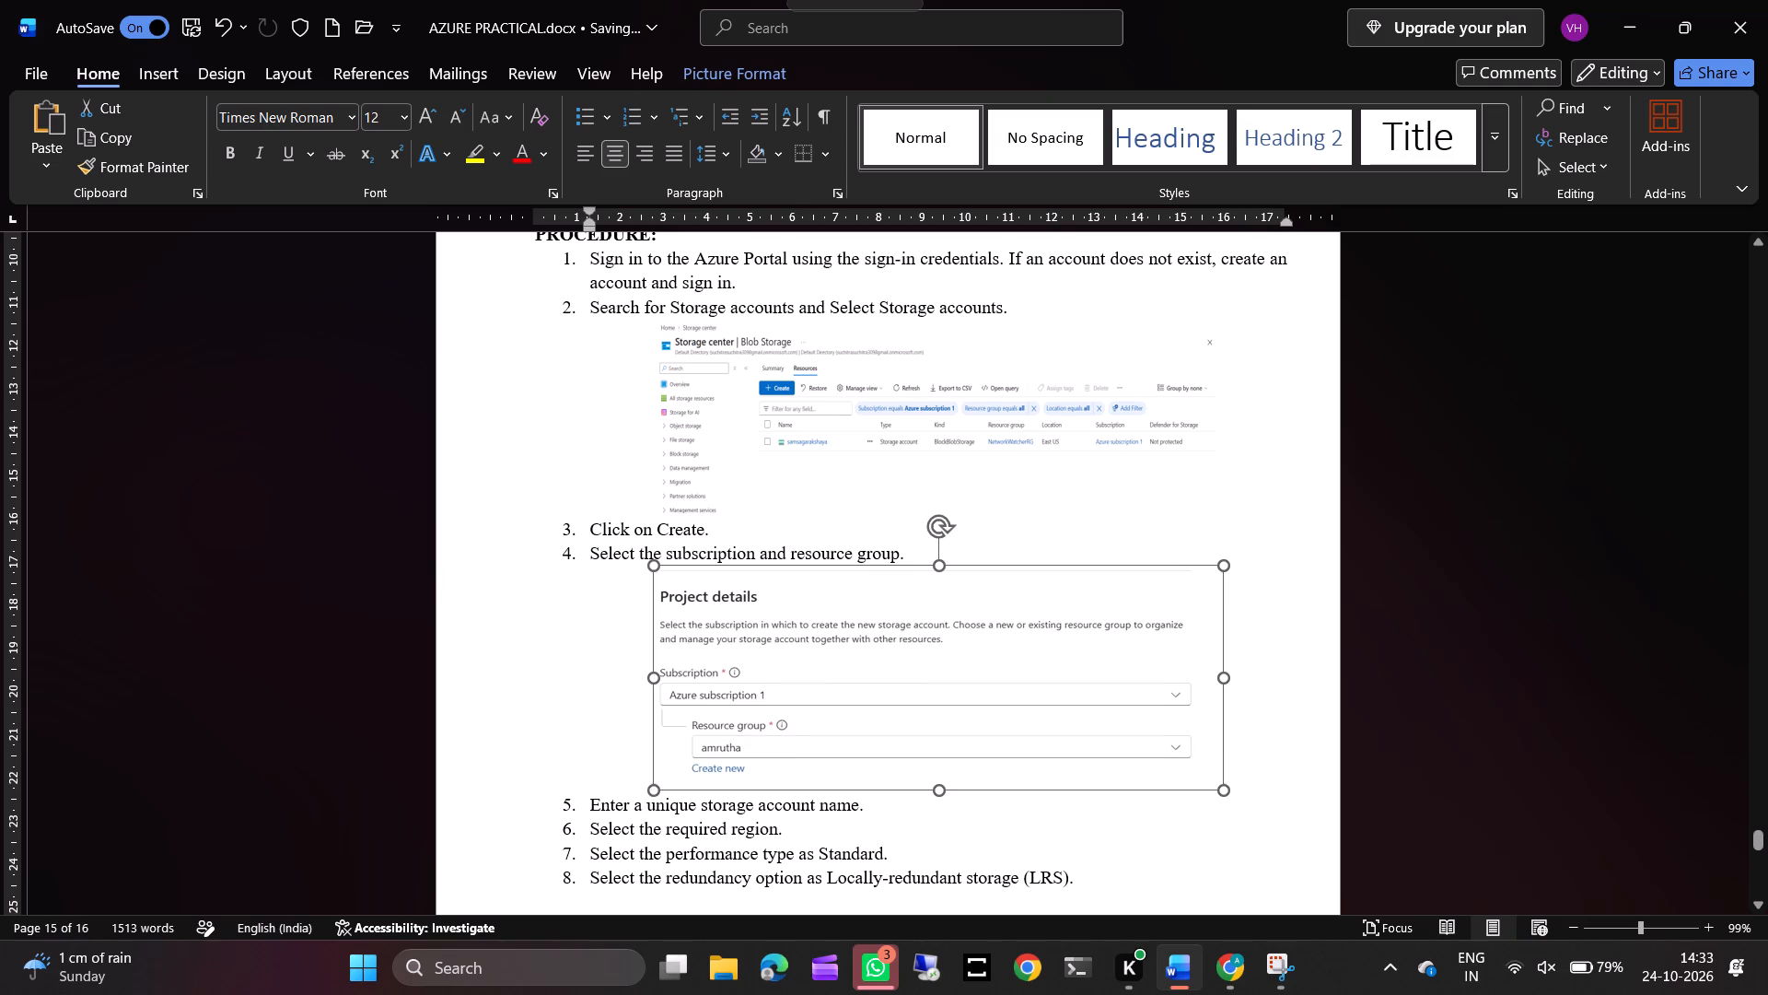
{"action": "left_click_drag", "start_coordinate": [664, 767], "coordinate": [687, 737]}
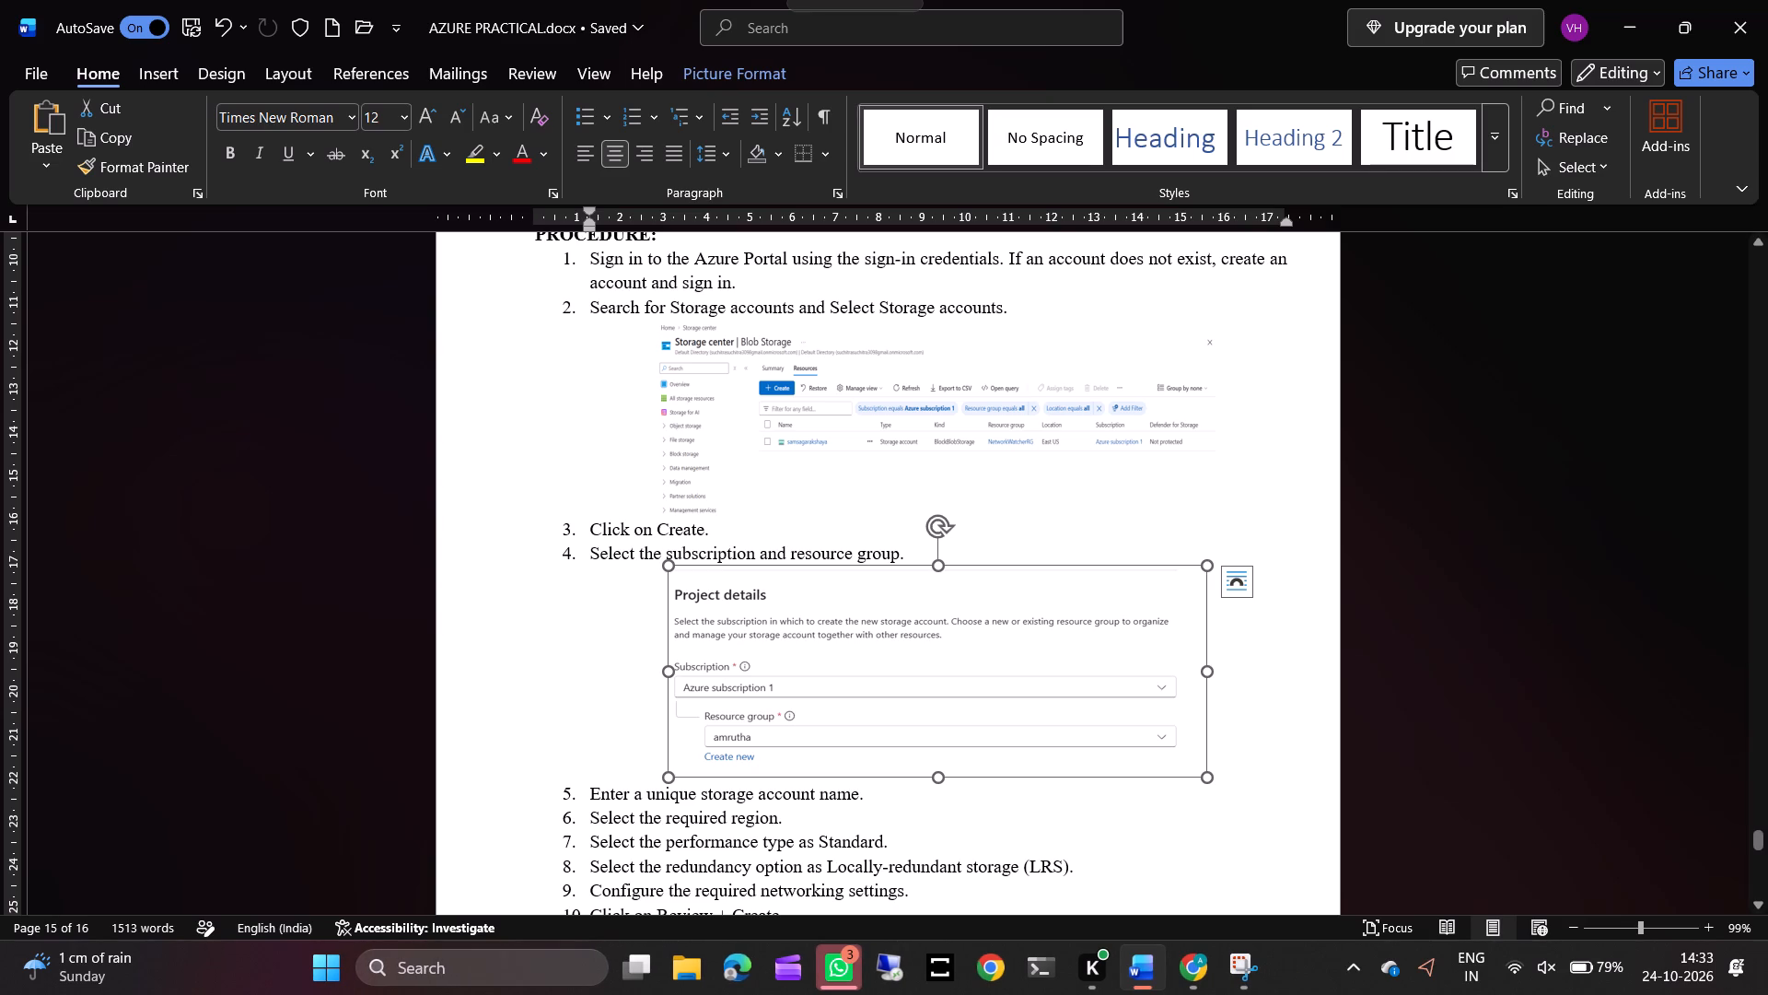
Insert "– Azure subscription1" after "Select the subscription" in procedure item 4.
{"action": "left_click", "coordinate": [753, 553]}
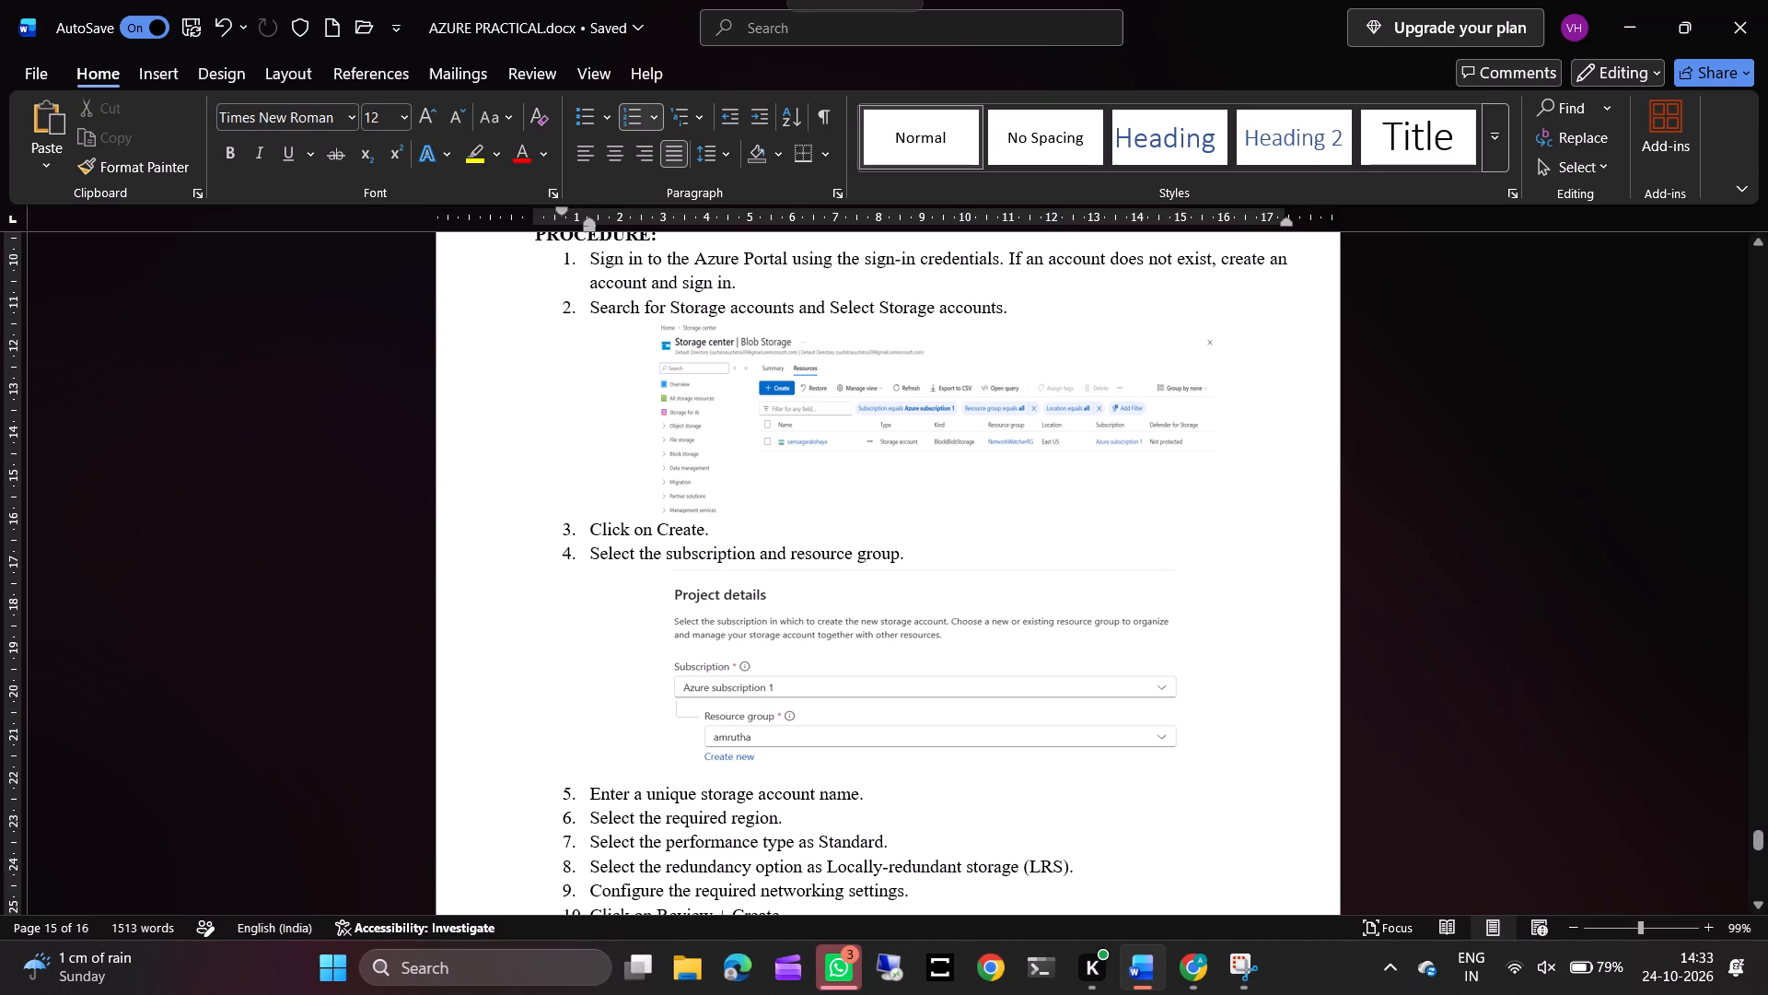
{"action": "key", "text": "space"}
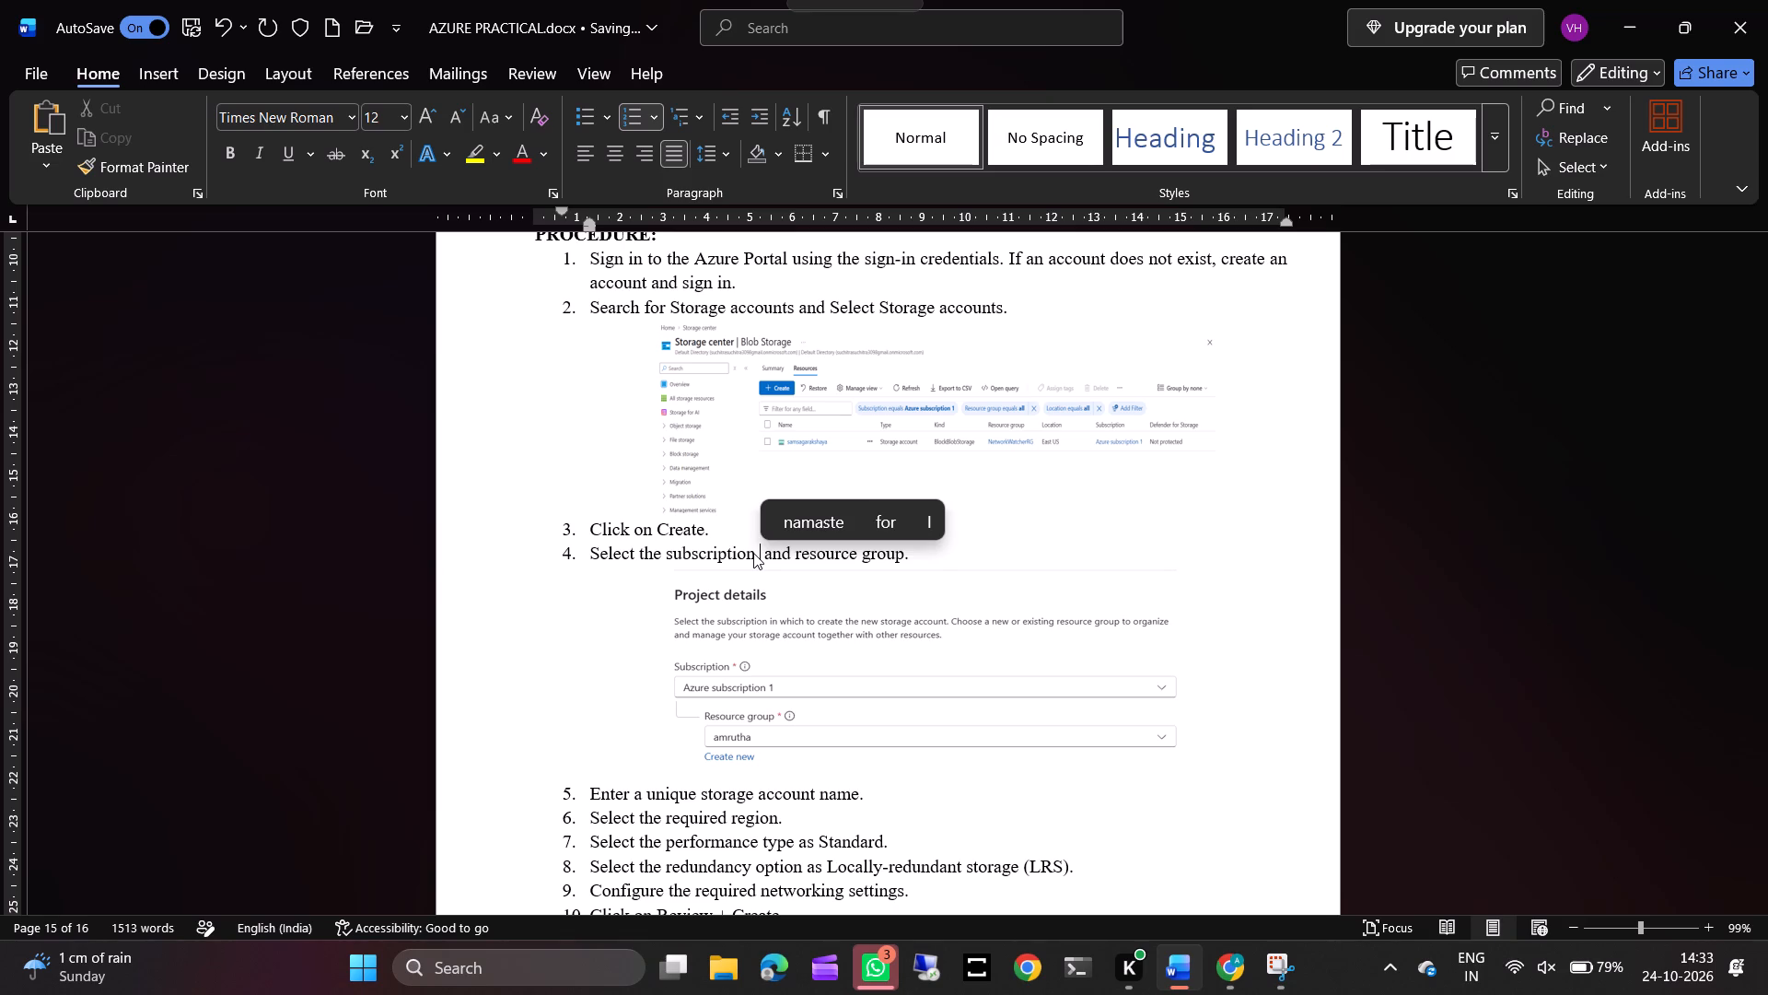
{"action": "key", "text": "minus"}
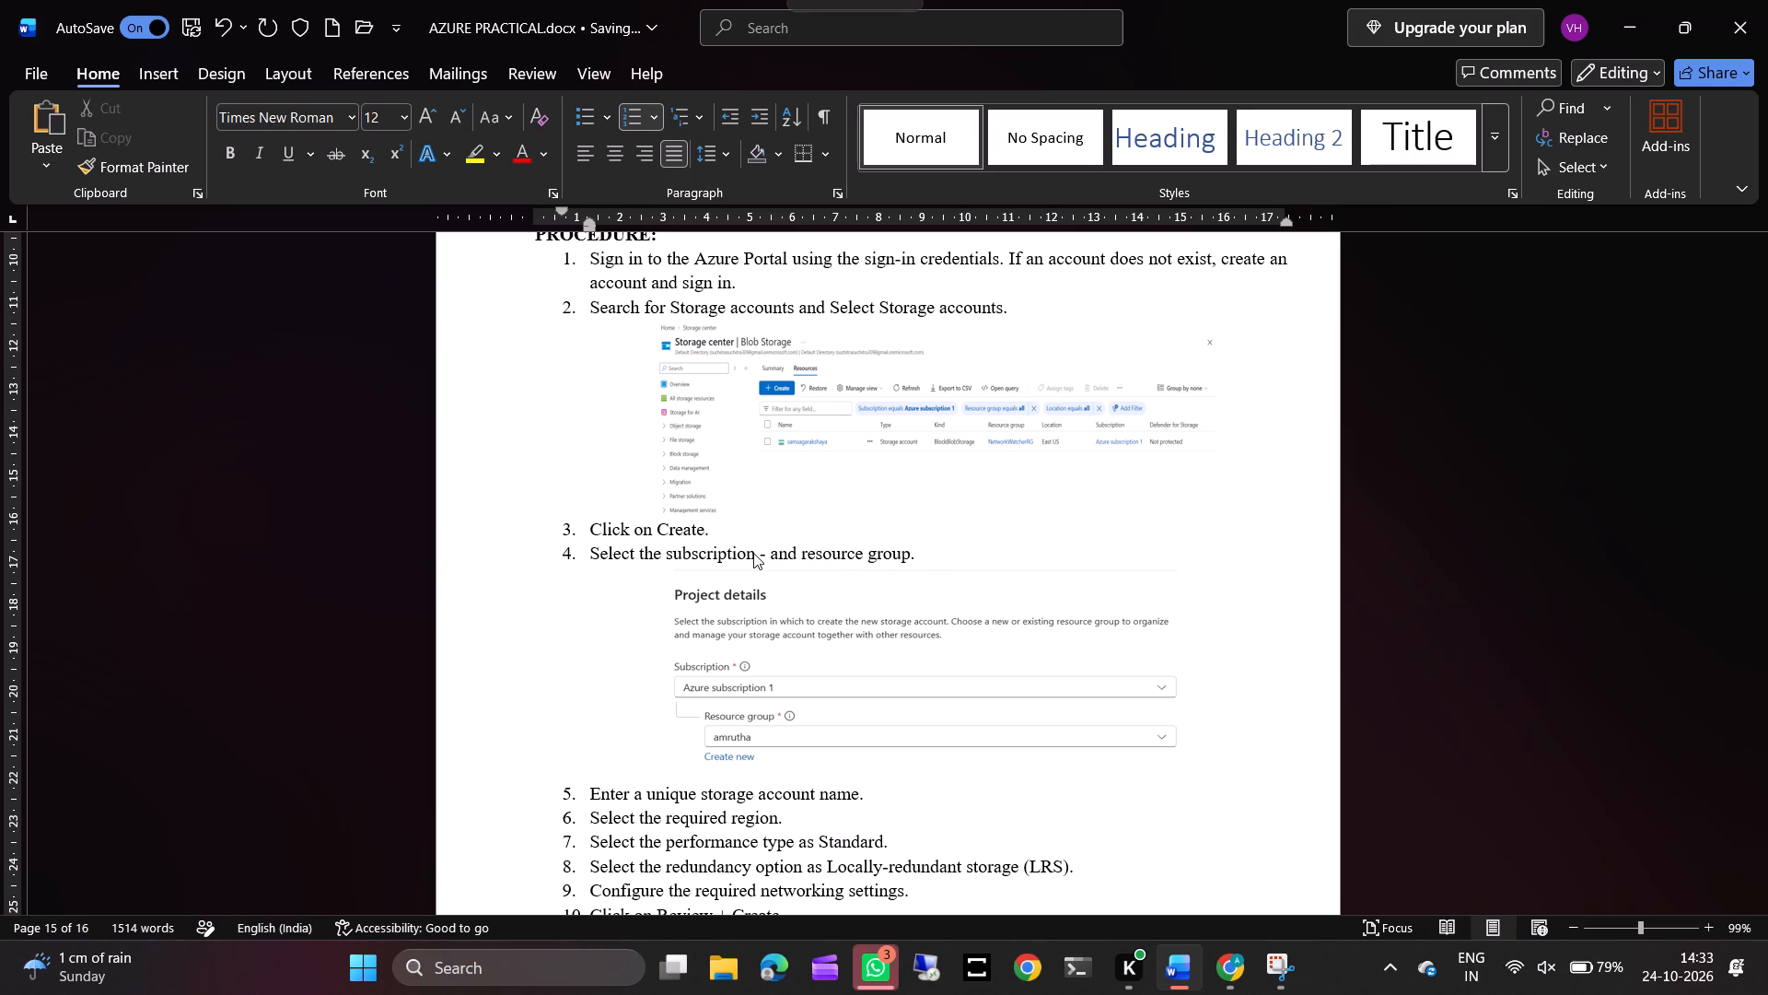
{"action": "key", "text": "space"}
{"action": "key", "text": "shift+a"}
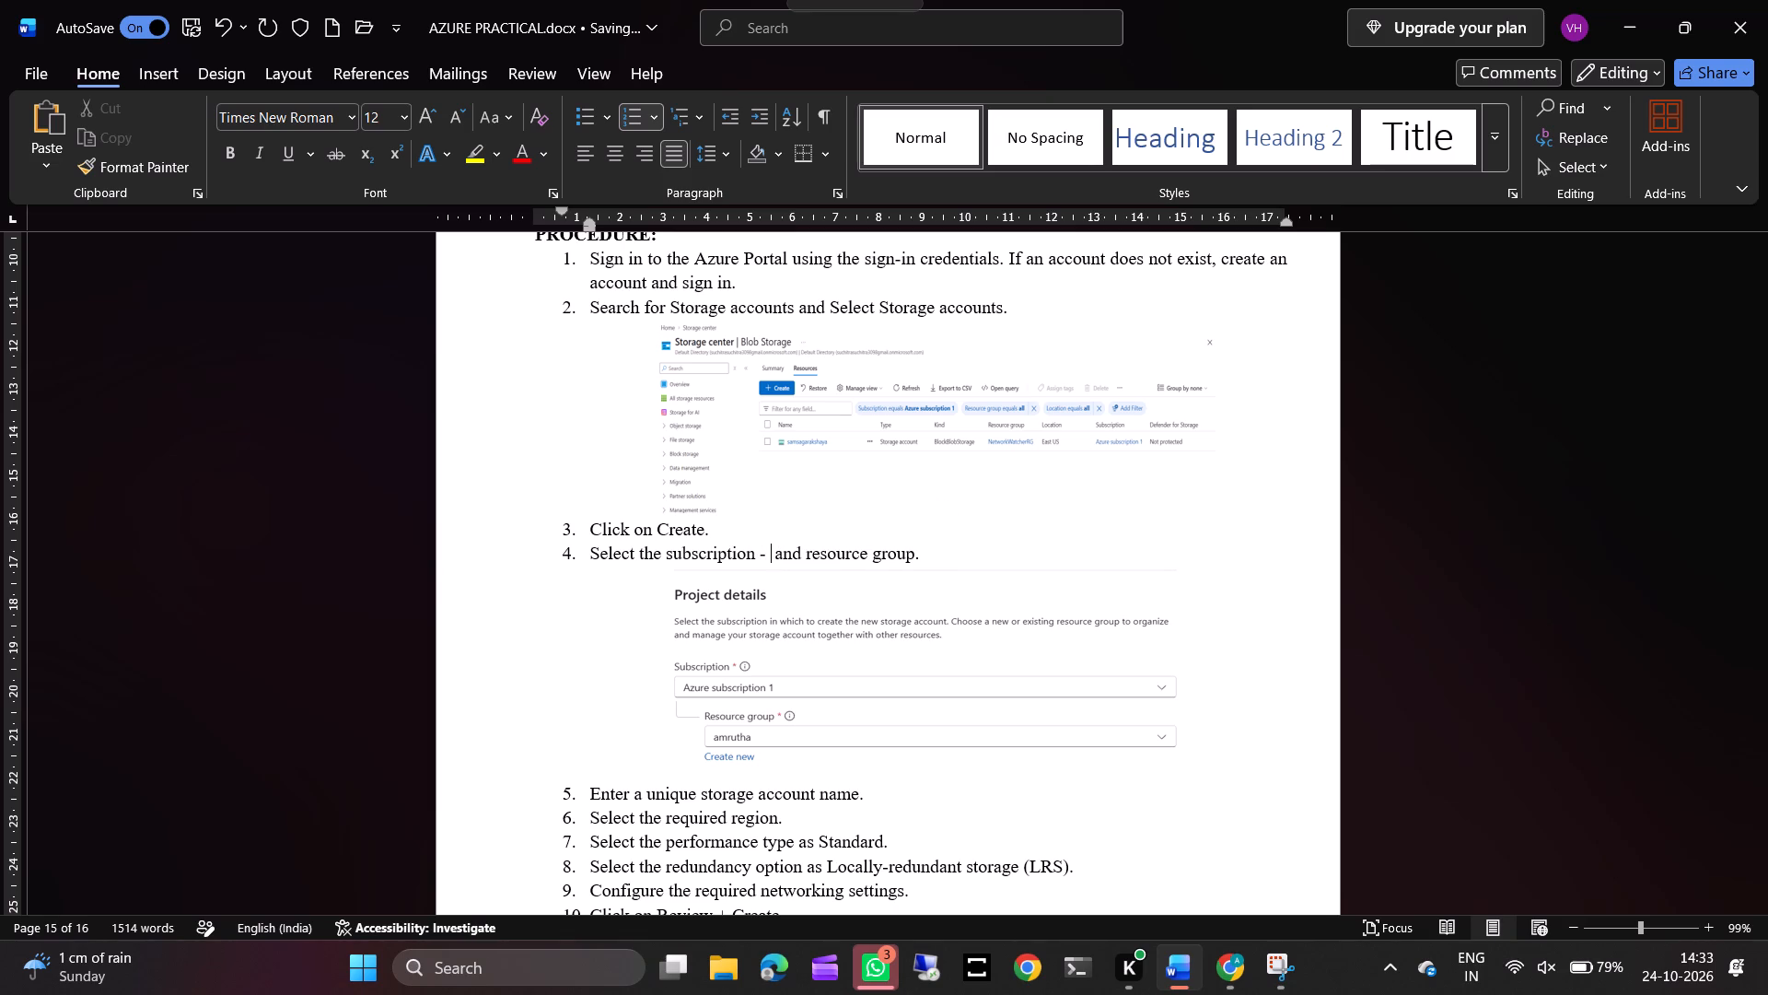
{"action": "type", "text": "zure si"}
{"action": "key", "text": "BackSpace"}
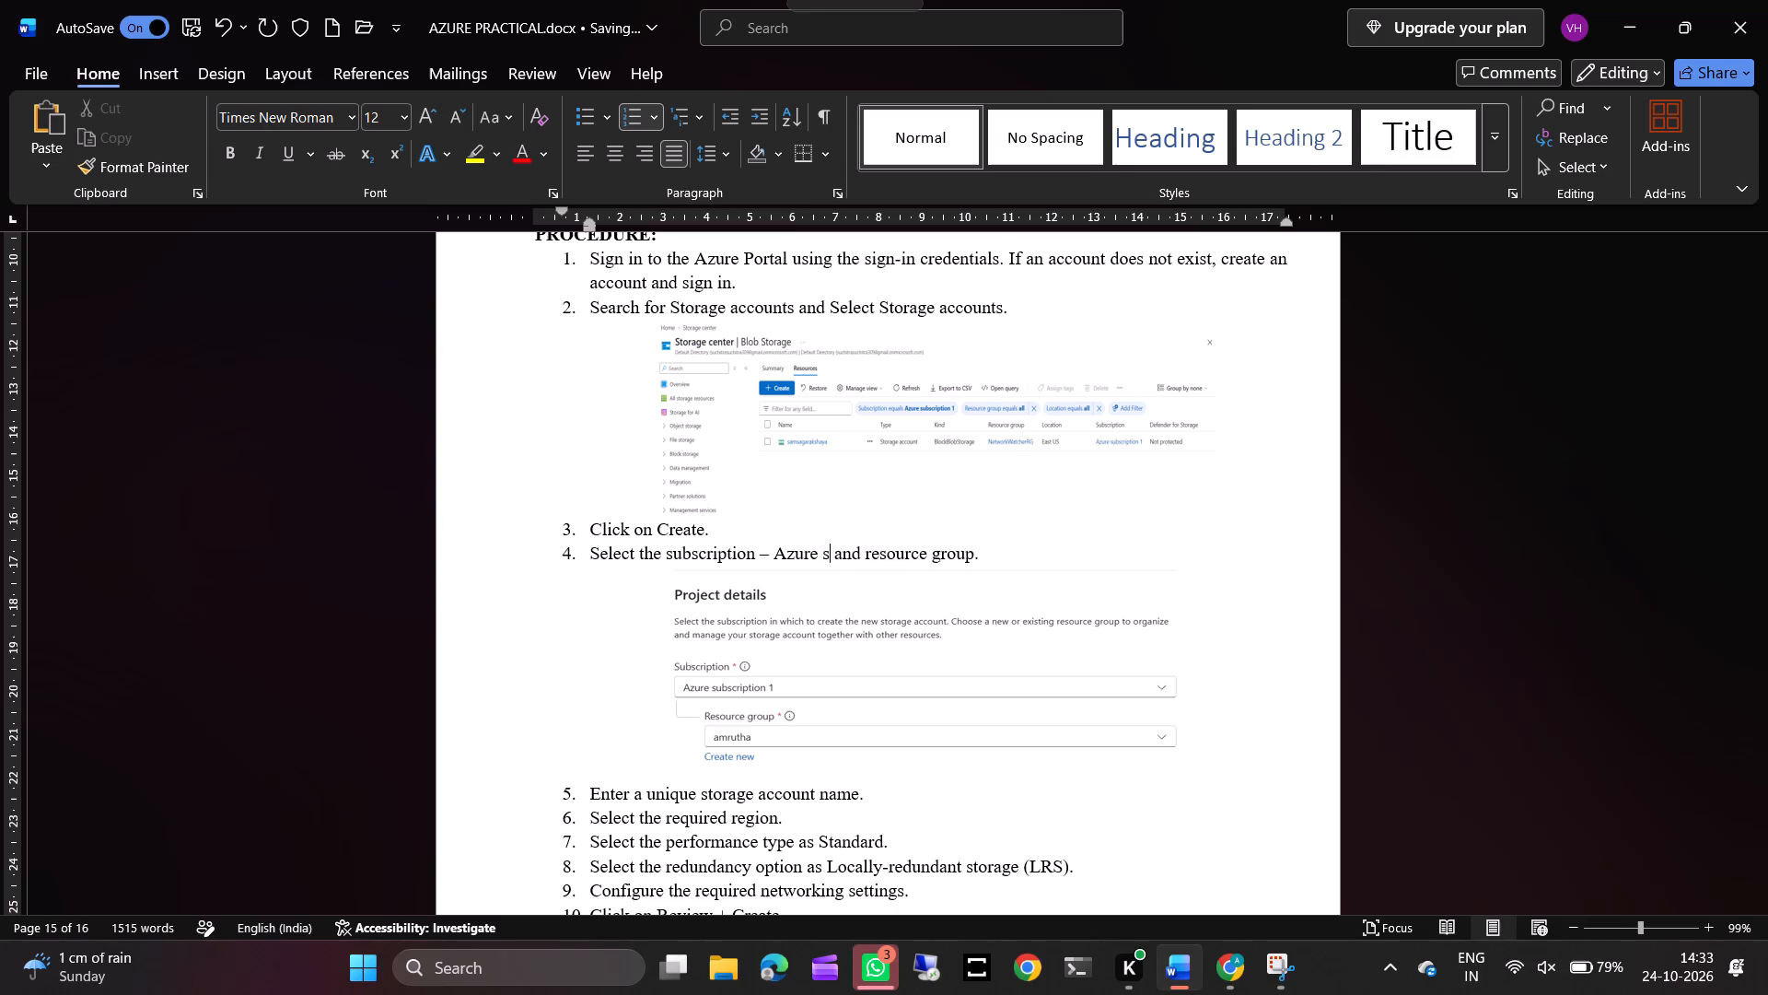
{"action": "type", "text": "uoscripotion"}
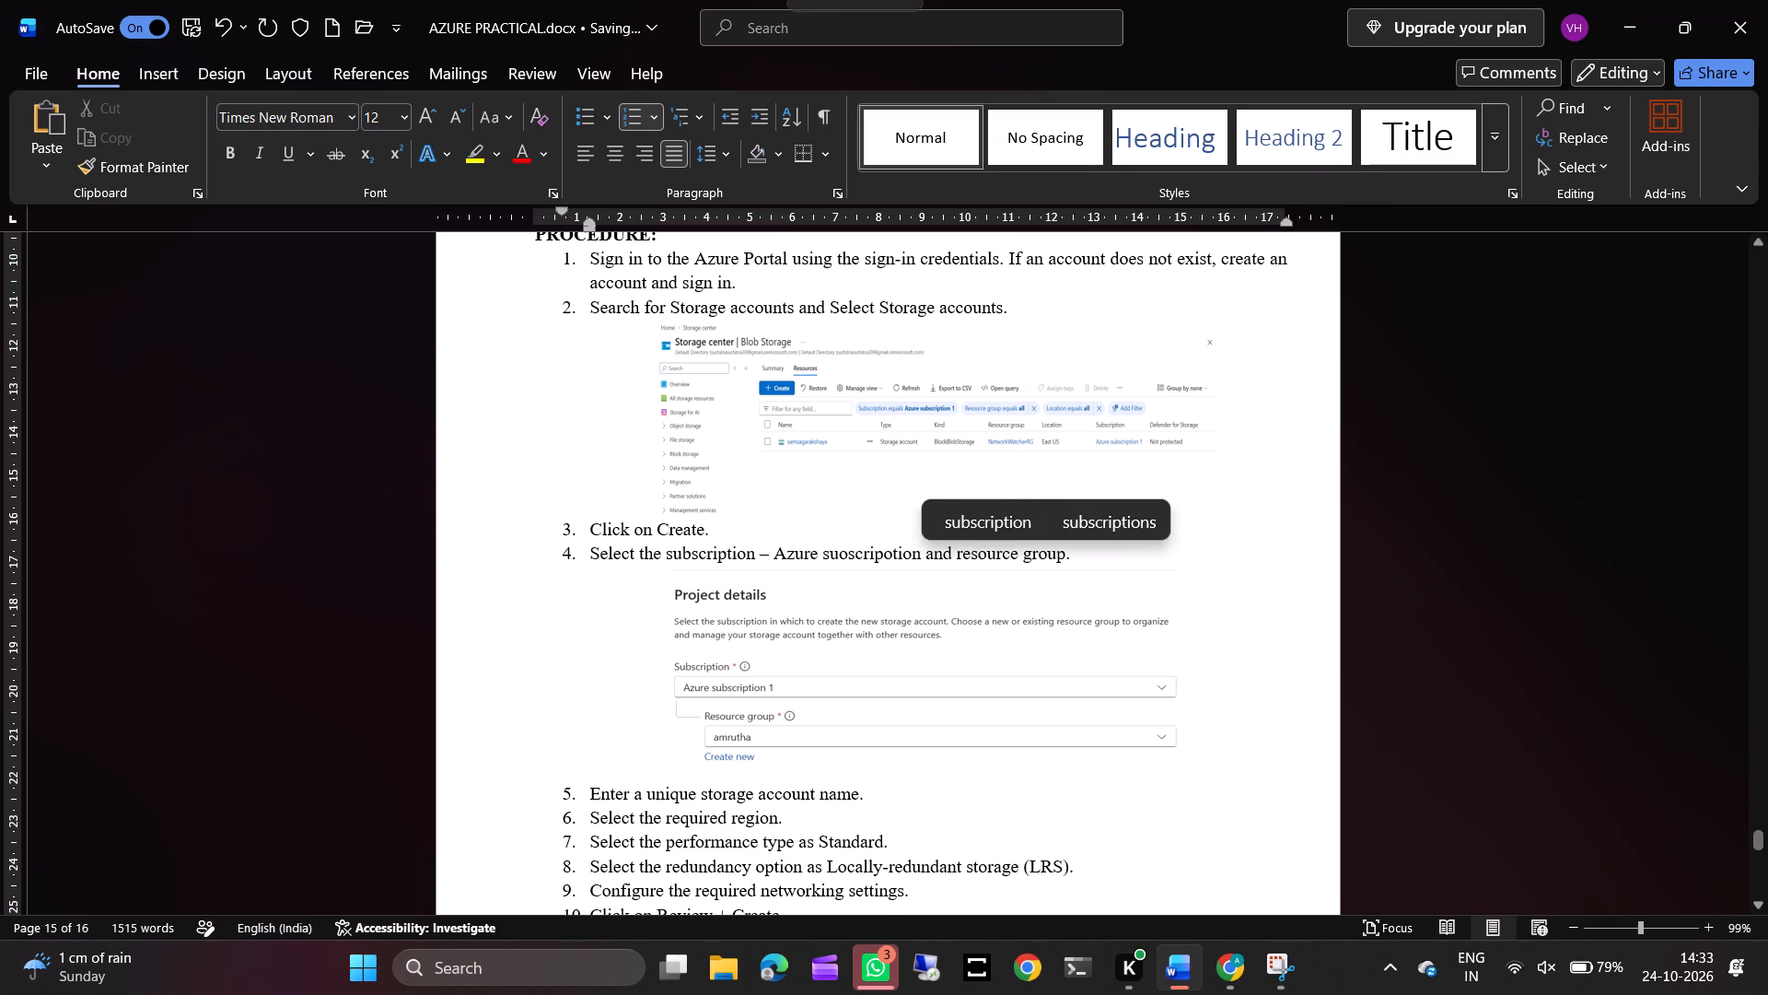
{"action": "left_click", "coordinate": [965, 528]}
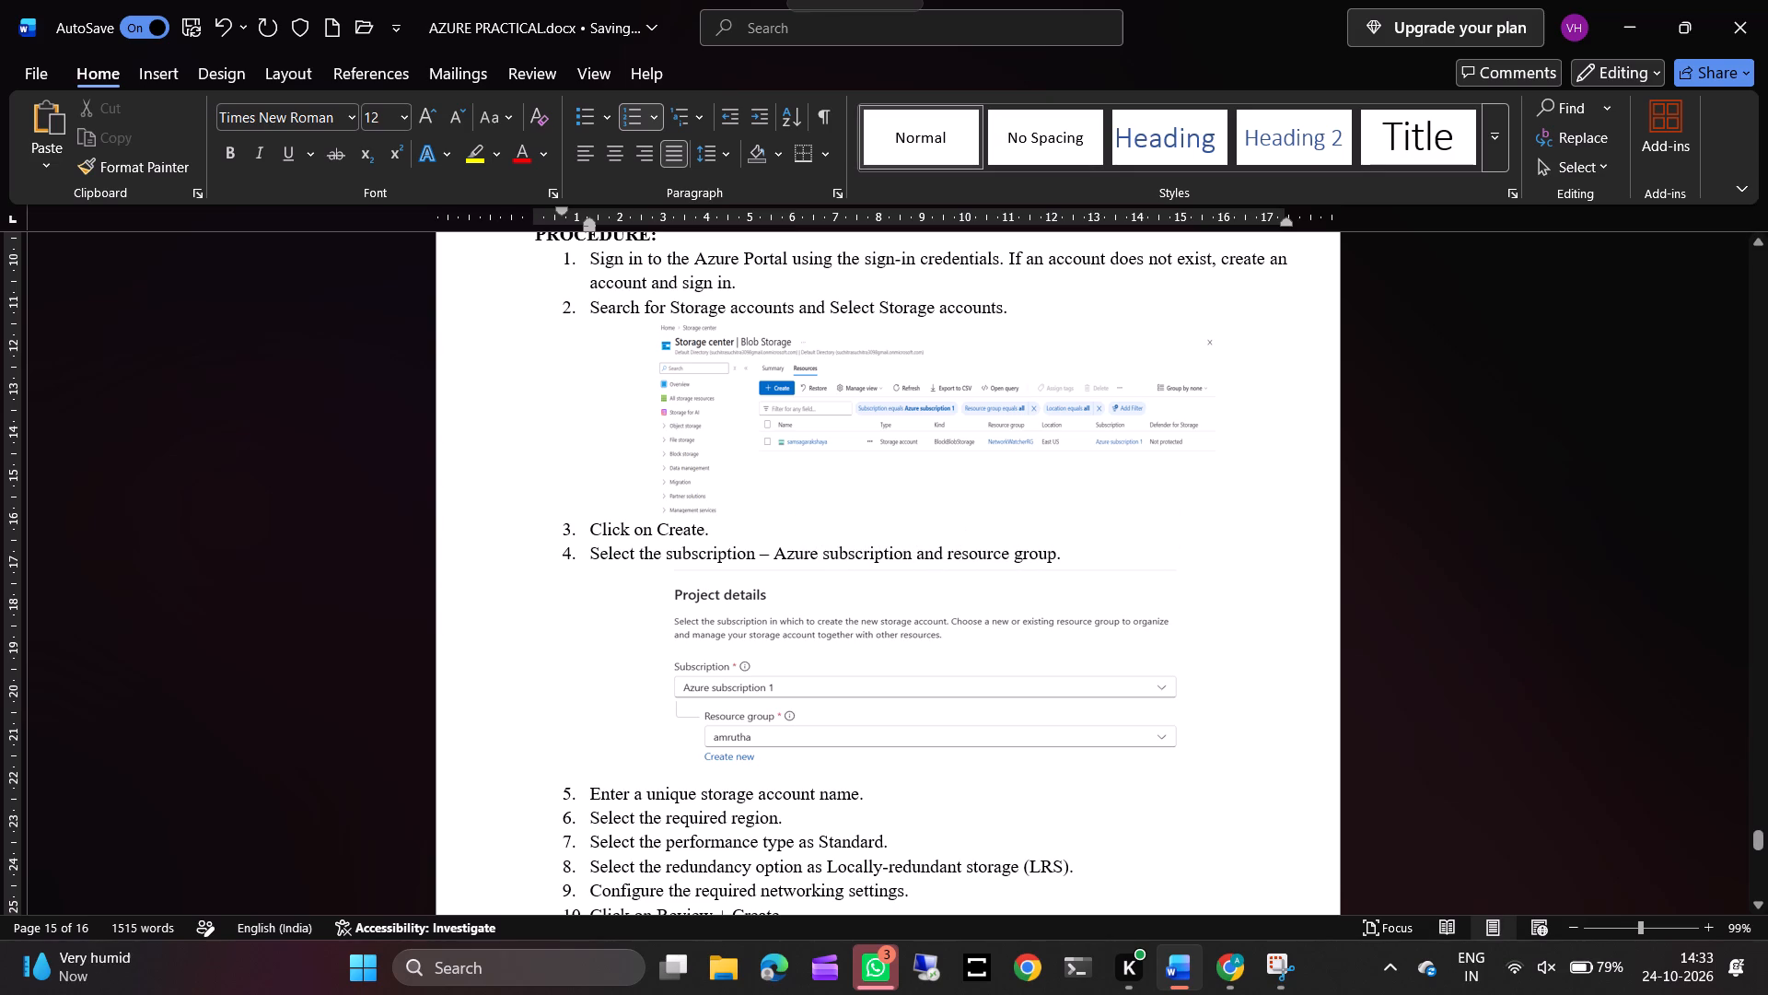
{"action": "key", "text": "1"}
Add "- amrutha" after "resource group" in procedure item 4, before the full stop.
{"action": "left_click", "coordinate": [1071, 558]}
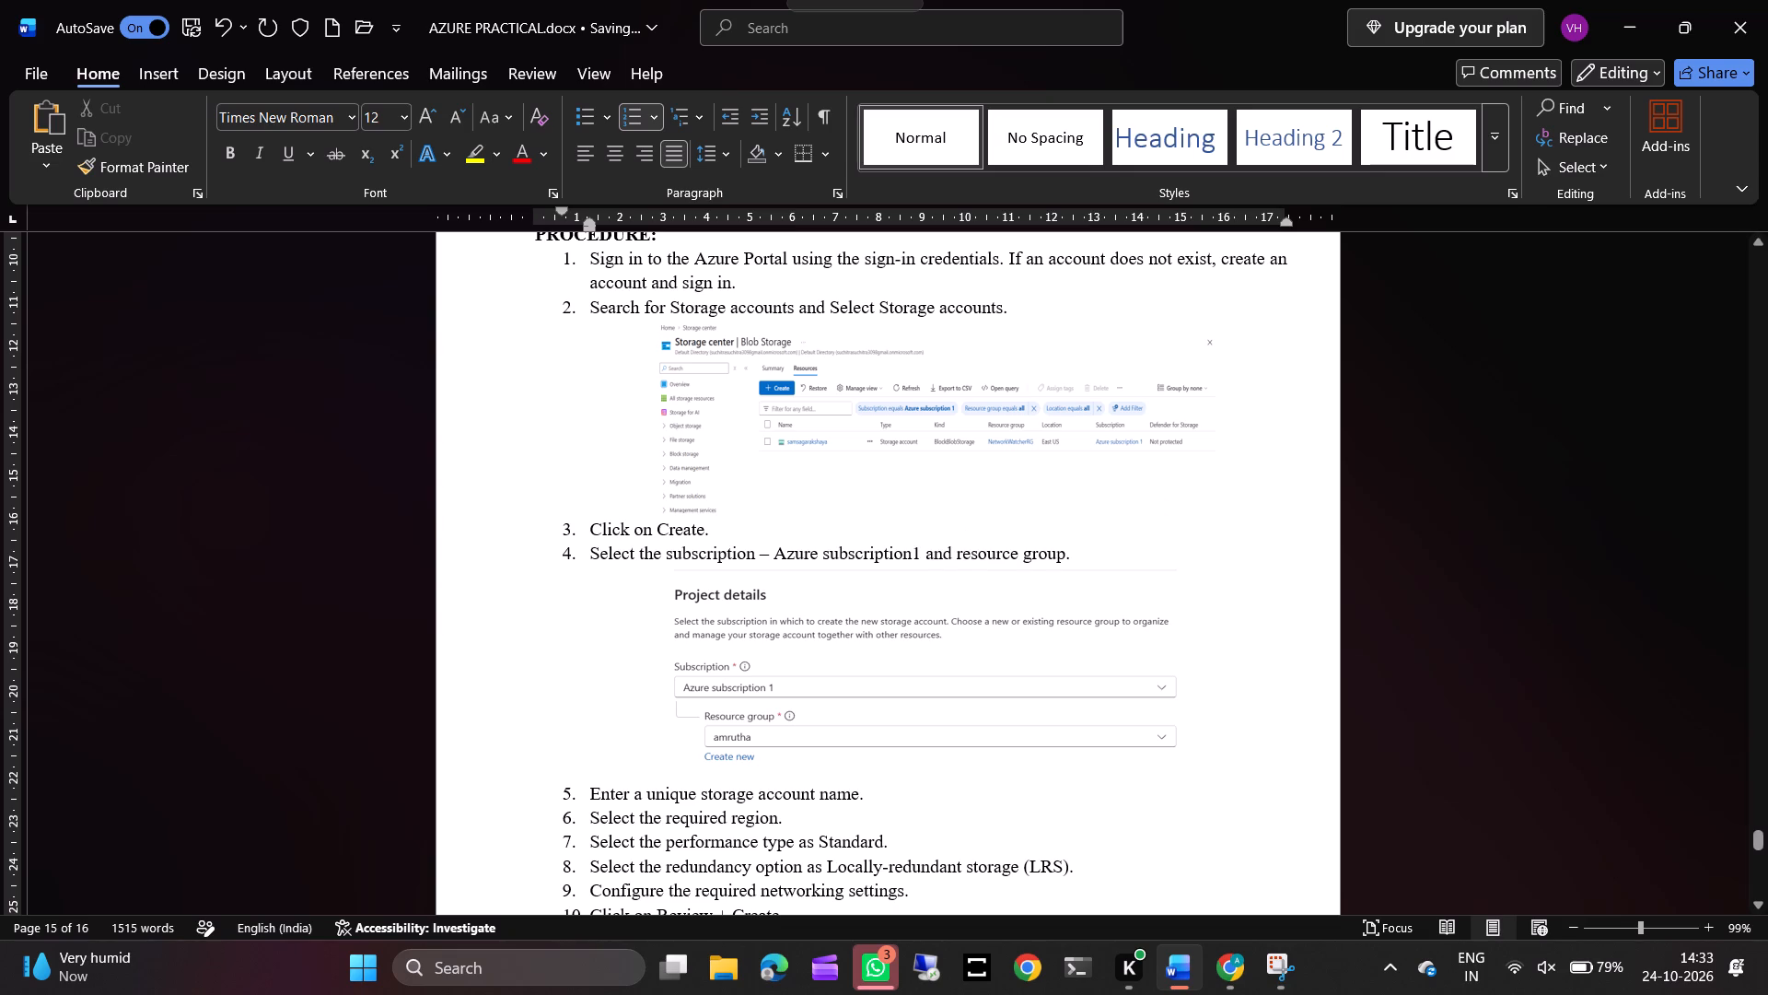
{"action": "key", "text": "Left"}
{"action": "key", "text": "space"}
{"action": "type", "text": "-"}
{"action": "key", "text": "space"}
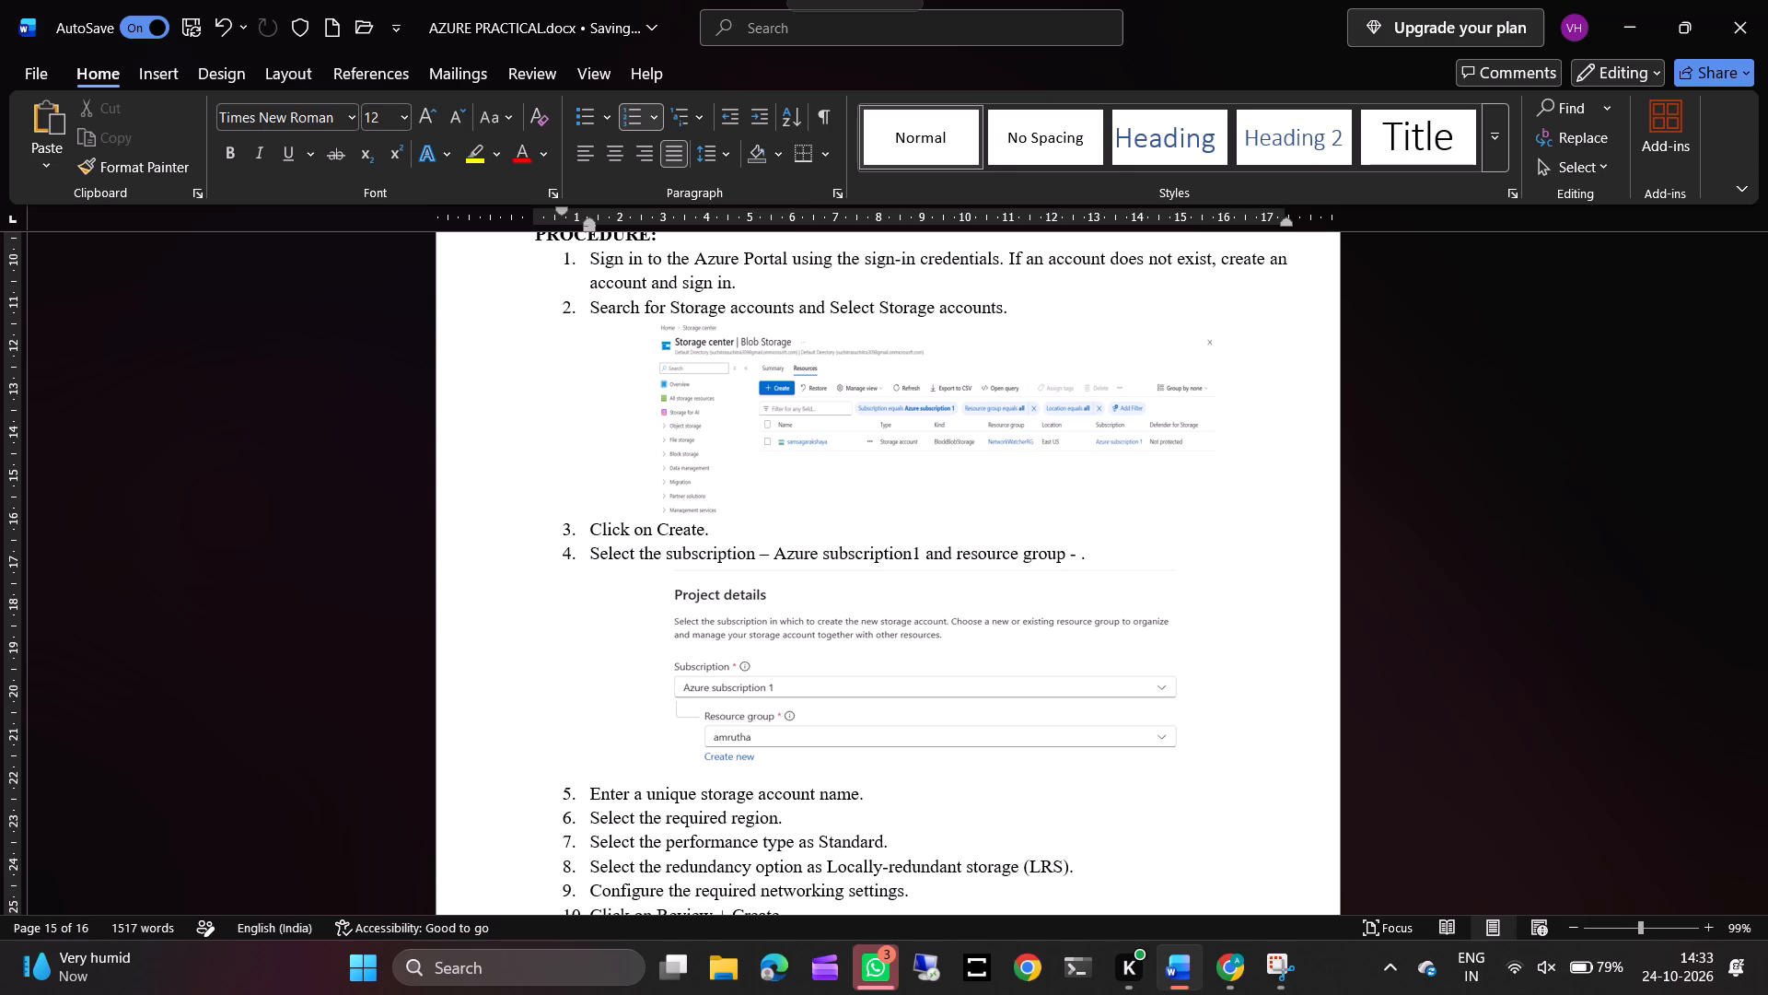
{"action": "type", "text": "amut"}
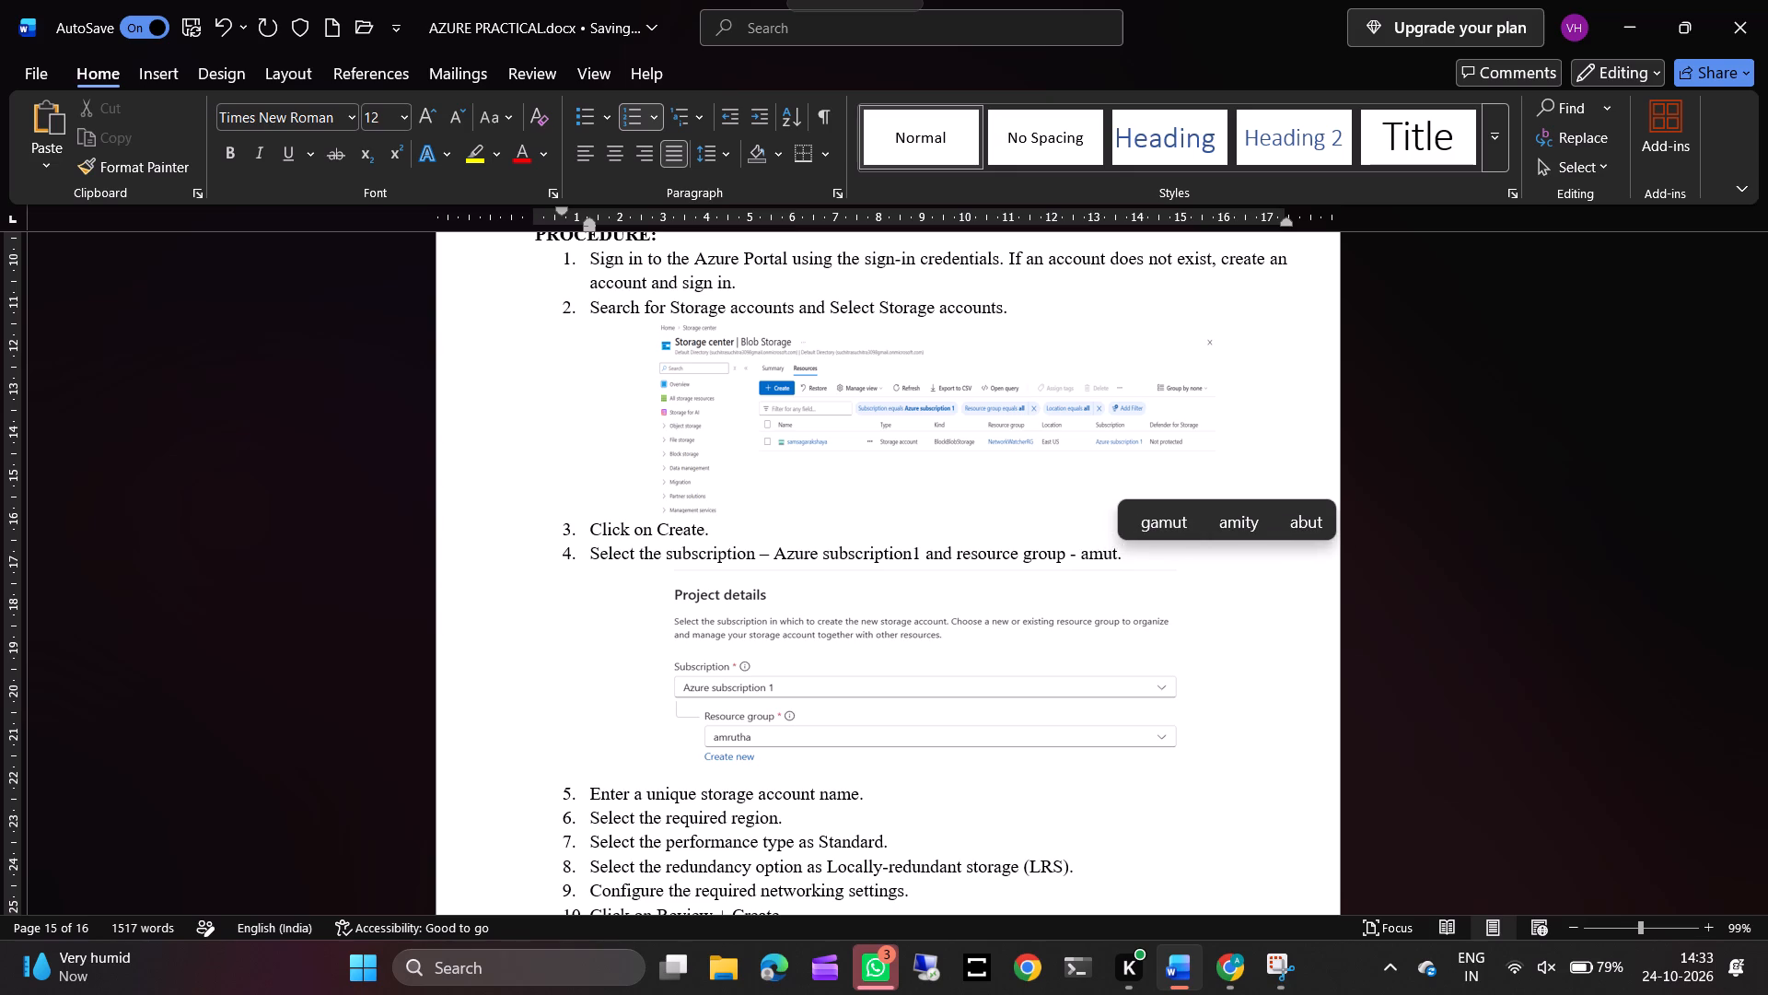
{"action": "key", "text": "BackSpace"}
{"action": "key", "text": "BackSpace"}
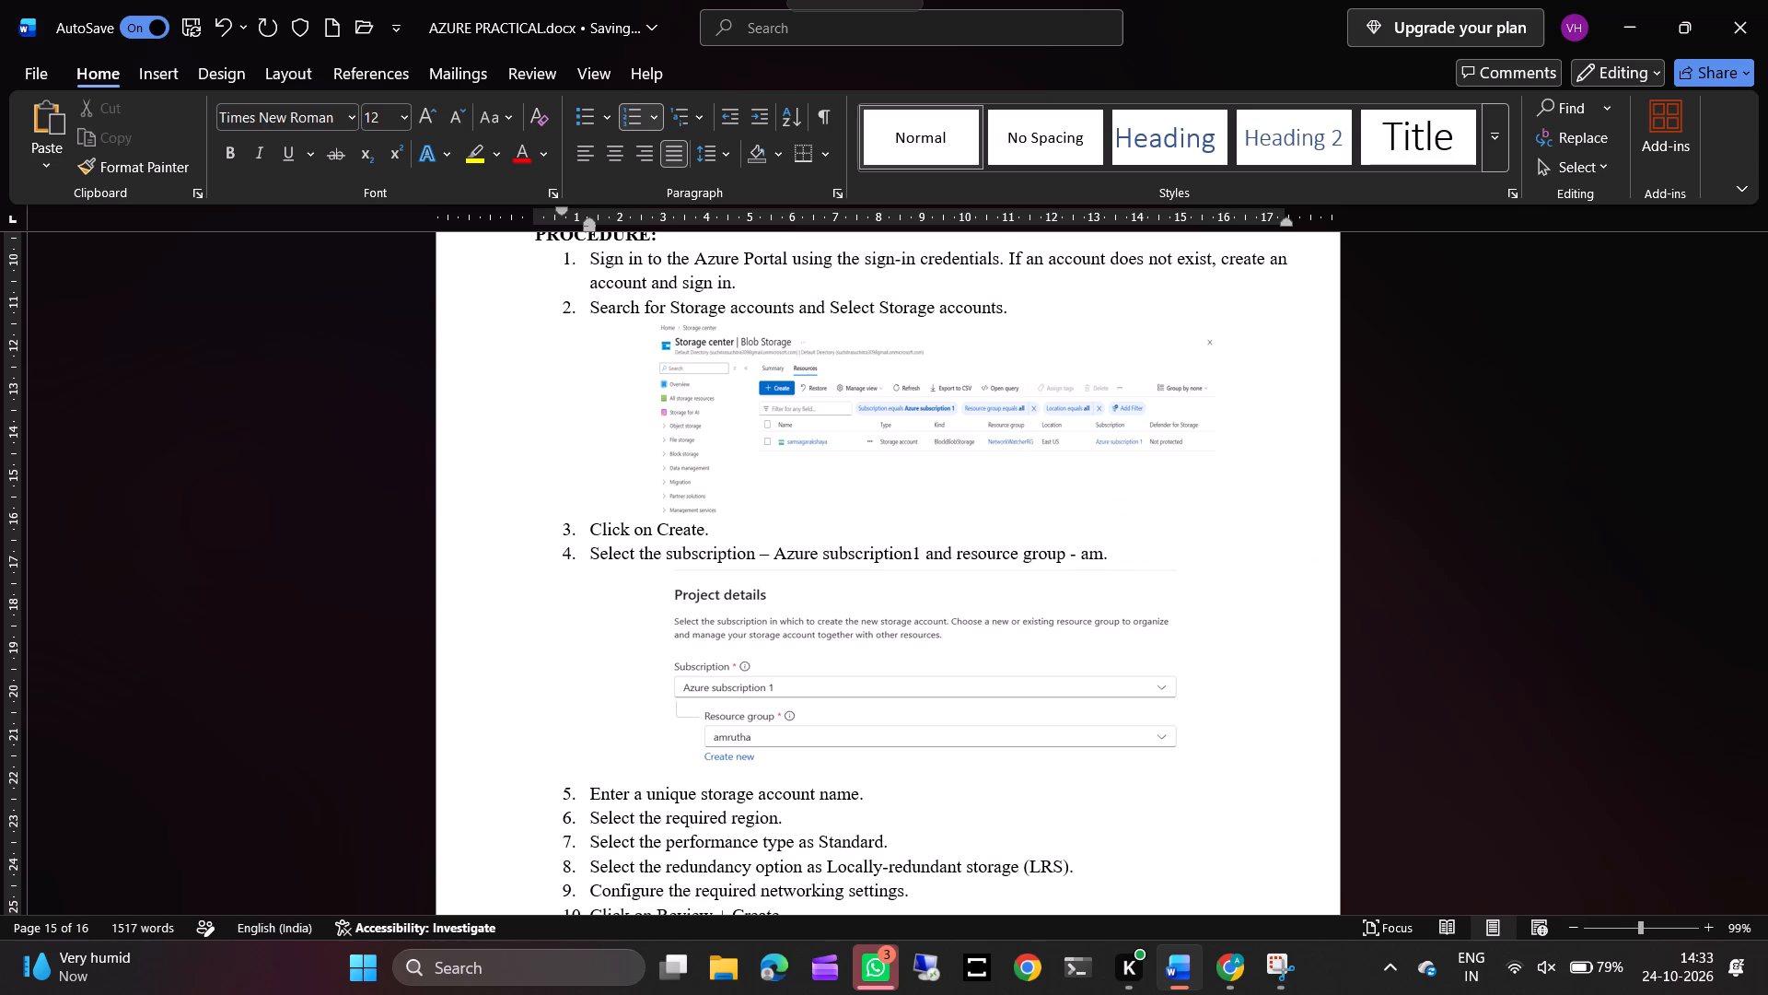
{"action": "key", "text": "u"}
{"action": "key", "text": "BackSpace"}
{"action": "type", "text": "rutha"}
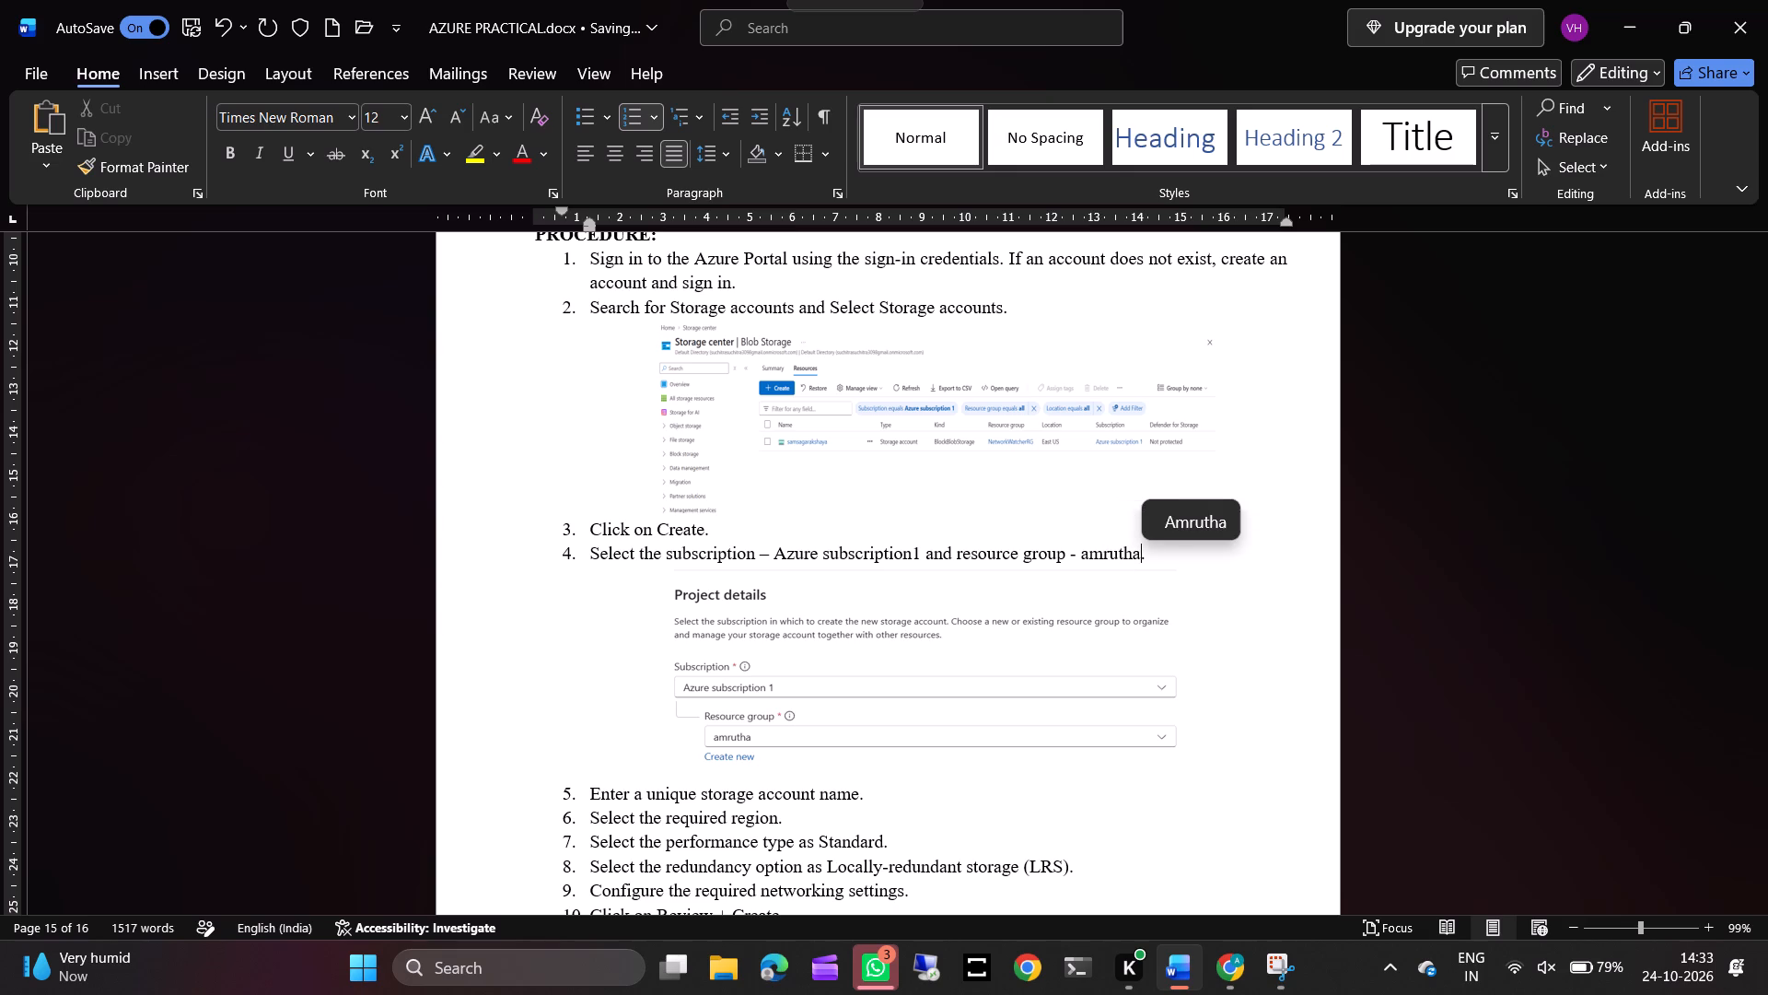
Add "- 20store" after "Enter a unique storage account name" in procedure item 5, before the full stop.
{"action": "scroll", "coordinate": [1001, 593], "scroll_direction": "down", "scroll_amount": 1}
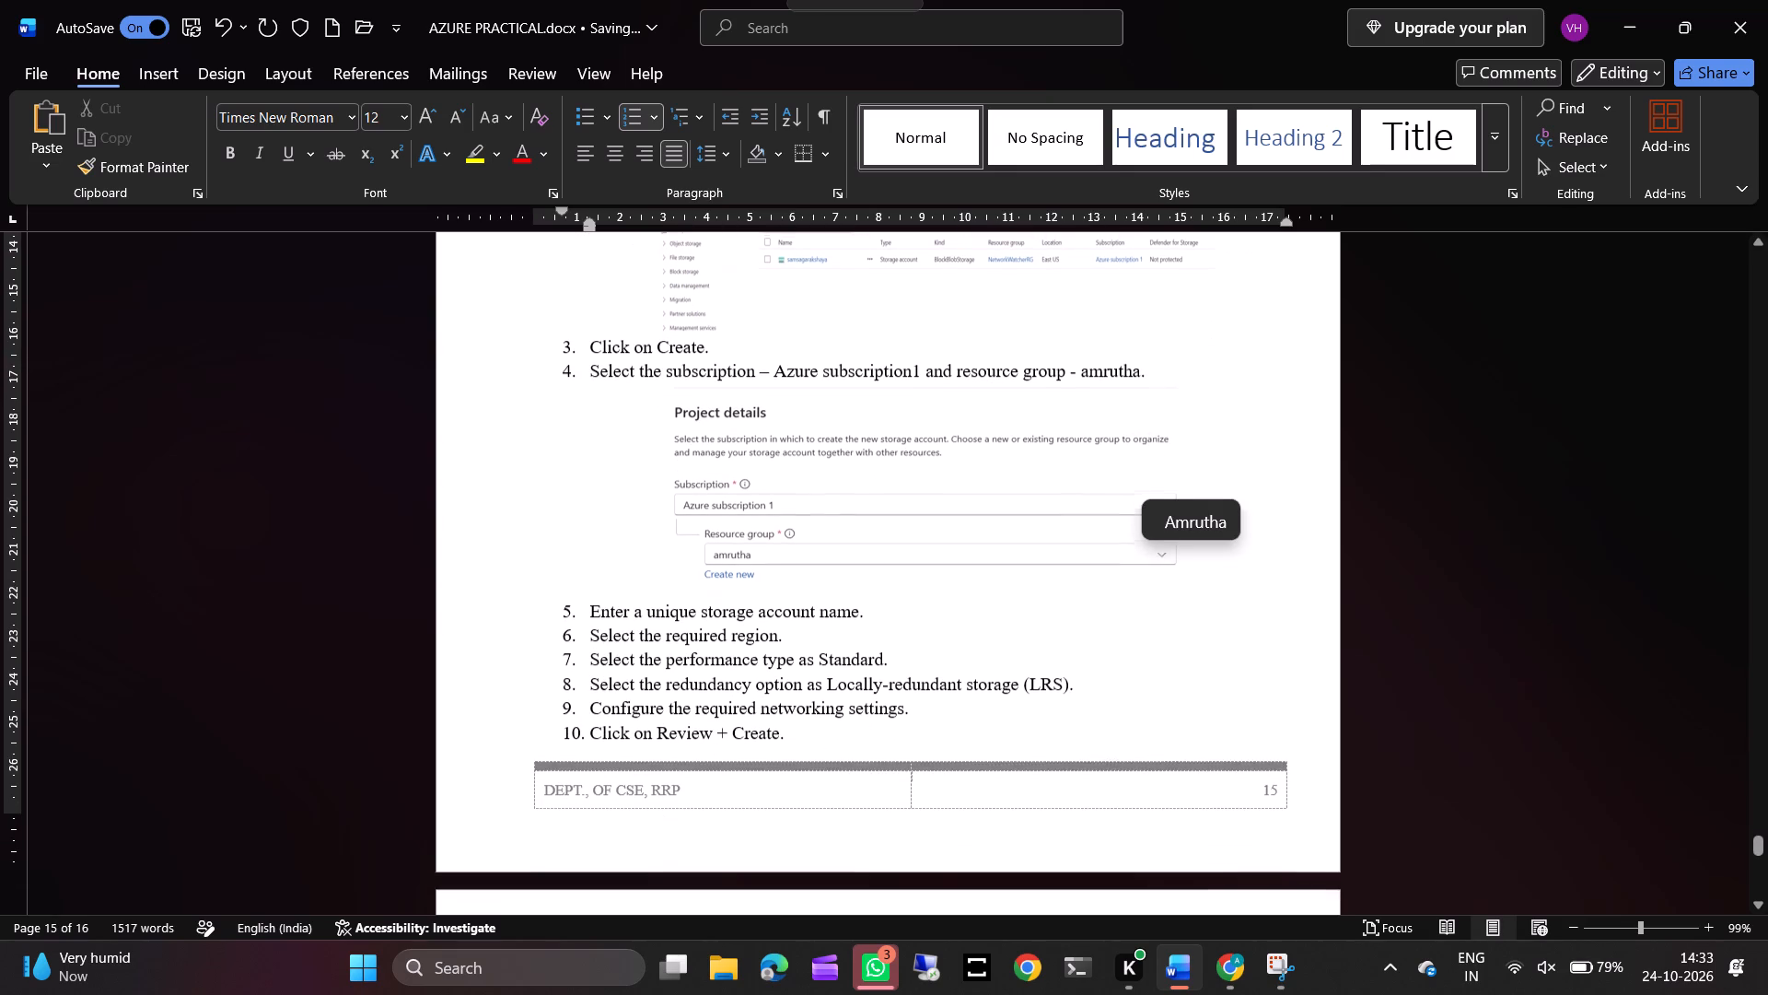
{"action": "left_click", "coordinate": [859, 616]}
{"action": "key", "text": "space"}
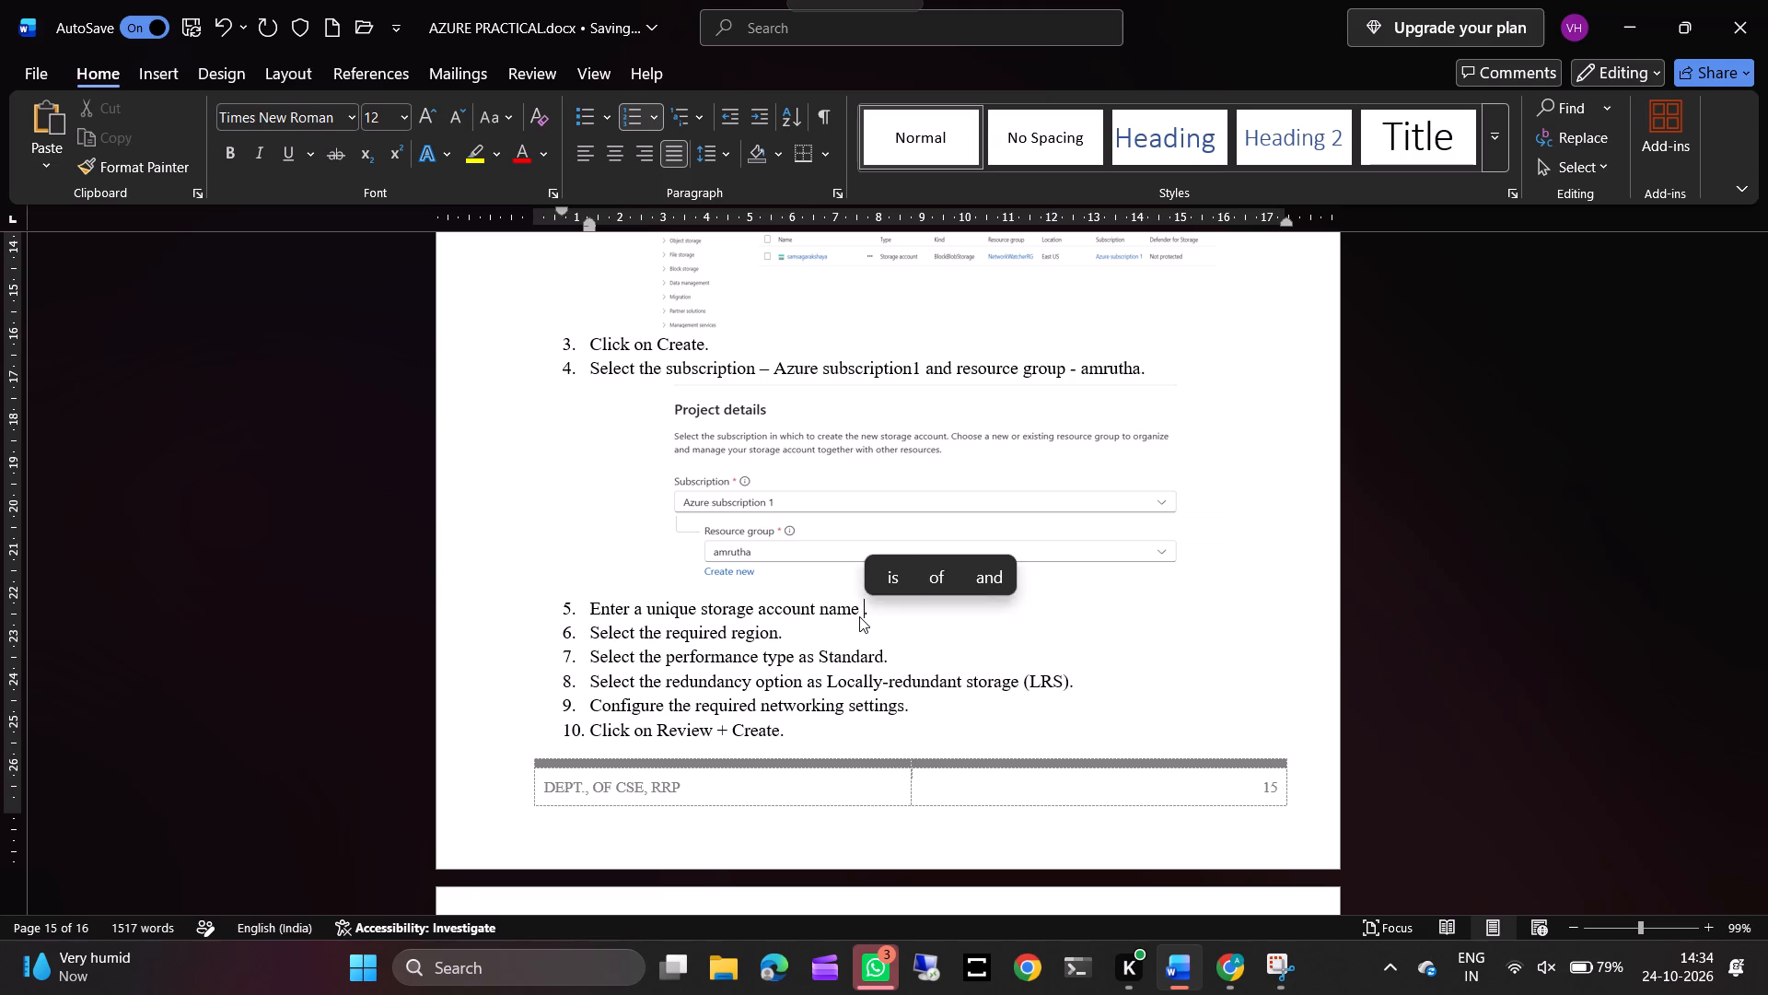
{"action": "type", "text": "- 20store"}
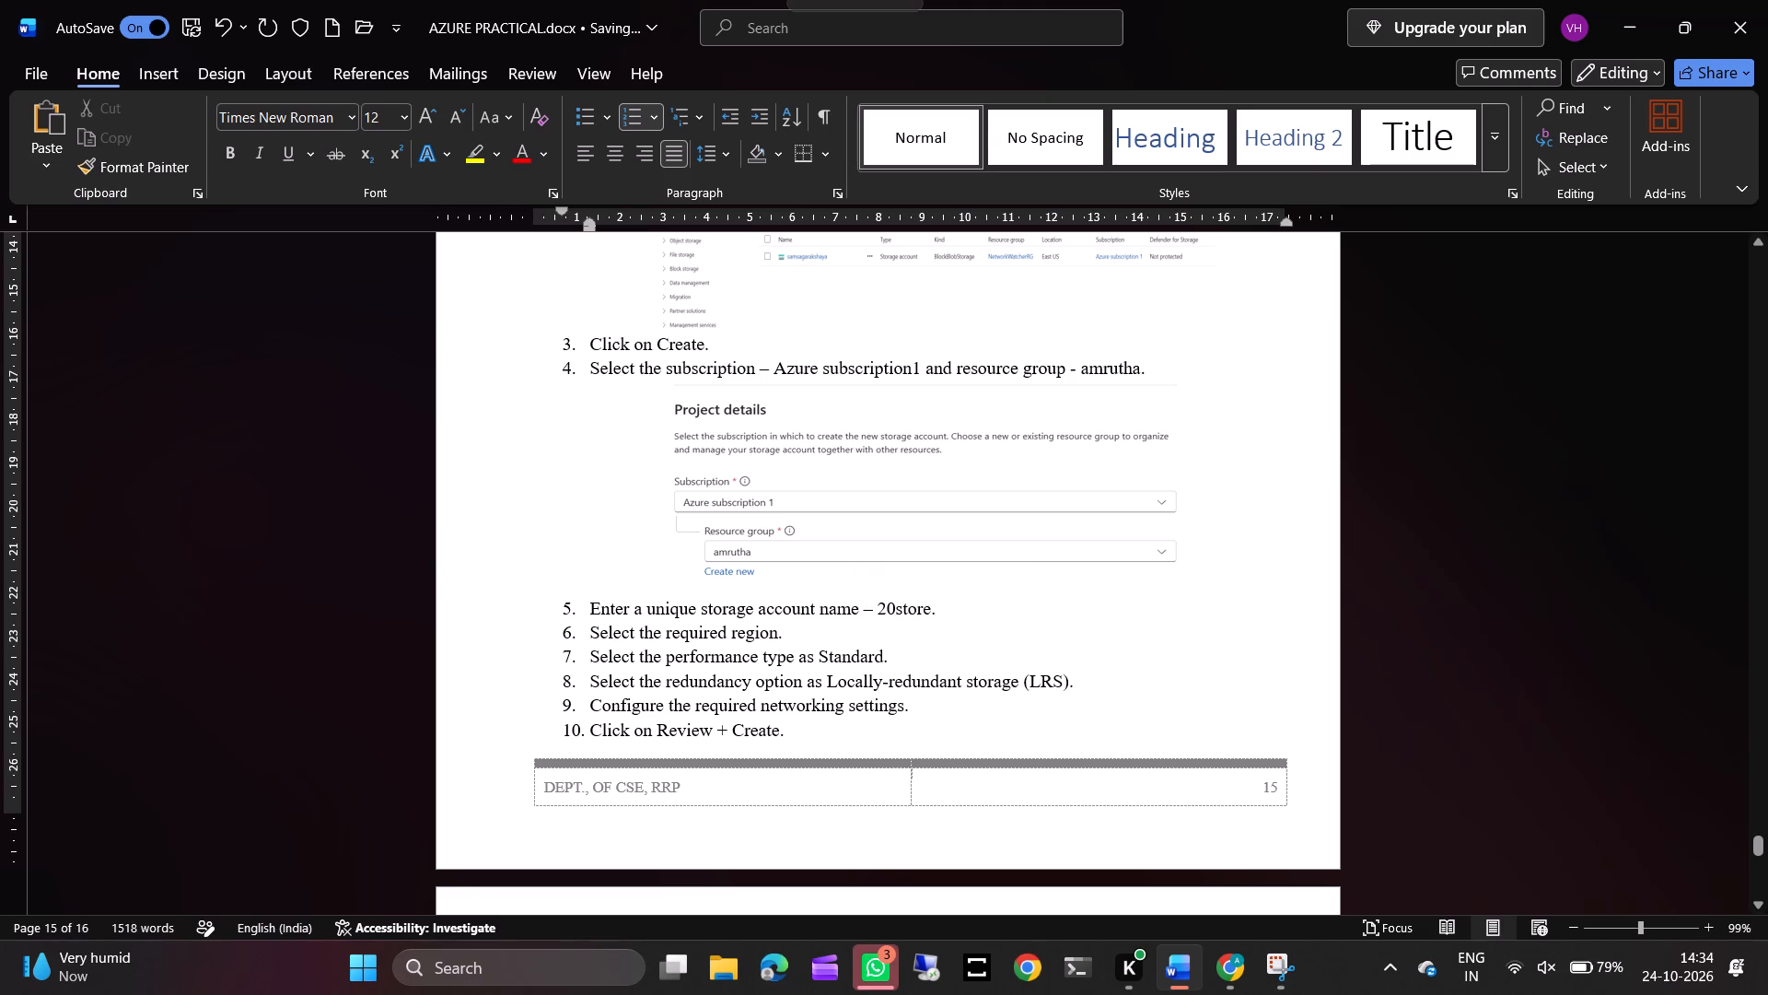
Add a spaced hyphen after "Select the required region" in procedure item 6, before the full stop.
{"action": "left_click", "coordinate": [776, 634]}
{"action": "key", "text": "space"}
{"action": "type", "text": "-"}
{"action": "key", "text": "space"}
{"action": "key", "text": "minus"}
{"action": "key", "text": "BackSpace"}
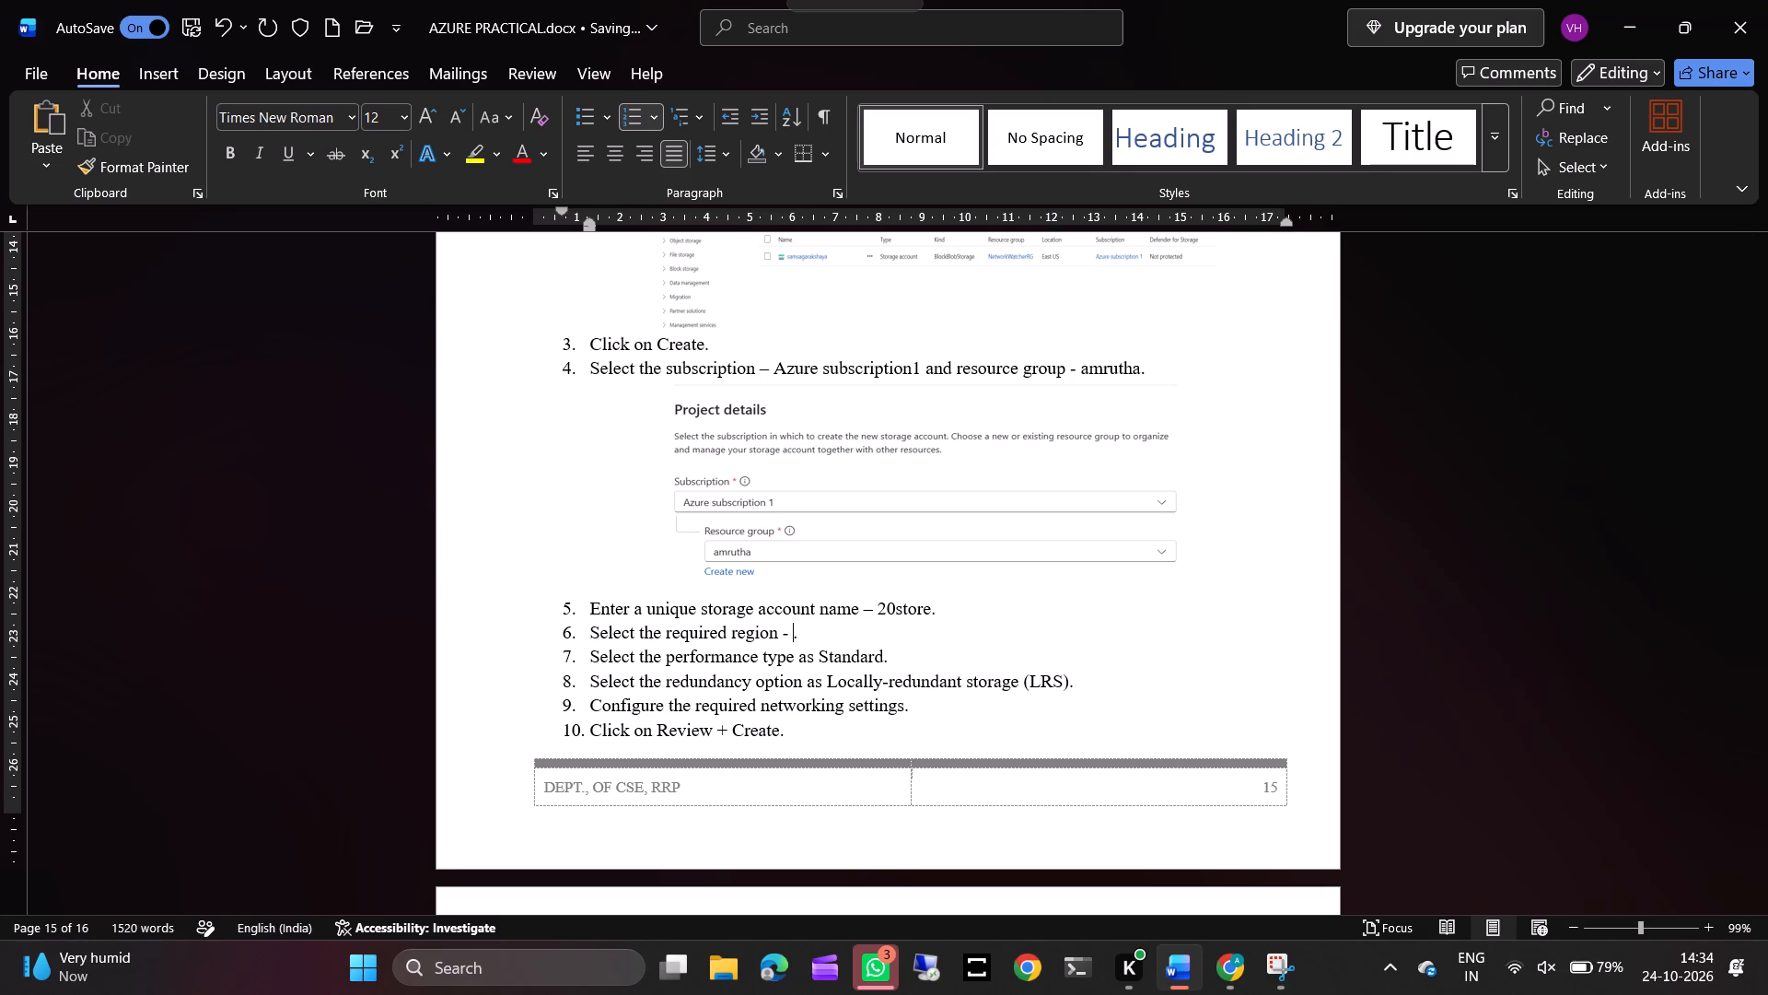
{"action": "key", "text": "BackSpace"}
{"action": "key", "text": "BackSpace"}
{"action": "key", "text": "minus"}
{"action": "key", "text": "space"}
Switch to the Azure portal, snip the Instance details section from storage account name down to the Performance options, and copy the snip.
{"action": "left_click", "coordinate": [1225, 965]}
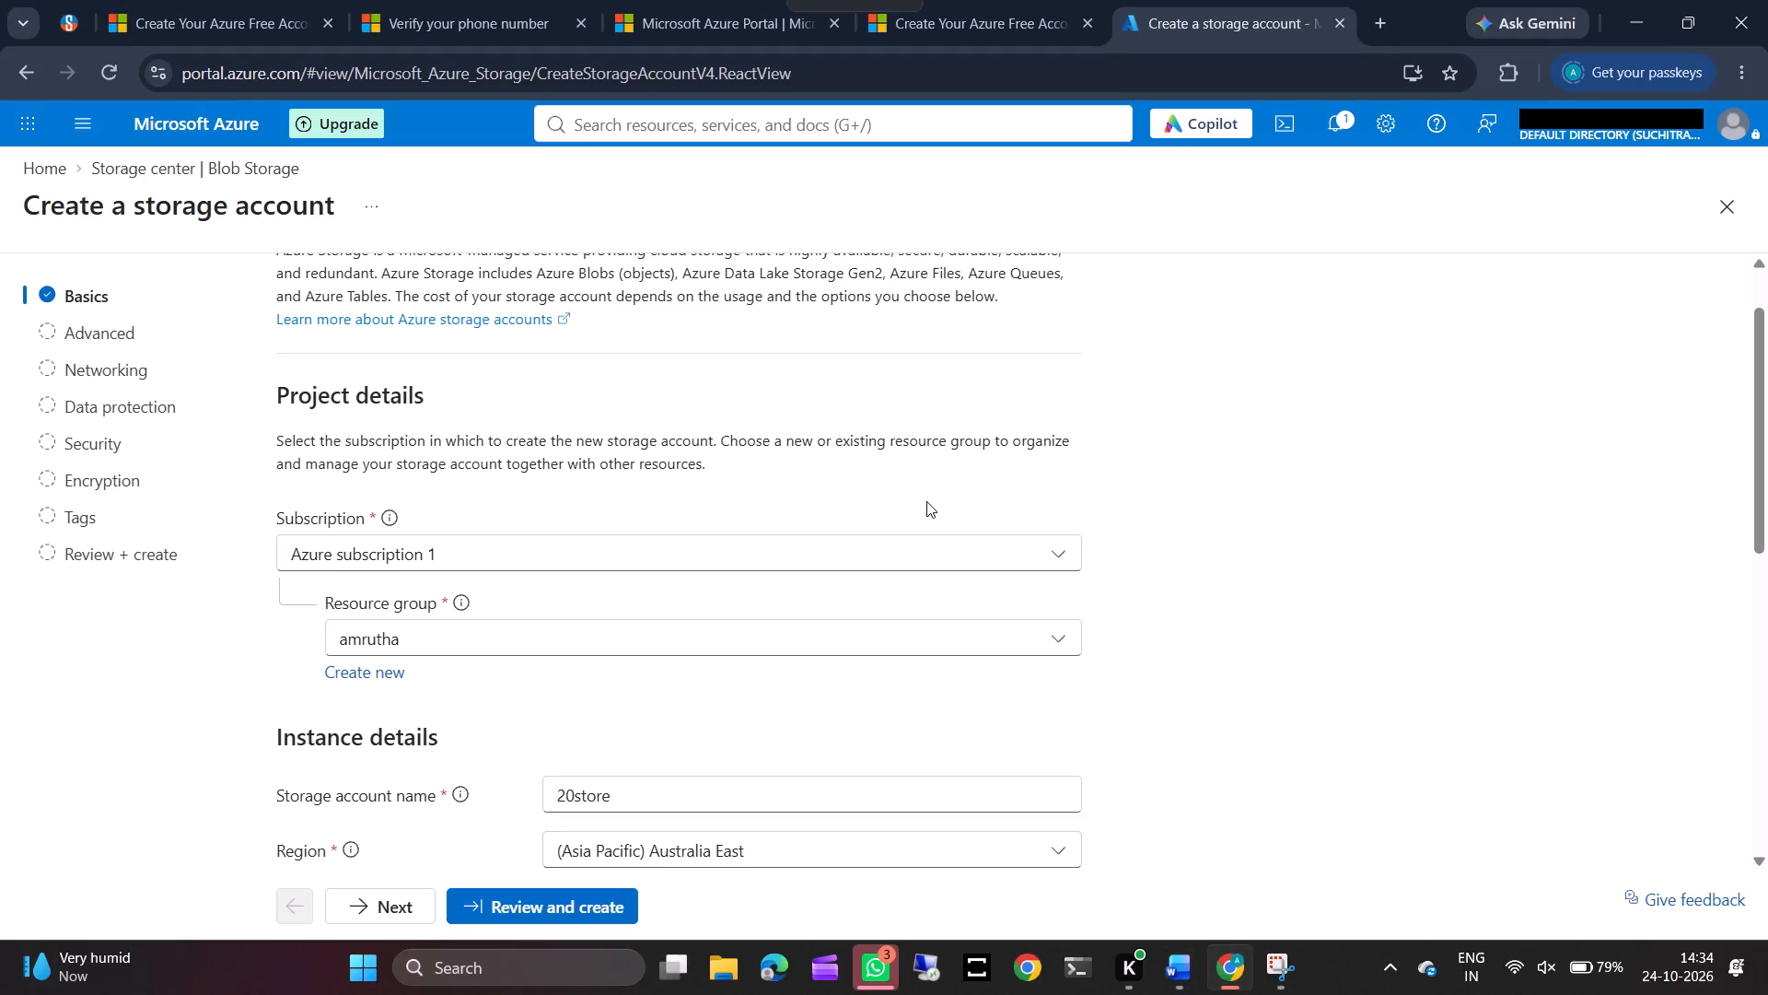
{"action": "scroll", "coordinate": [926, 501], "scroll_direction": "down", "scroll_amount": 3}
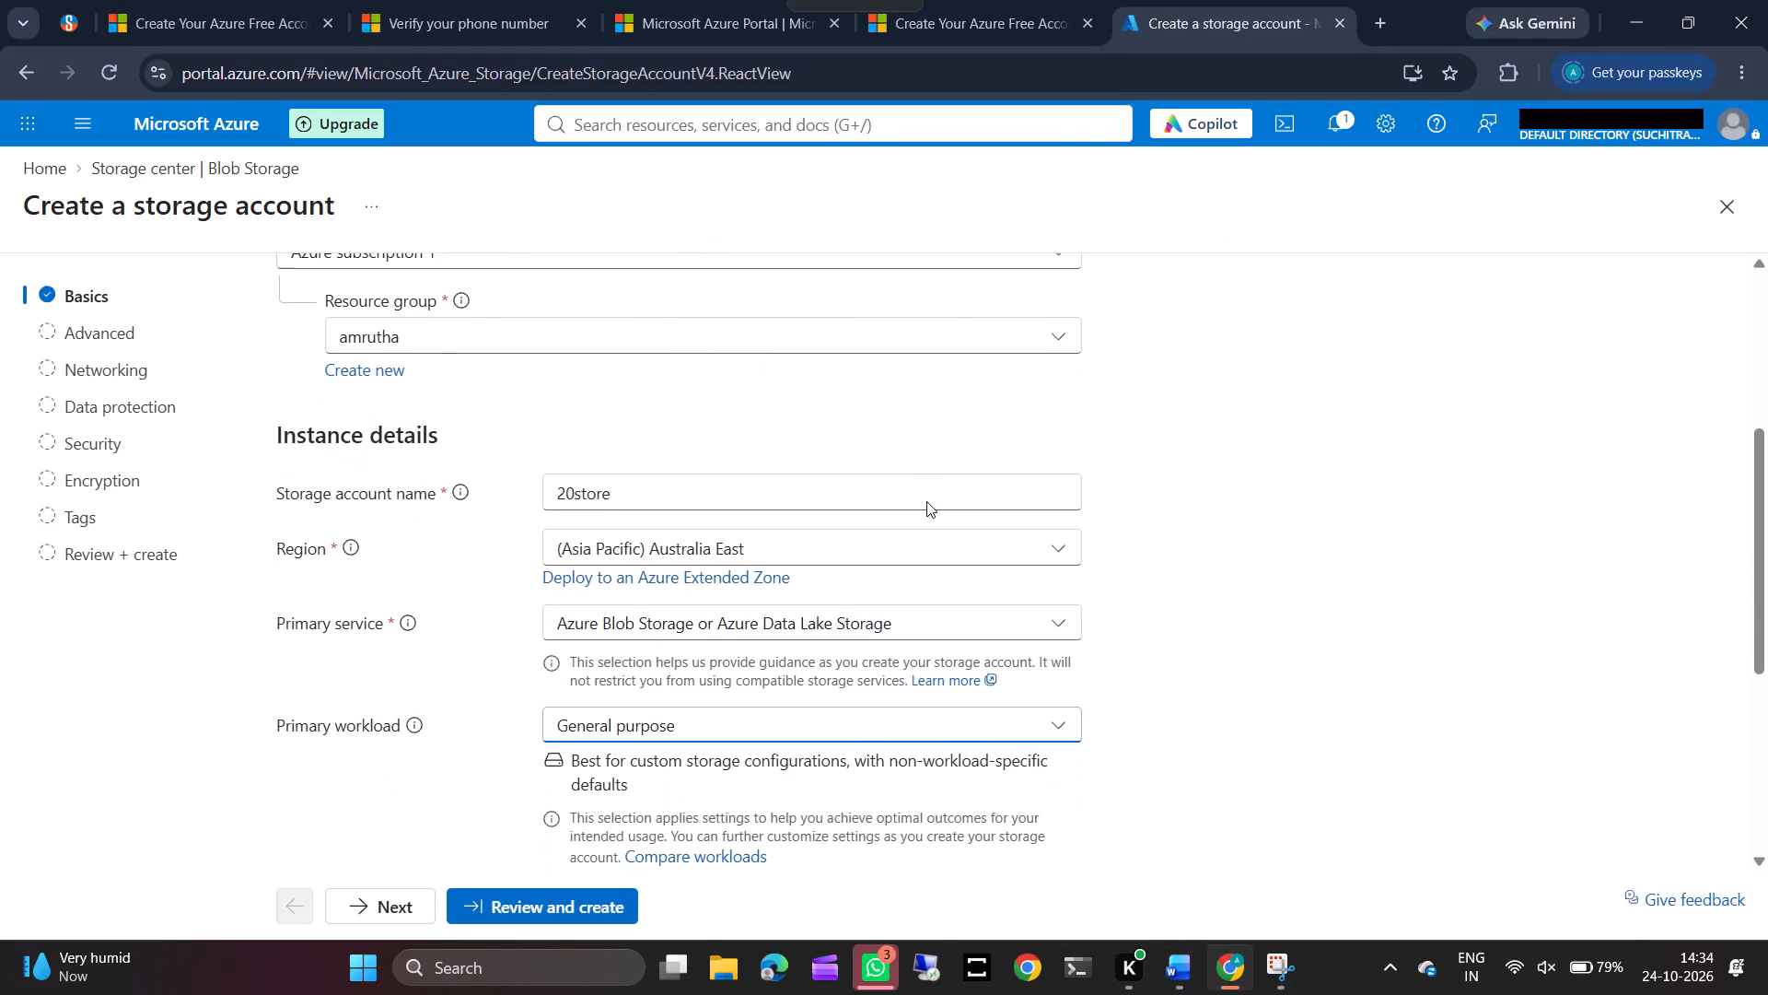
{"action": "scroll", "coordinate": [926, 501], "scroll_direction": "down", "scroll_amount": 1}
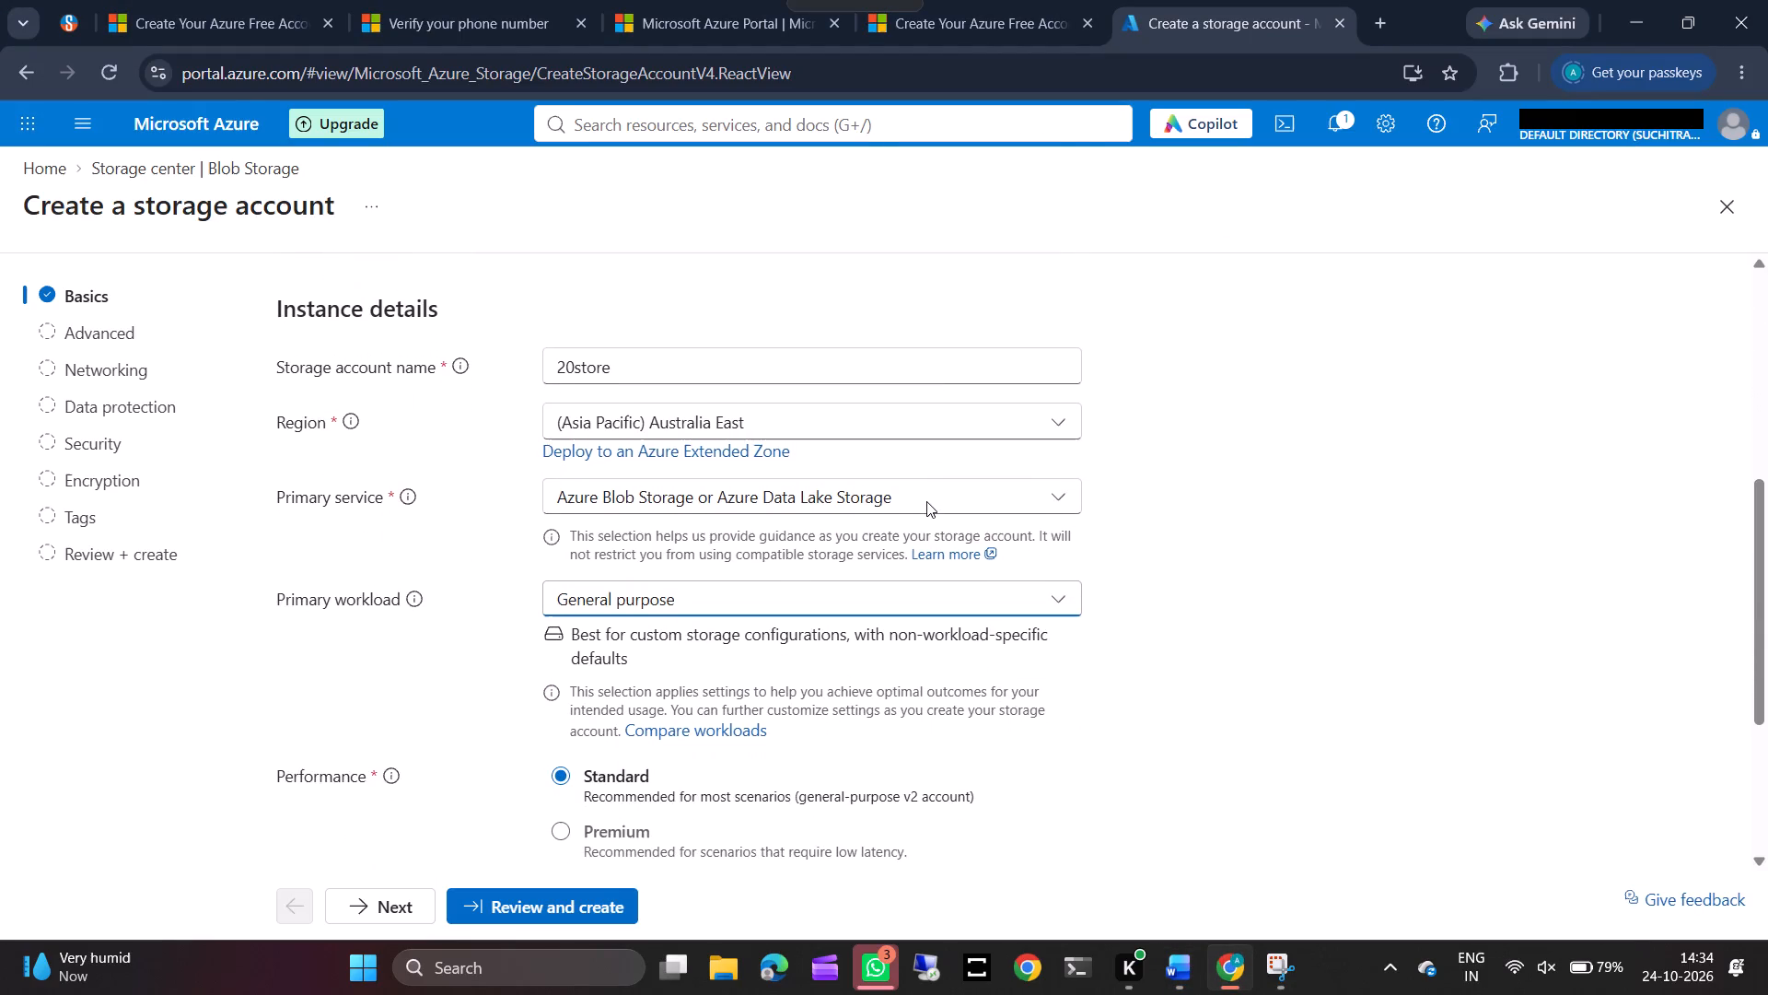
{"action": "scroll", "coordinate": [926, 501], "scroll_direction": "down", "scroll_amount": 1}
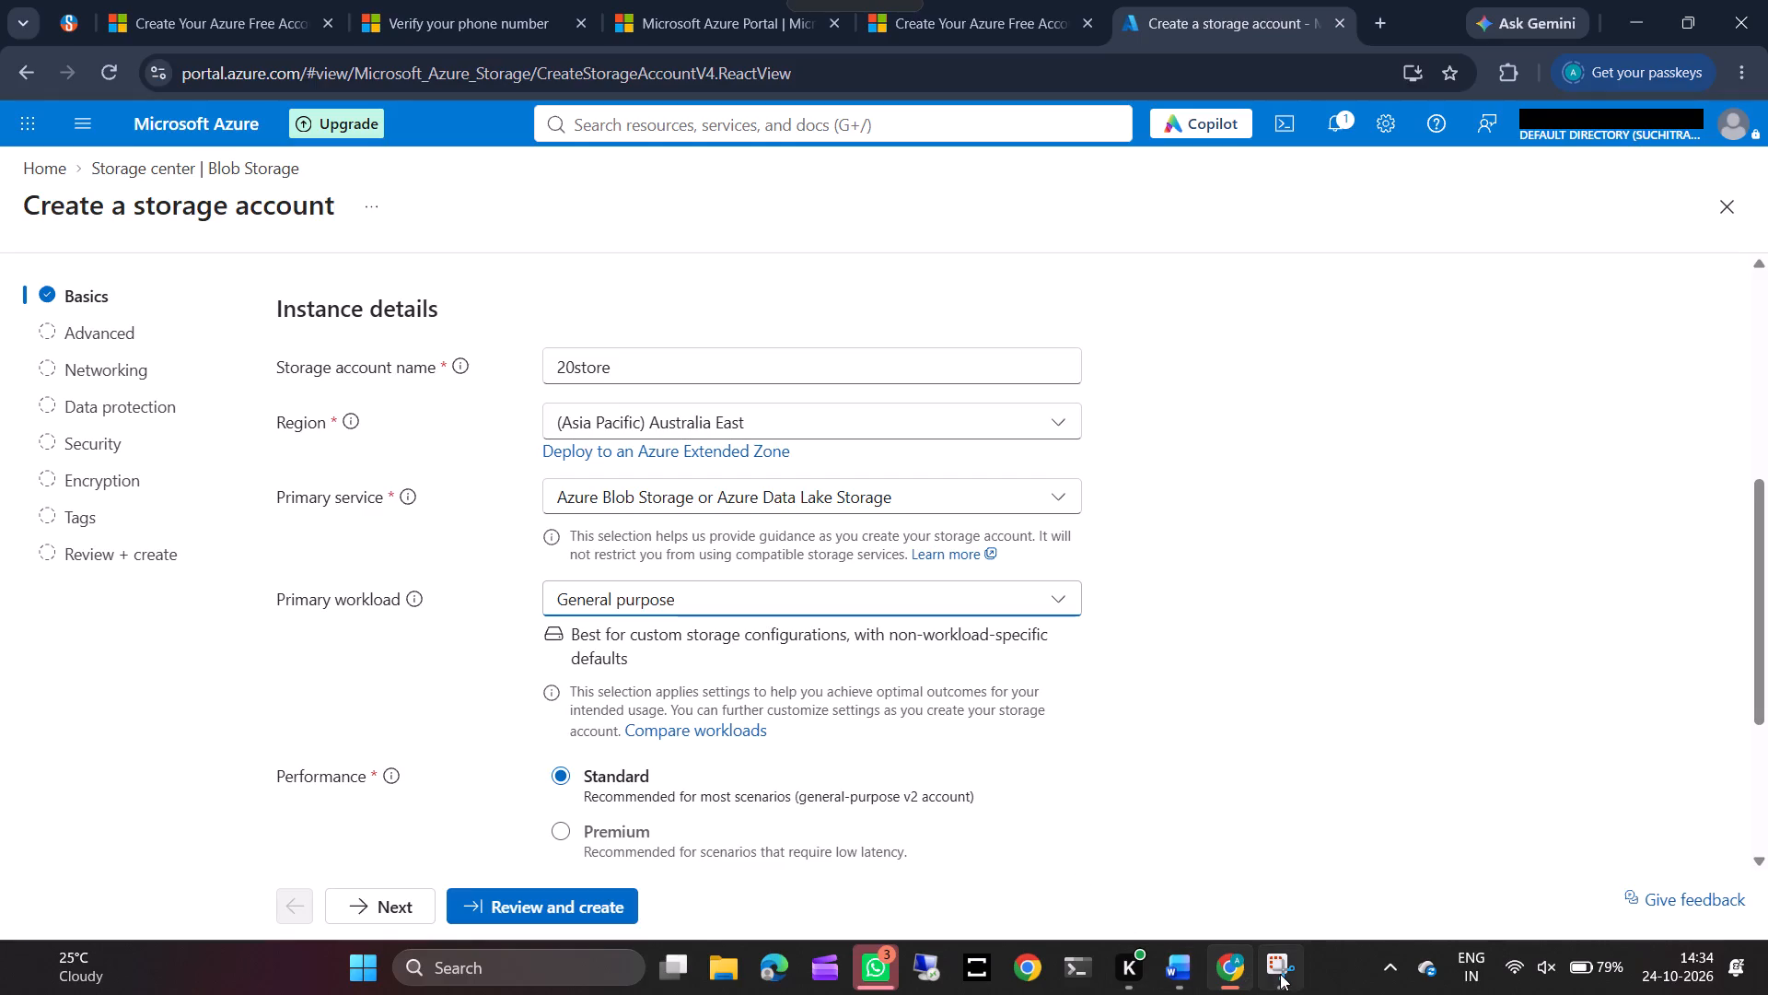
{"action": "left_click", "coordinate": [1280, 974]}
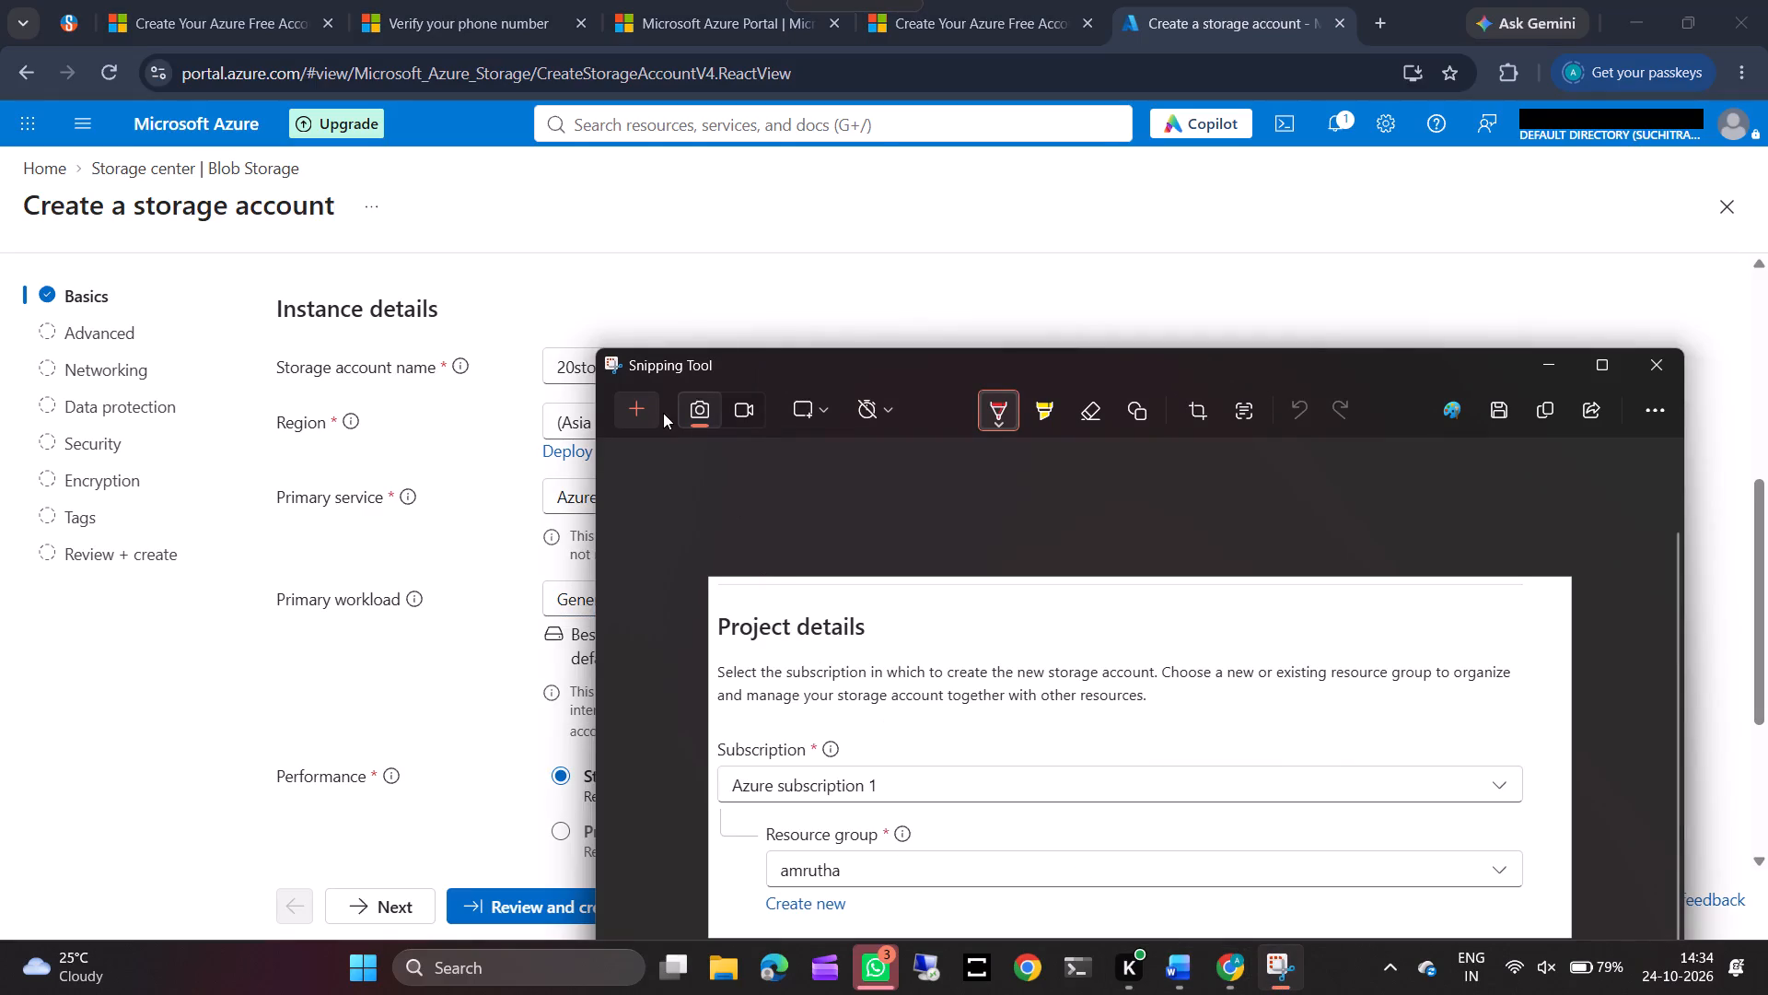
{"action": "left_click", "coordinate": [656, 414]}
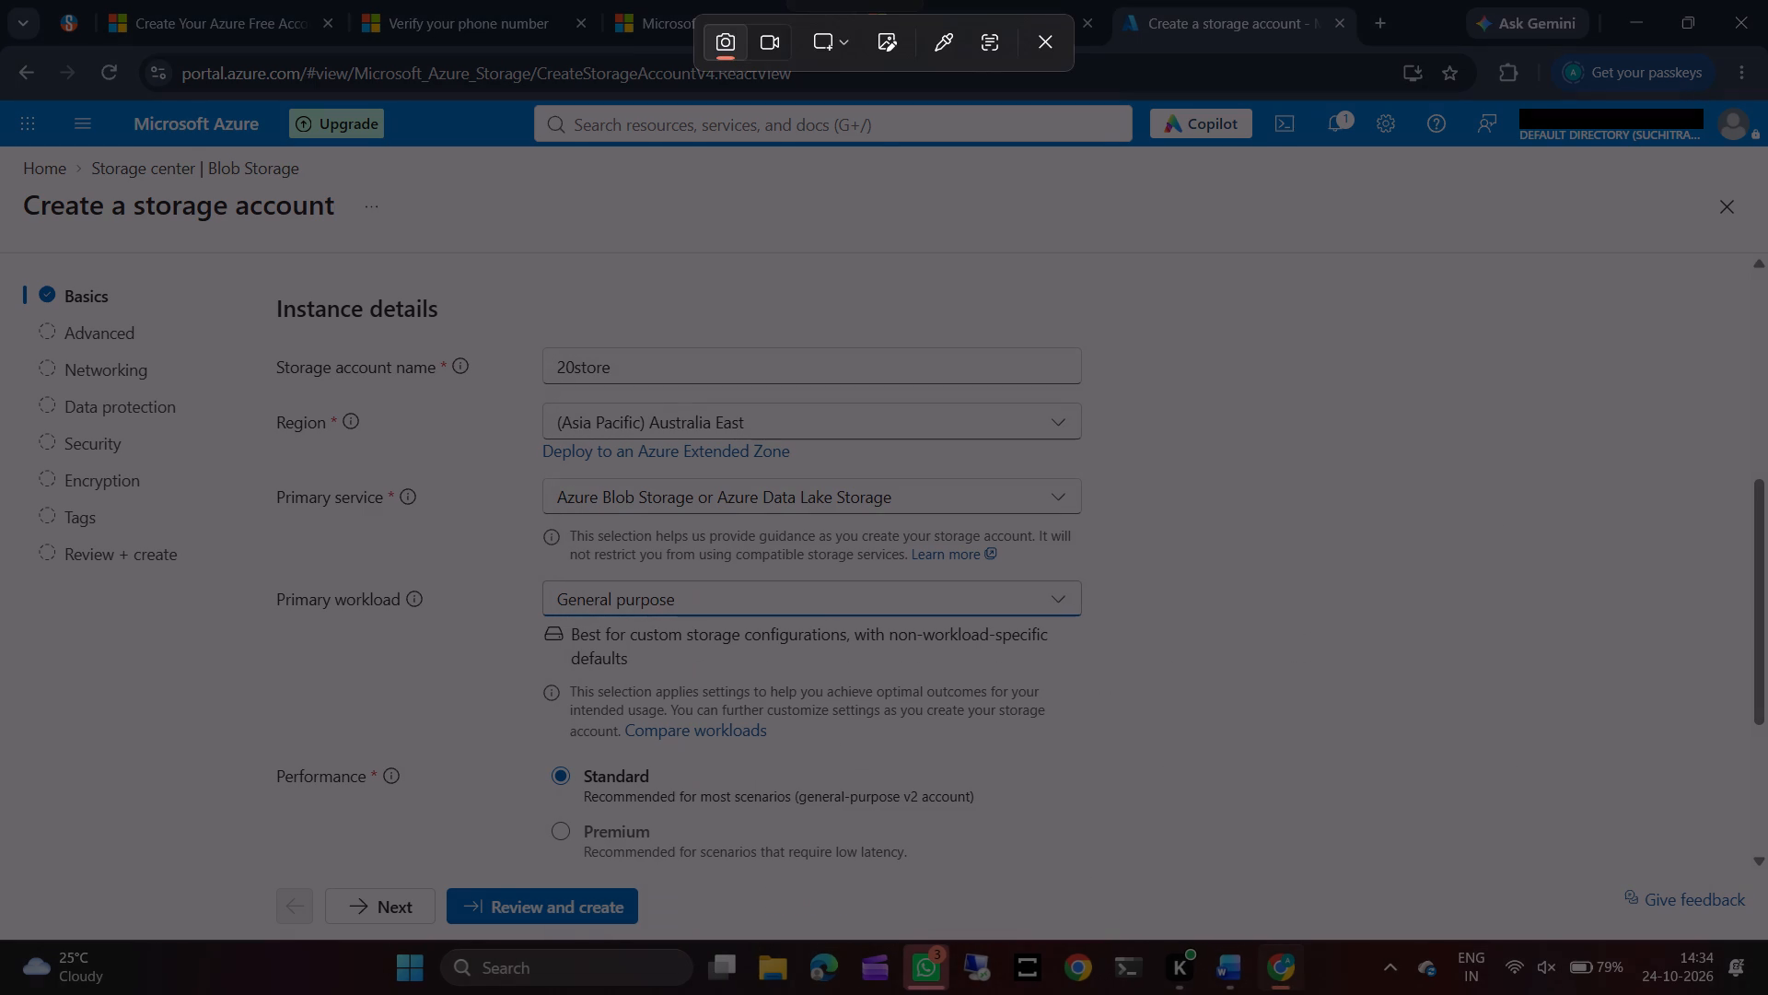
{"action": "left_click_drag", "start_coordinate": [256, 275], "coordinate": [938, 753]}
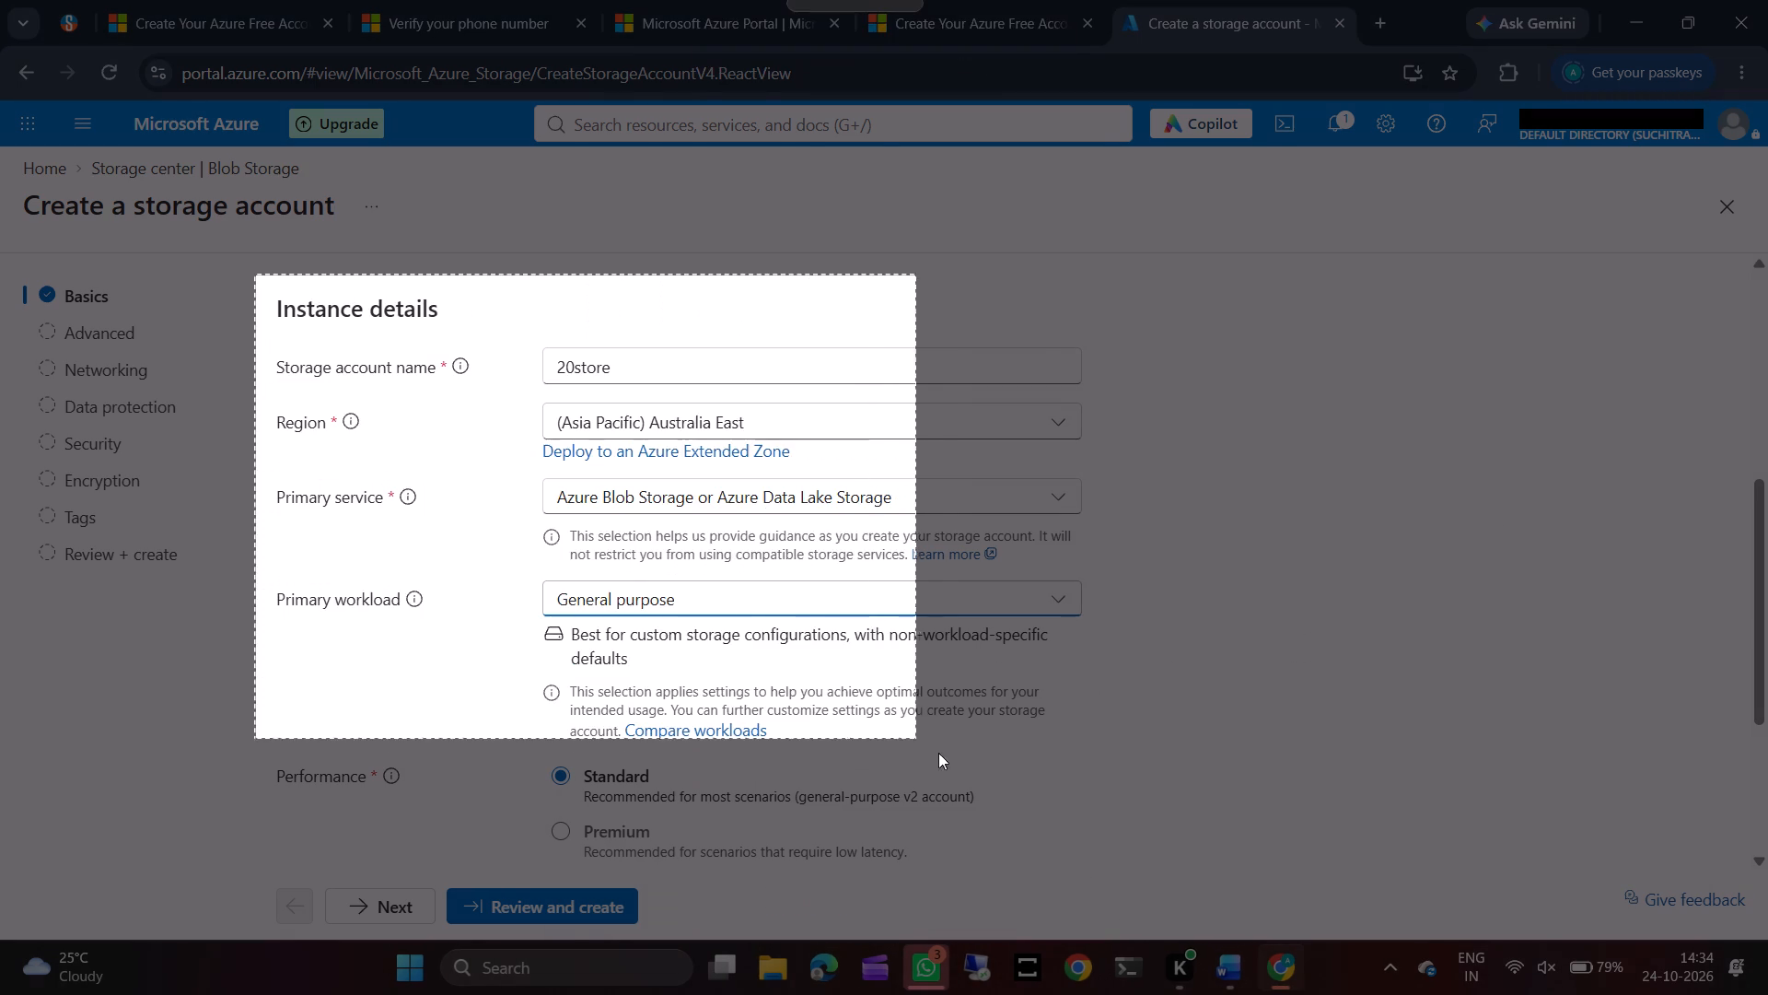
{"action": "left_click_drag", "start_coordinate": [938, 753], "coordinate": [1088, 967]}
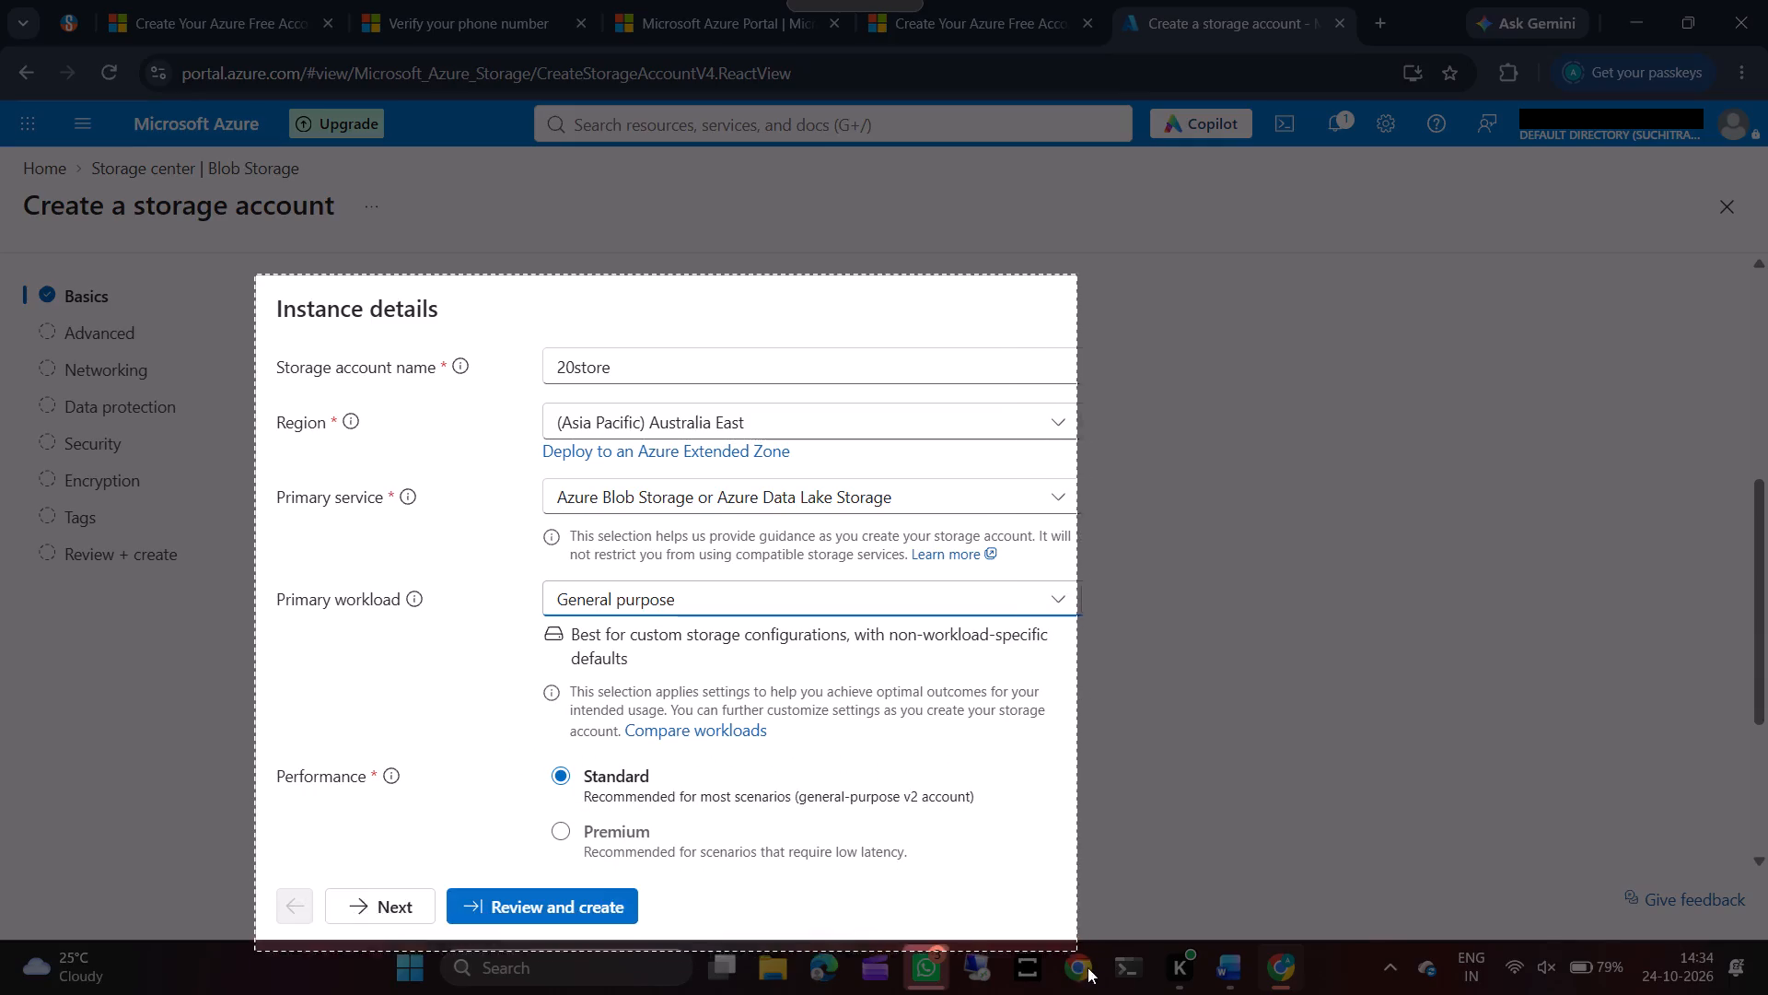
{"action": "left_click_drag", "start_coordinate": [1088, 967], "coordinate": [1166, 864]}
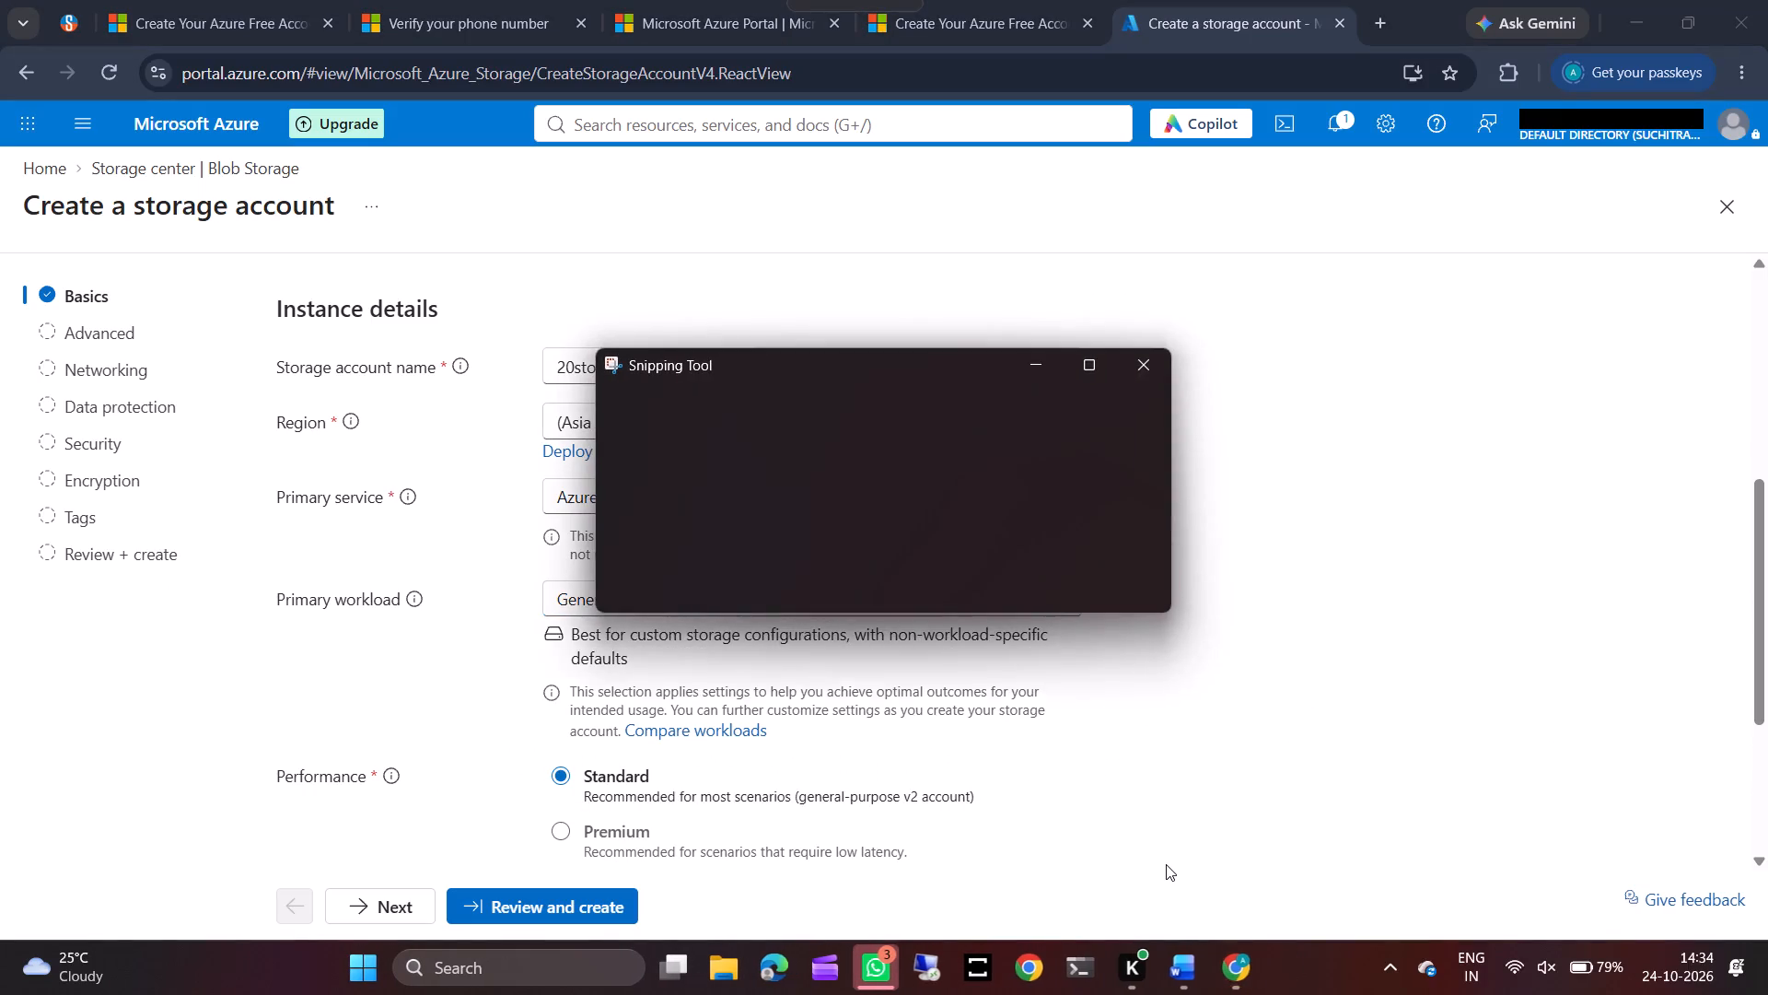
{"action": "key", "text": "ctrl+c"}
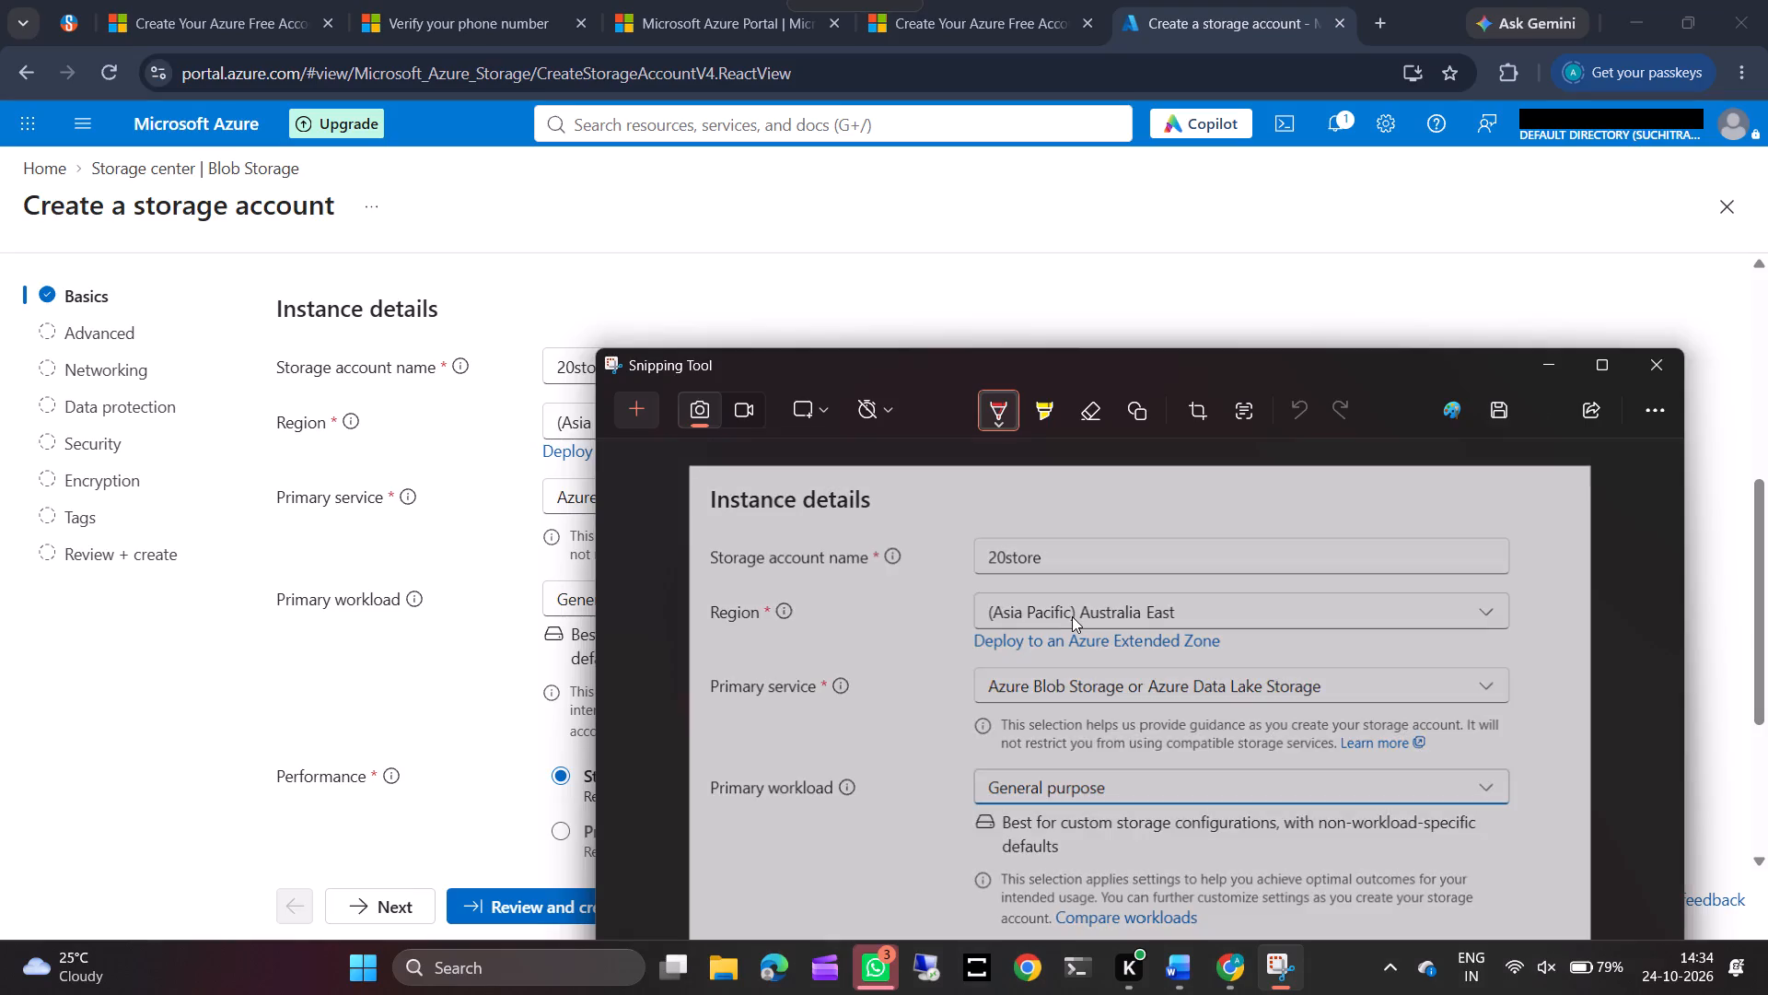
Arrange the Azure storage account form and the AZURE PRACTICAL Word document side by side.
{"action": "left_click", "coordinate": [1186, 973]}
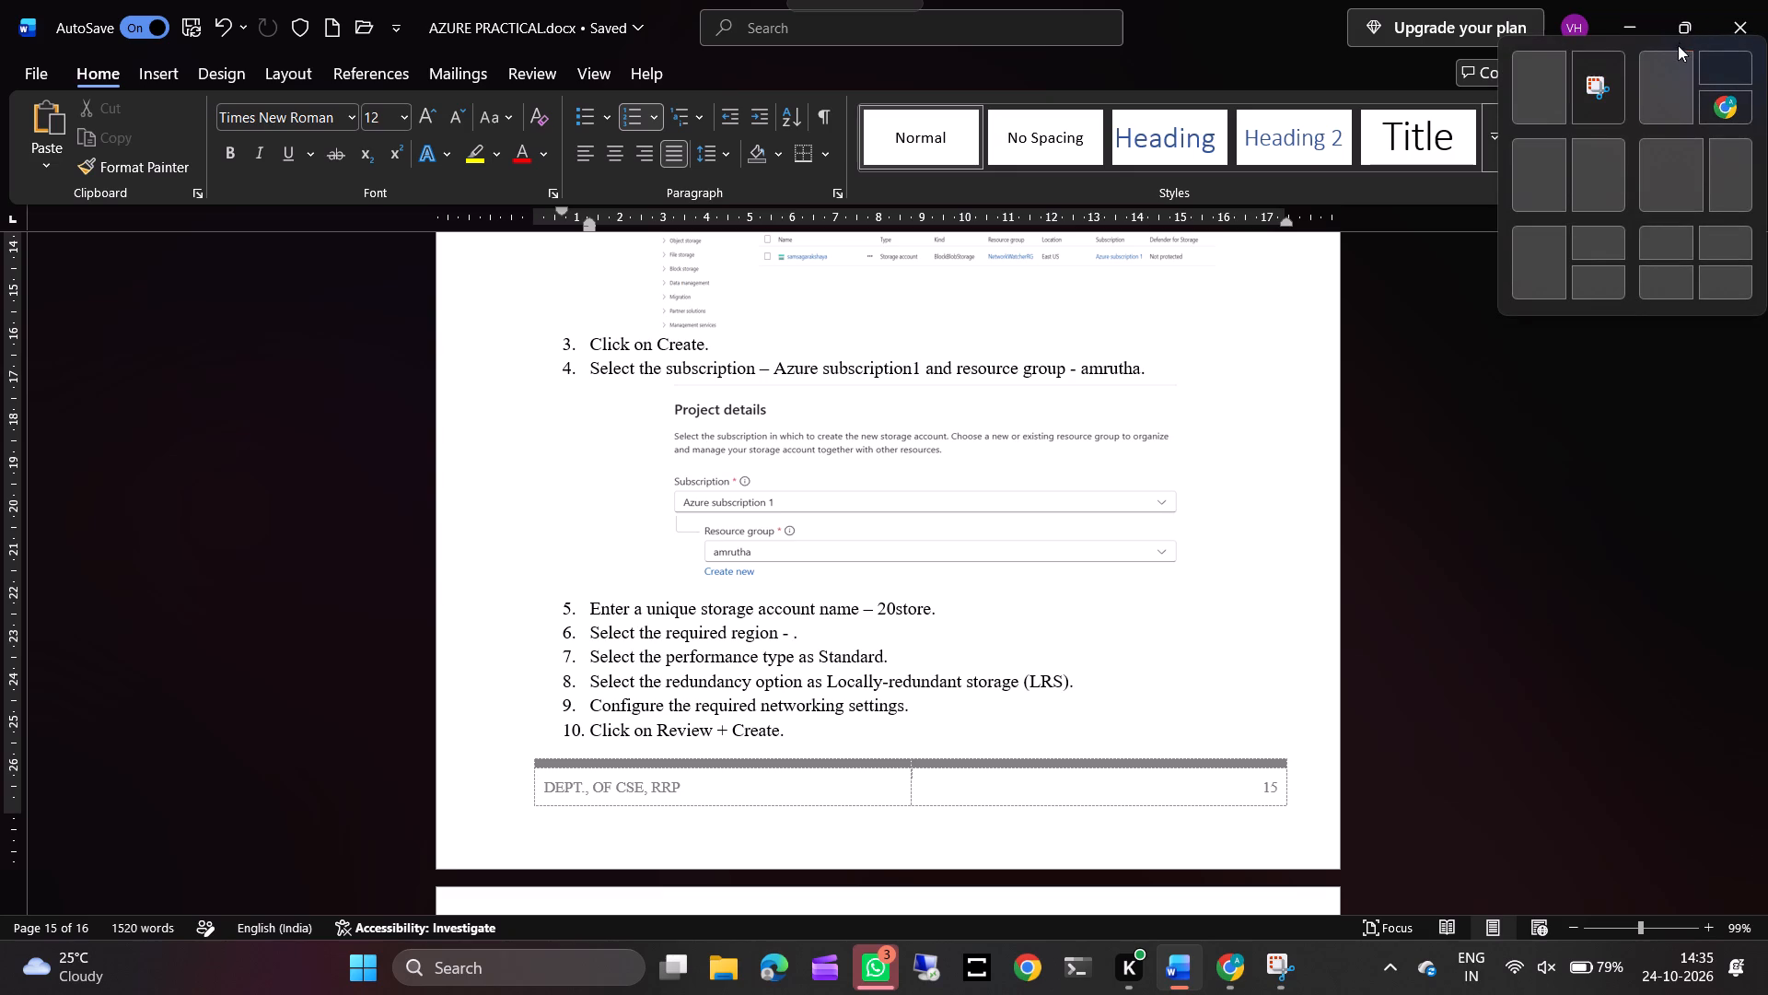
{"action": "left_click", "coordinate": [1664, 100]}
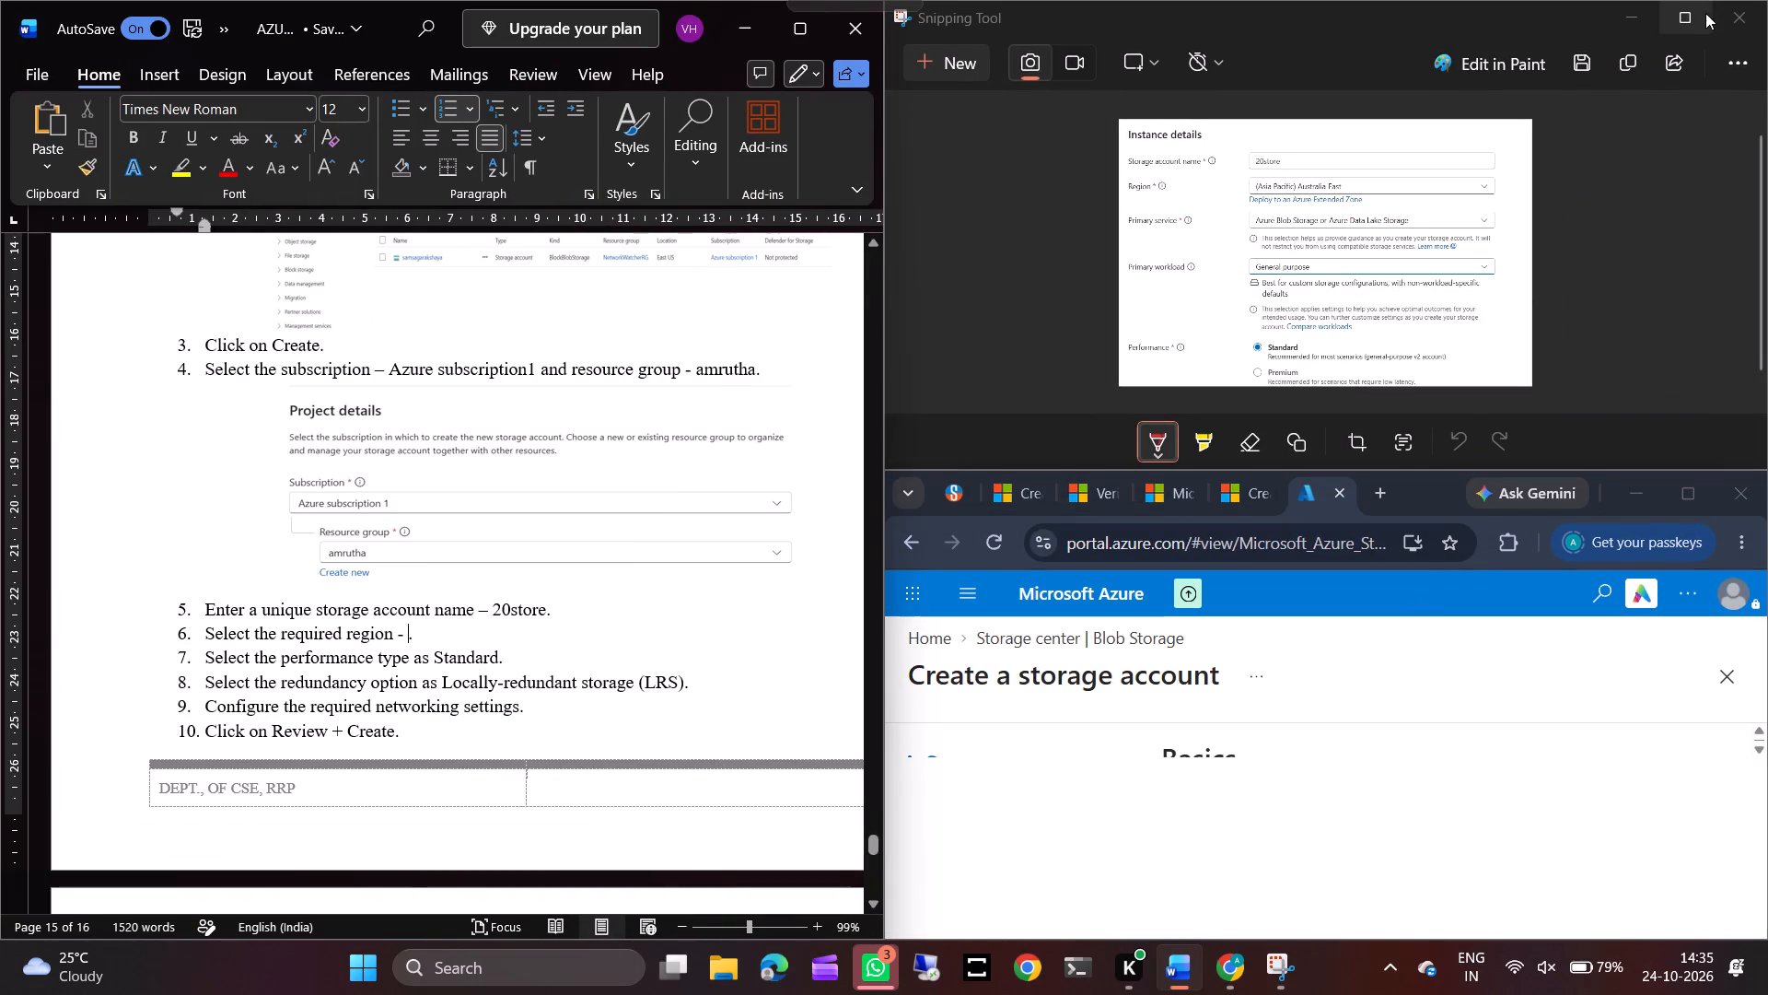
{"action": "left_click", "coordinate": [1634, 14]}
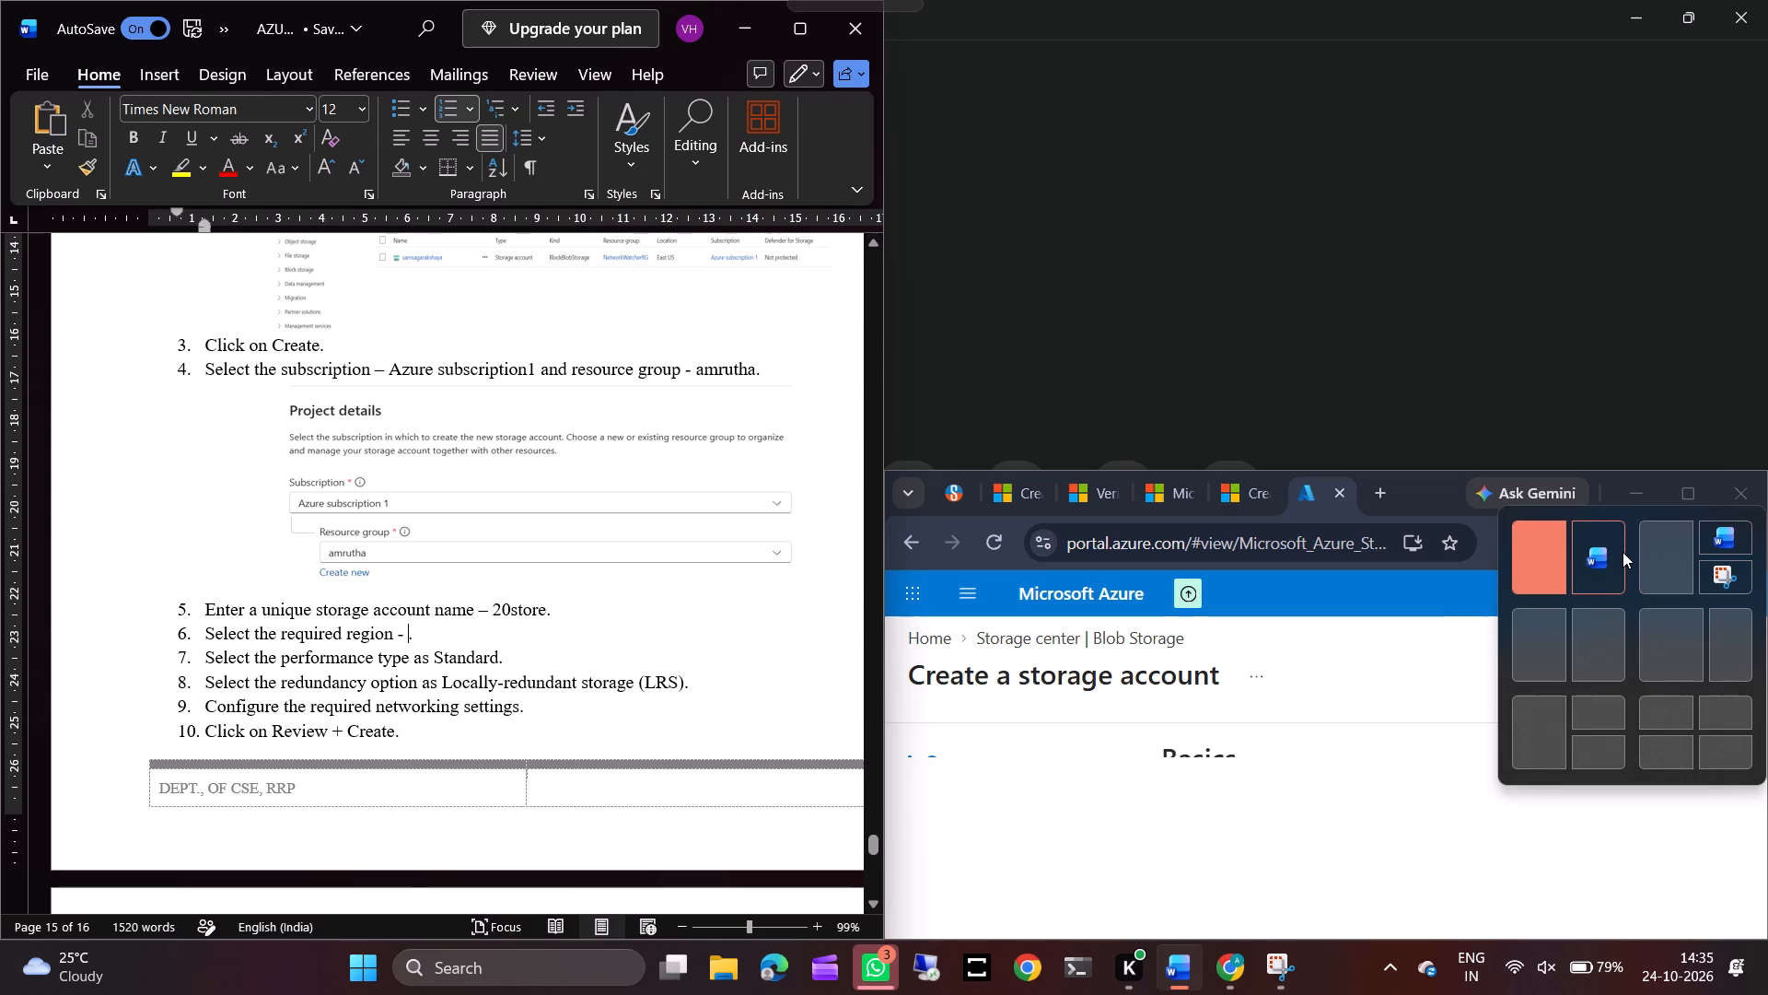
{"action": "left_click", "coordinate": [1623, 552]}
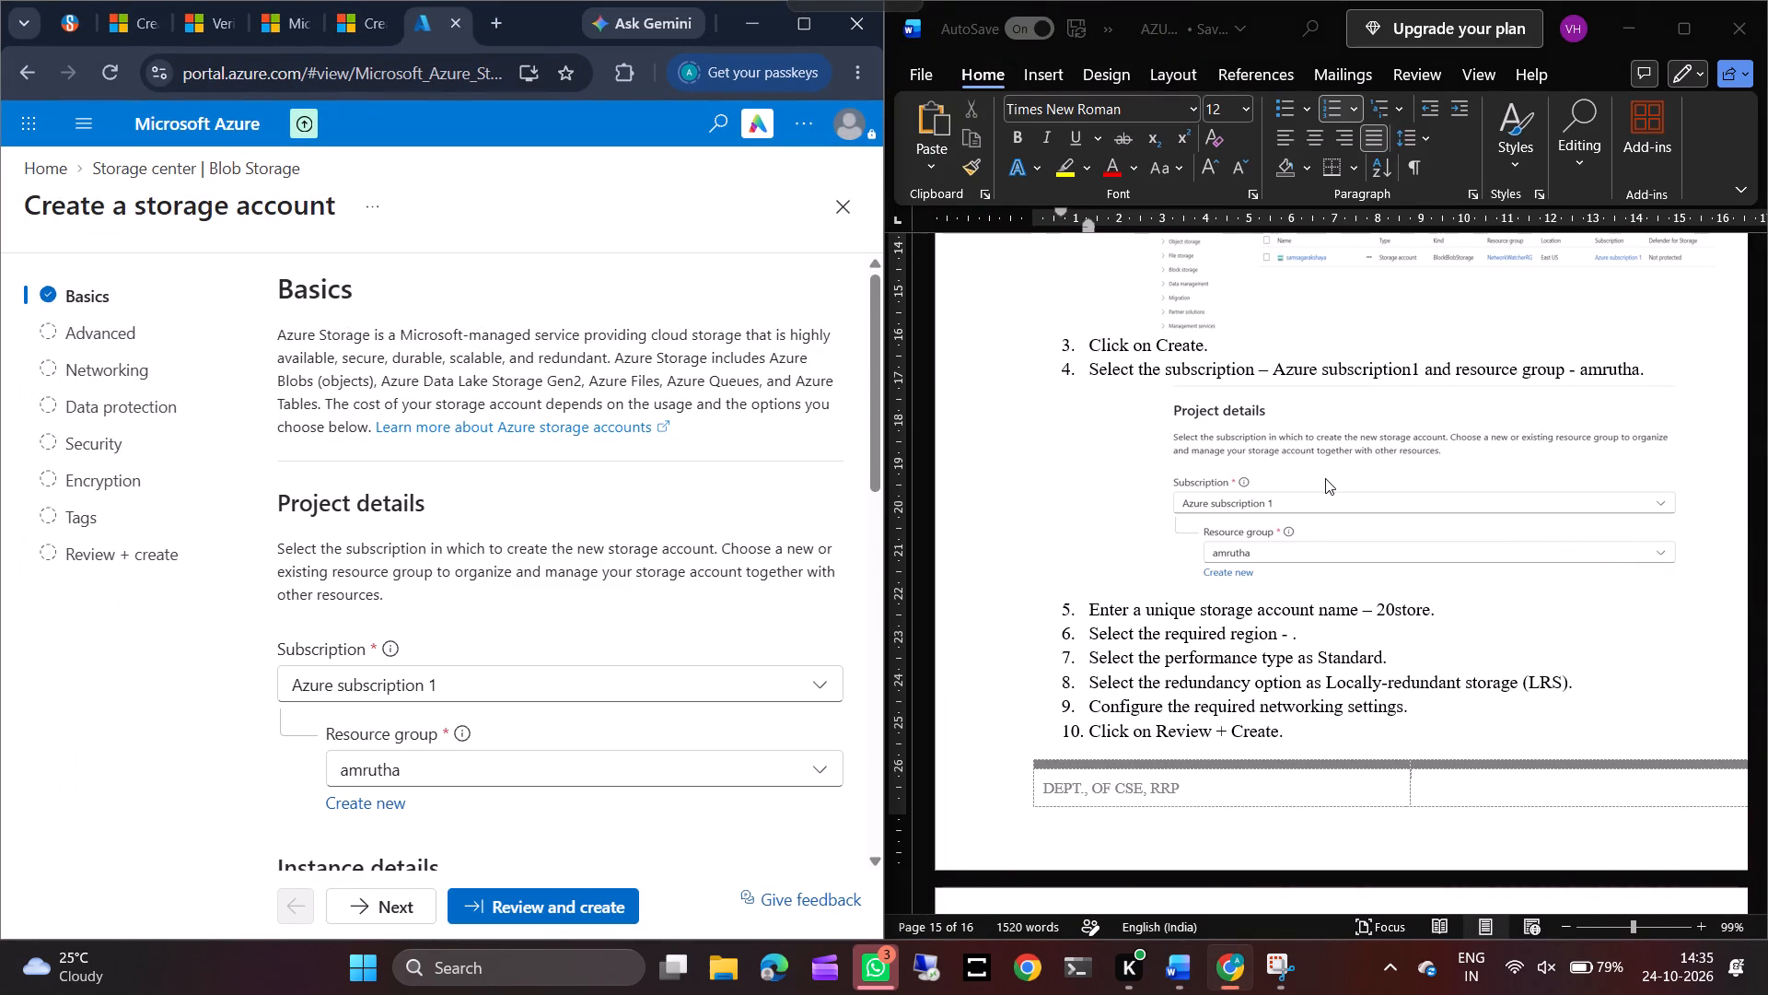
Add the region "Australia east" after the hyphen in procedure item 6, before the full stop.
{"action": "left_click", "coordinate": [1291, 635]}
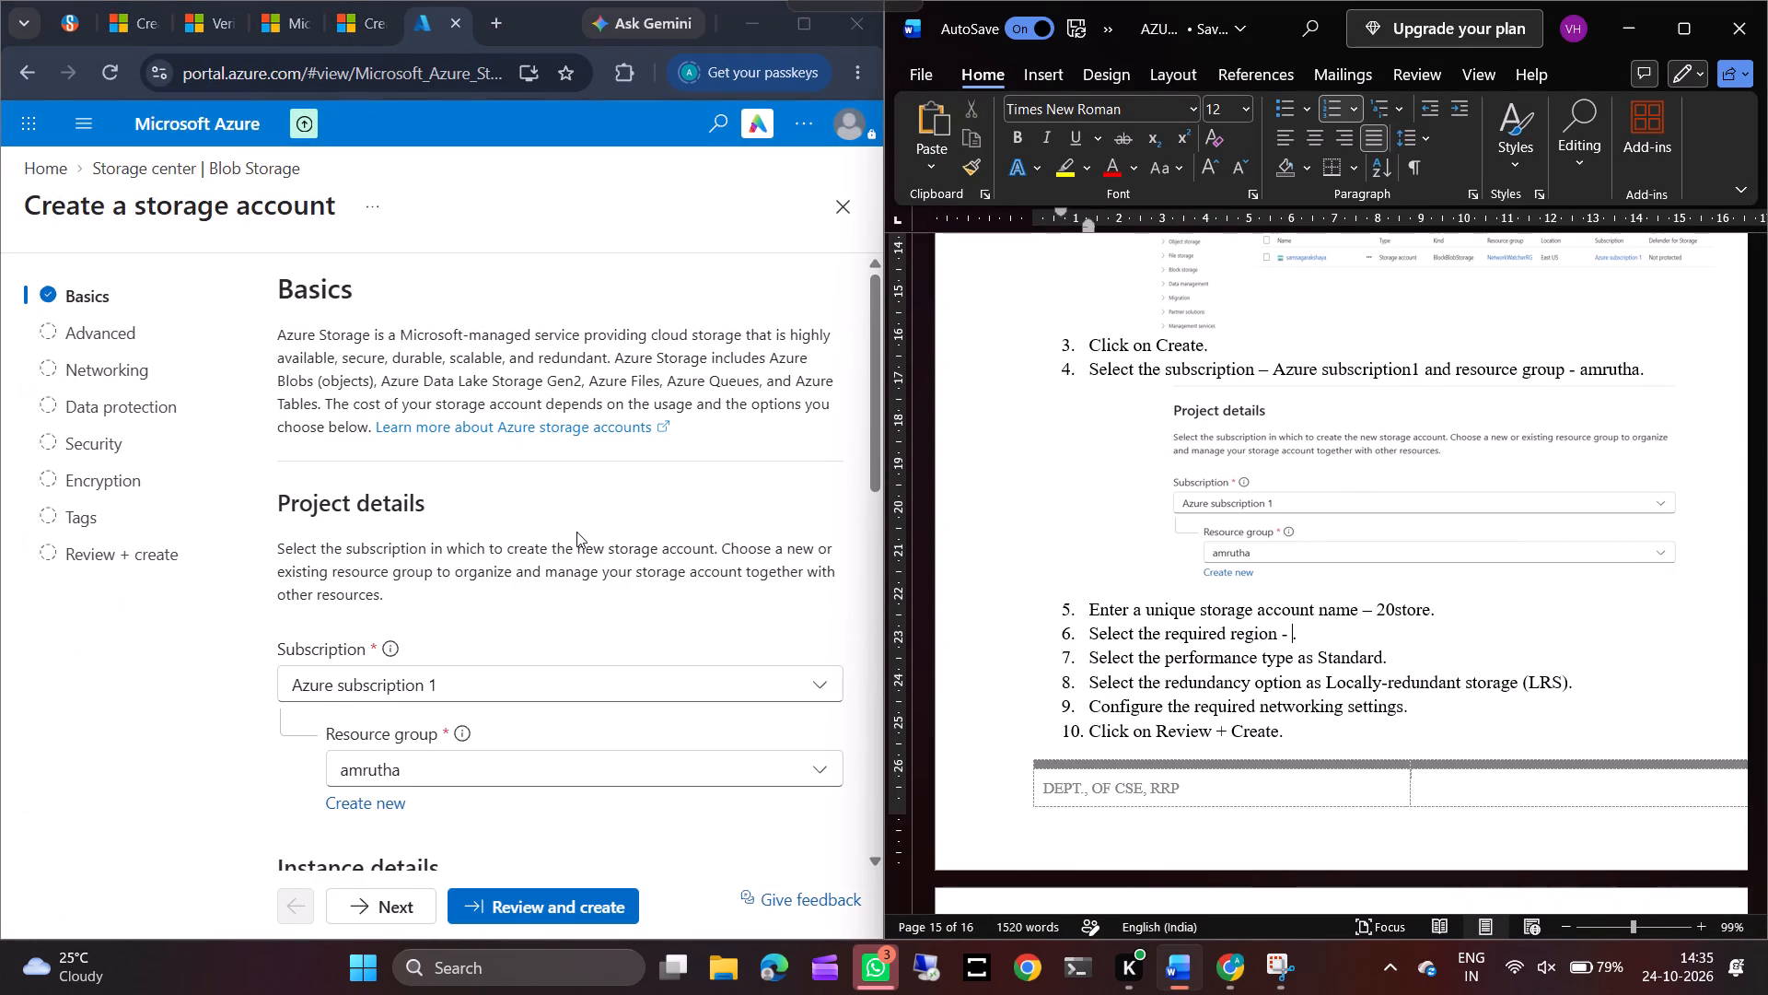
{"action": "scroll", "coordinate": [576, 532], "scroll_direction": "down", "scroll_amount": 2}
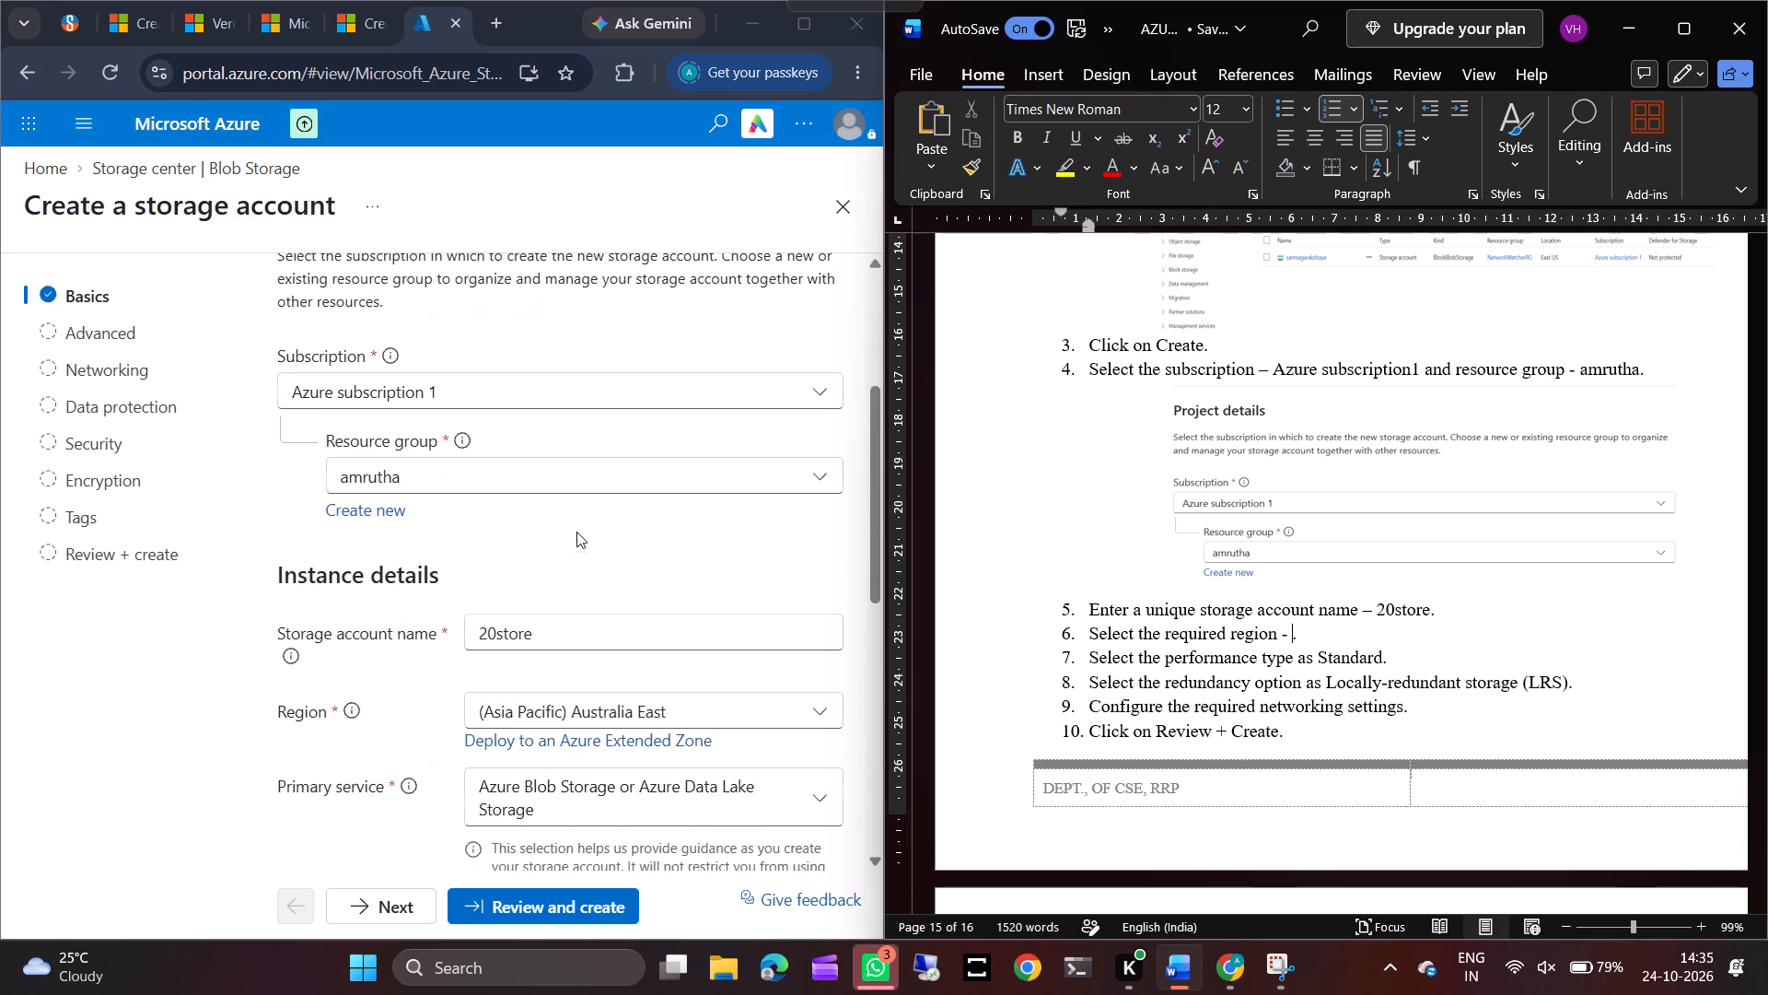
{"action": "scroll", "coordinate": [576, 532], "scroll_direction": "down", "scroll_amount": 2}
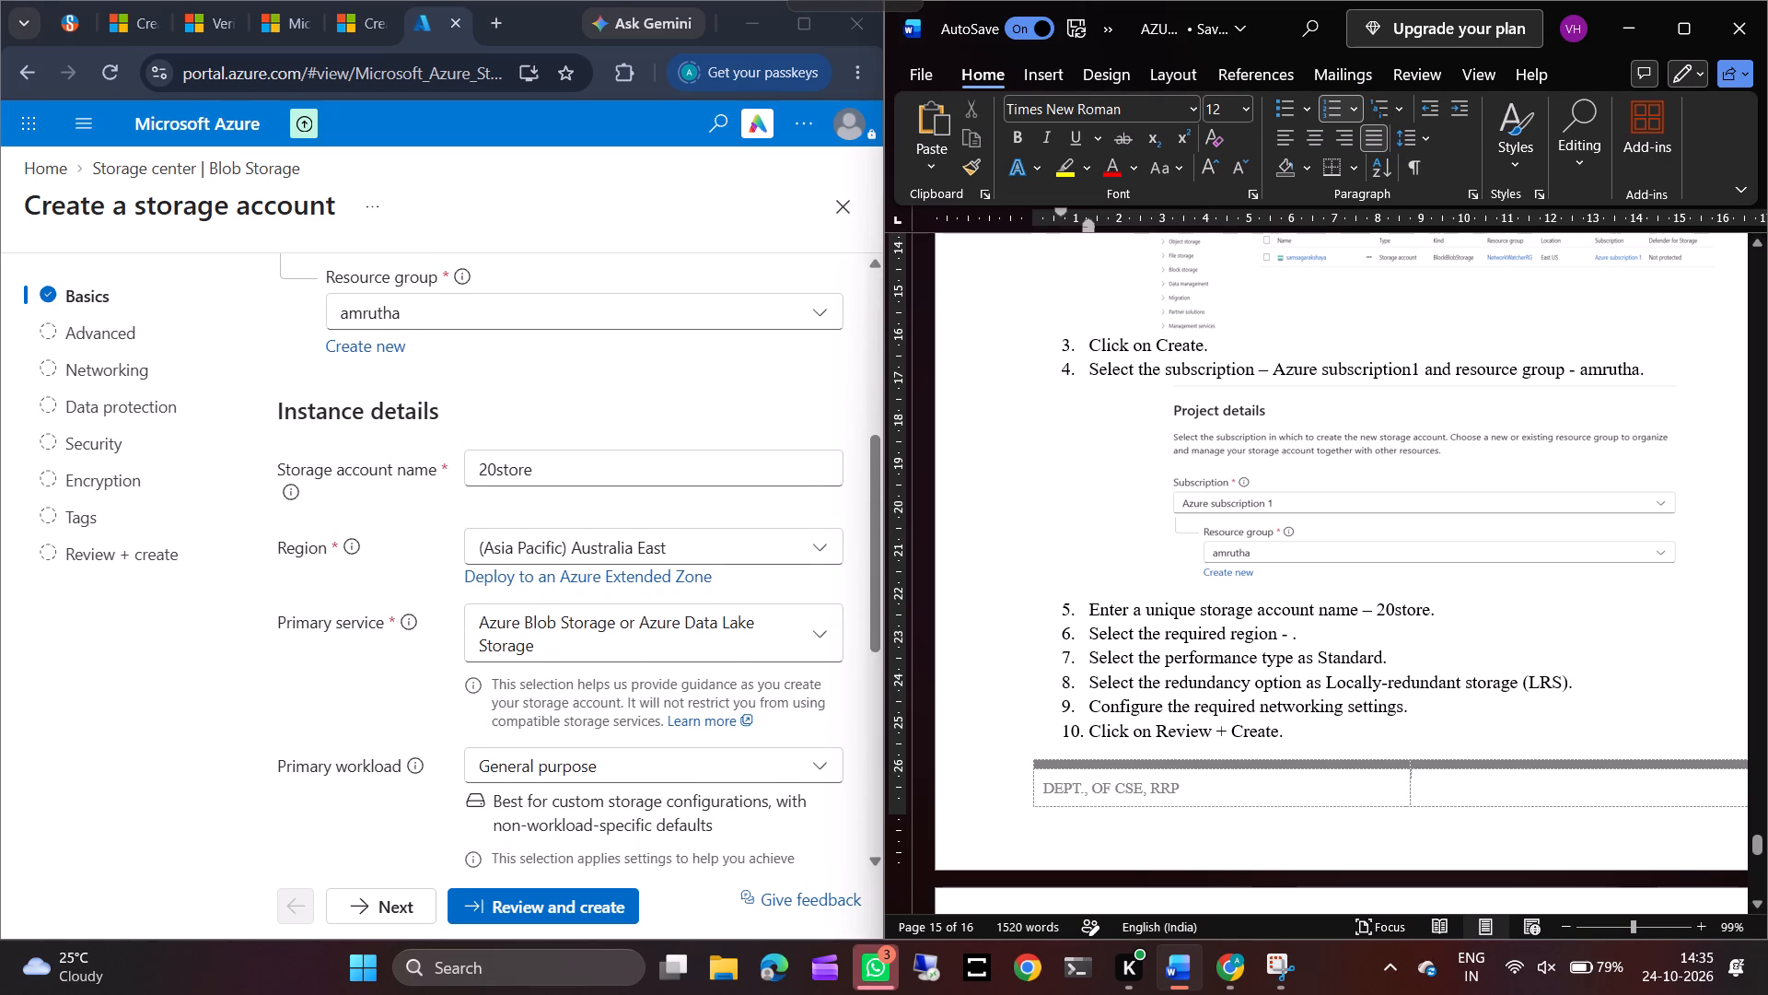
{"action": "type", "text": "Austra"}
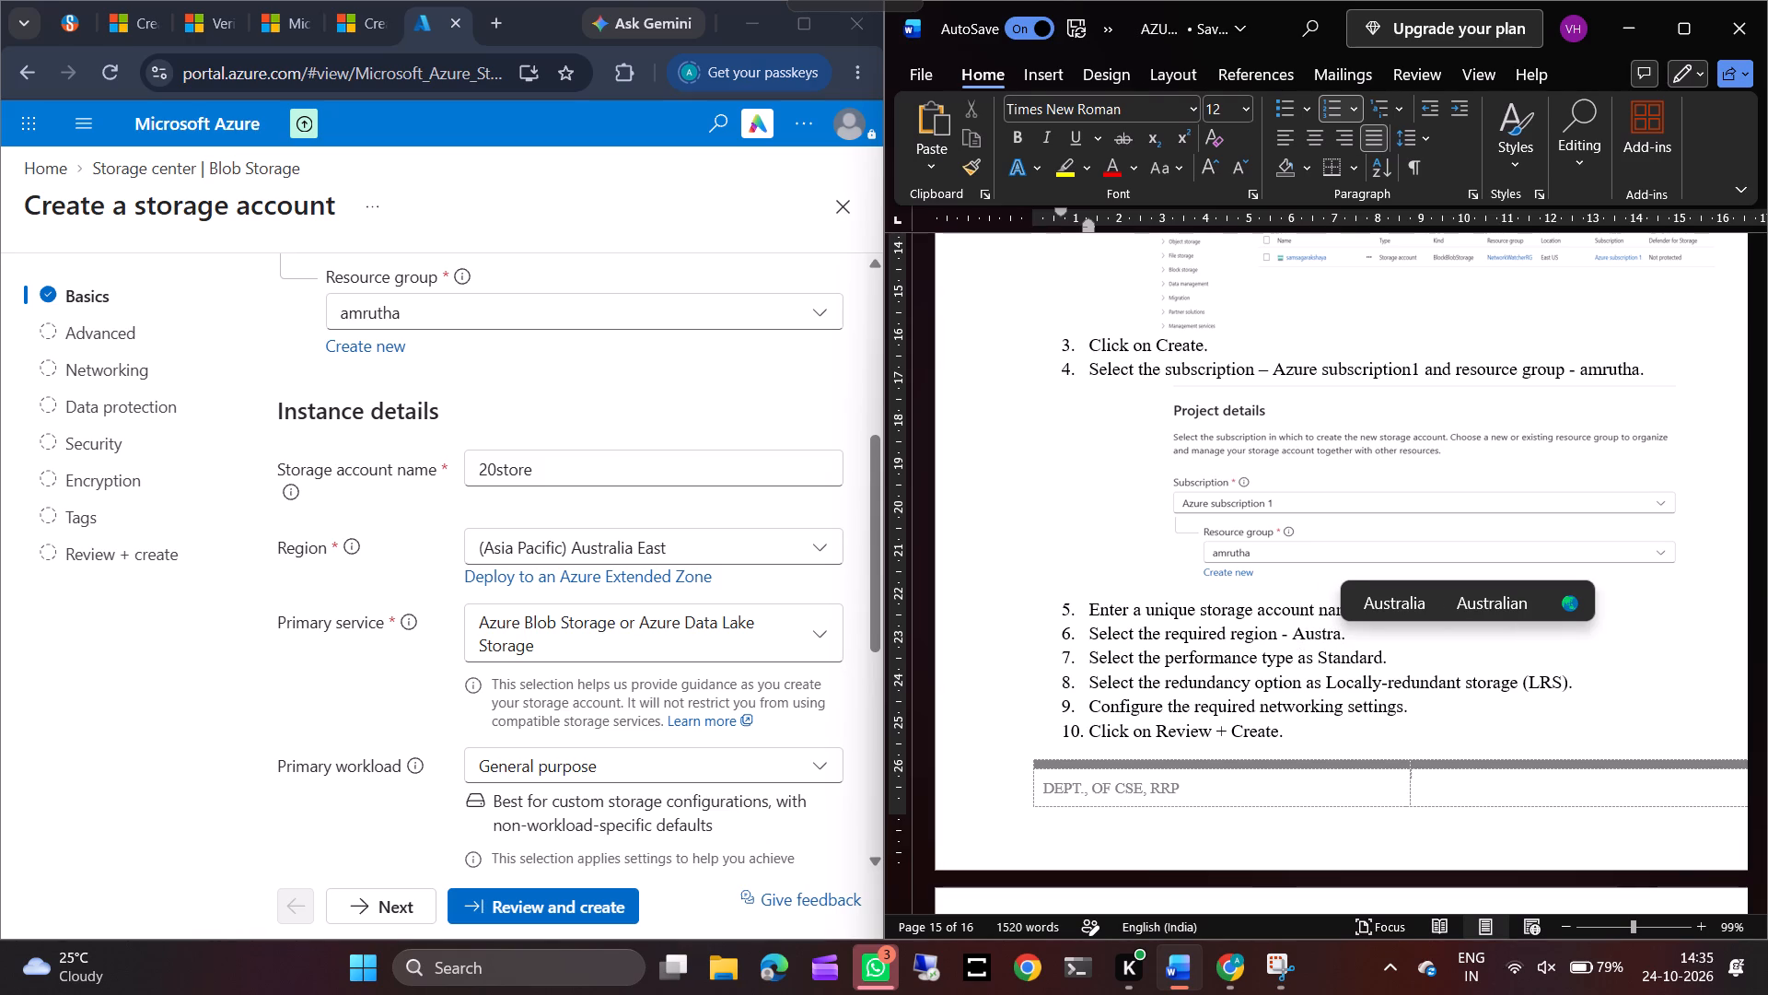
{"action": "left_click", "coordinate": [1396, 615]}
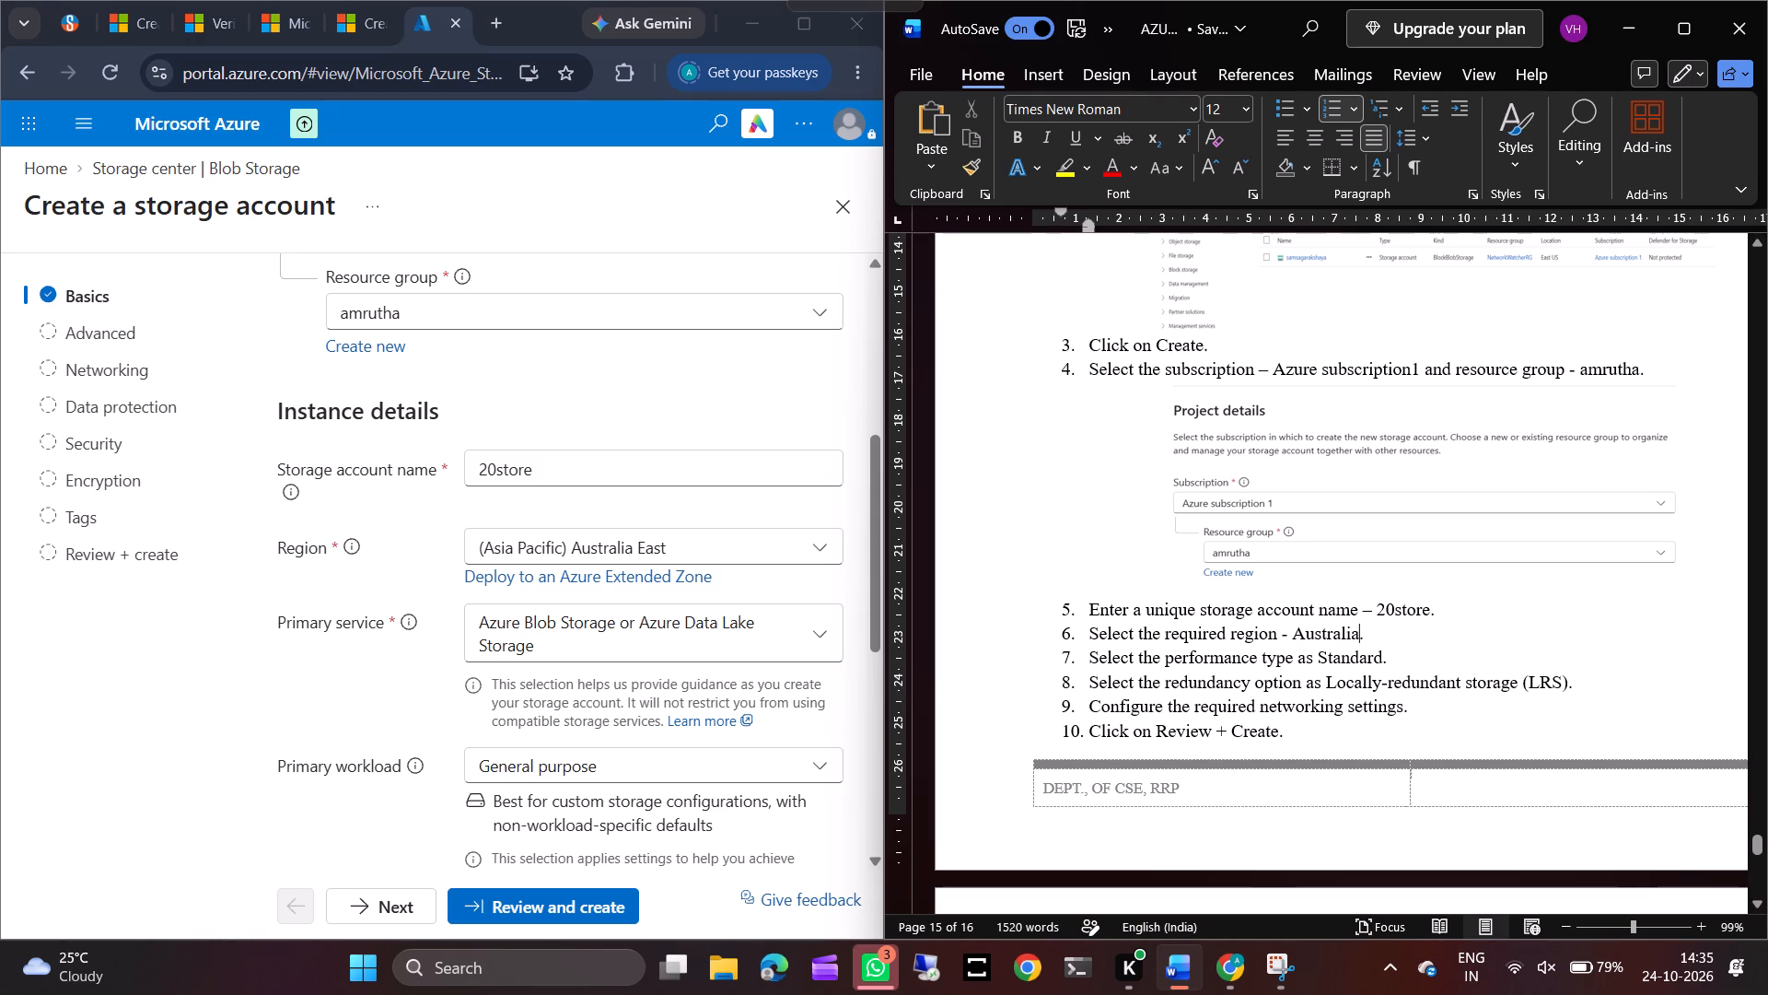
{"action": "key", "text": "space"}
{"action": "type", "text": "east"}
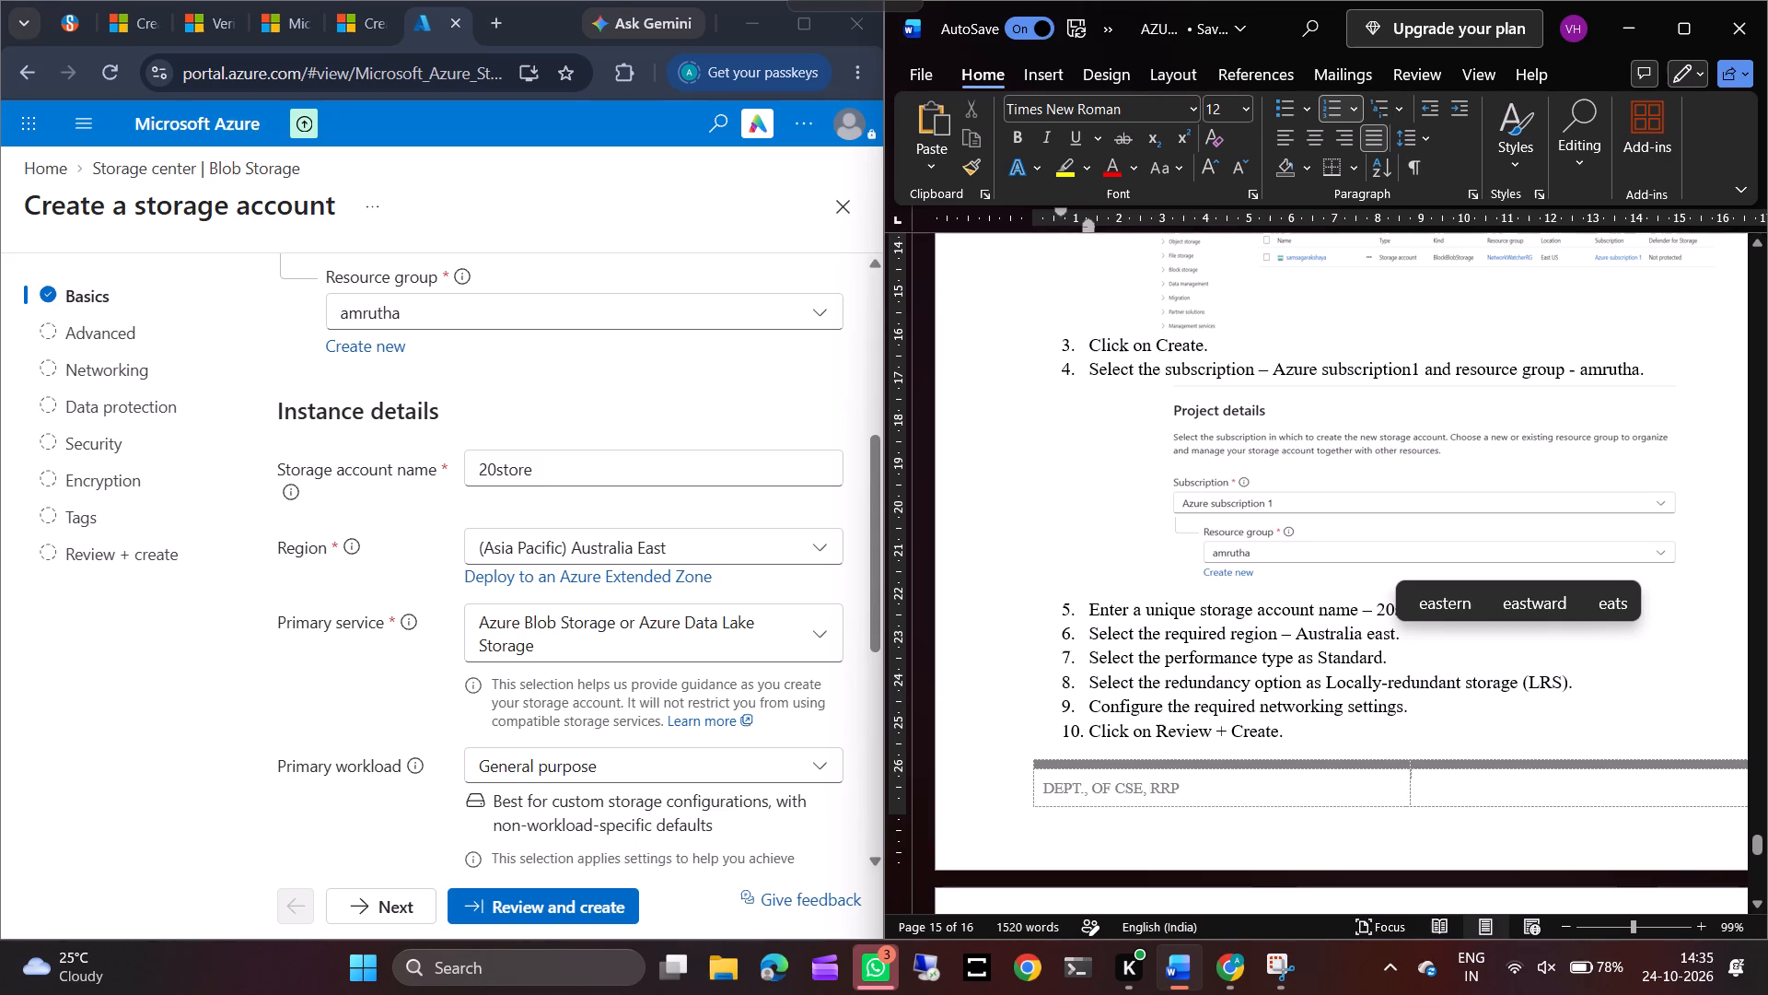
Check the Redundancy setting in the Azure form and replace "Locally" with "geo" before "-redundant storage" in procedure item 8.
{"action": "scroll", "coordinate": [664, 635], "scroll_direction": "down", "scroll_amount": 1}
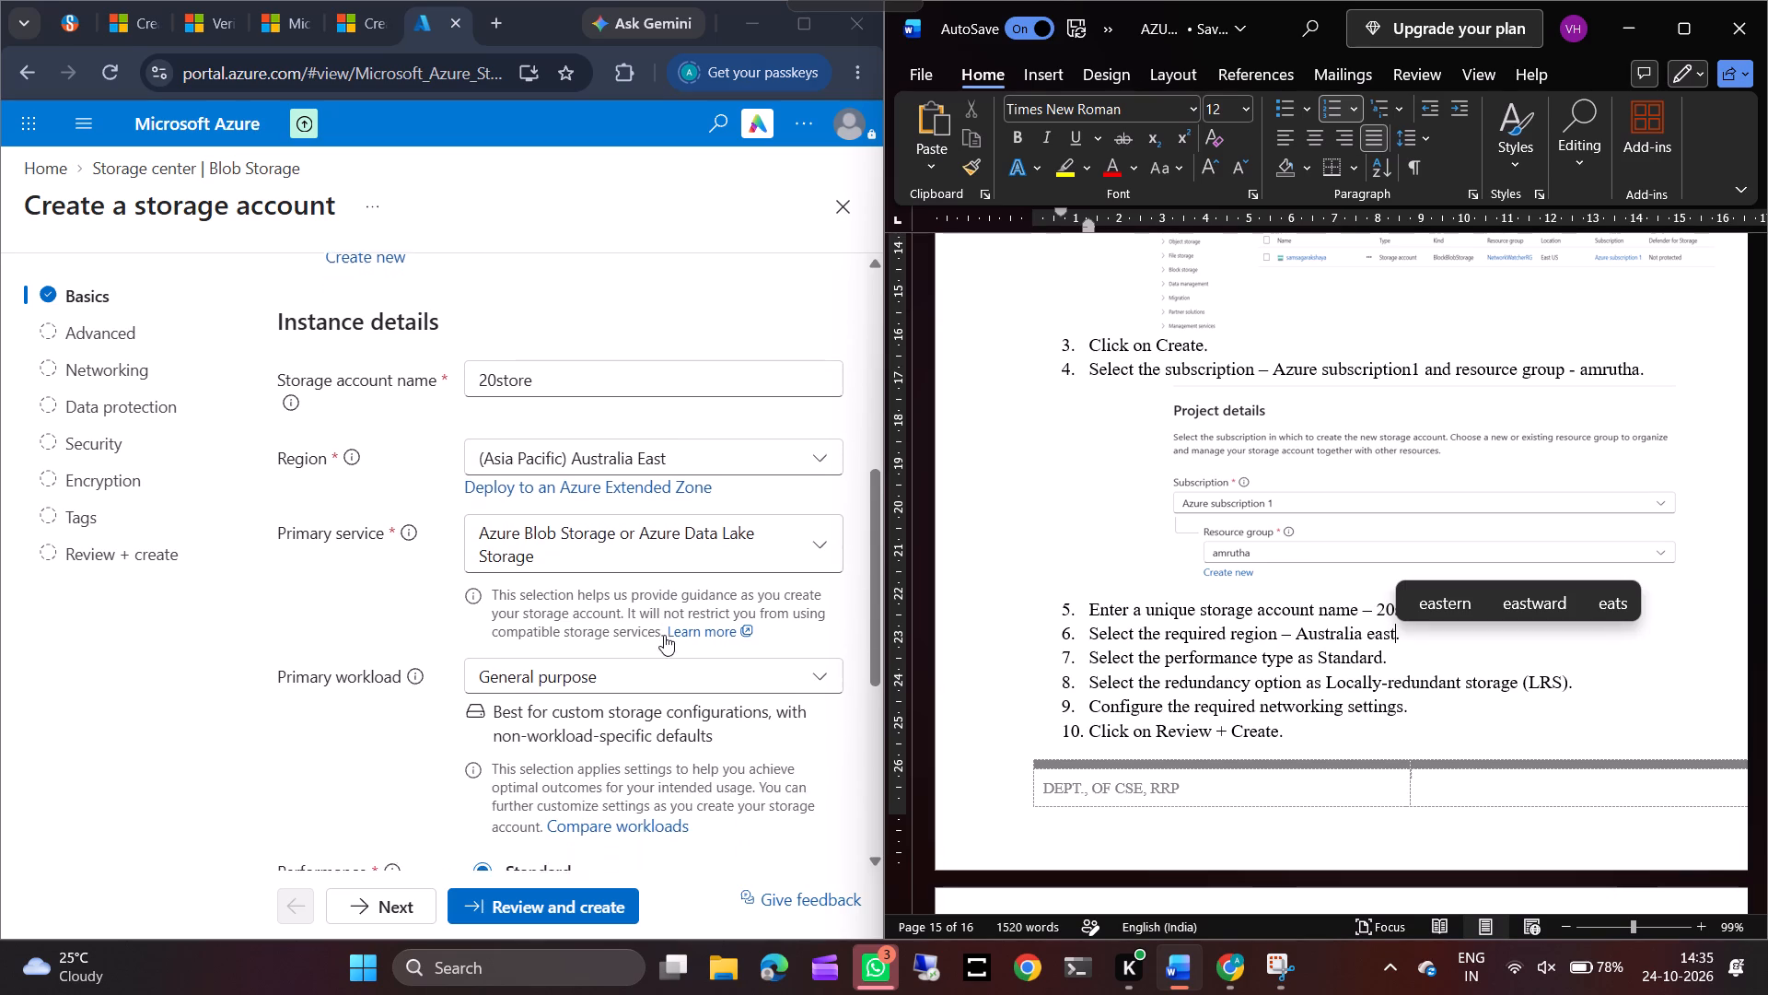
{"action": "scroll", "coordinate": [664, 635], "scroll_direction": "down", "scroll_amount": 2}
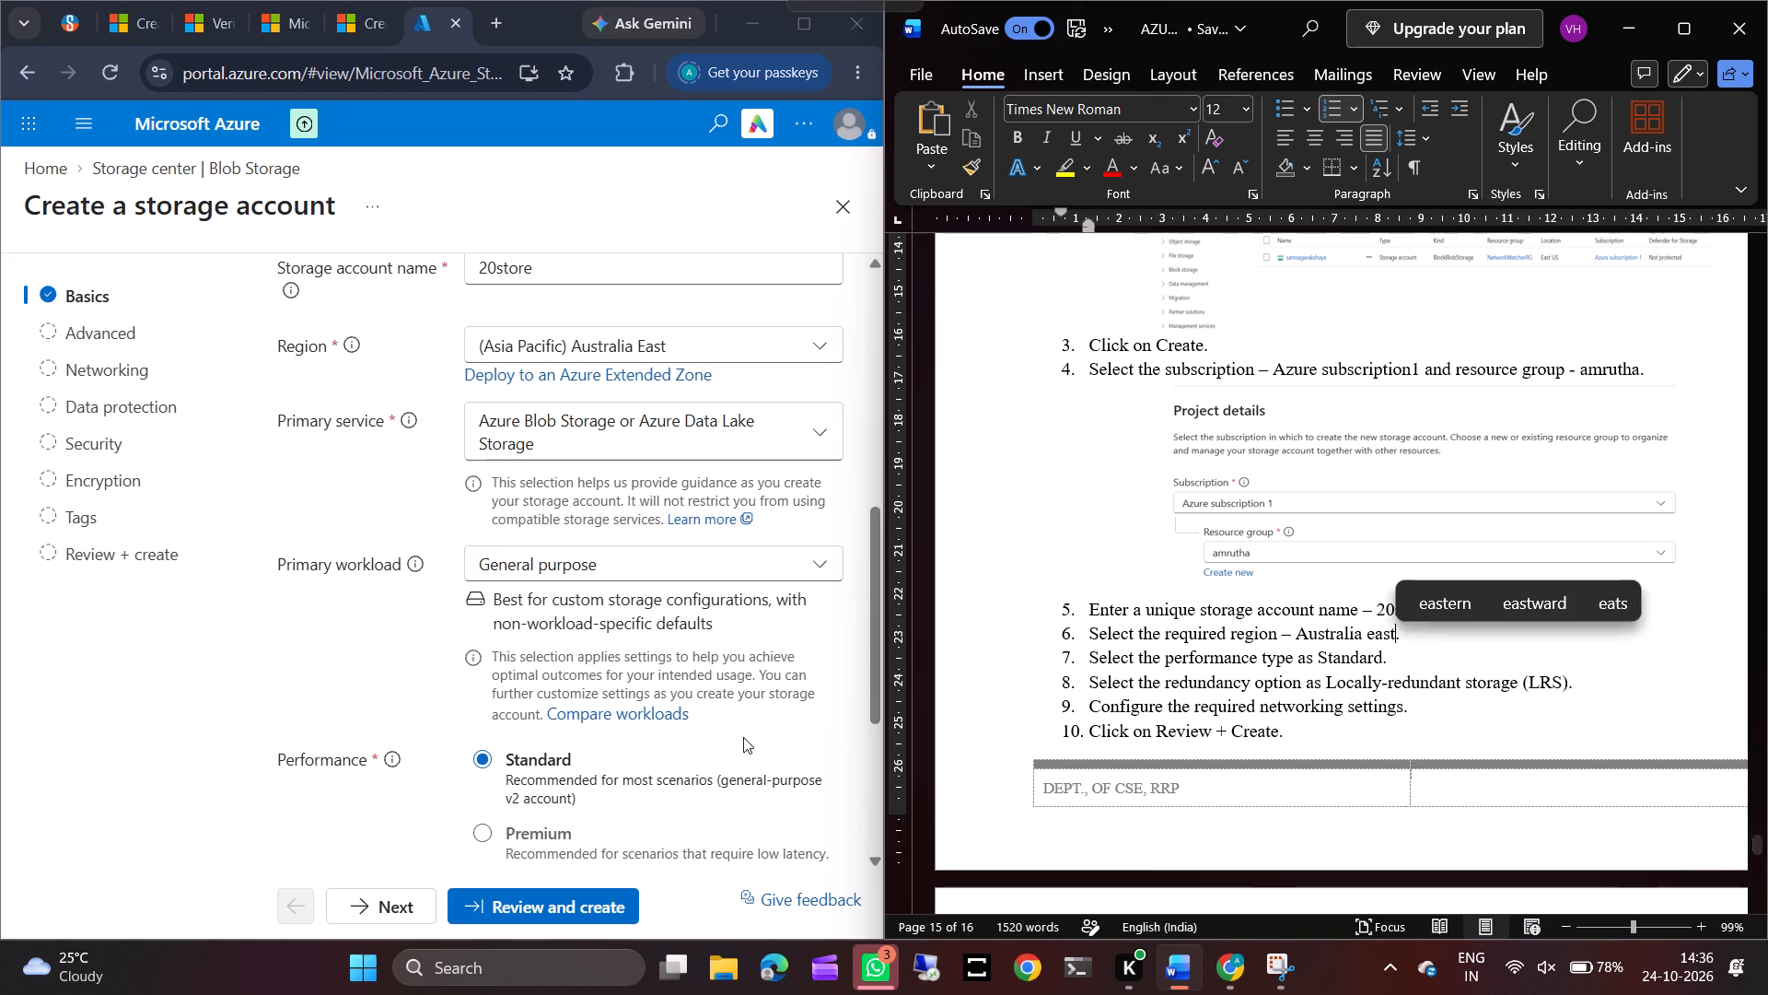
{"action": "scroll", "coordinate": [679, 750], "scroll_direction": "down", "scroll_amount": 2}
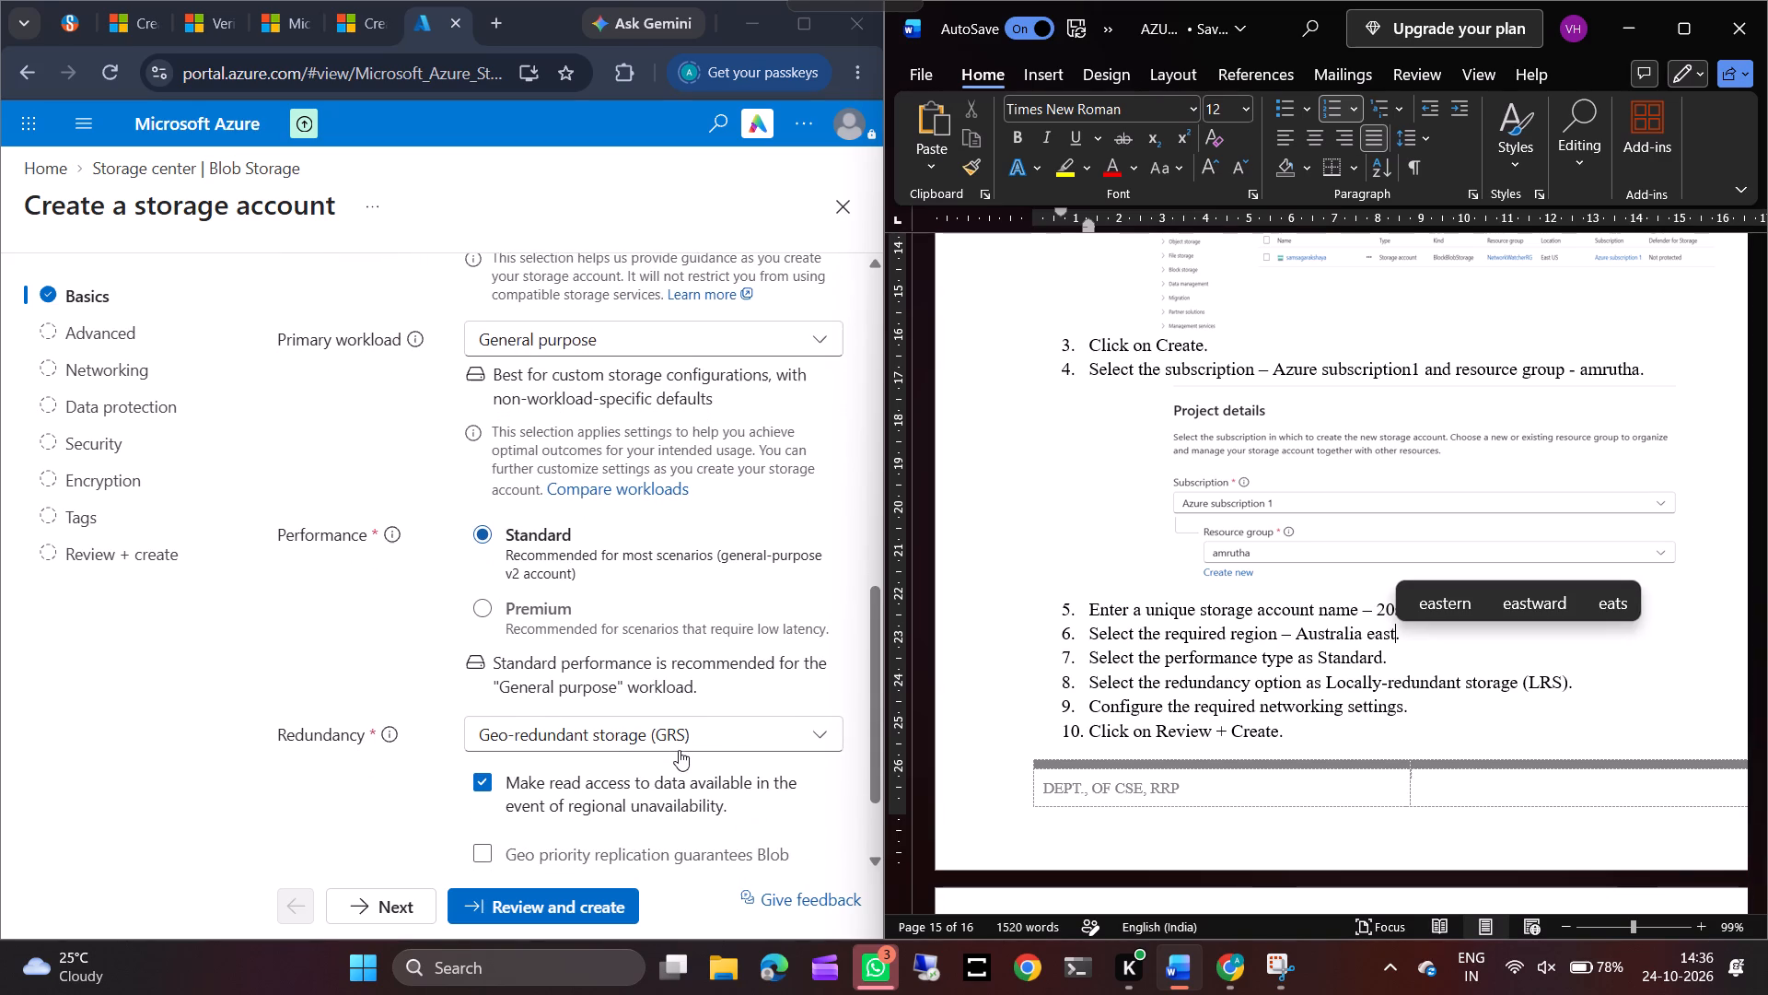
{"action": "scroll", "coordinate": [679, 750], "scroll_direction": "down", "scroll_amount": 2}
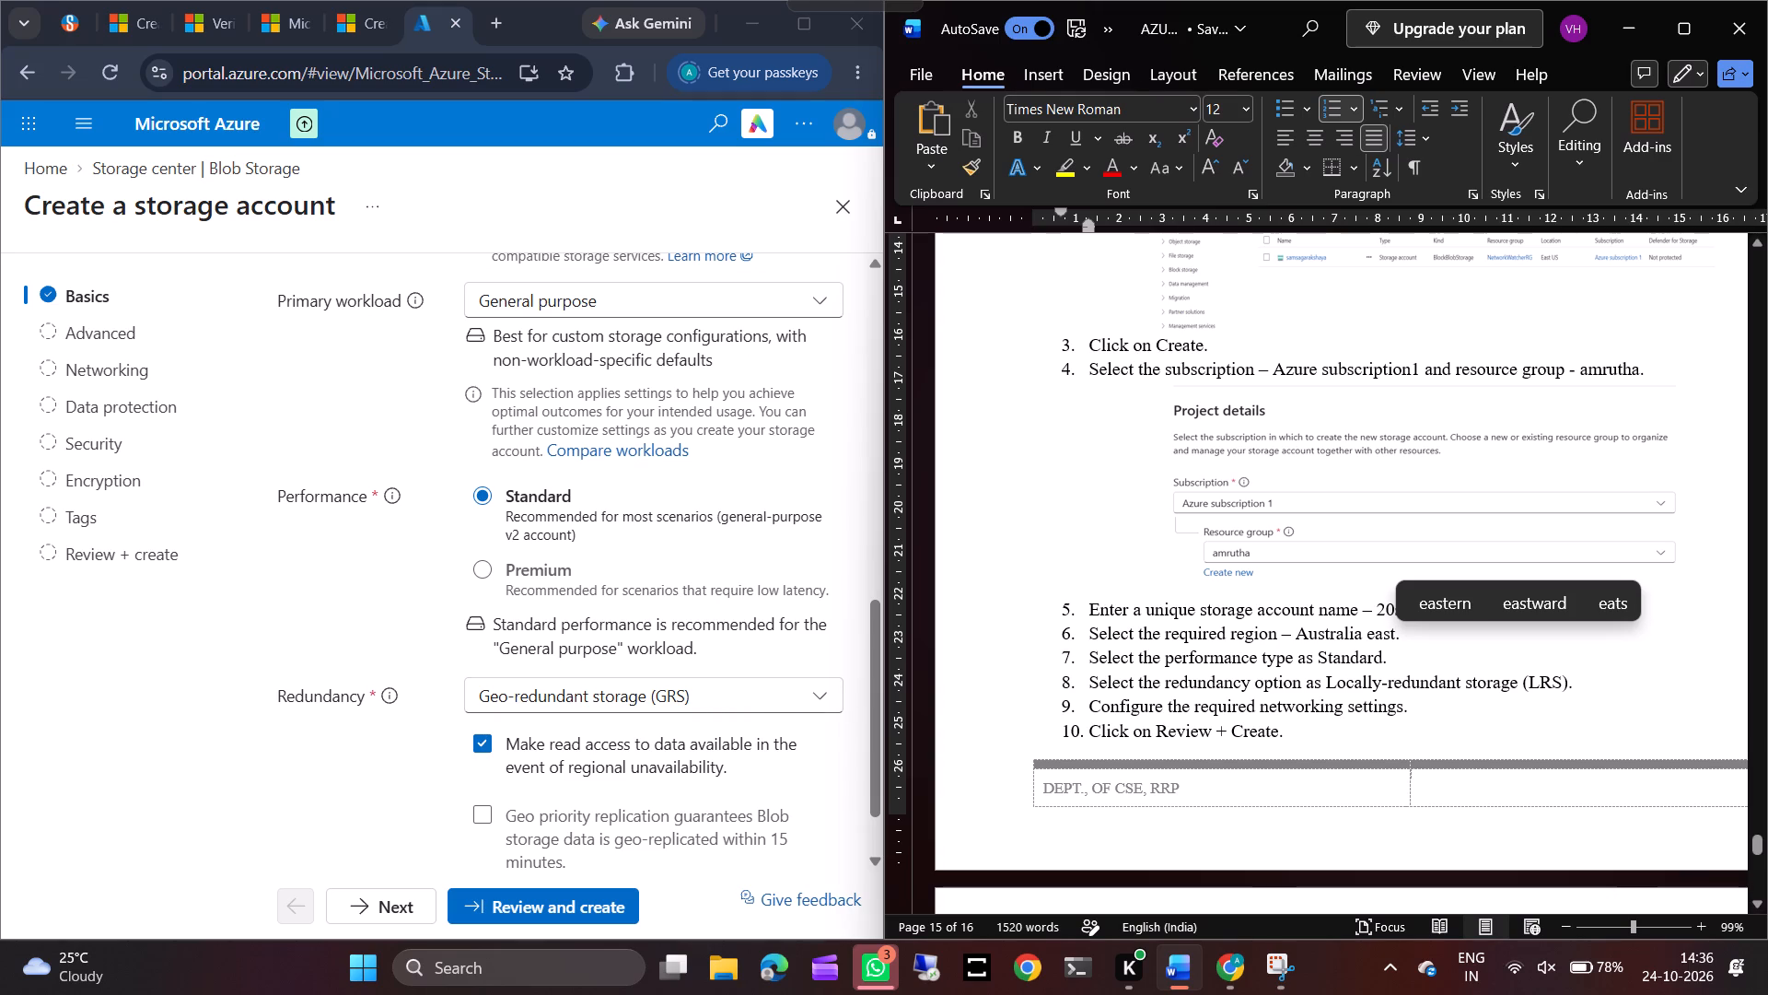
{"action": "left_click", "coordinate": [1383, 680]}
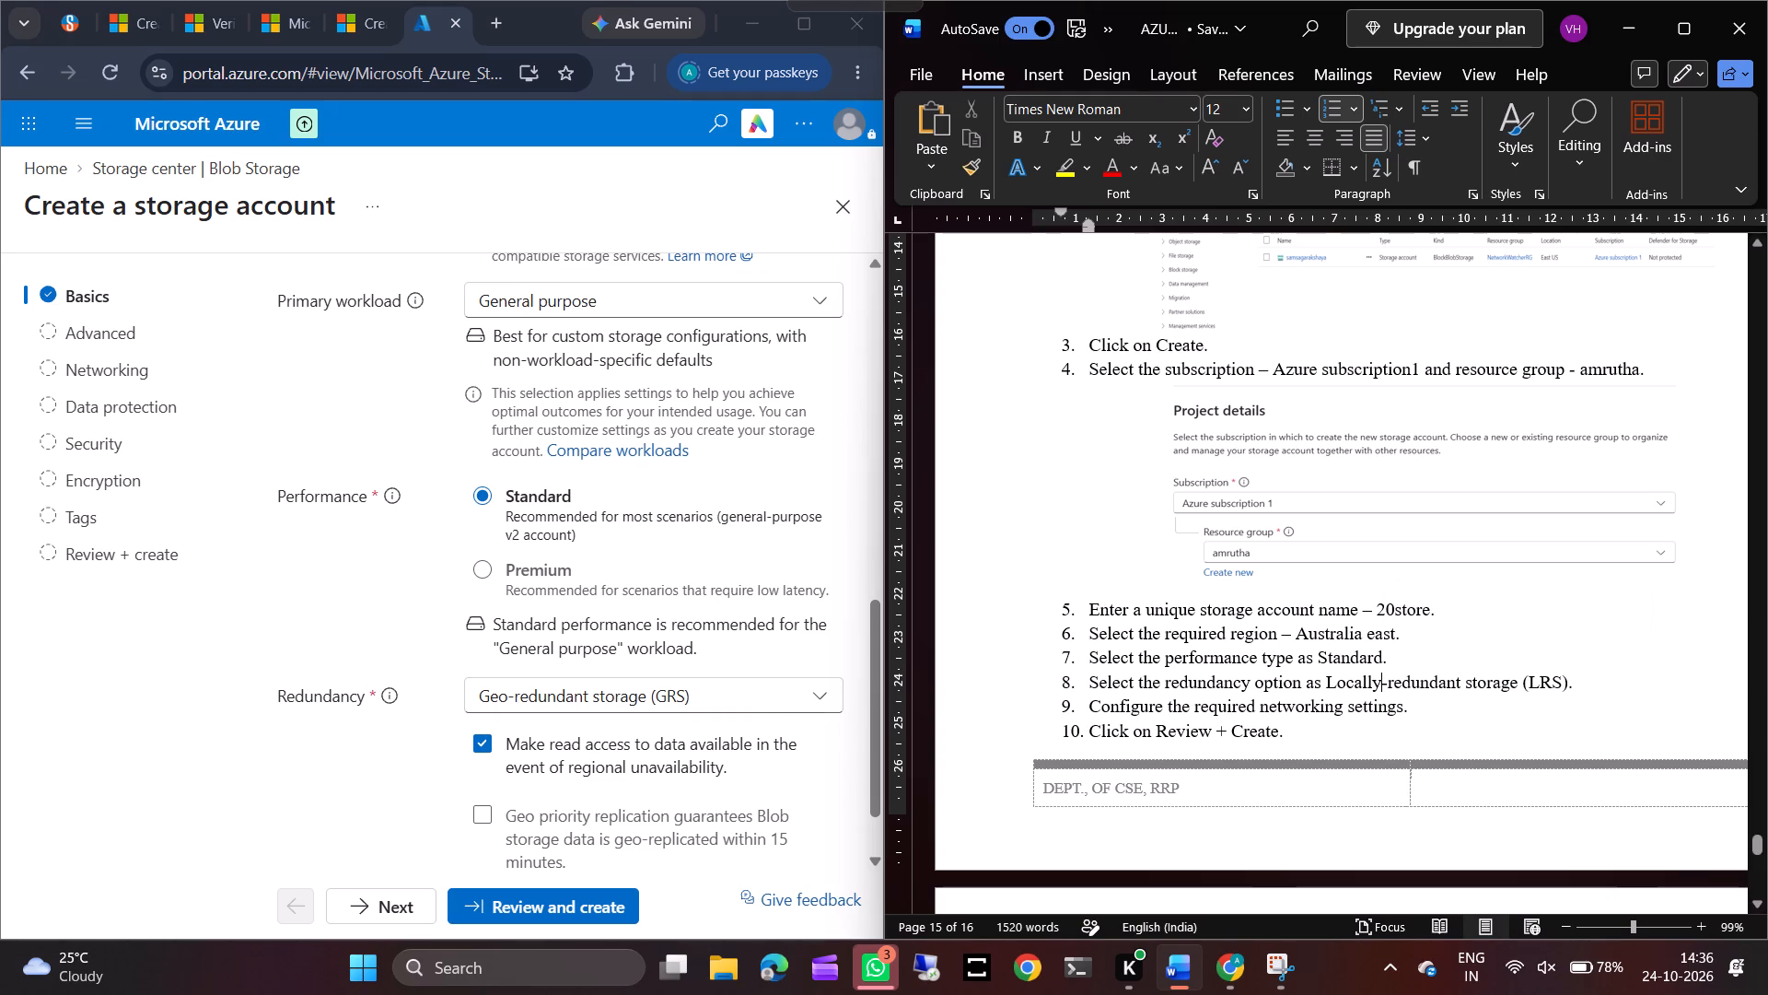
{"action": "key", "text": "BackSpace"}
{"action": "key", "text": "BackSpace"}
{"action": "key", "text": "BackSpace"}
{"action": "key", "text": "BackSpace"}
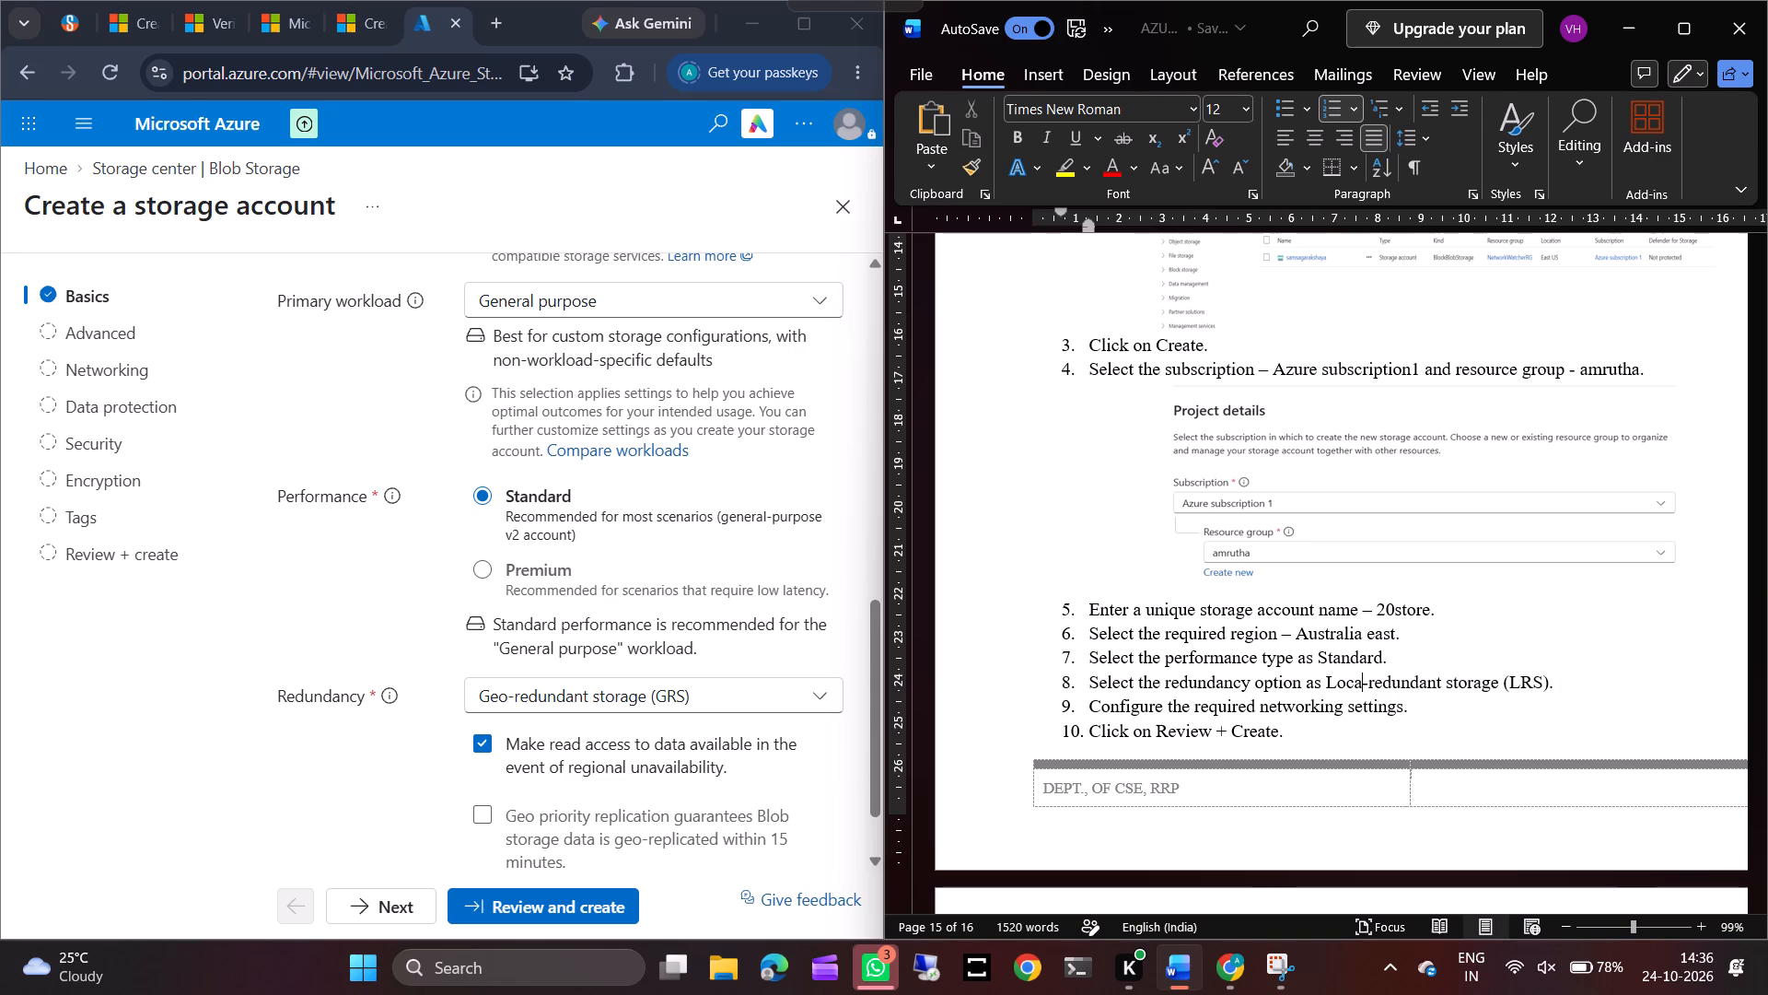
{"action": "key", "text": "BackSpace"}
{"action": "key", "text": "BackSpace"}
{"action": "key", "text": "BackSpace"}
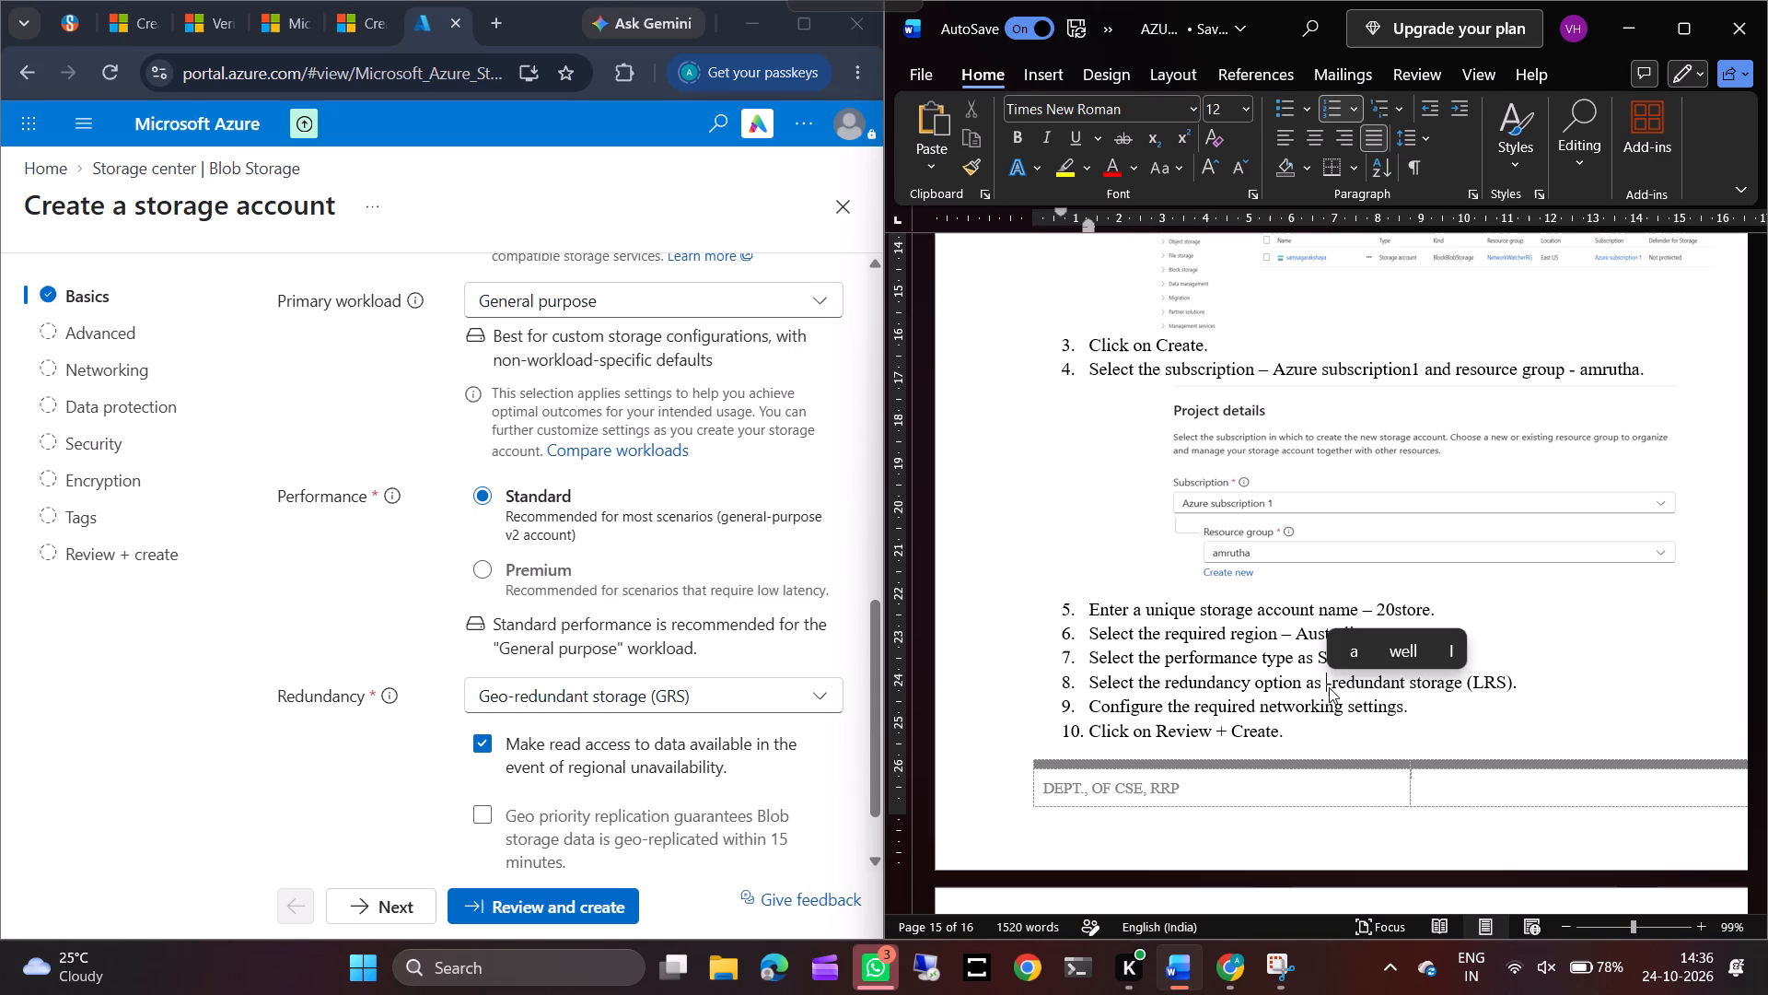
{"action": "type", "text": "geo"}
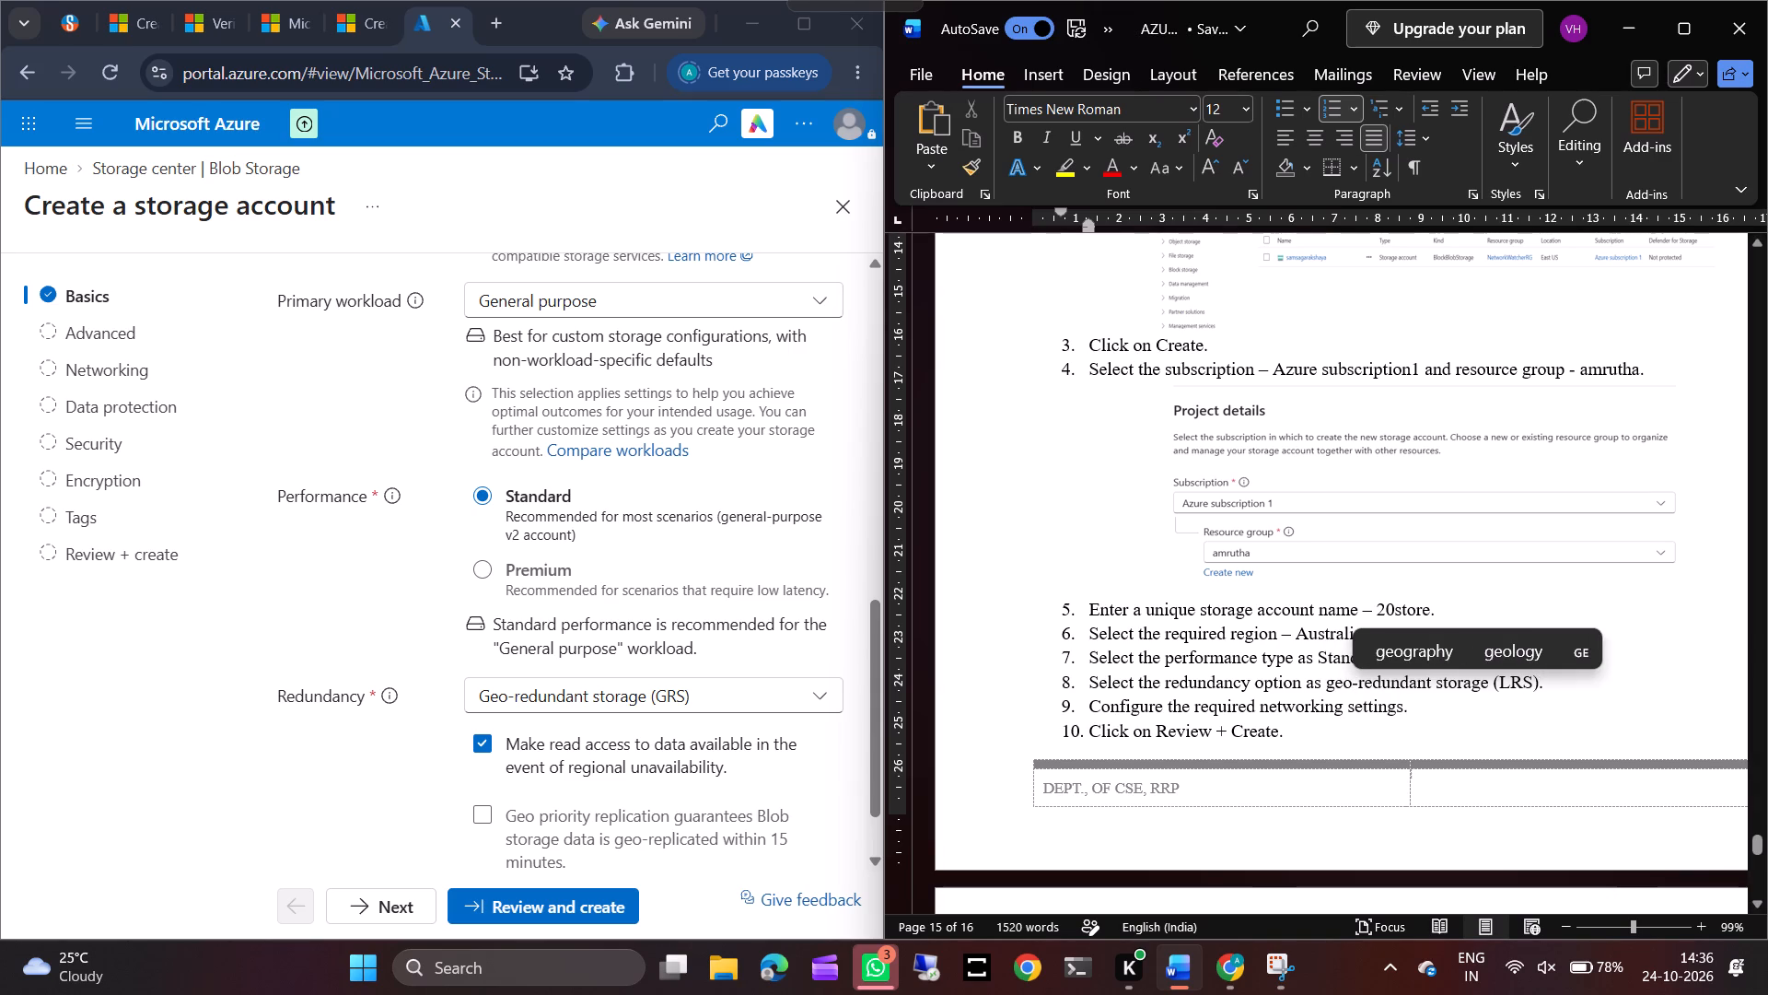
Change the abbreviation in parentheses at the end of procedure item 8 to "GRS".
{"action": "left_click", "coordinate": [1509, 687]}
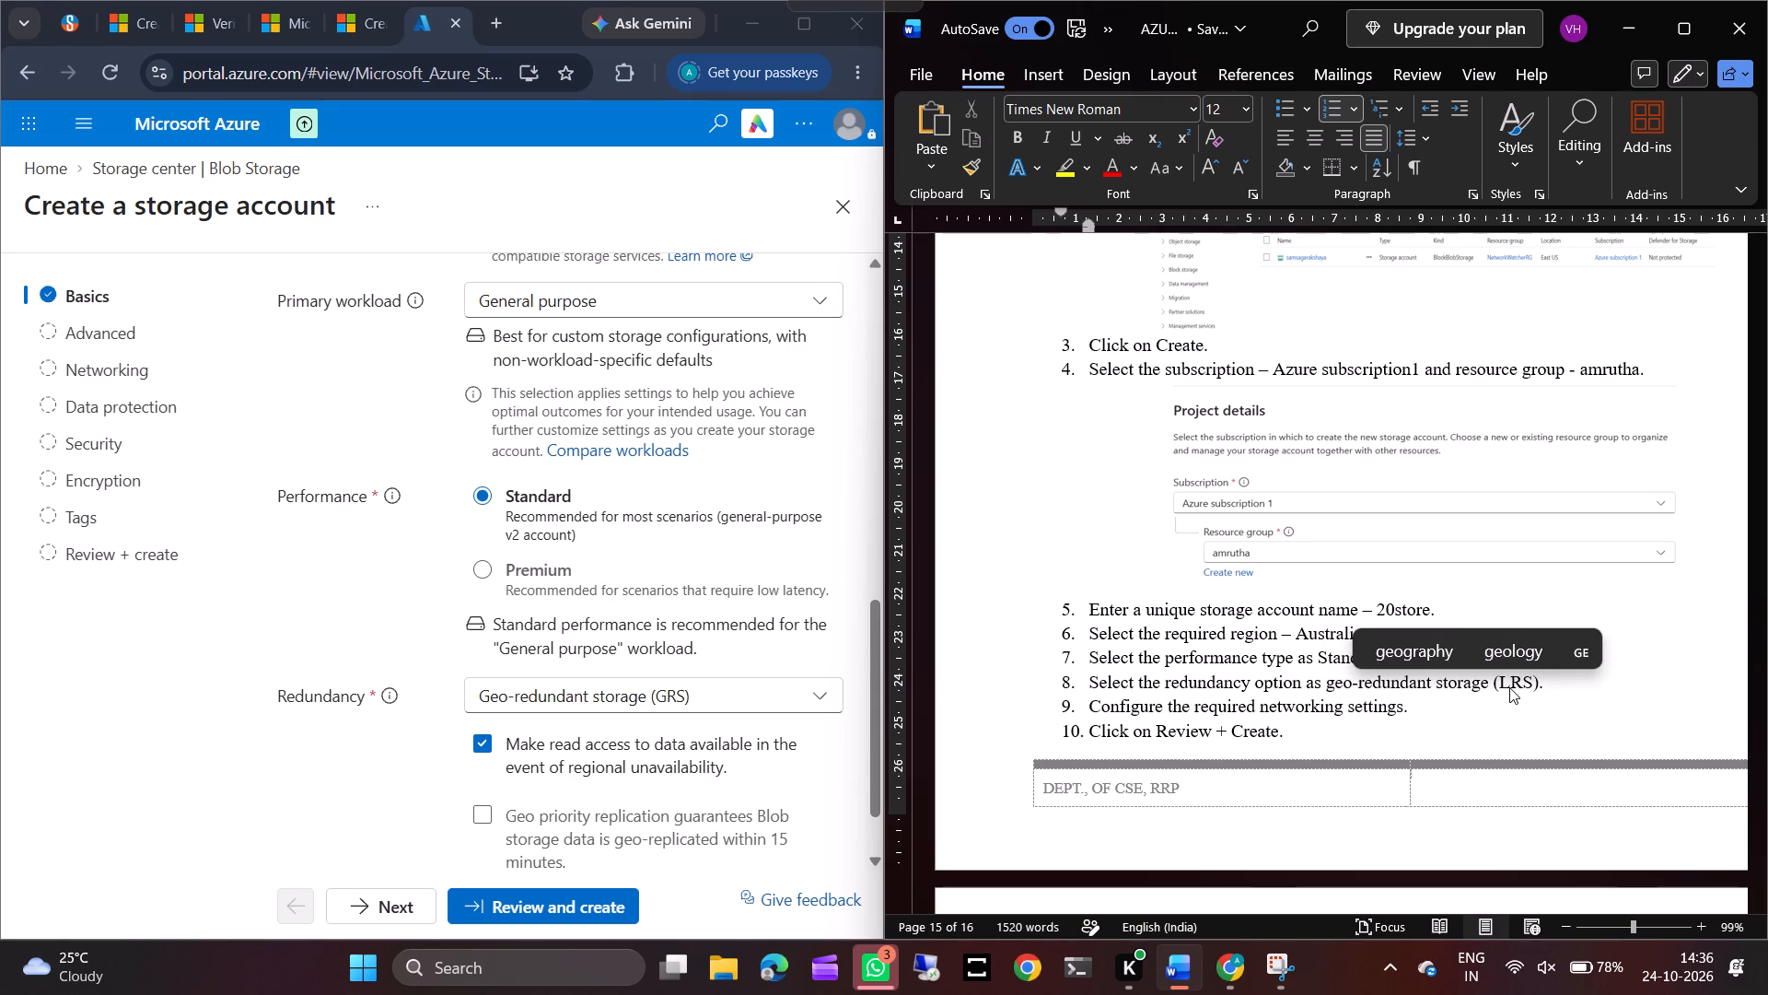
{"action": "left_click", "coordinate": [1509, 680]}
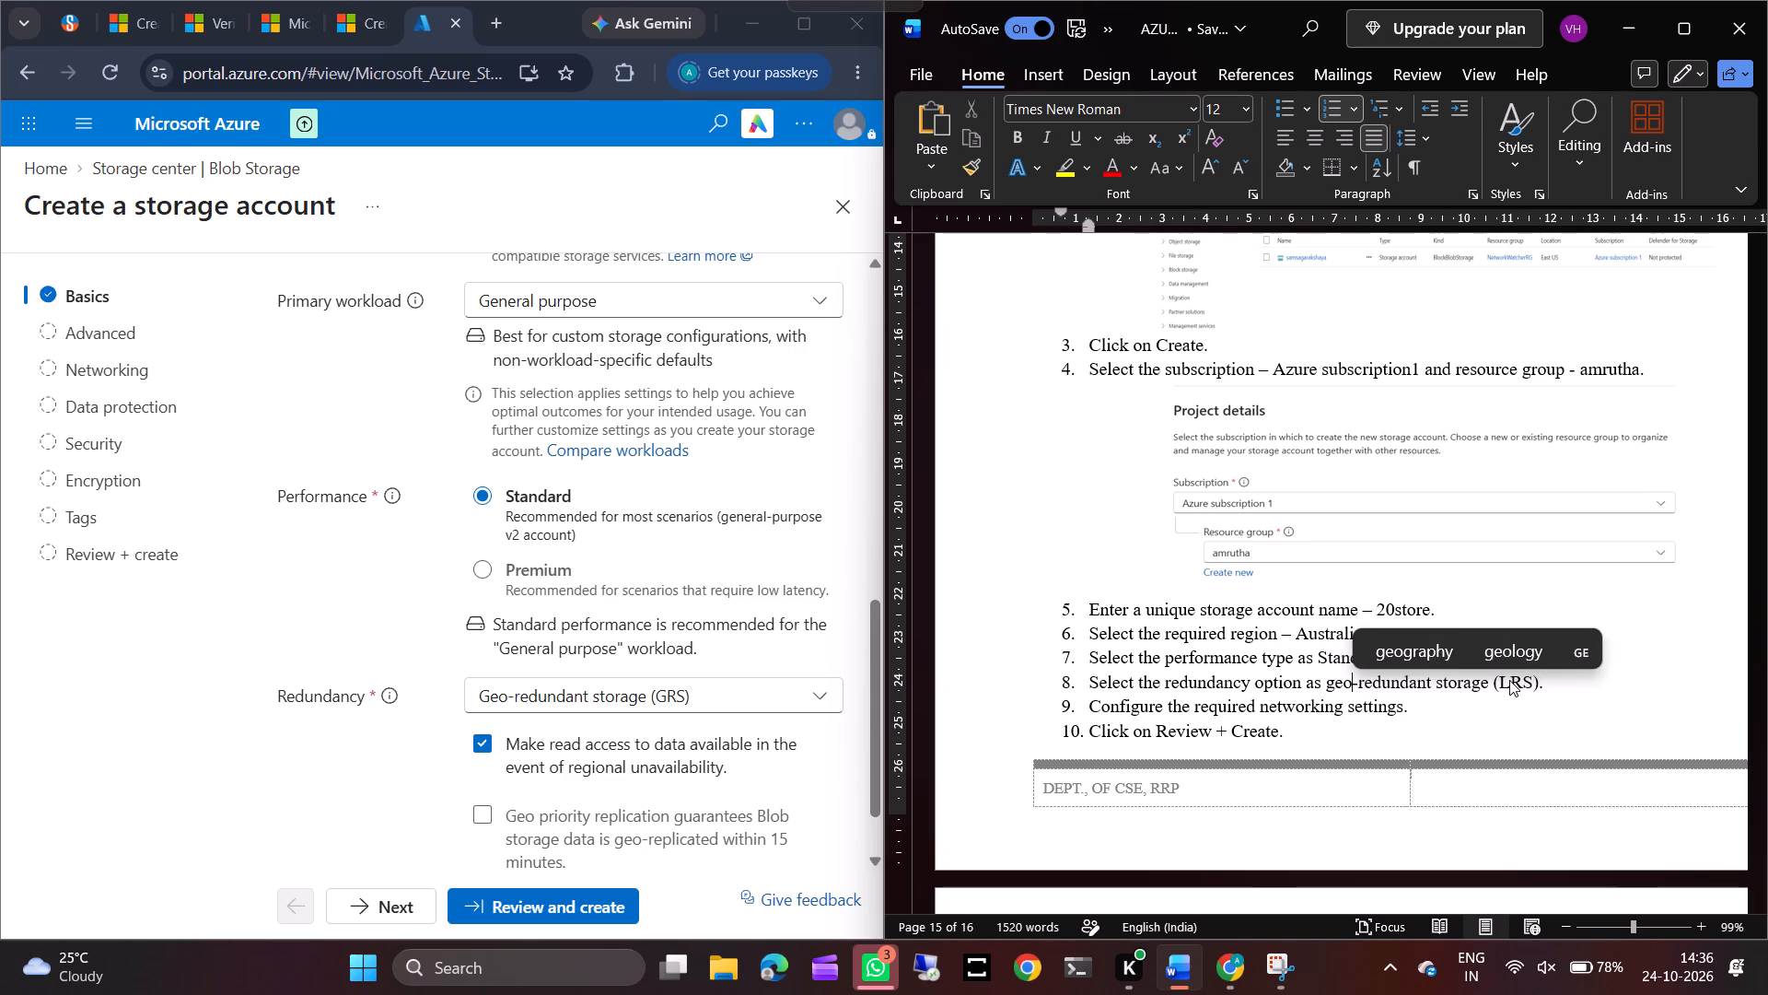
{"action": "double_click", "coordinate": [1509, 680]}
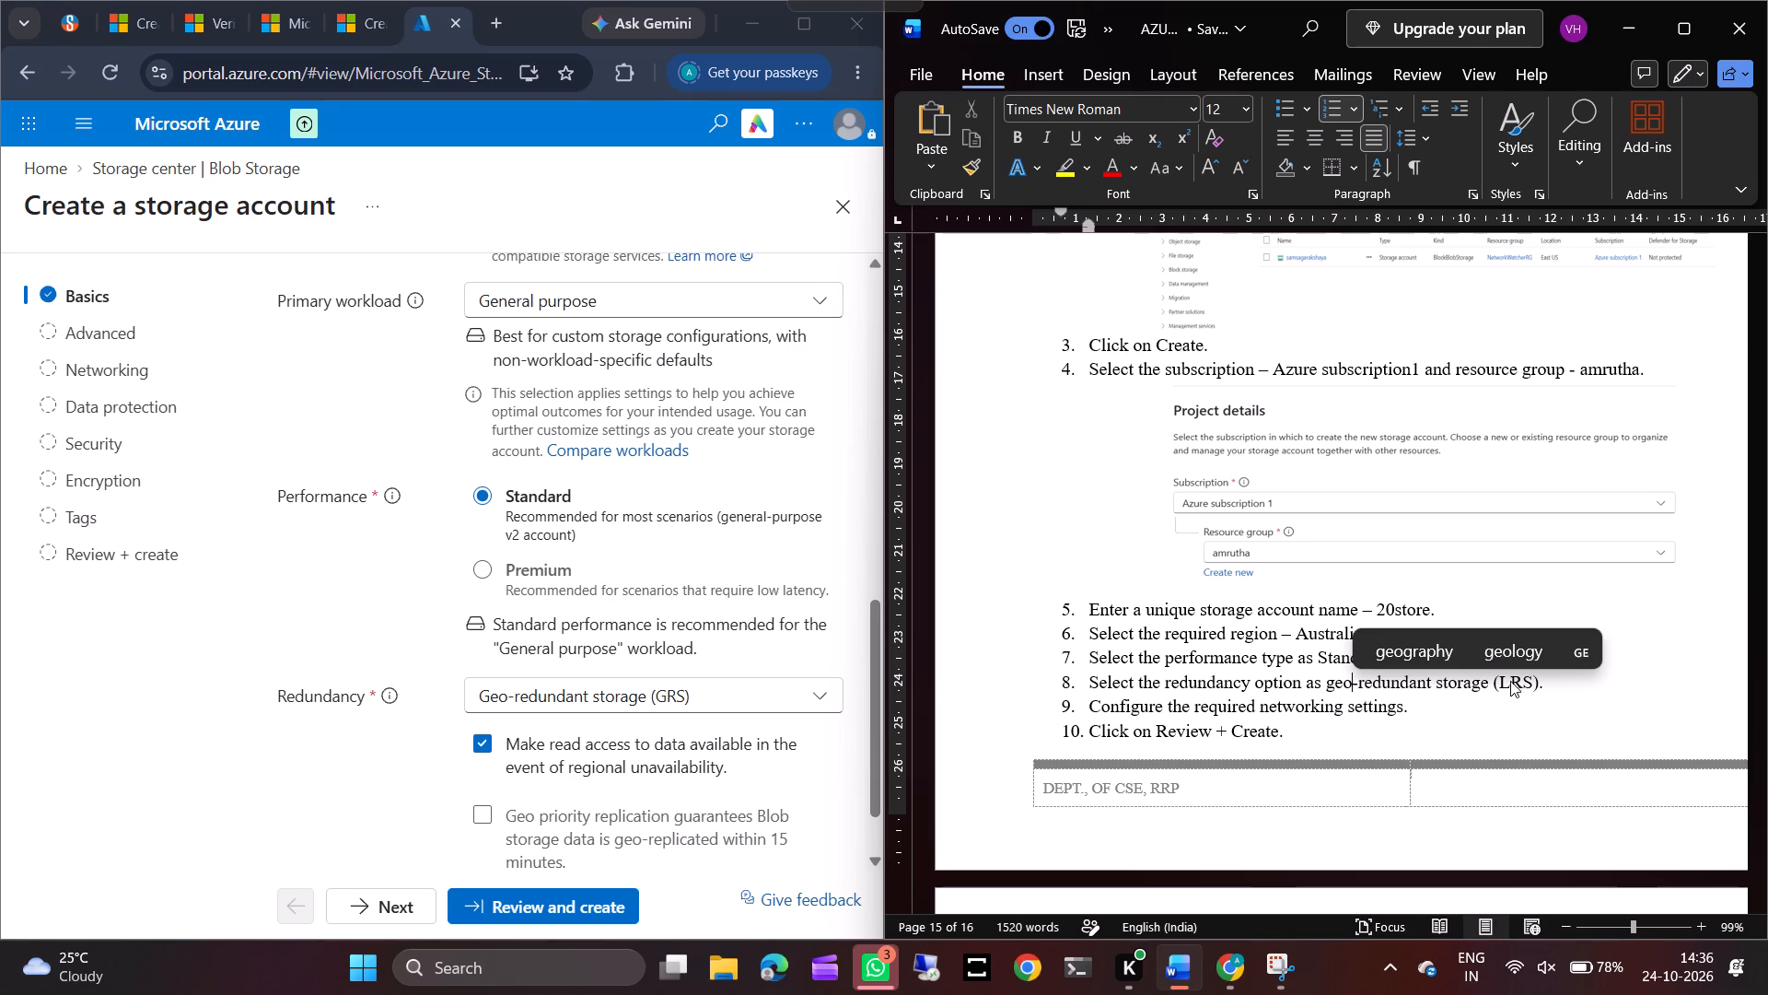
{"action": "double_click", "coordinate": [1512, 681]}
{"action": "key", "text": "Right"}
{"action": "key", "text": "Right"}
{"action": "key", "text": "Right"}
{"action": "key", "text": "Right"}
{"action": "key", "text": "Right"}
{"action": "key", "text": "Right"}
{"action": "key", "text": "Right"}
{"action": "key", "text": "Right"}
{"action": "key", "text": "Right"}
{"action": "key", "text": "Right"}
{"action": "key", "text": "Right"}
{"action": "key", "text": "Right"}
{"action": "key", "text": "Right"}
{"action": "key", "text": "Right"}
{"action": "key", "text": "Right"}
{"action": "key", "text": "Right"}
{"action": "key", "text": "Right"}
{"action": "key", "text": "Right"}
{"action": "key", "text": "Right"}
{"action": "key", "text": "Right"}
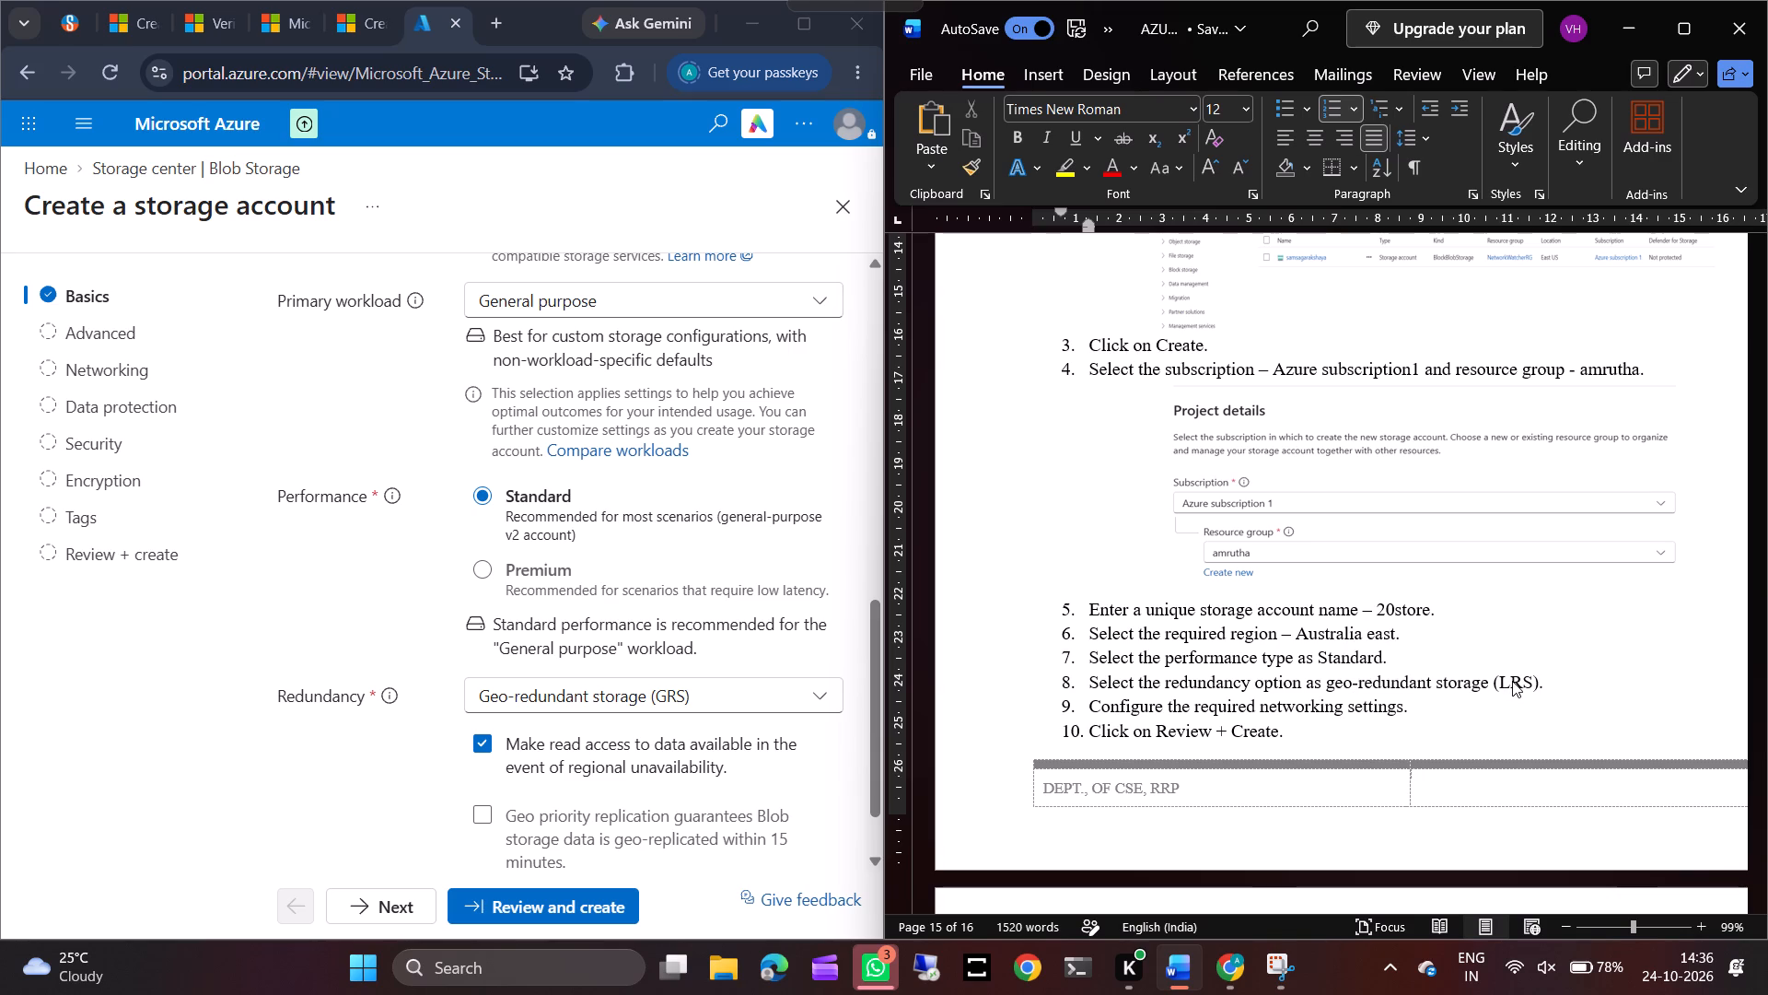
{"action": "key", "text": "Left"}
{"action": "key", "text": "Left"}
{"action": "key", "text": "Left"}
{"action": "key", "text": "Left"}
{"action": "key", "text": "Right"}
{"action": "key", "text": "BackSpace"}
{"action": "key", "text": "shift+g"}
Add "and work load as general purpose" after "Standard" in procedure item 7, before the full stop.
{"action": "left_click", "coordinate": [1382, 661]}
{"action": "key", "text": "space"}
{"action": "type", "text": "and wp"}
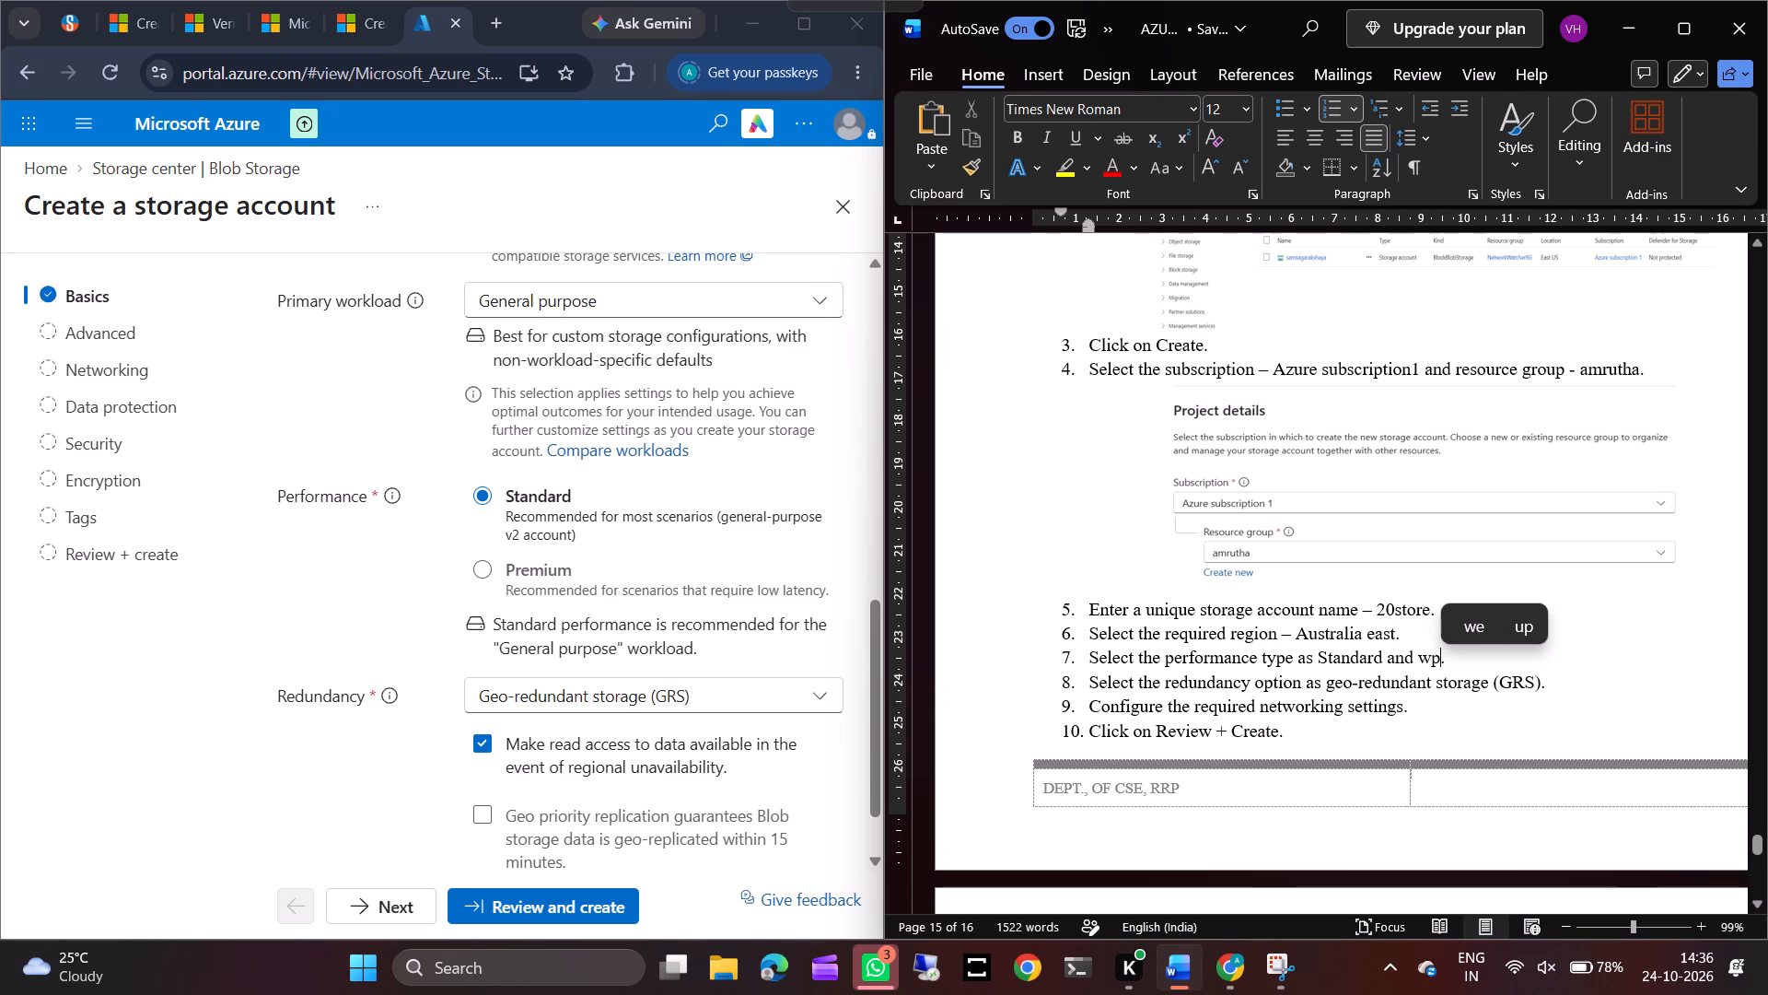
{"action": "key", "text": "BackSpace"}
{"action": "type", "text": "ork"}
{"action": "key", "text": "space"}
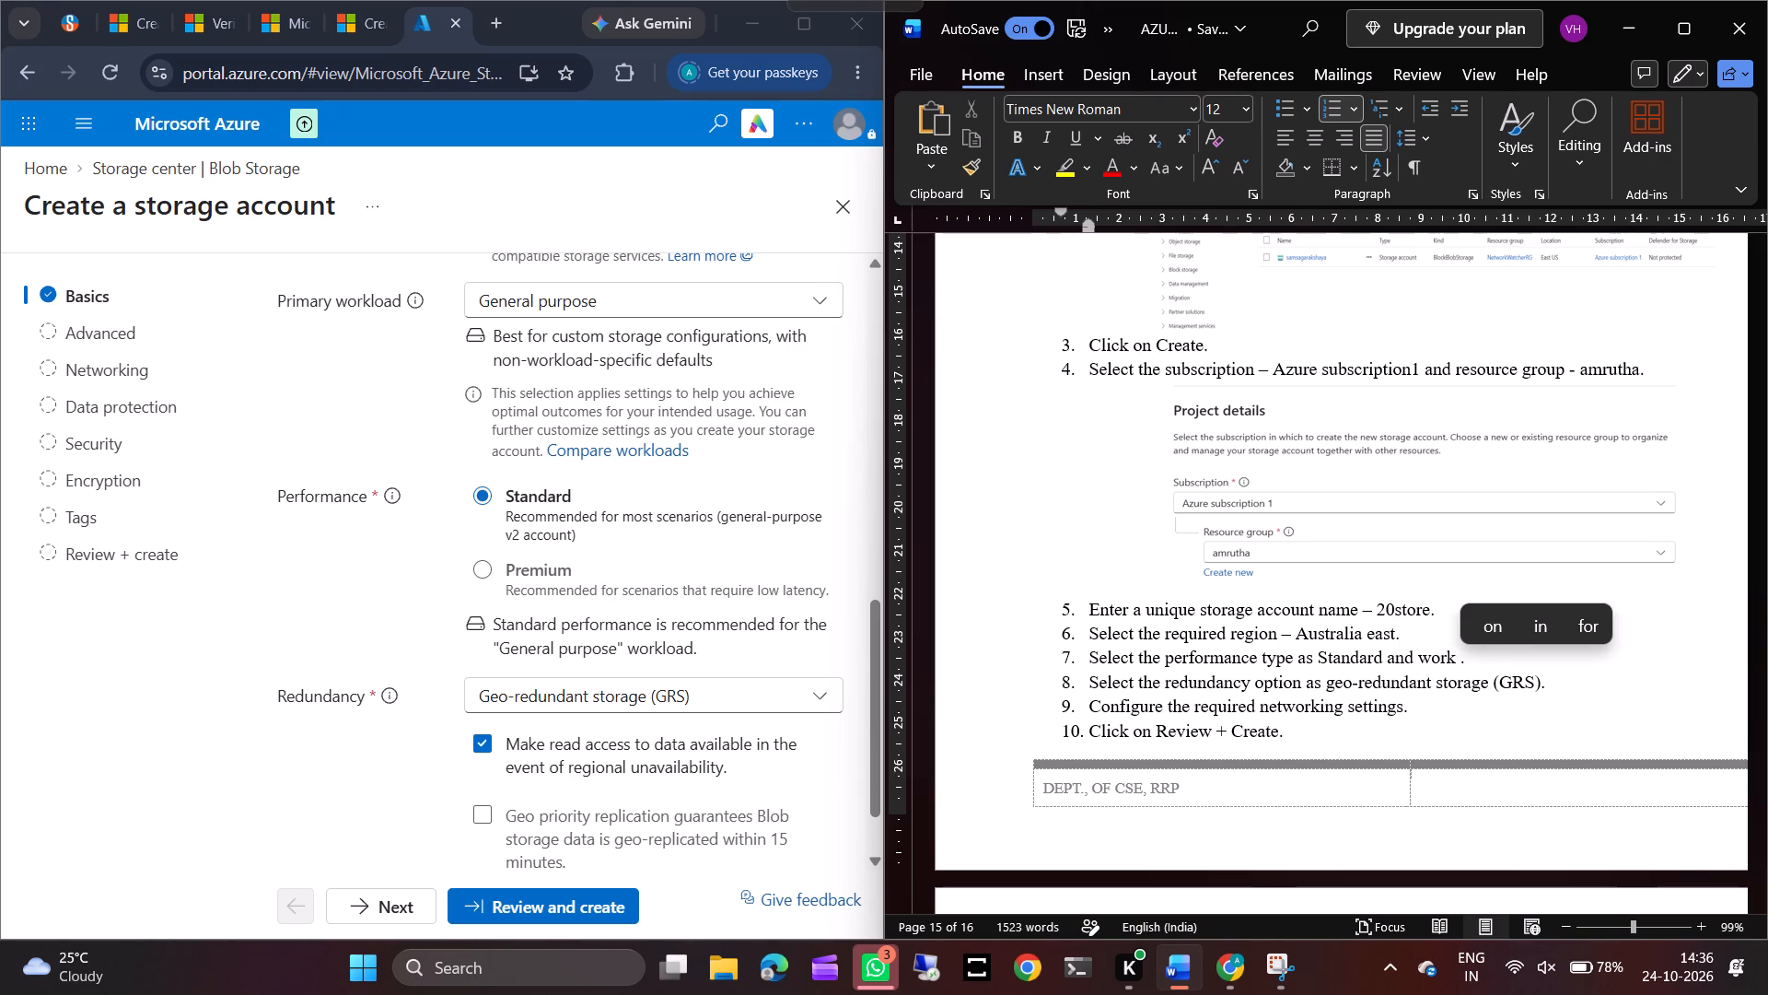
{"action": "type", "text": "lo"}
{"action": "type", "text": "ad as"}
{"action": "key", "text": "space"}
{"action": "type", "text": "gen"}
{"action": "type", "text": "eral"}
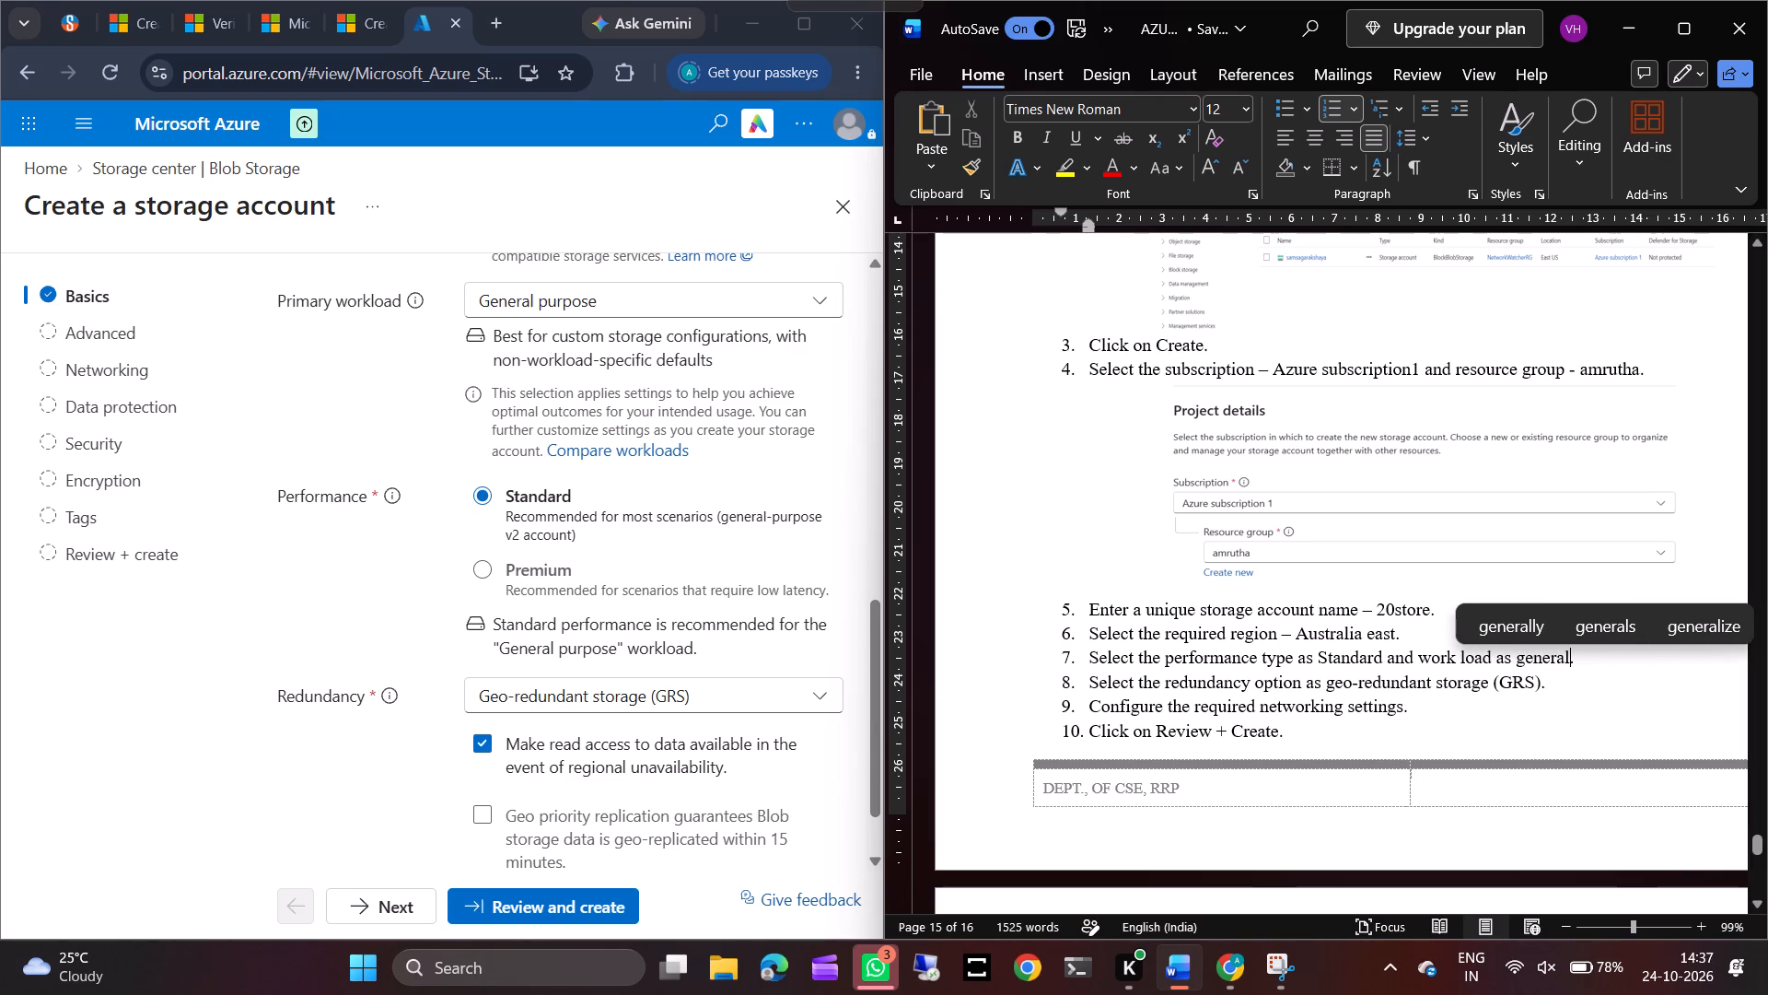
{"action": "key", "text": "space"}
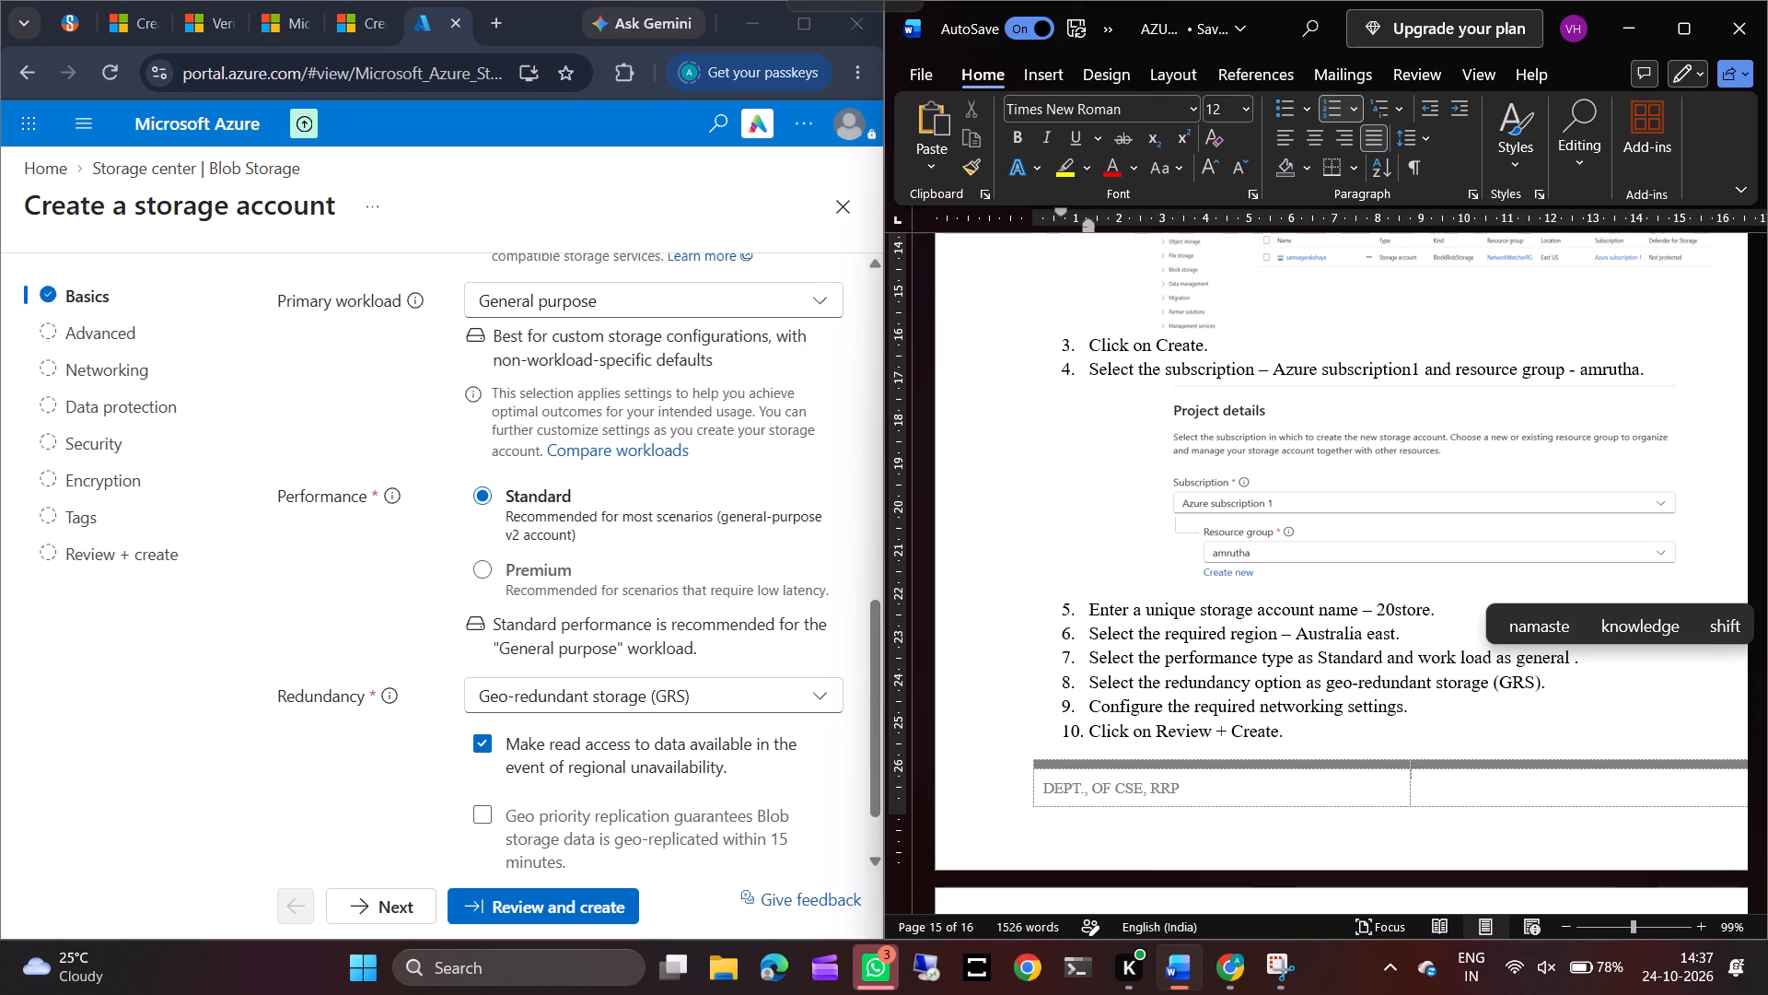
{"action": "type", "text": "pur"}
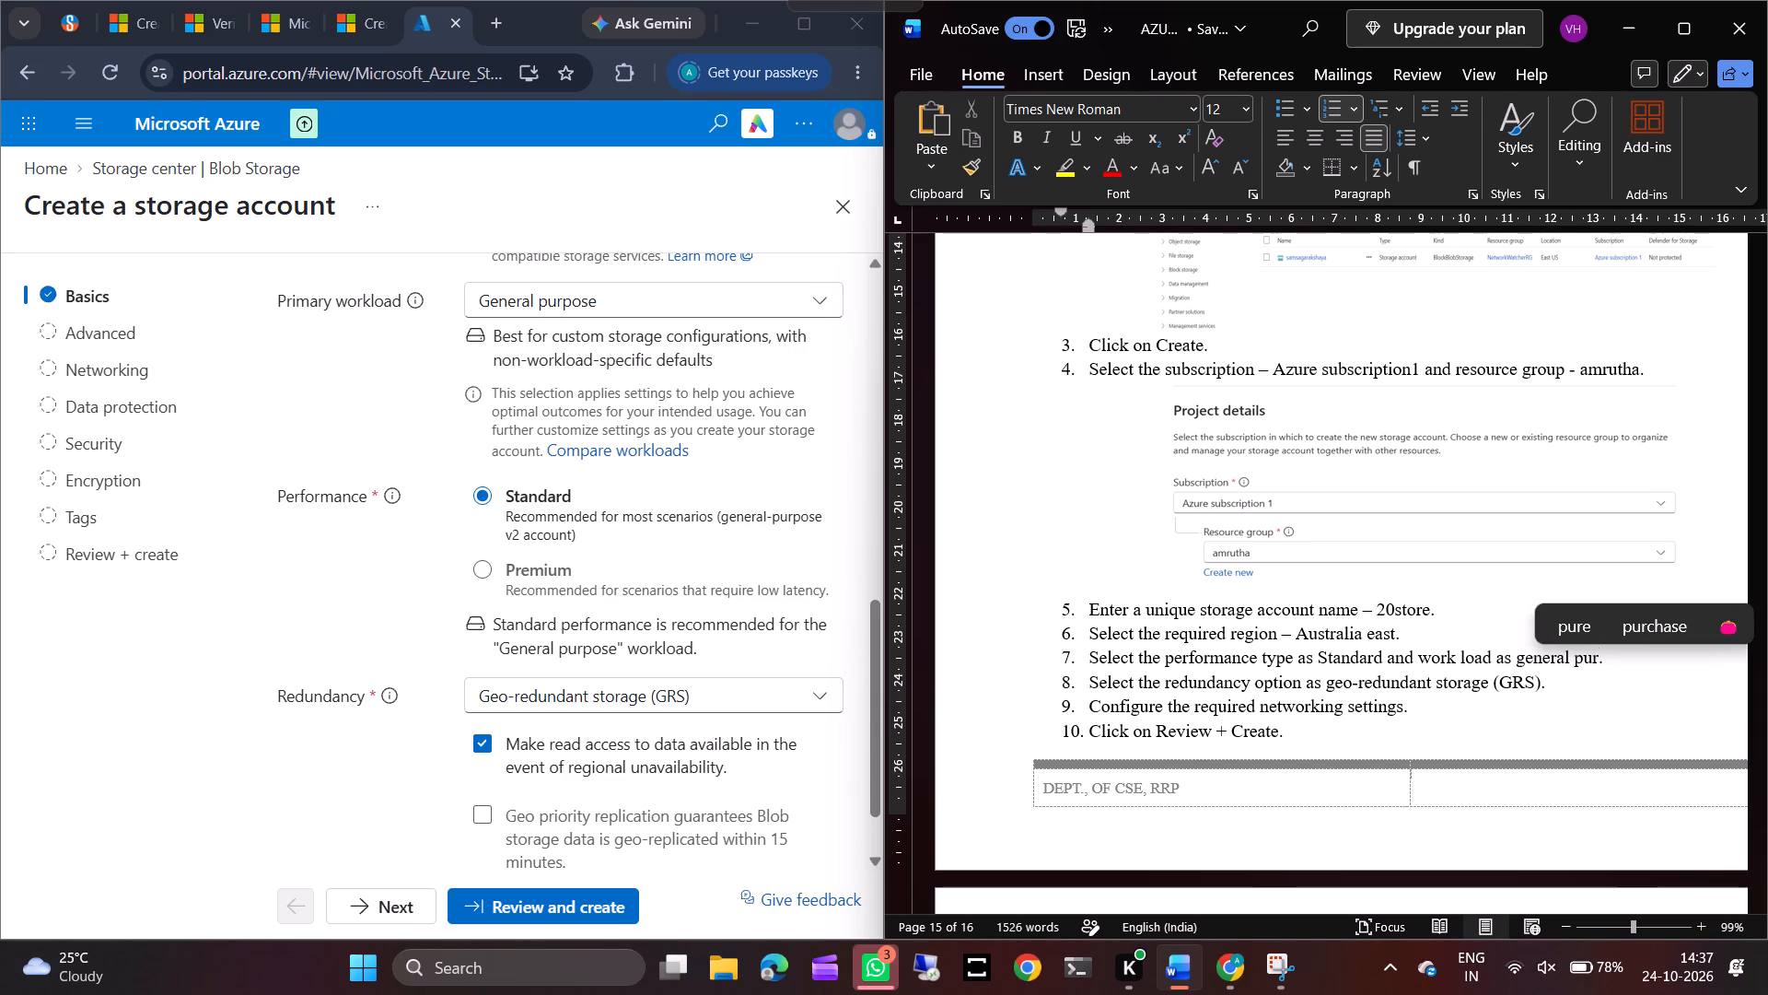
{"action": "type", "text": "po"}
{"action": "left_click", "coordinate": [1605, 630]}
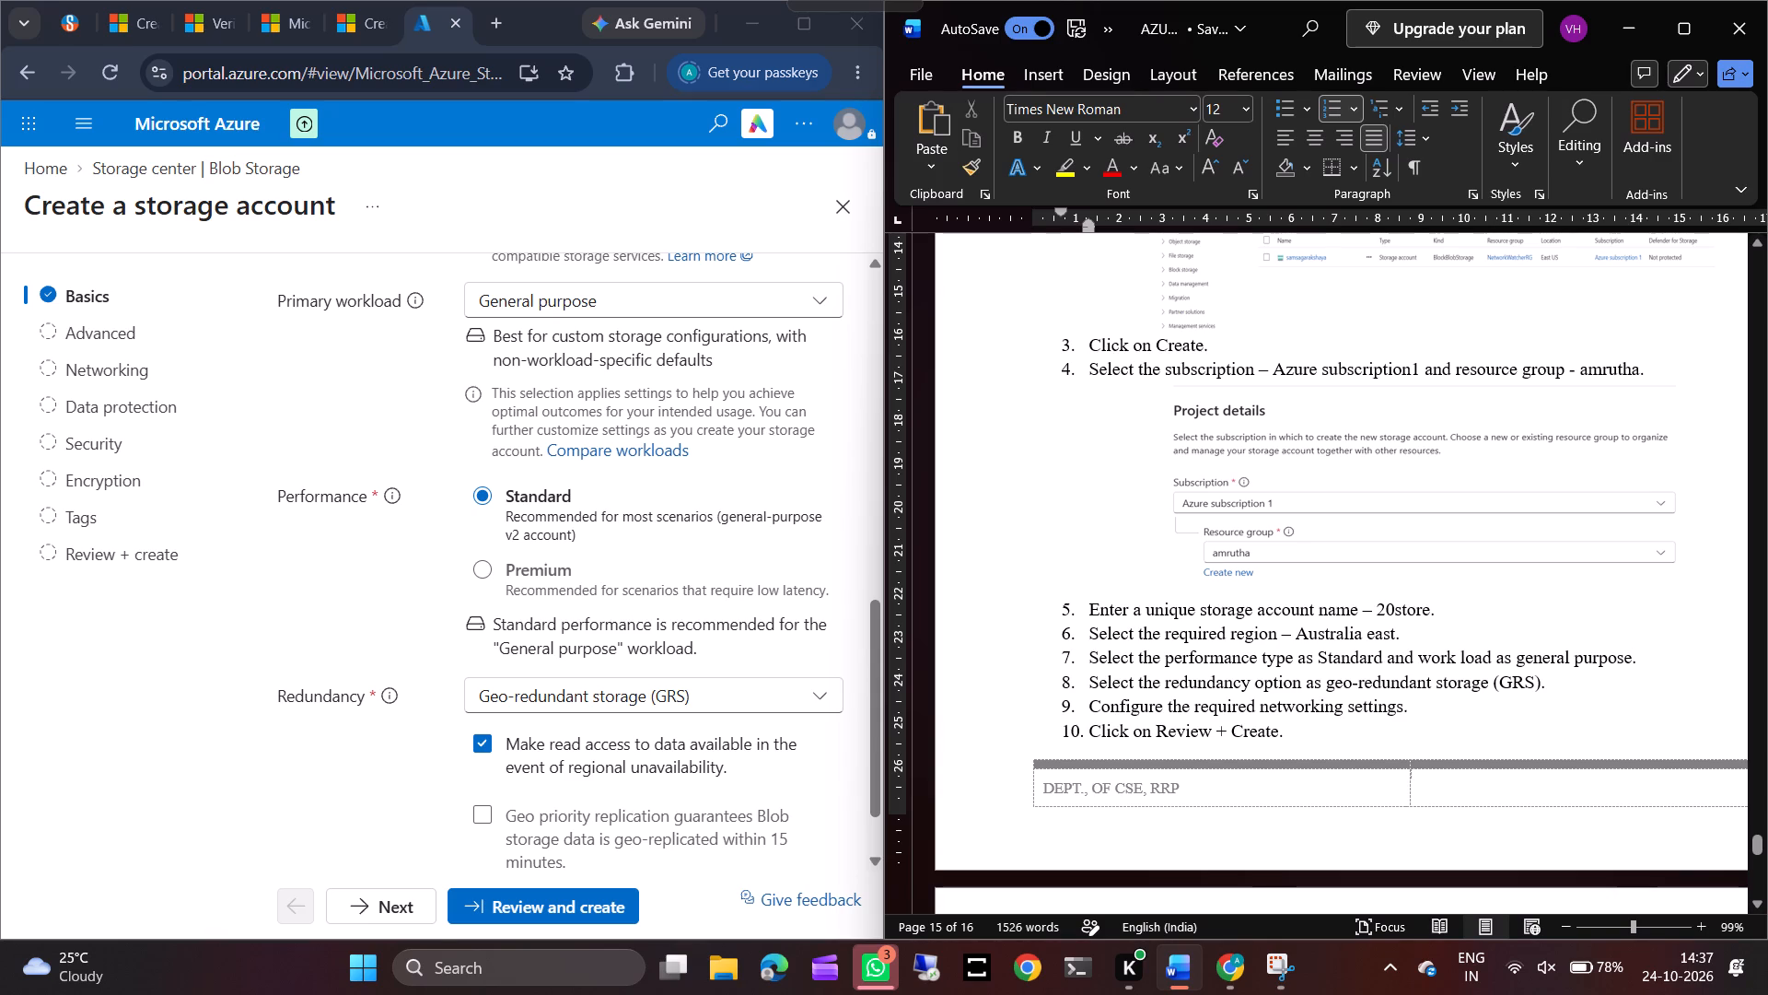
Paste the copied Instance details screenshot on an unnumbered line below procedure item 7.
{"action": "left_click", "coordinate": [1645, 664]}
{"action": "key", "text": "Return"}
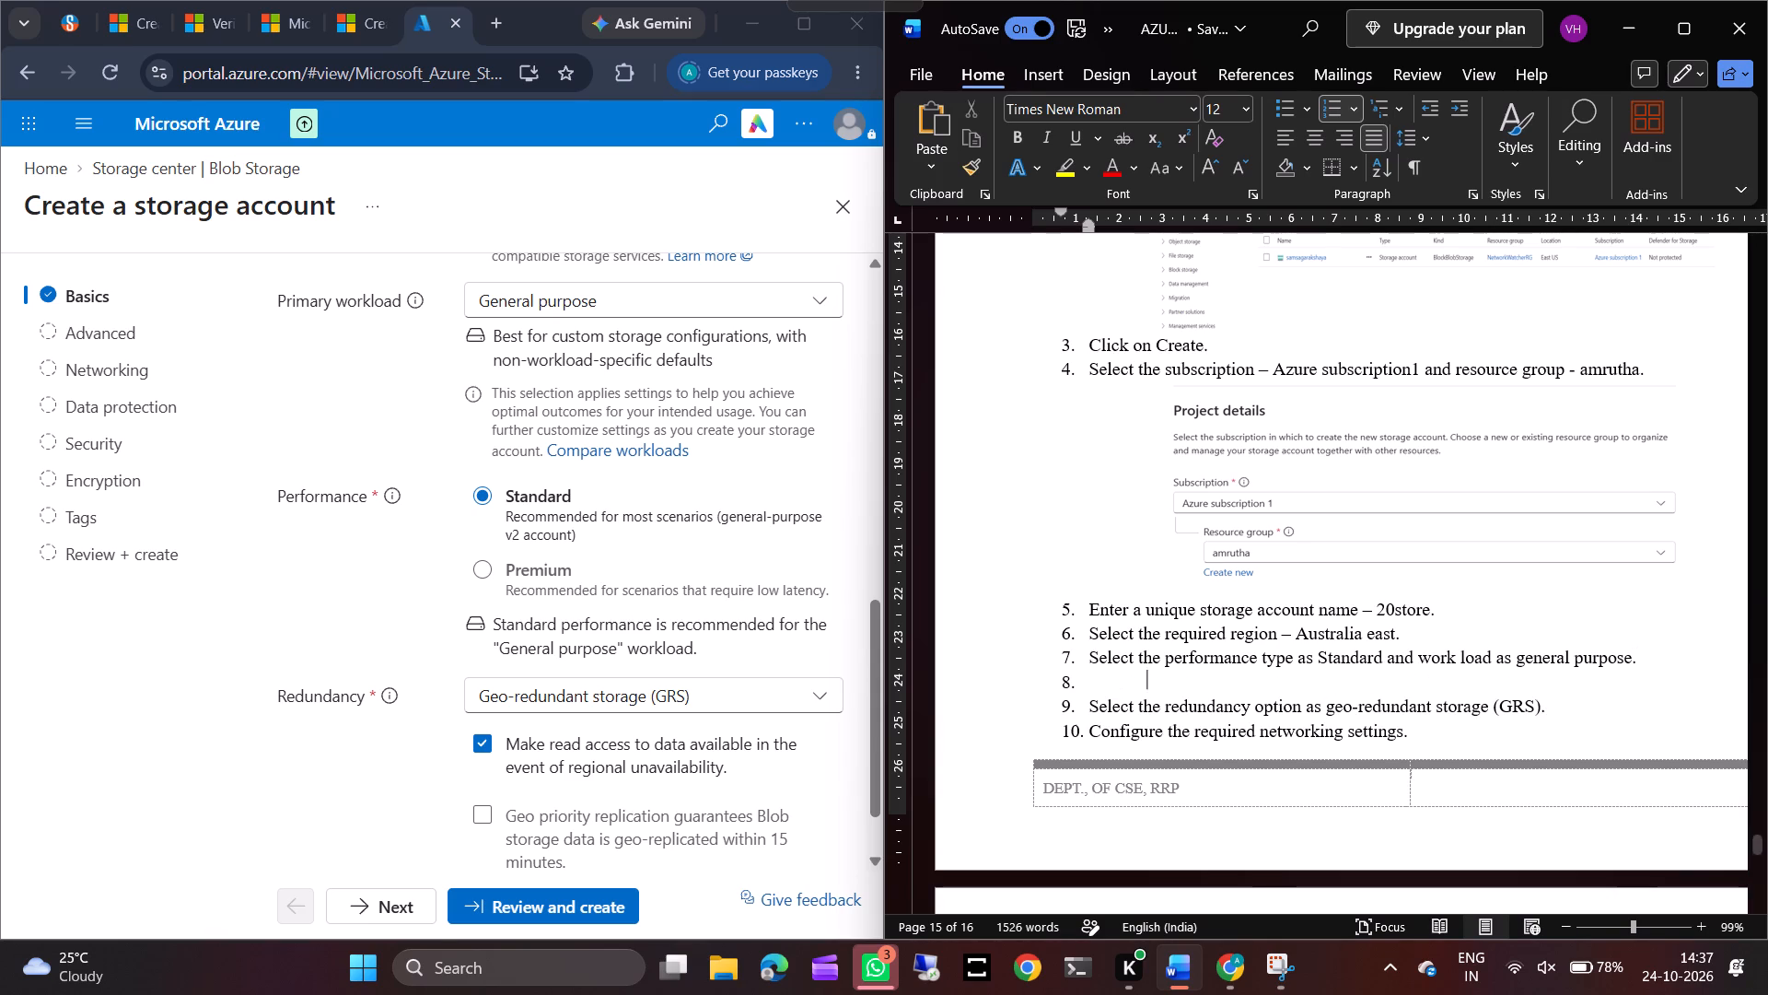
{"action": "key", "text": "BackSpace"}
{"action": "key", "text": "ctrl+v"}
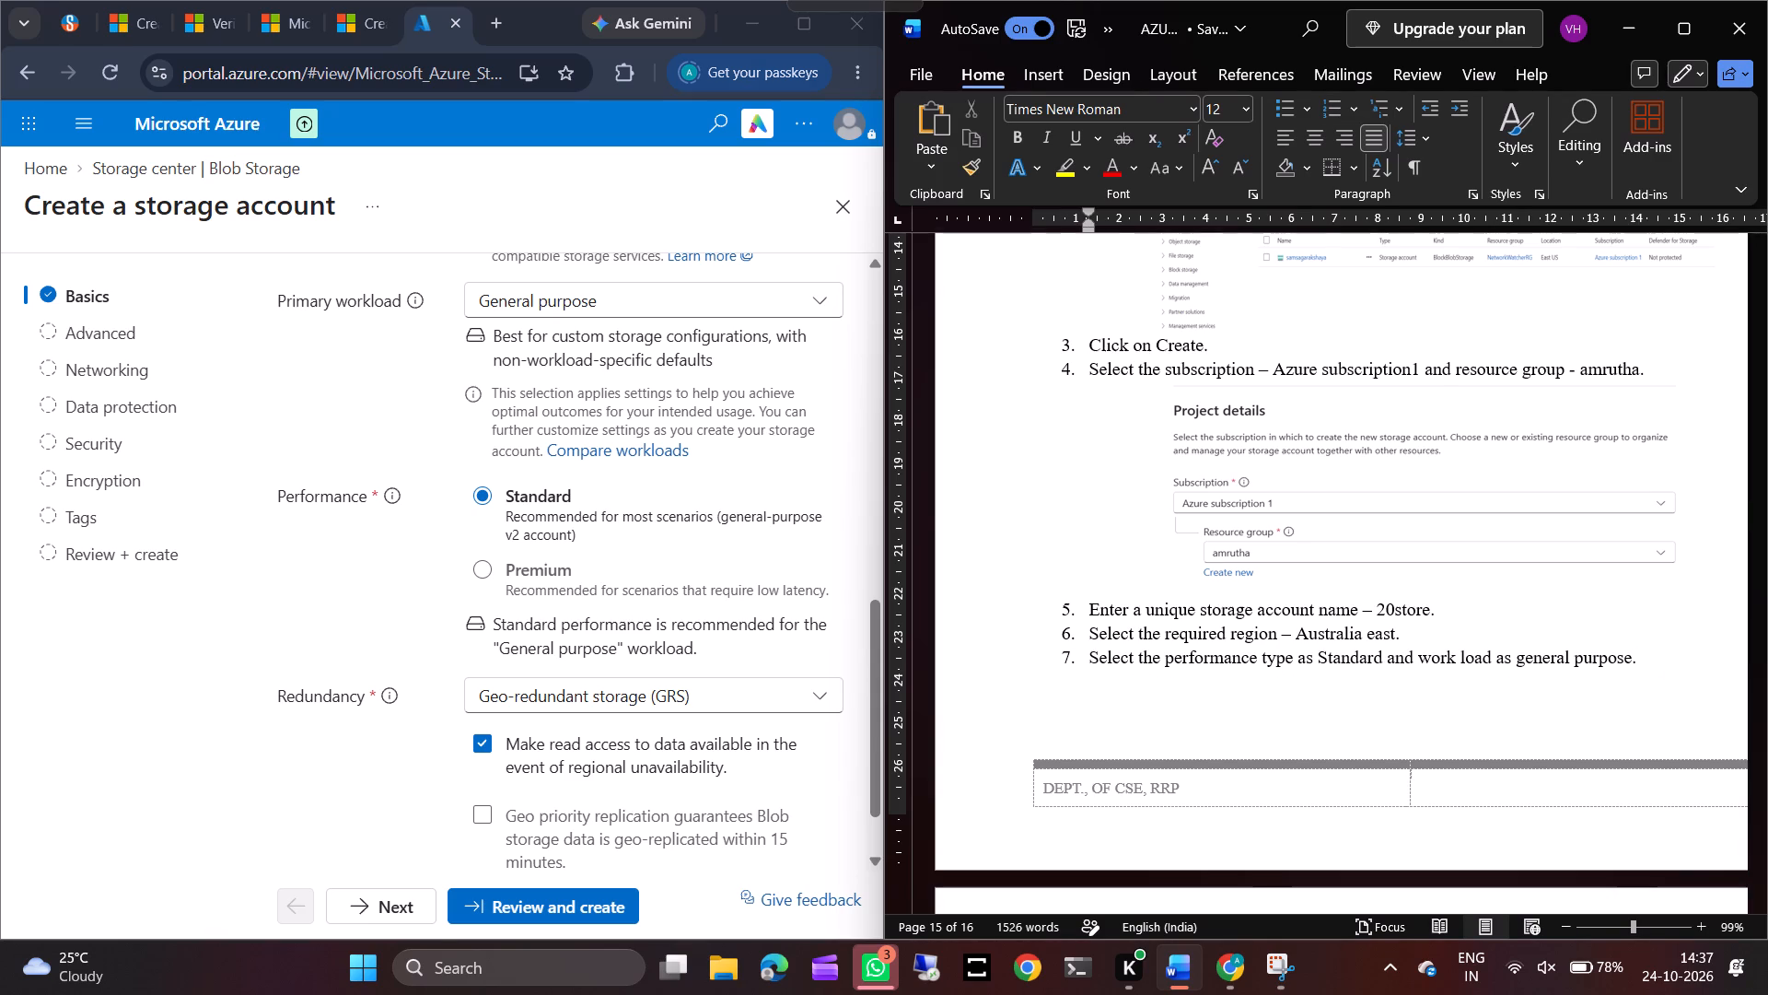
{"action": "left_click", "coordinate": [1378, 630]}
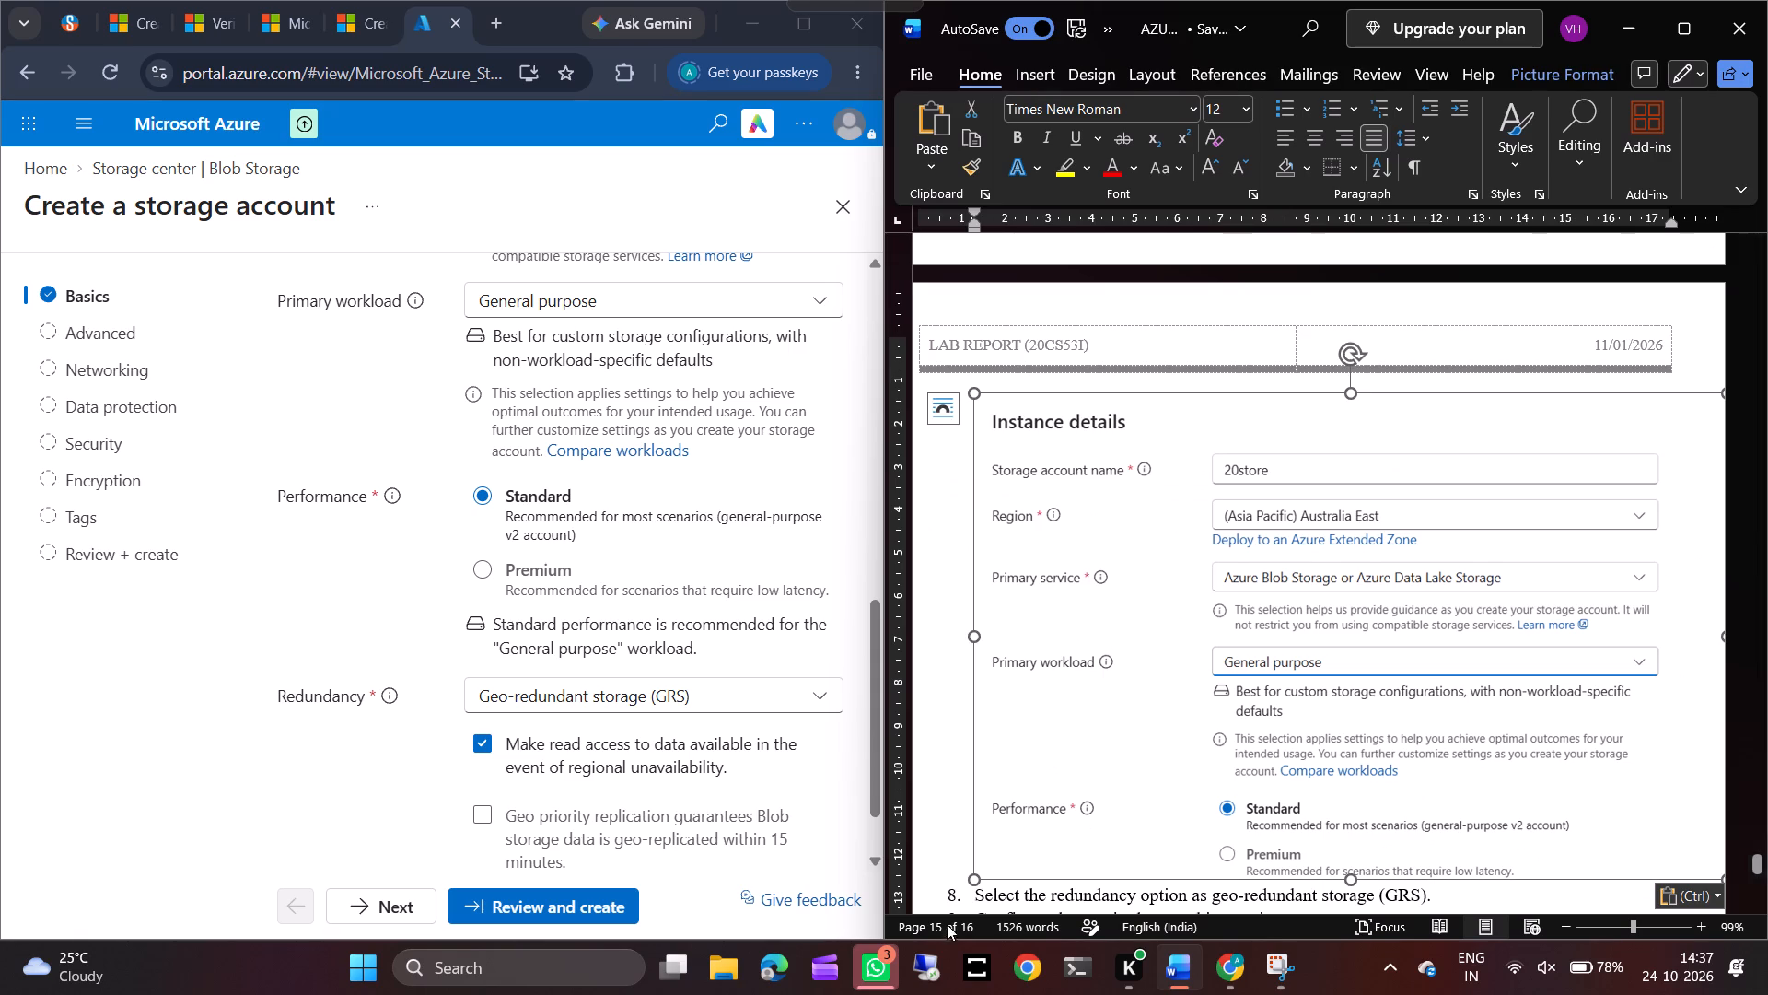
Shrink the Instance details screenshot proportionally to about three quarters of its pasted width and centre it on the page.
{"action": "left_click_drag", "start_coordinate": [973, 881], "coordinate": [1057, 792]}
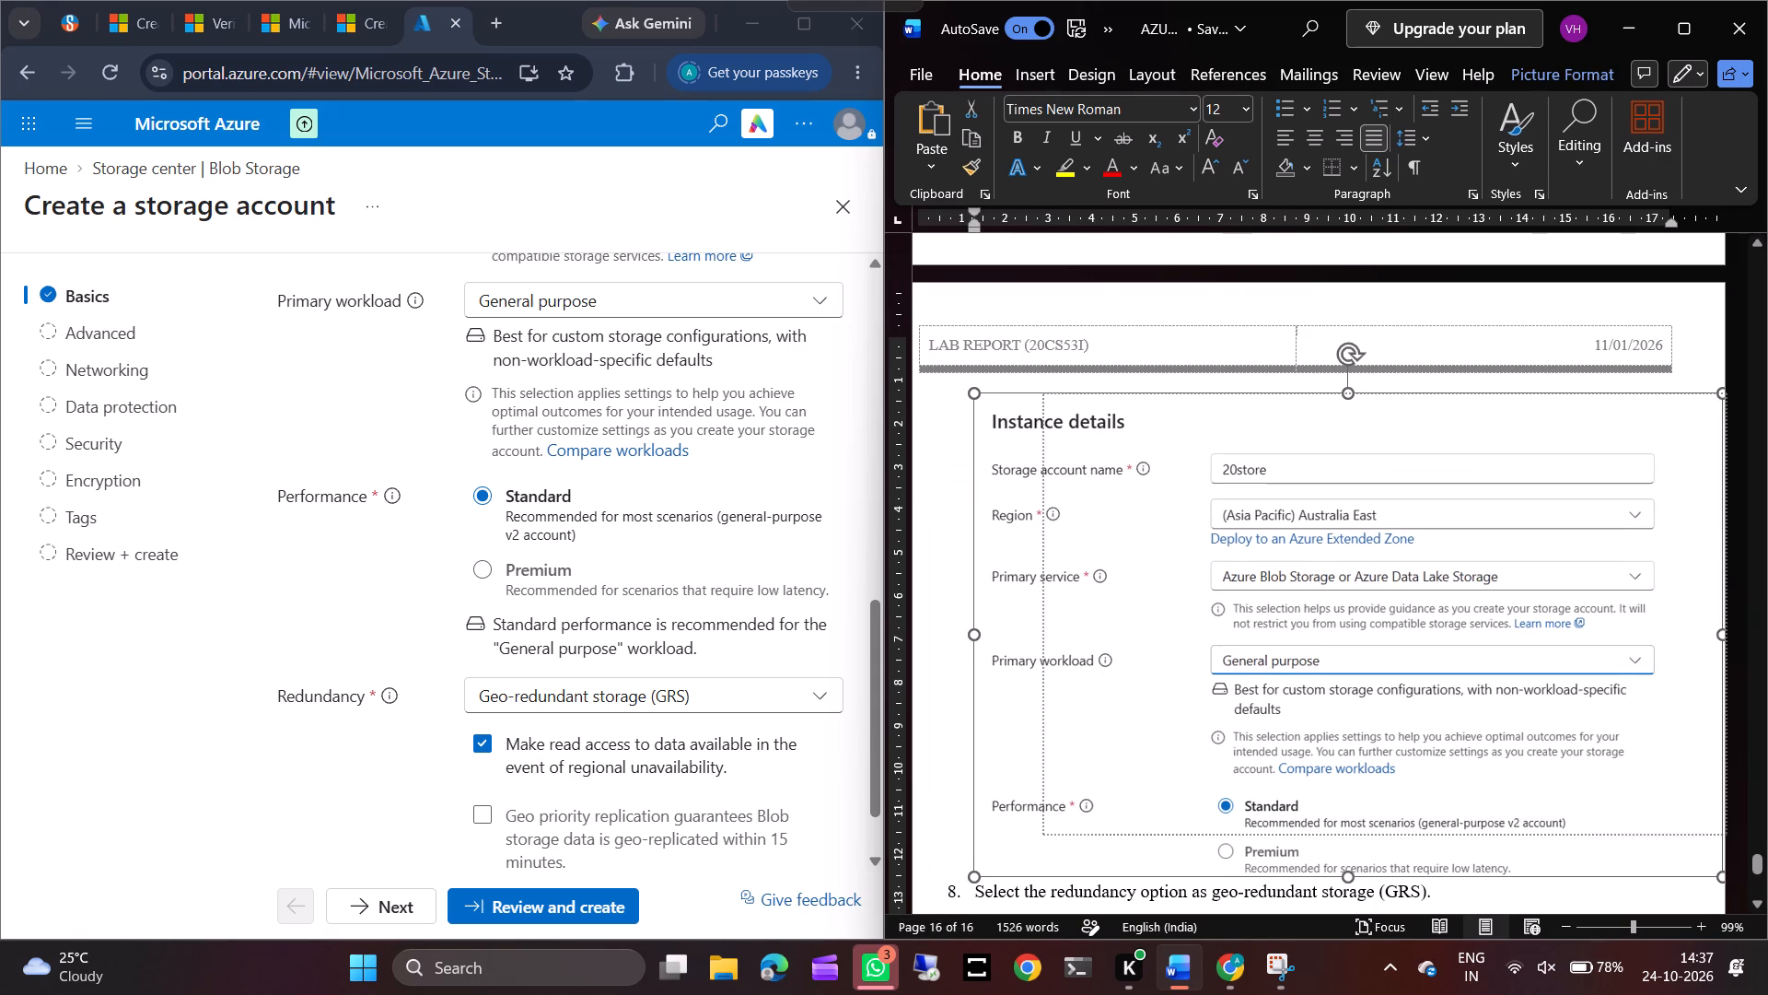
{"action": "left_click_drag", "start_coordinate": [1057, 792], "coordinate": [1172, 724]}
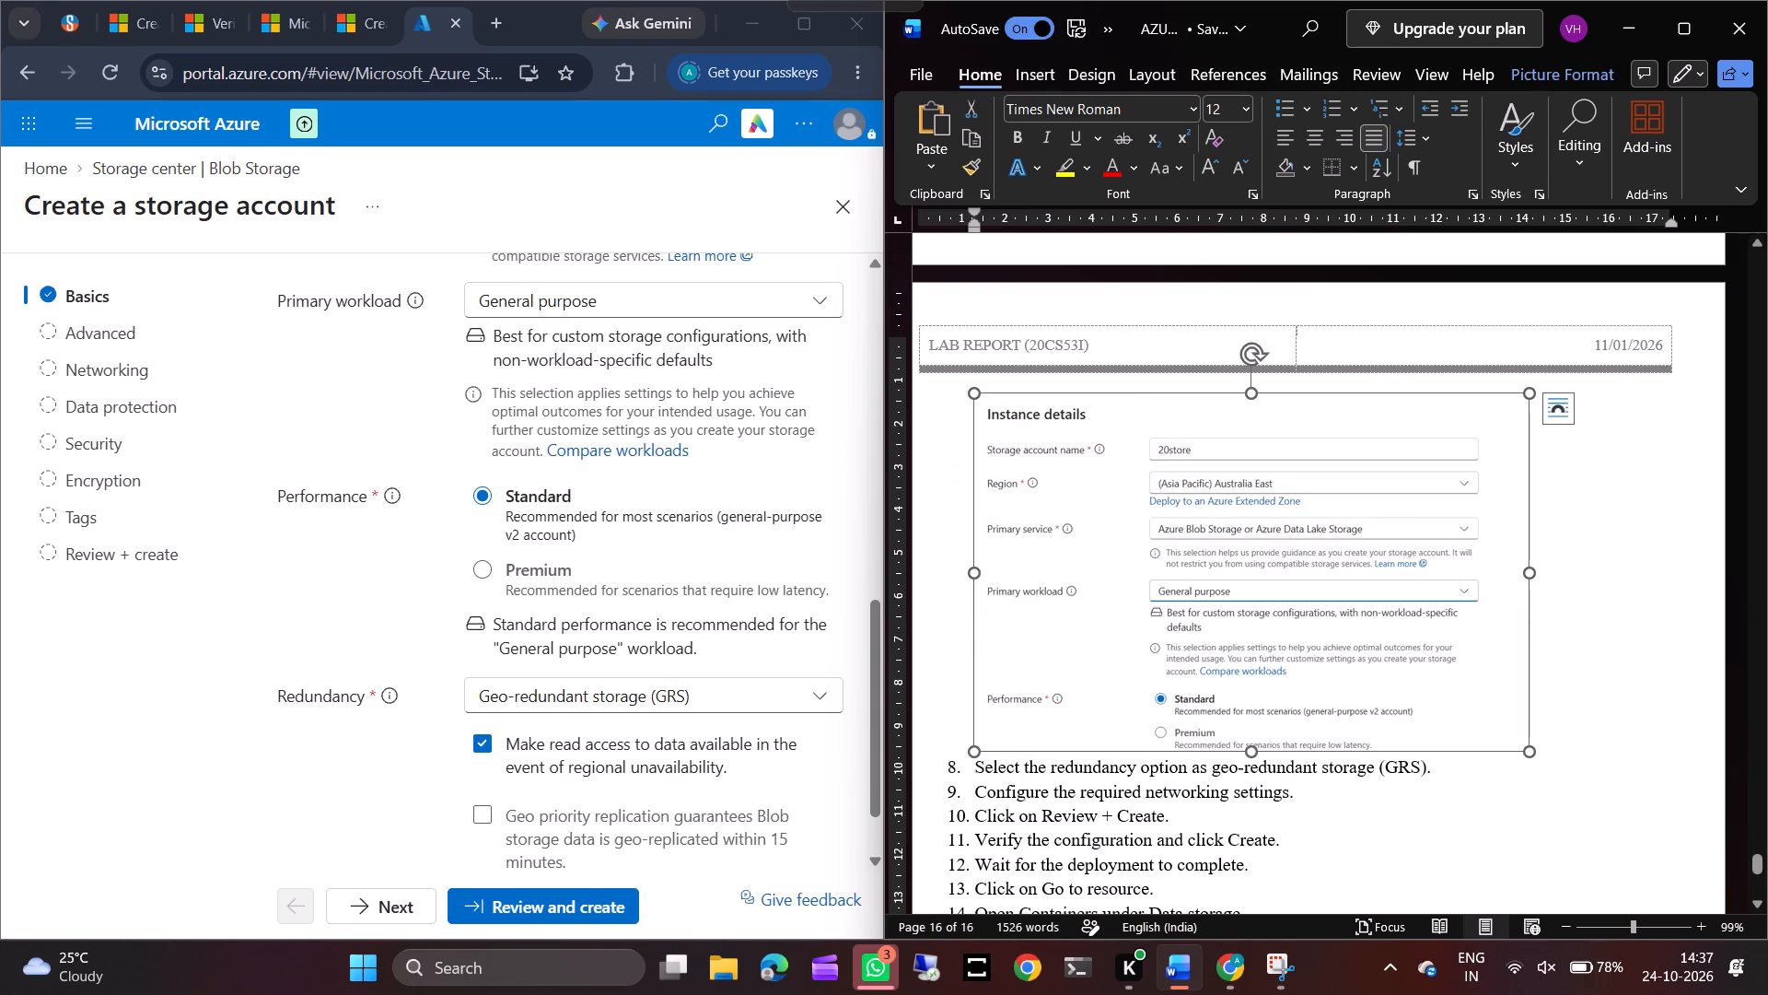
{"action": "left_click_drag", "start_coordinate": [979, 752], "coordinate": [1076, 639]}
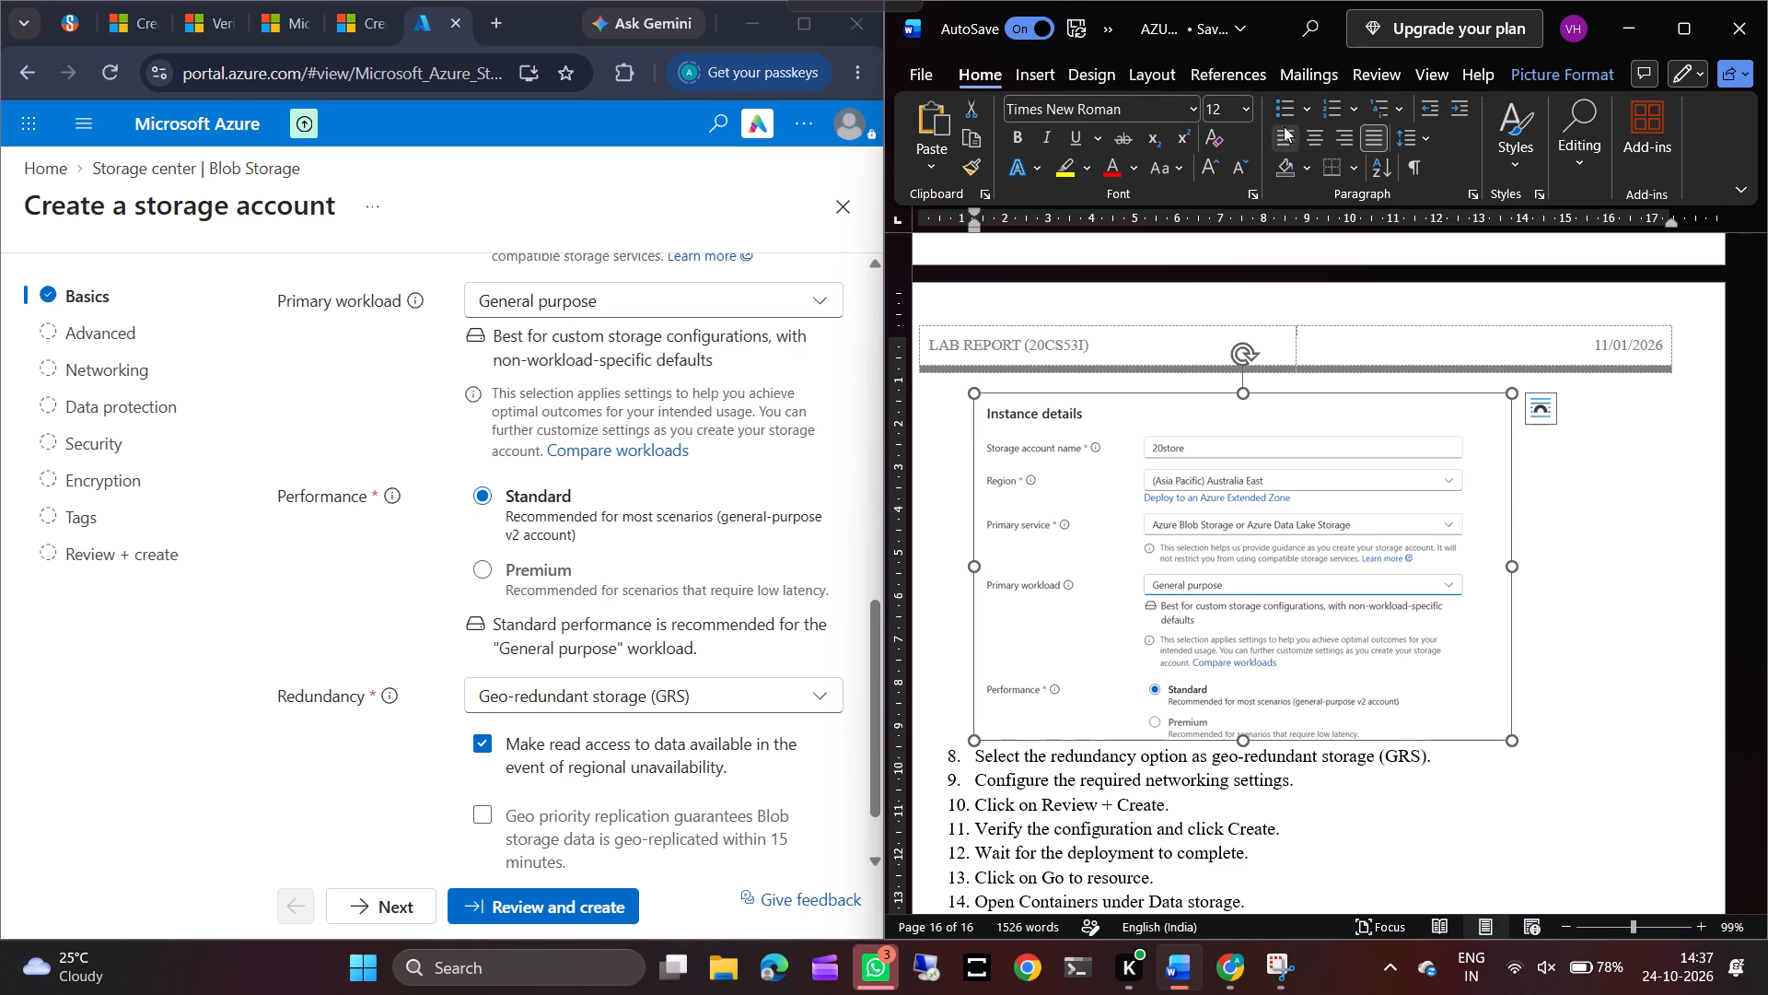
{"action": "left_click", "coordinate": [1305, 132]}
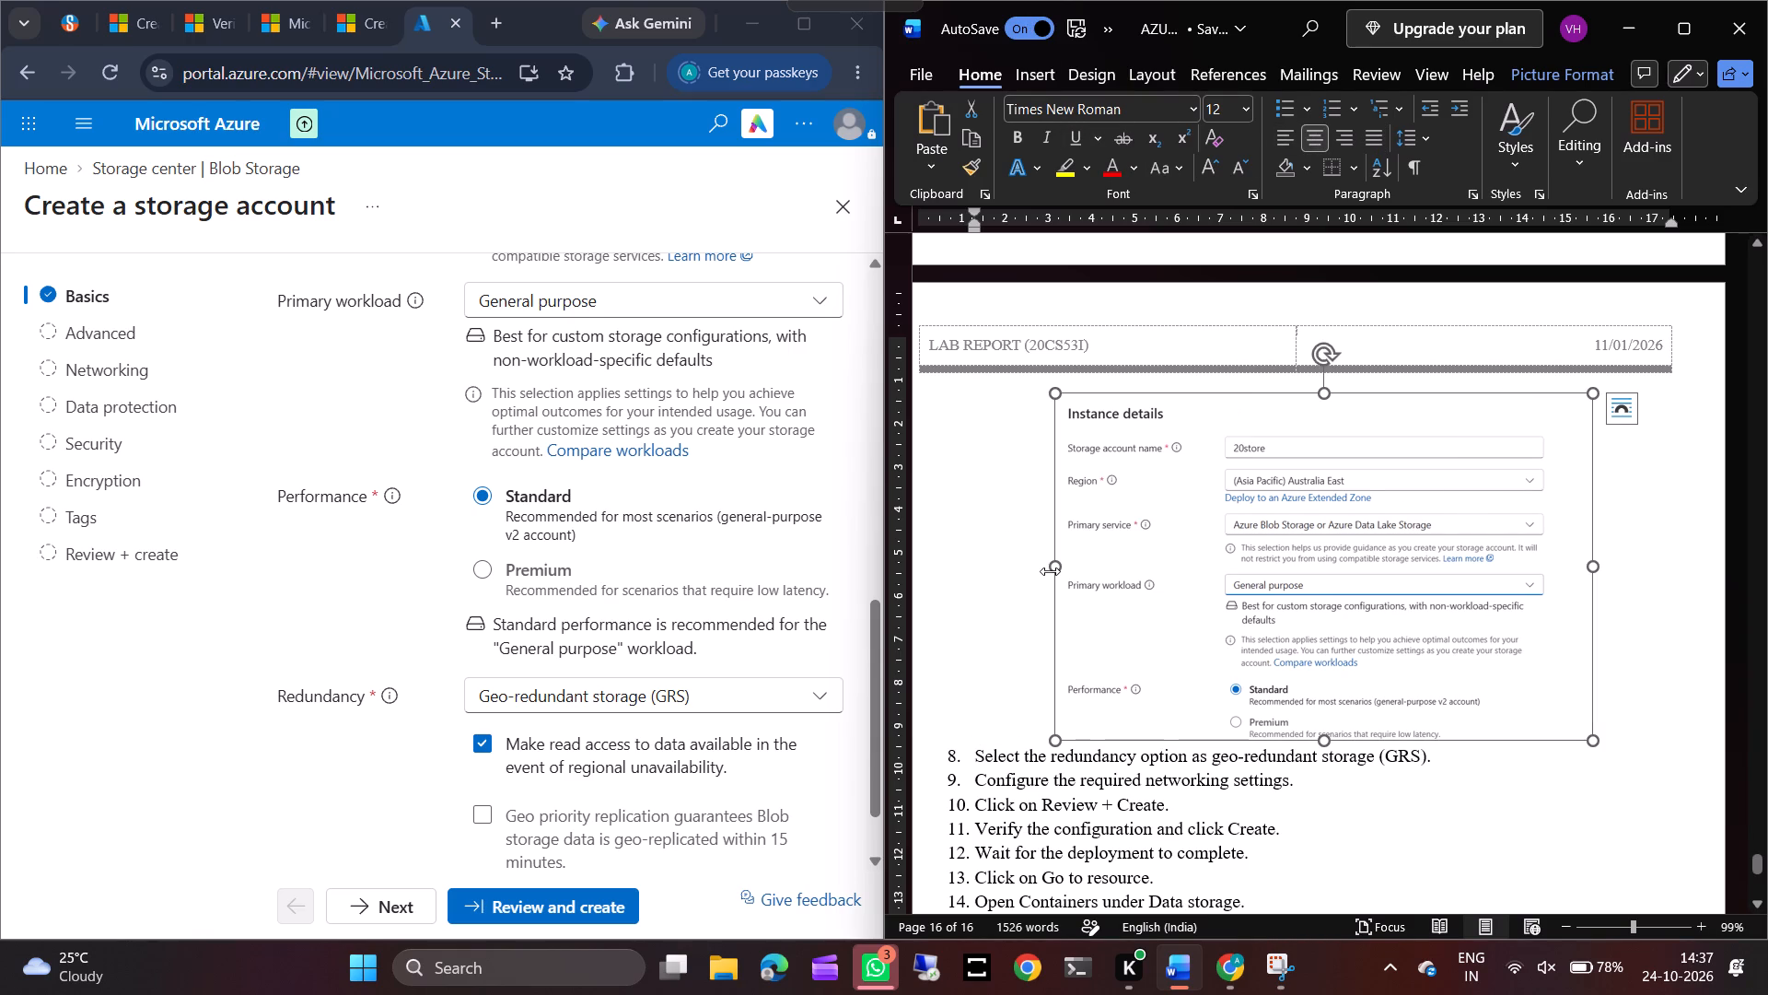
Adjust the width and height of the centred Instance details screenshot so it sits compactly above procedure item 8, and deselect it.
{"action": "left_click_drag", "start_coordinate": [1055, 566], "coordinate": [961, 591]}
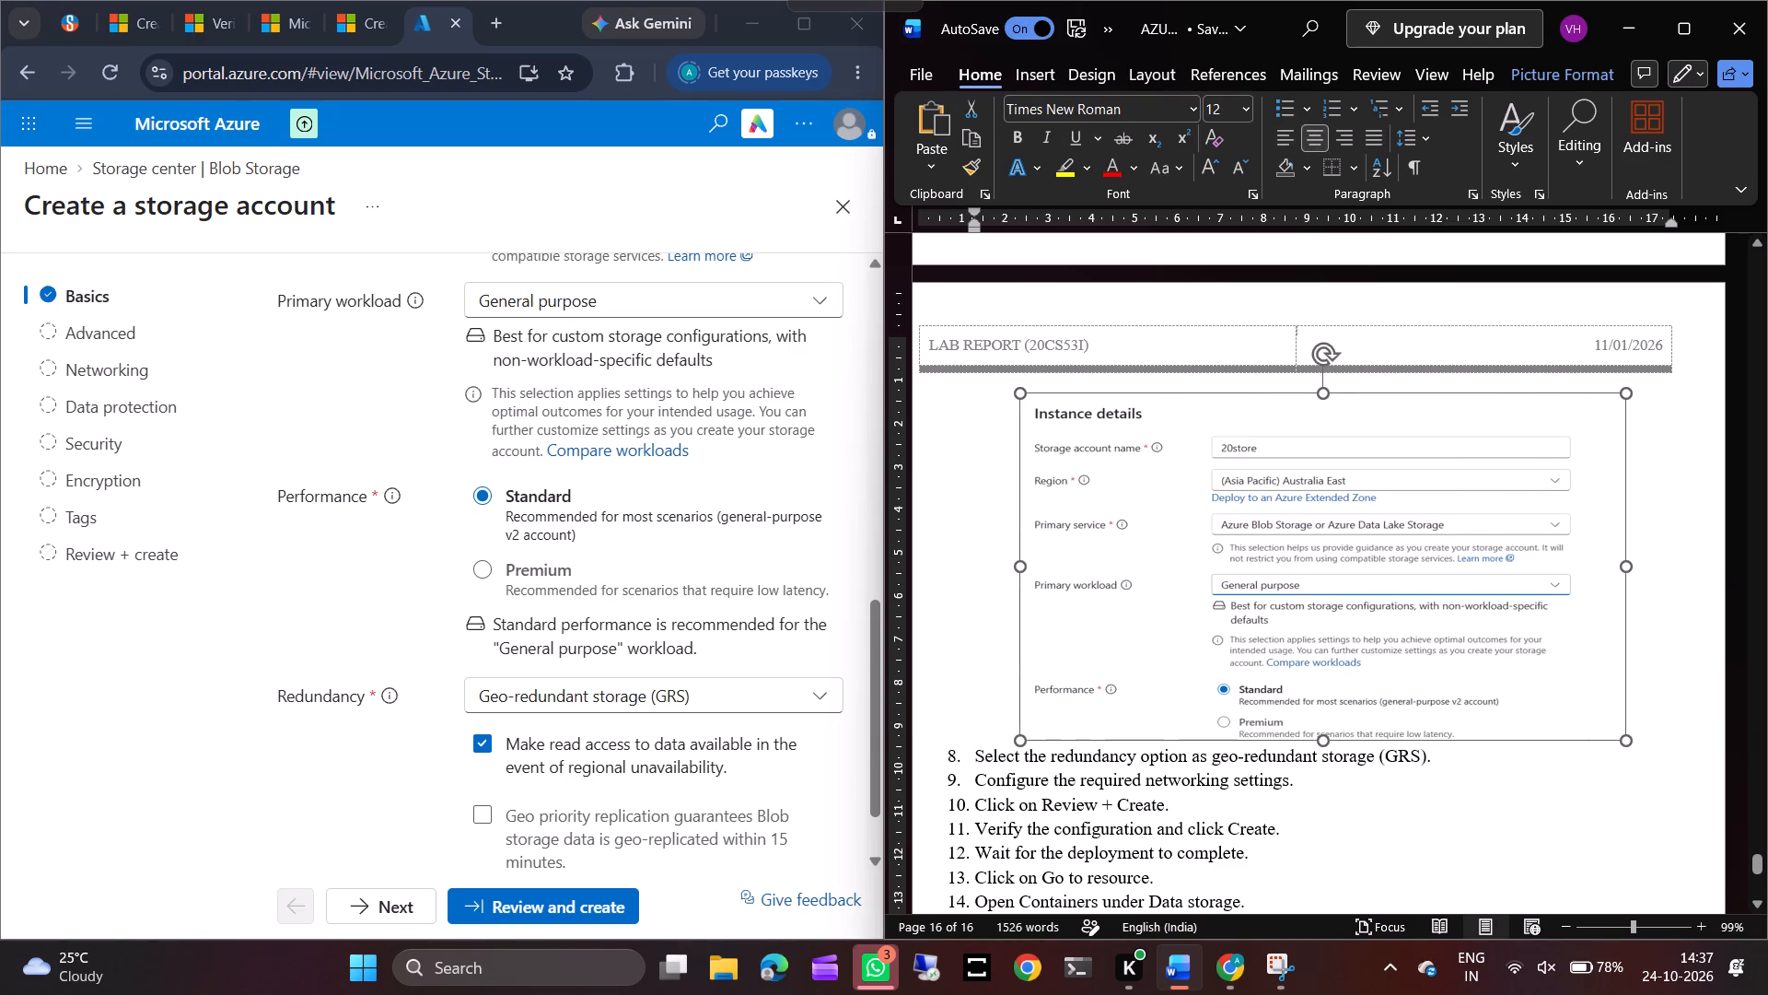
{"action": "left_click_drag", "start_coordinate": [961, 591], "coordinate": [951, 591]}
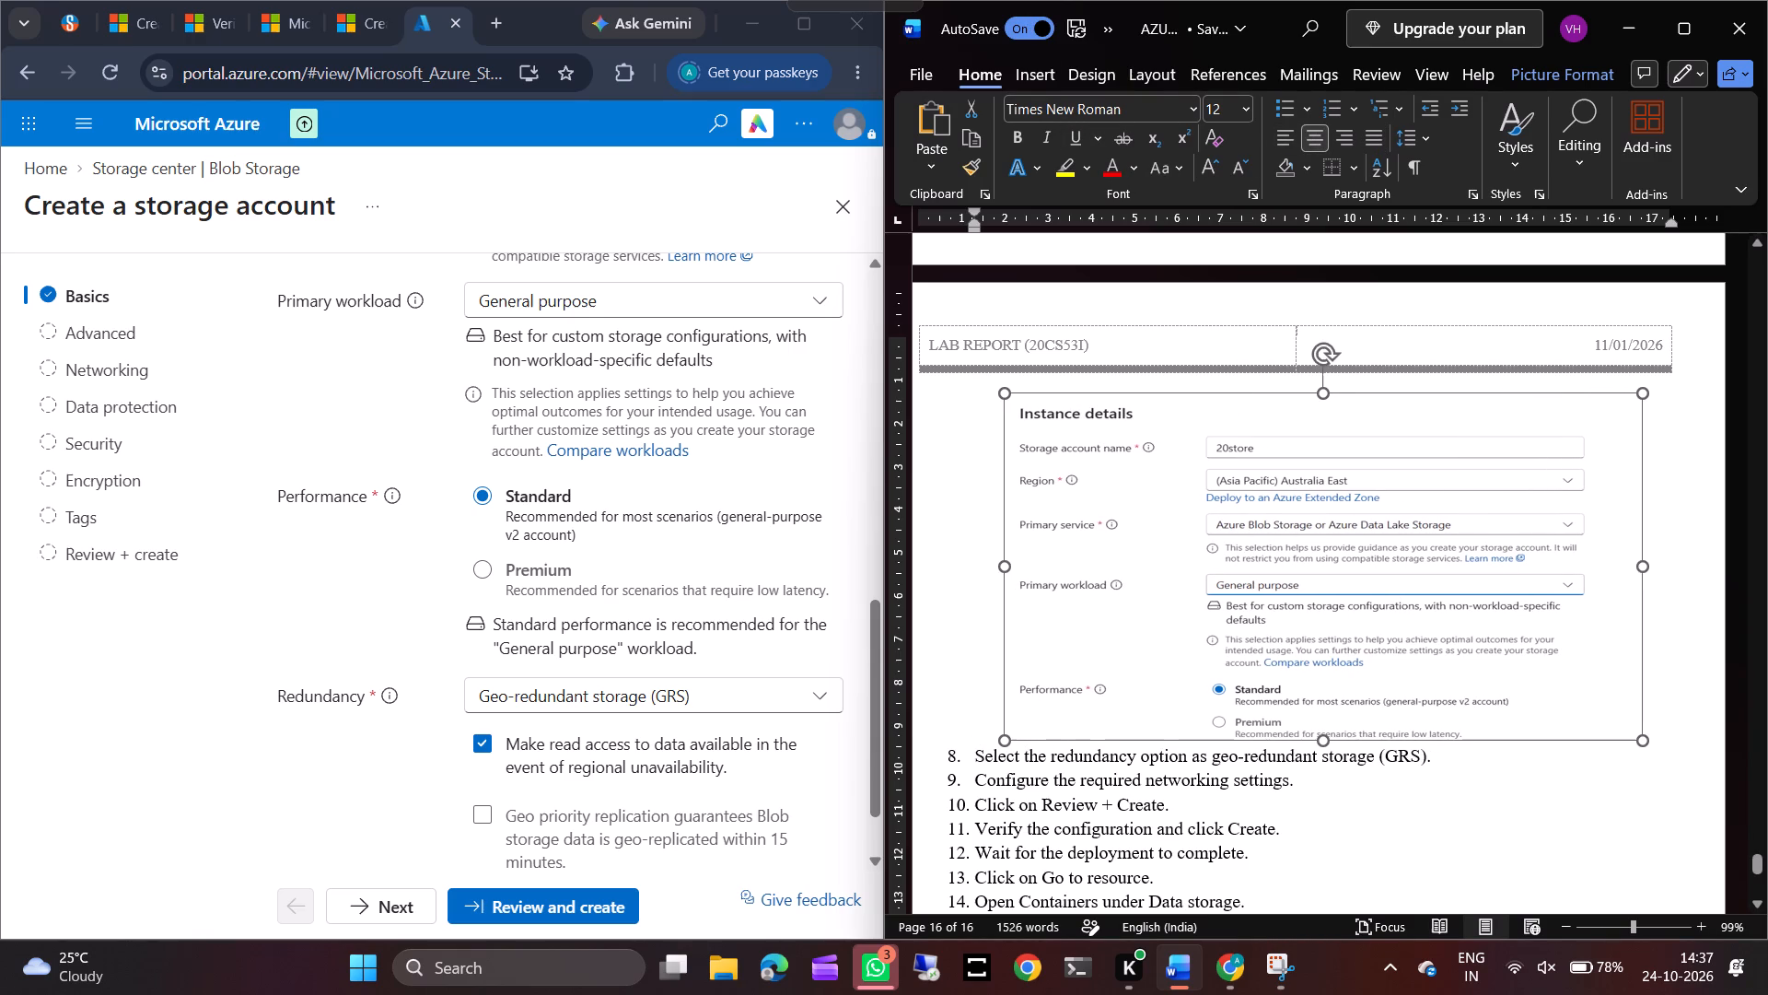
{"action": "left_click_drag", "start_coordinate": [1006, 739], "coordinate": [1102, 616]}
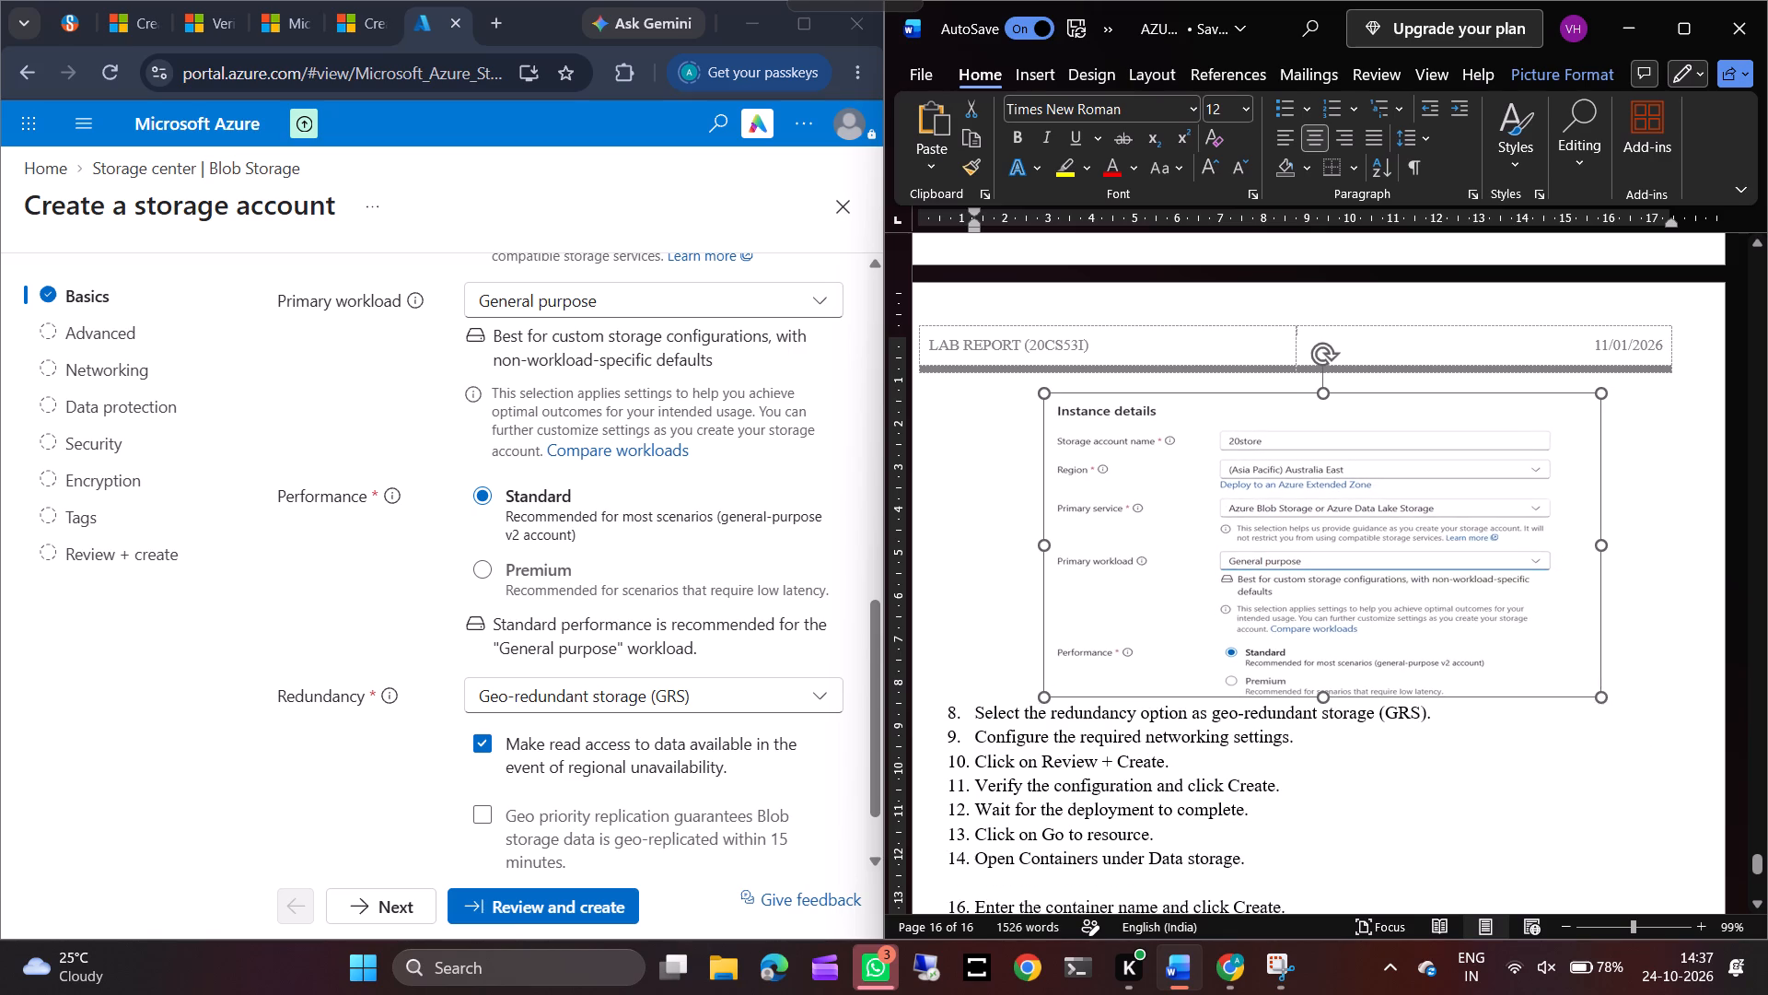
{"action": "left_click_drag", "start_coordinate": [1102, 616], "coordinate": [1122, 603]}
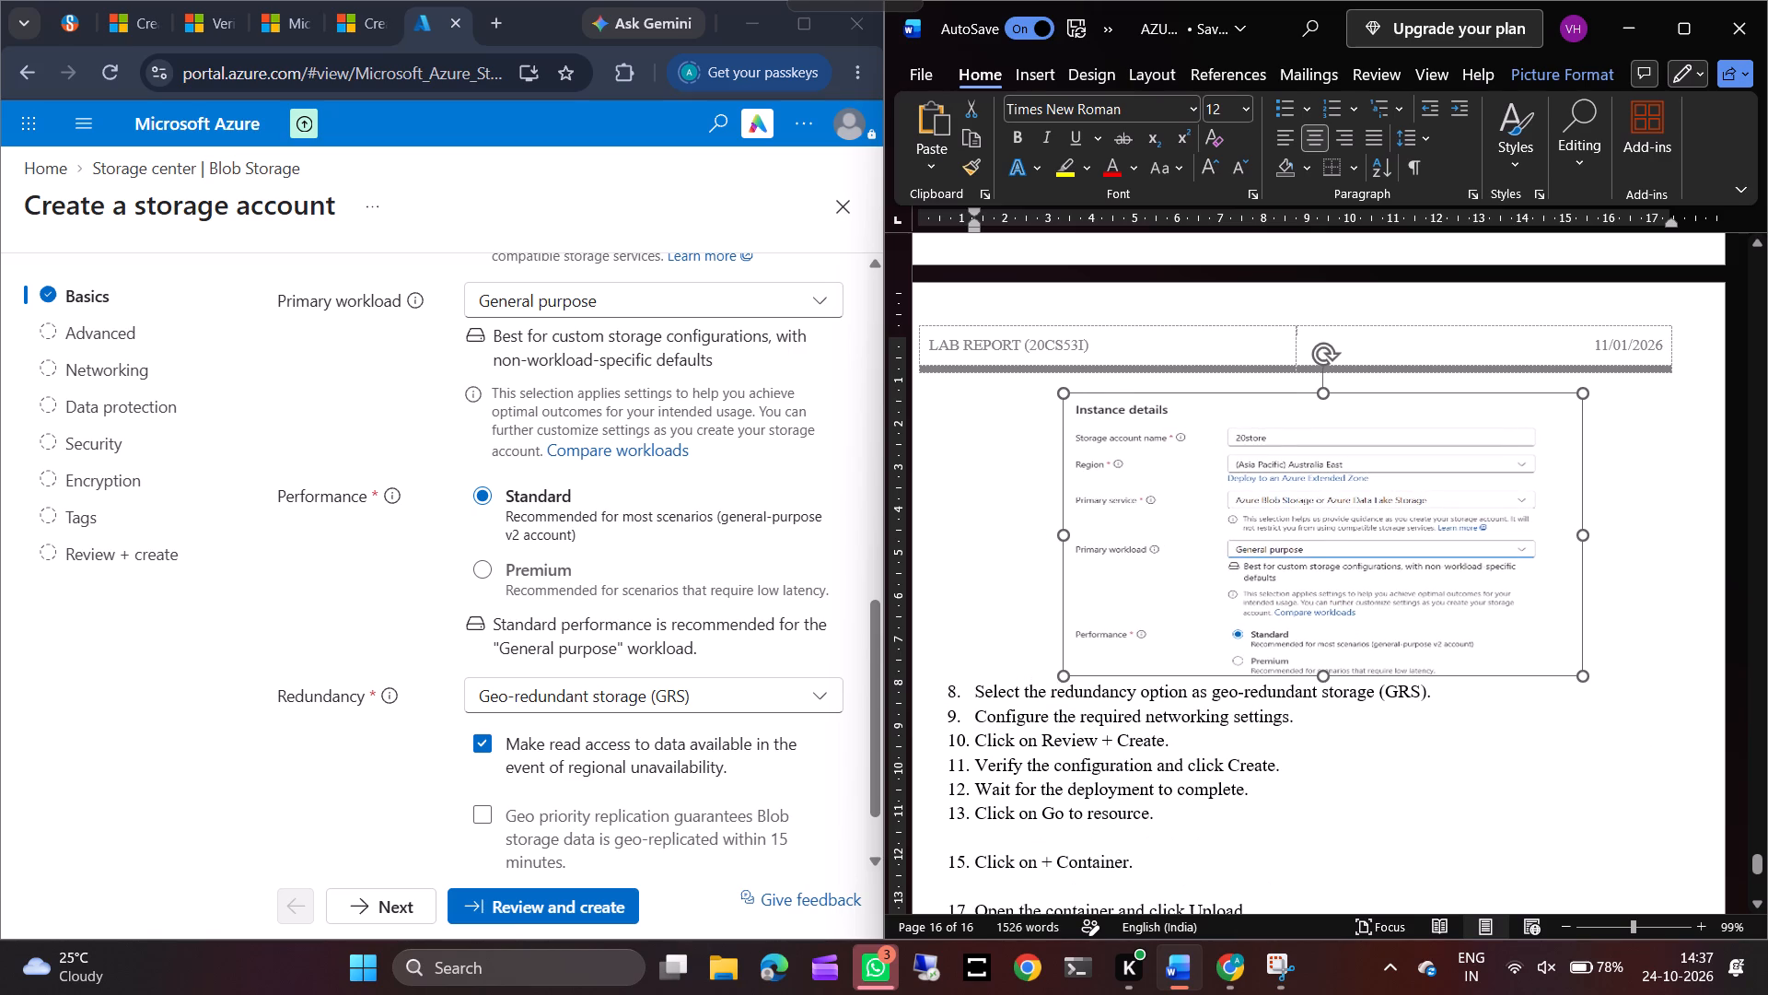
{"action": "left_click_drag", "start_coordinate": [1122, 603], "coordinate": [1121, 606]}
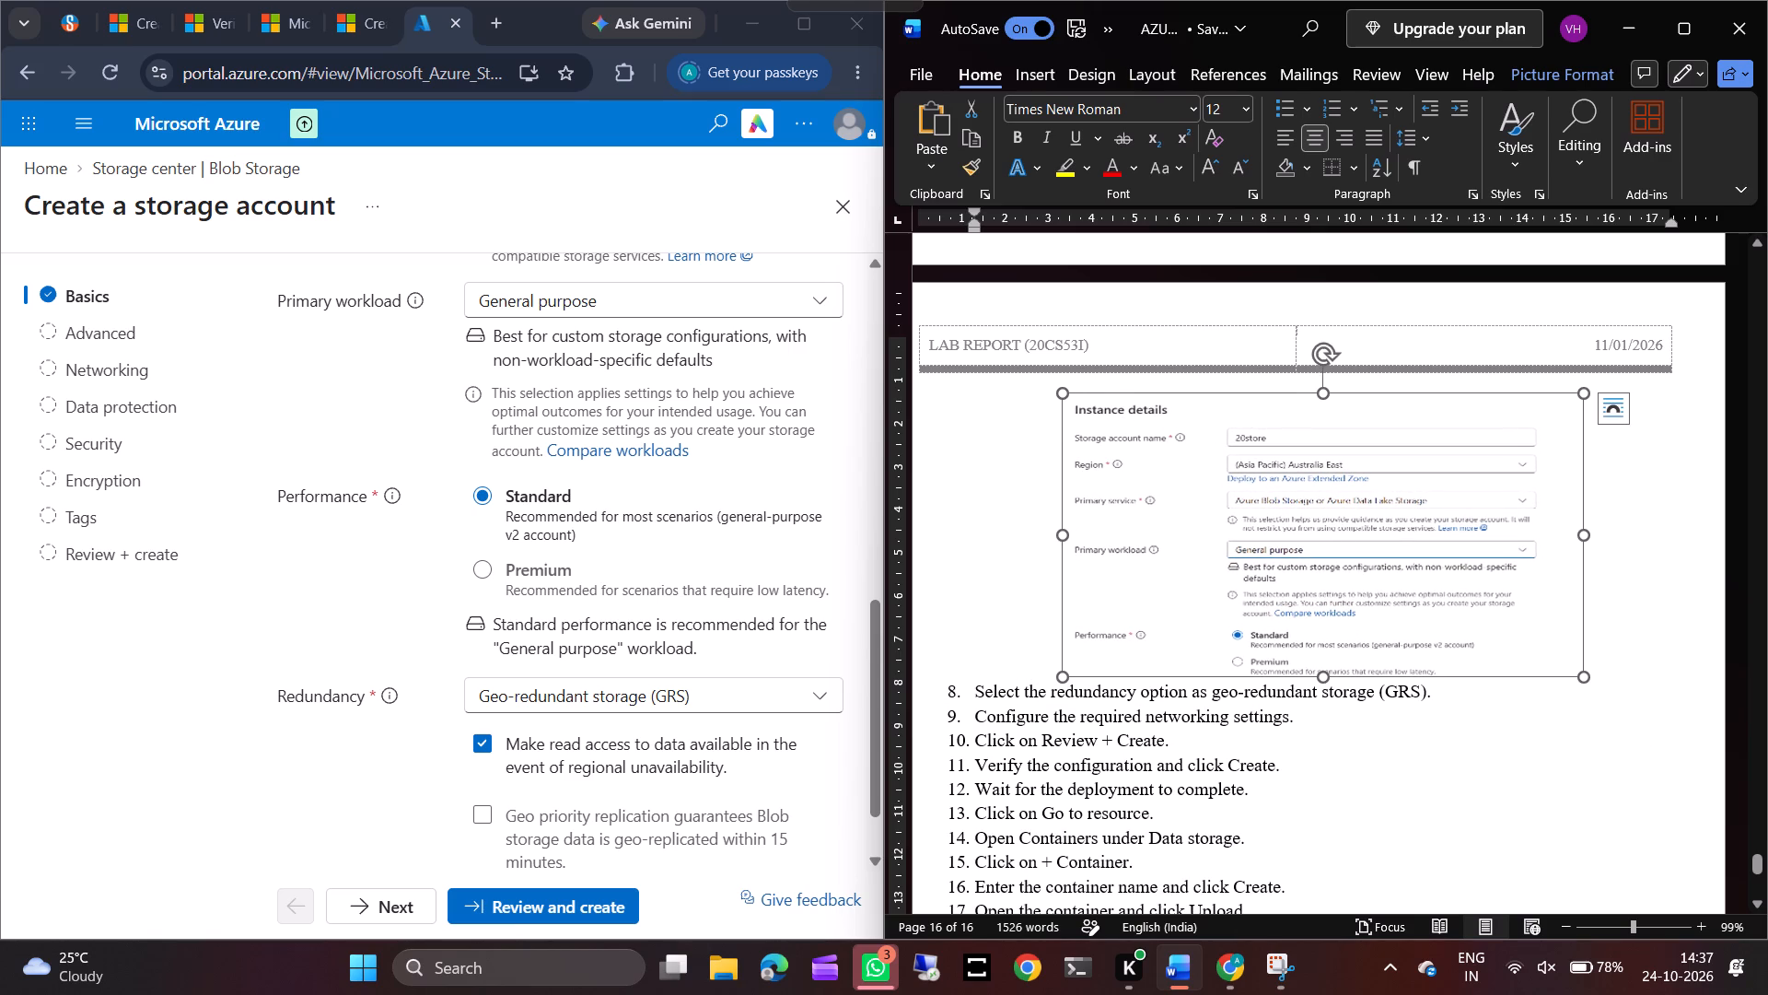
{"action": "left_click_drag", "start_coordinate": [1061, 533], "coordinate": [1048, 540]}
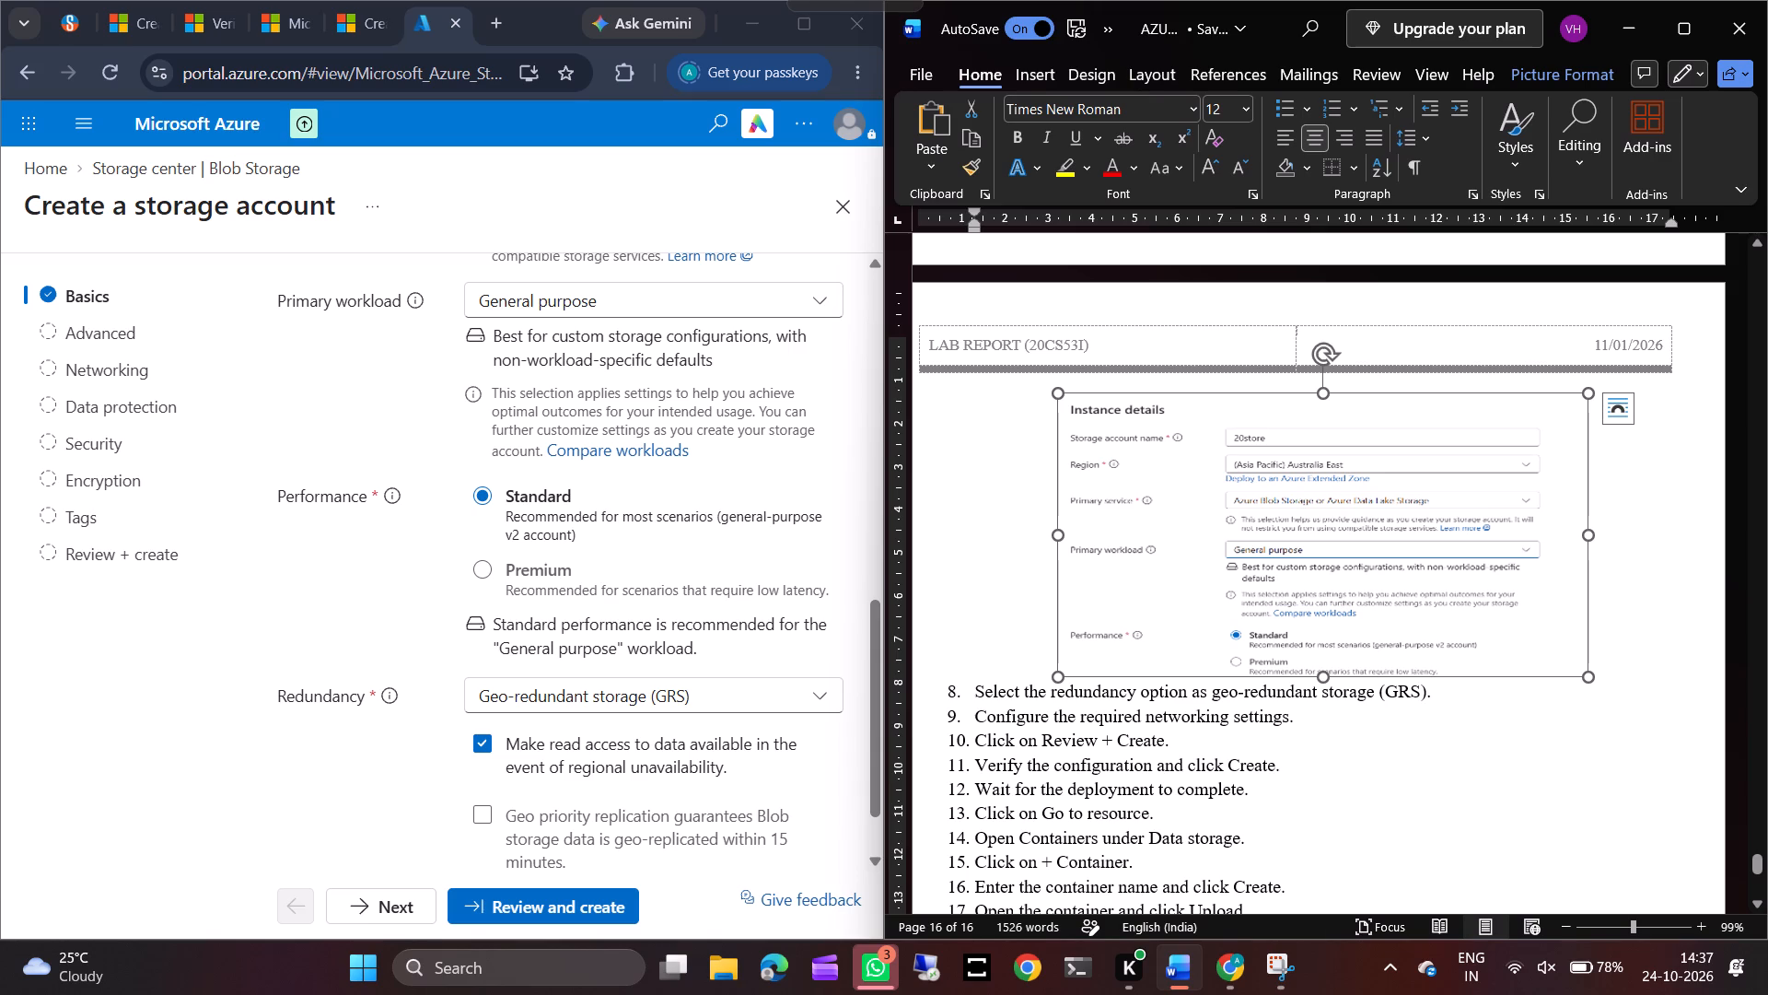
{"action": "left_click_drag", "start_coordinate": [1322, 677], "coordinate": [1332, 710]}
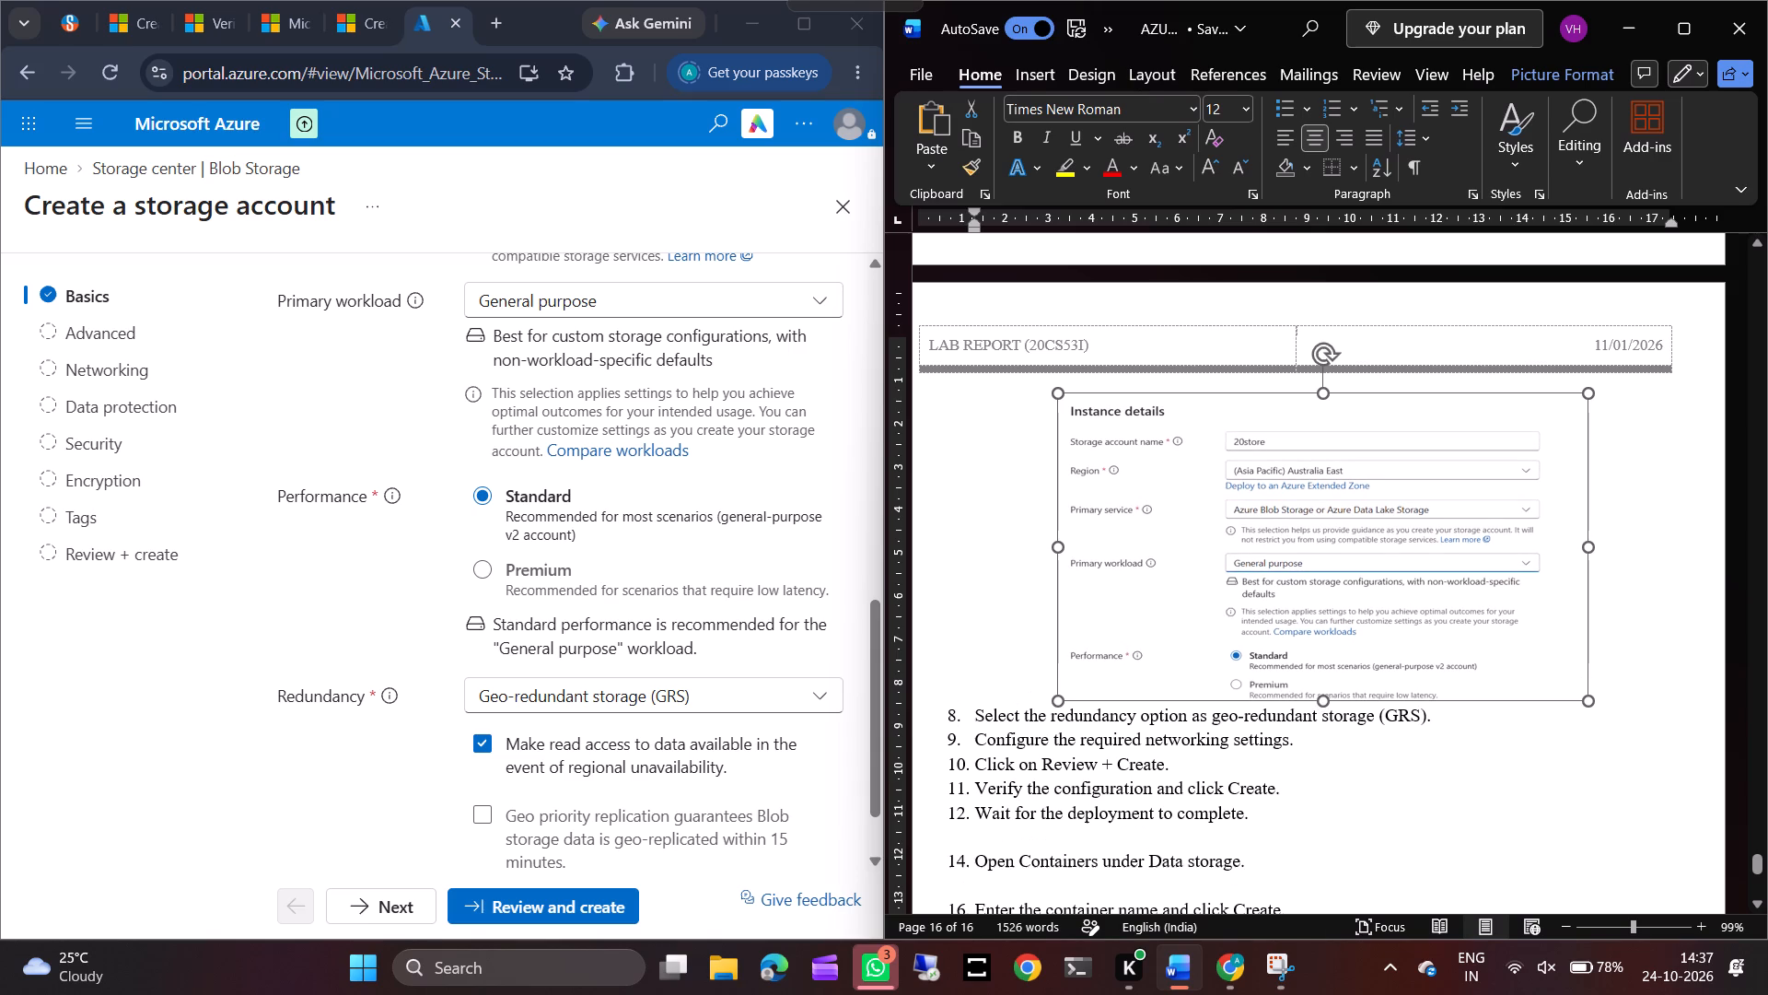
{"action": "left_click_drag", "start_coordinate": [1332, 710], "coordinate": [1331, 693]}
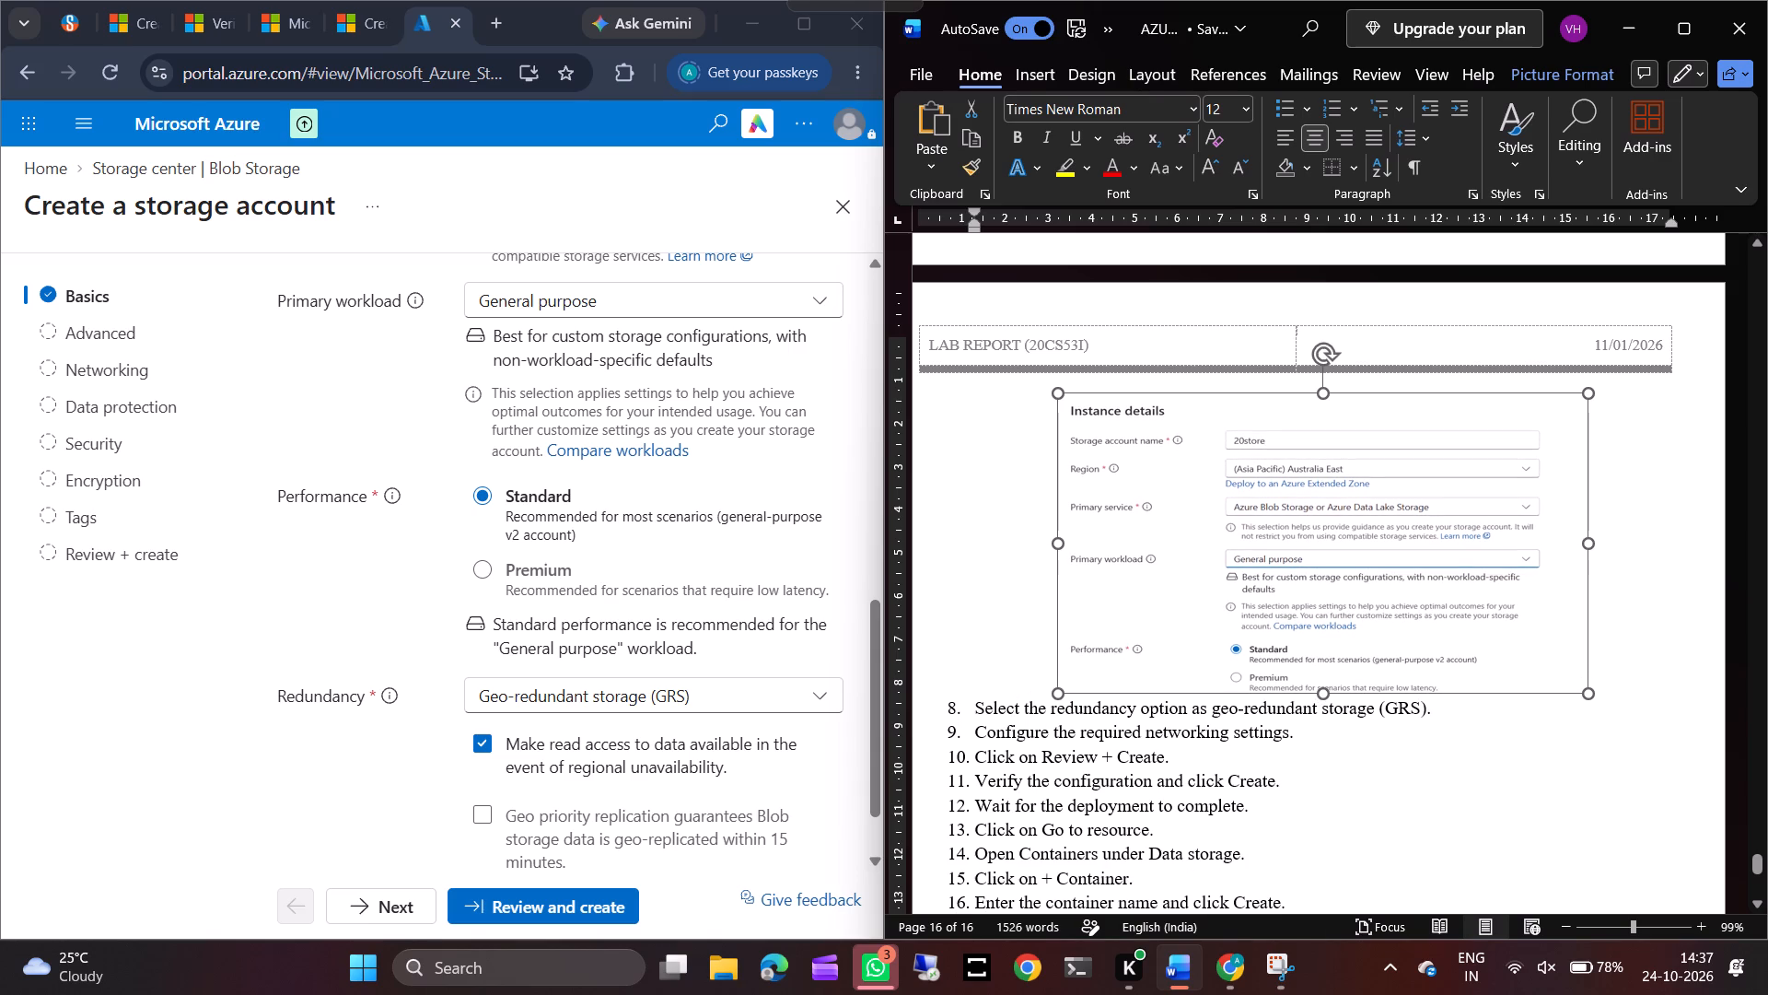
{"action": "left_click", "coordinate": [1330, 782]}
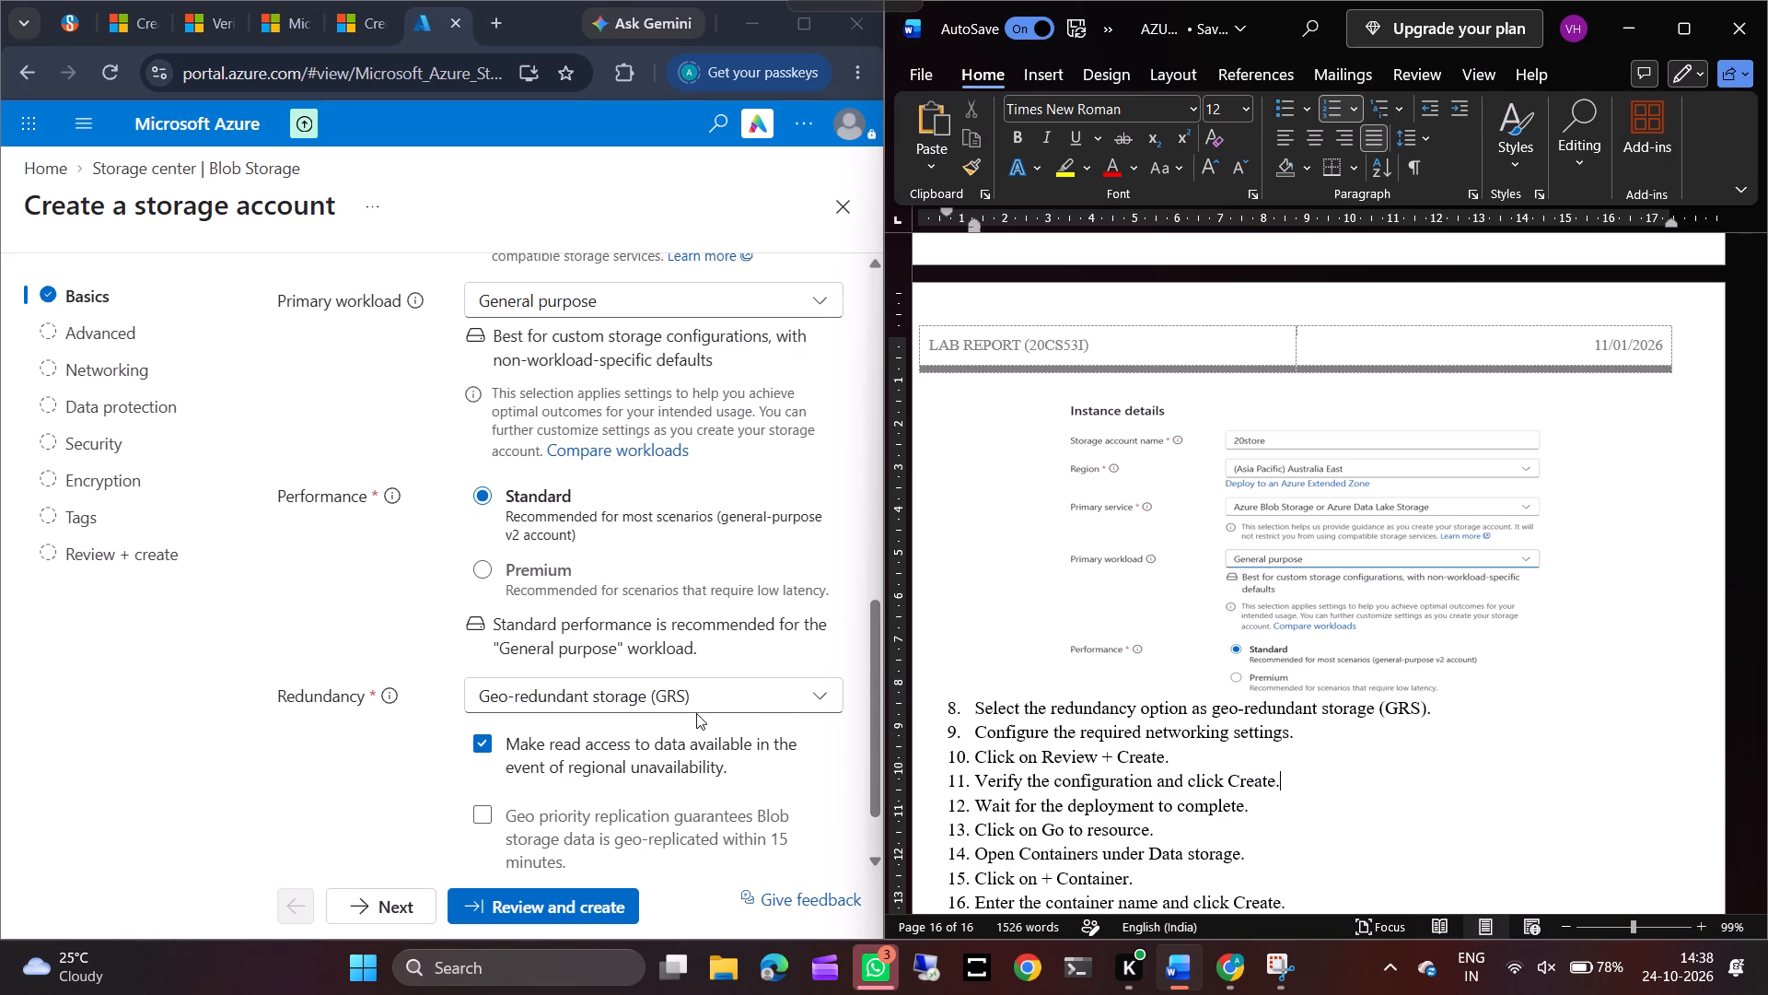
Switch to the Azure portal, take the storage account form to its final review in a maximized window, and create the account.
{"action": "scroll", "coordinate": [707, 669], "scroll_direction": "down", "scroll_amount": 2}
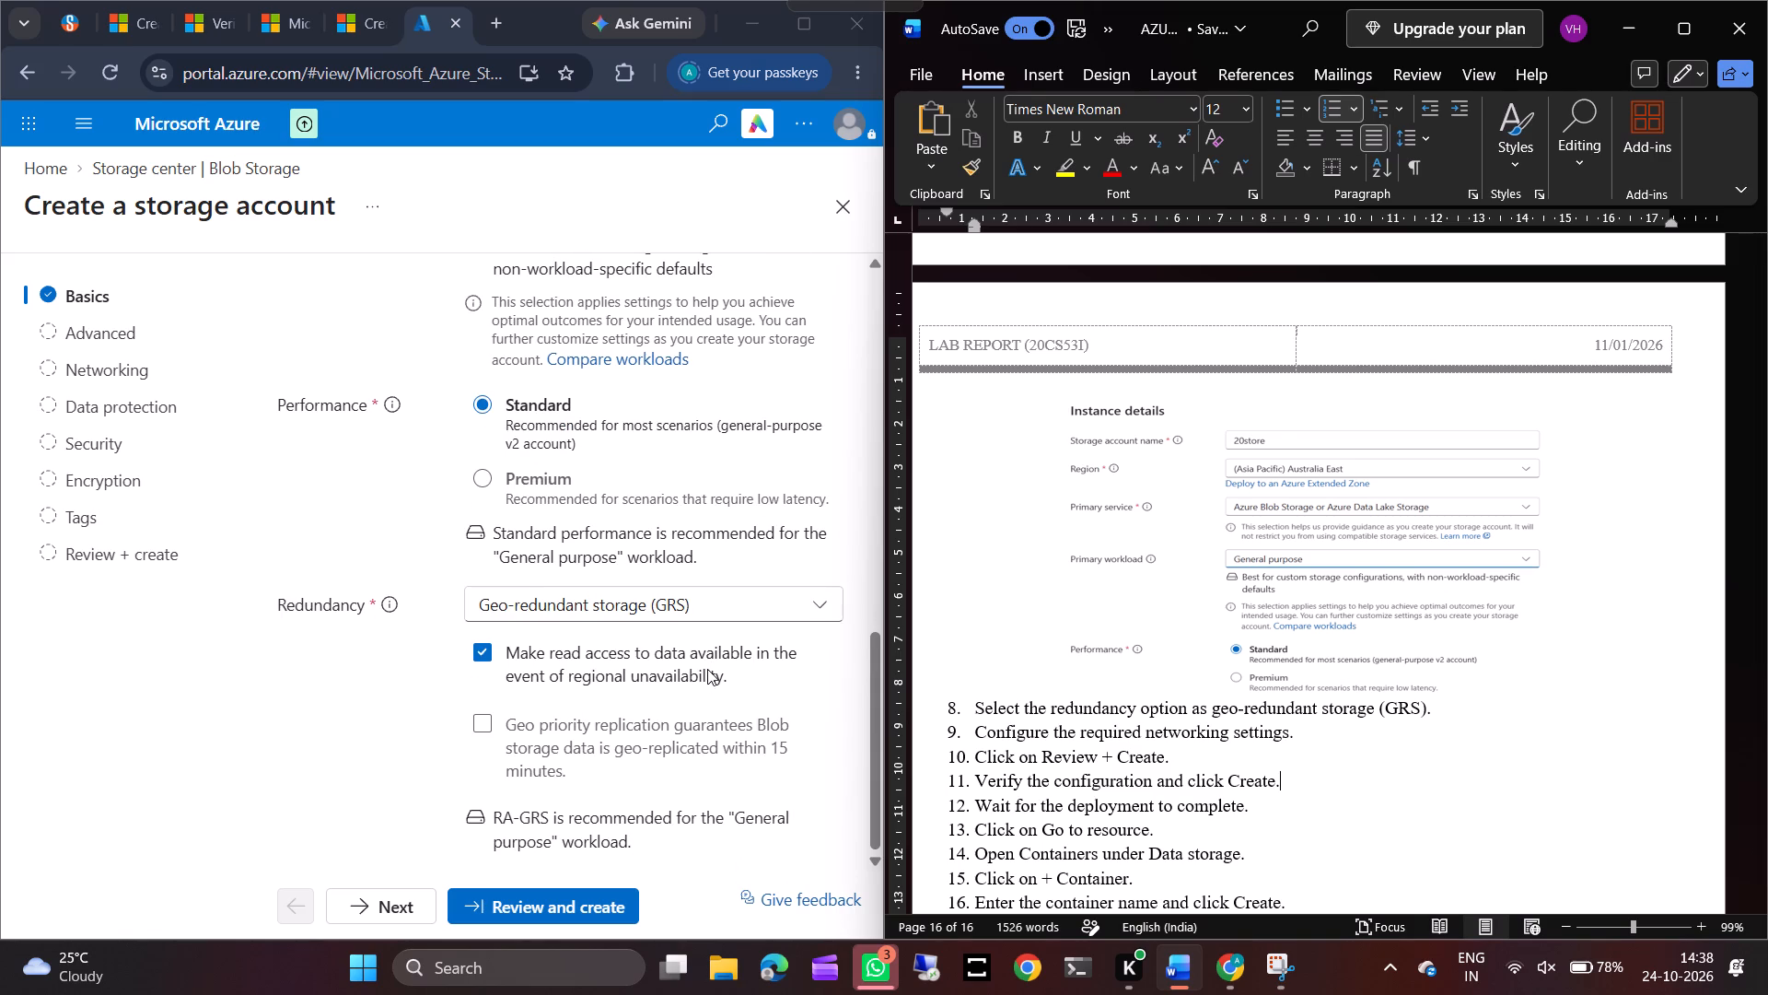
{"action": "scroll", "coordinate": [707, 669], "scroll_direction": "down", "scroll_amount": 1}
{"action": "left_click", "coordinate": [548, 902]}
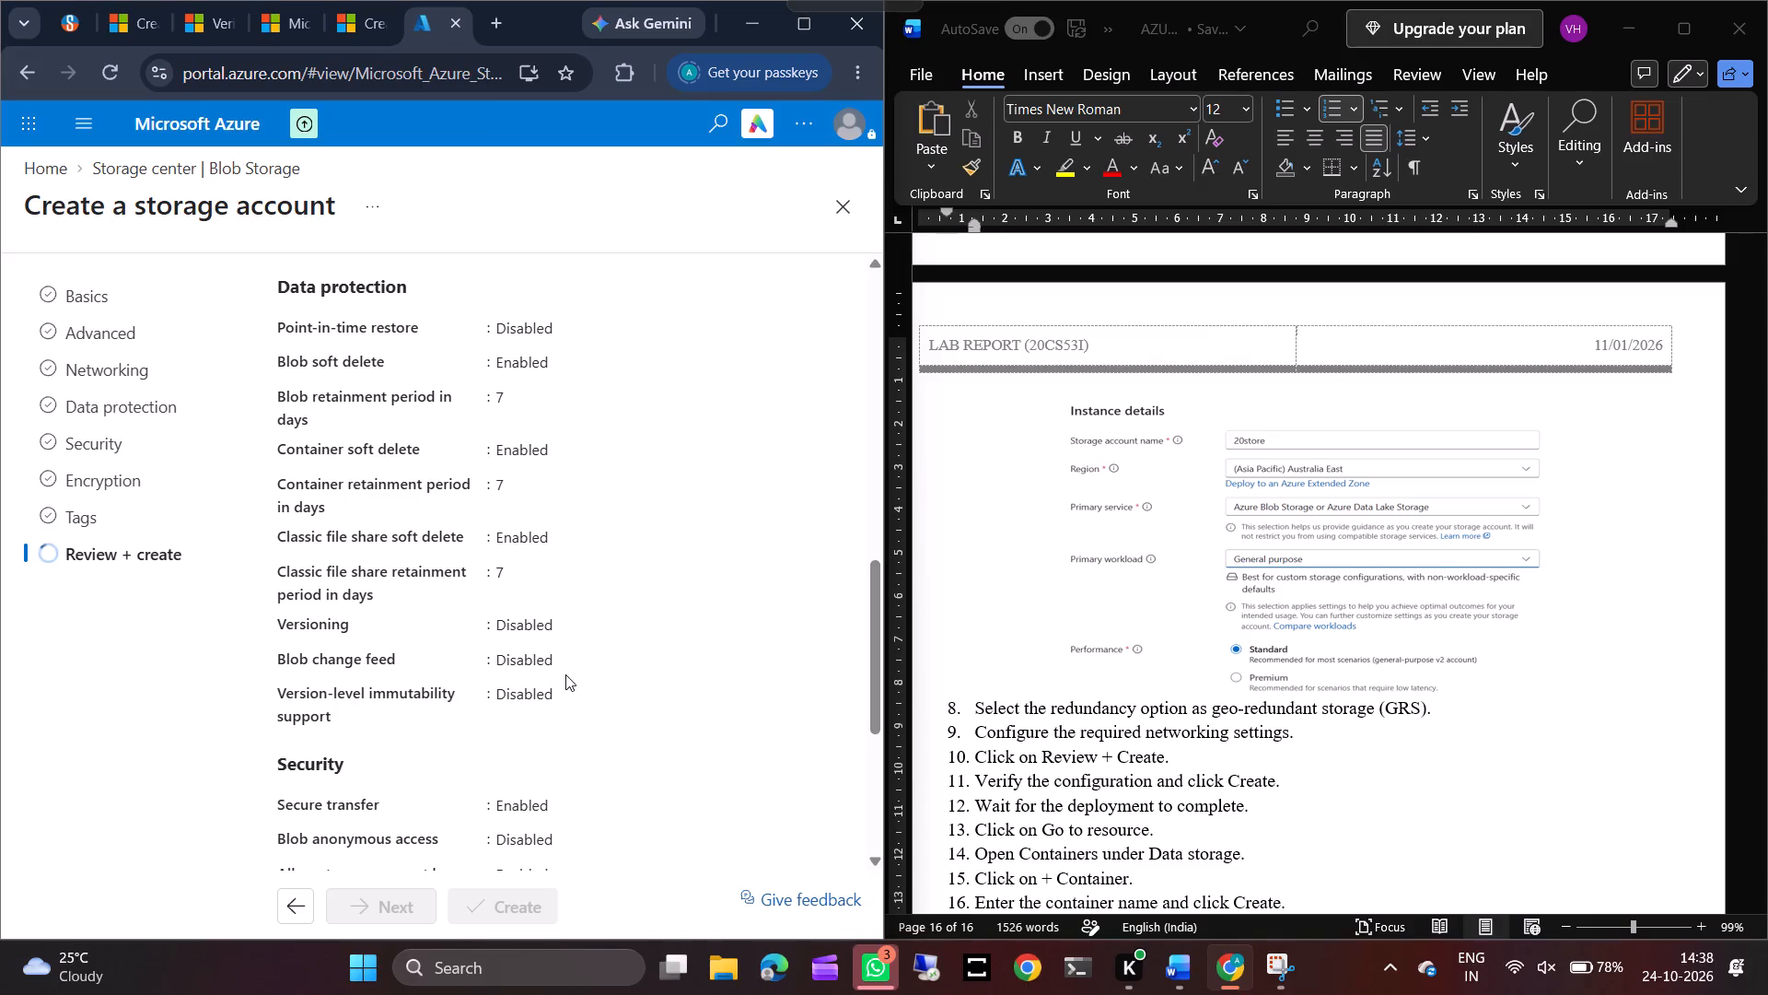
{"action": "left_click", "coordinate": [808, 16]}
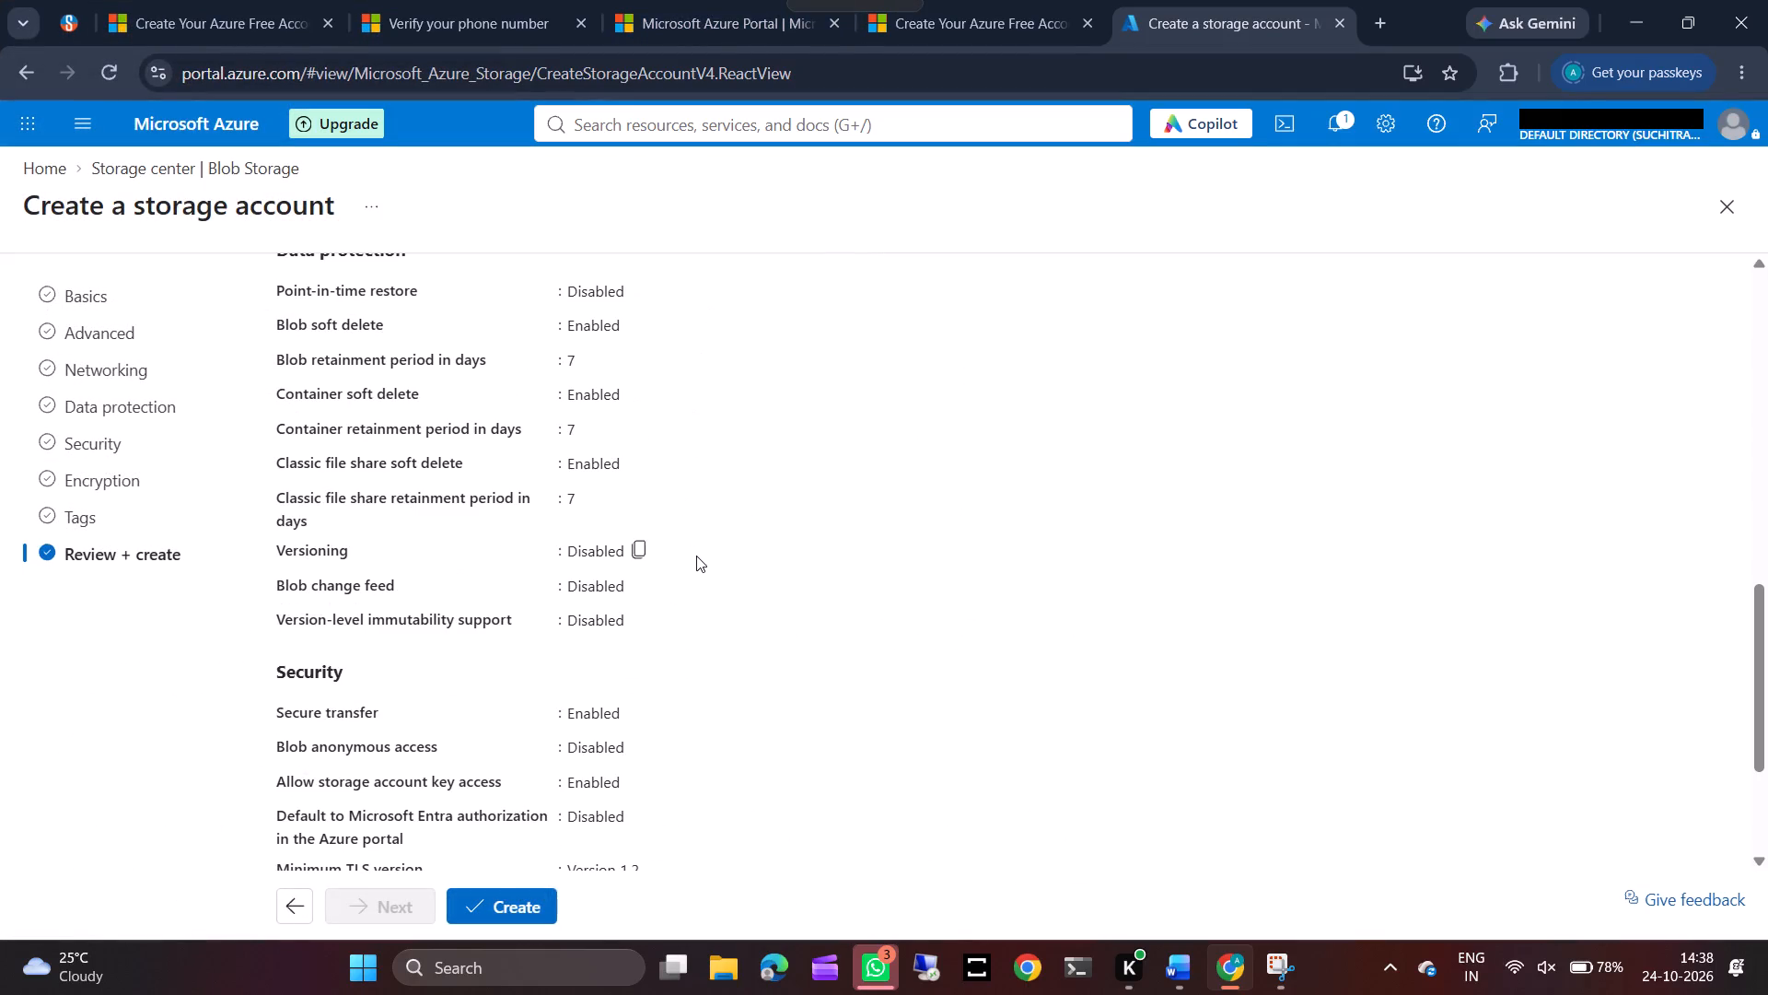
{"action": "scroll", "coordinate": [744, 552], "scroll_direction": "left", "scroll_amount": 1}
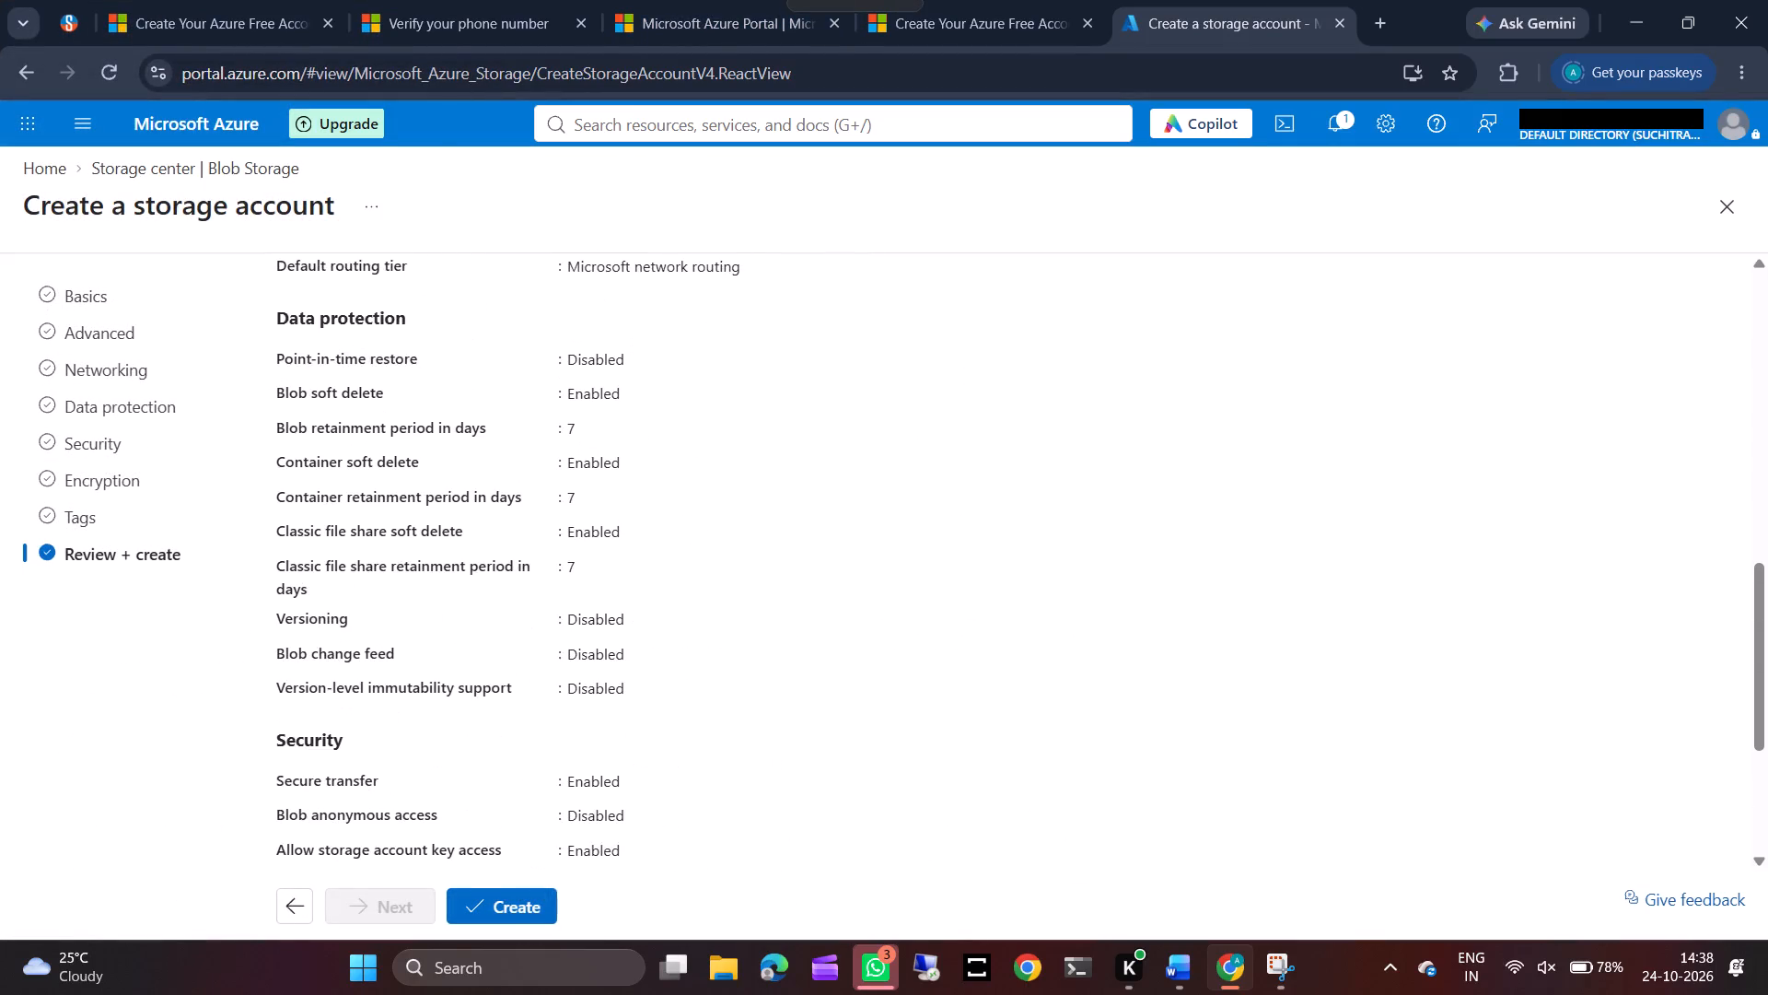
{"action": "left_click", "coordinate": [494, 906]}
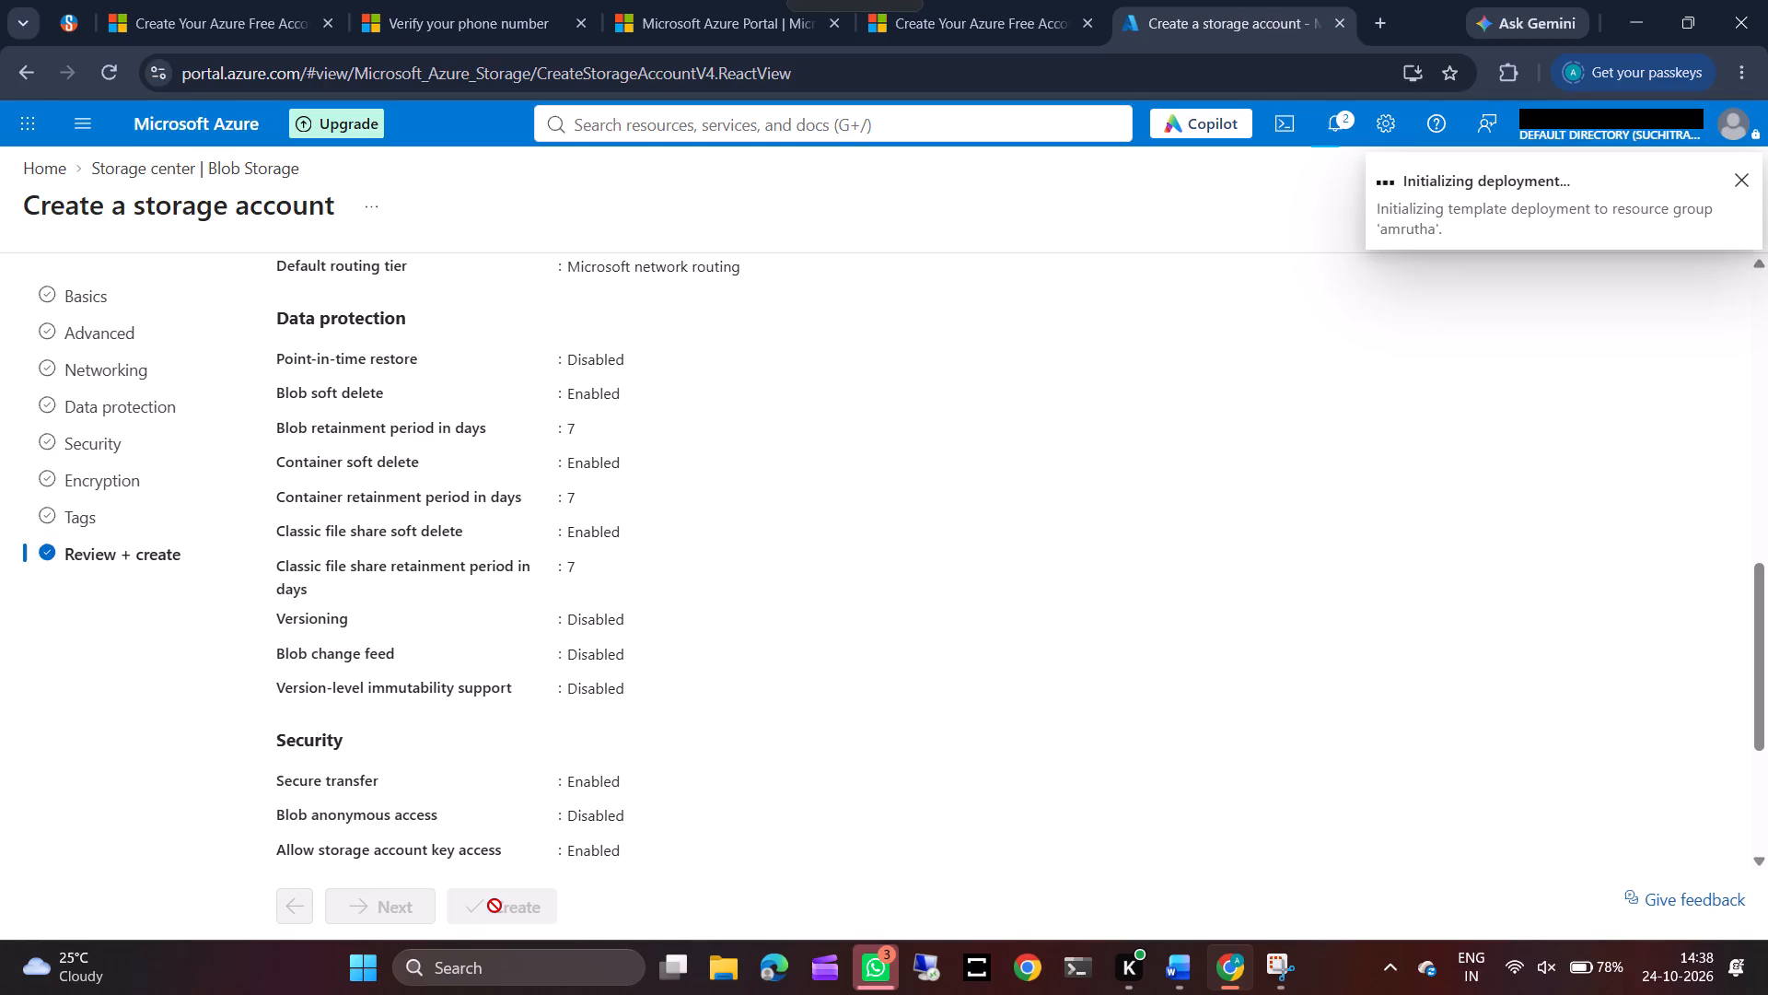
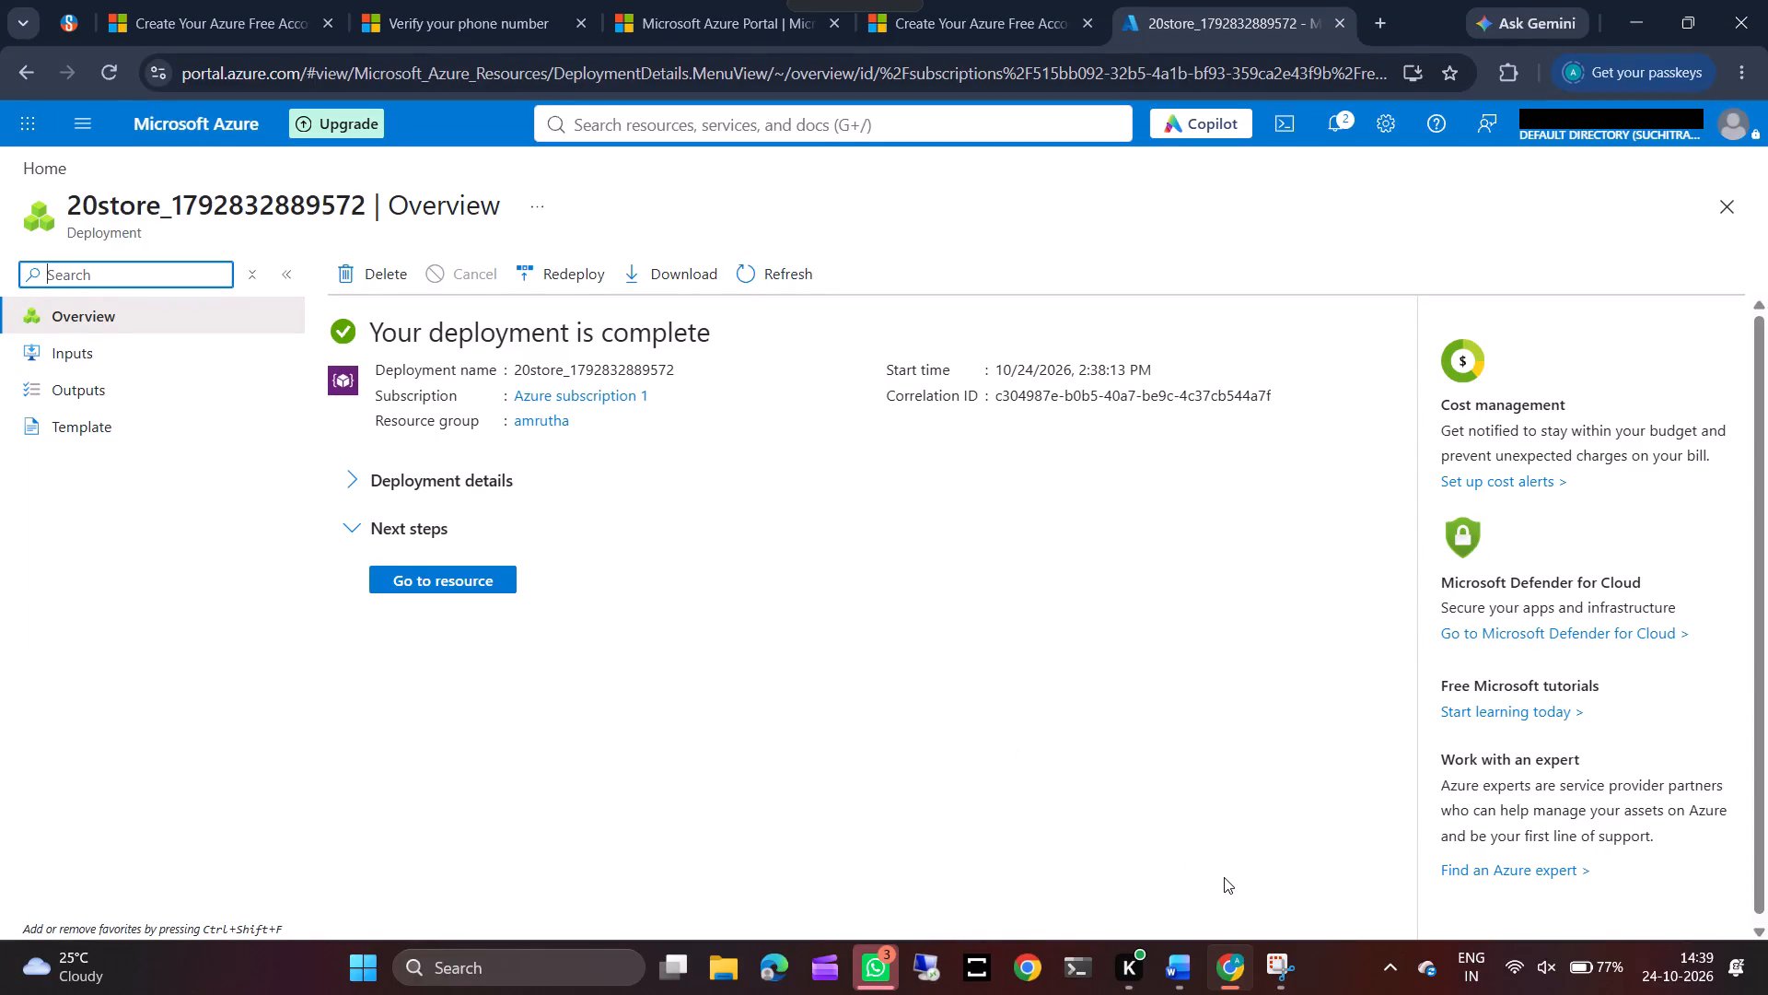
Capture a screenshot of the completed 20store deployment overview, from the page heading down to Go to resource, and copy it.
{"action": "left_click", "coordinate": [1277, 972]}
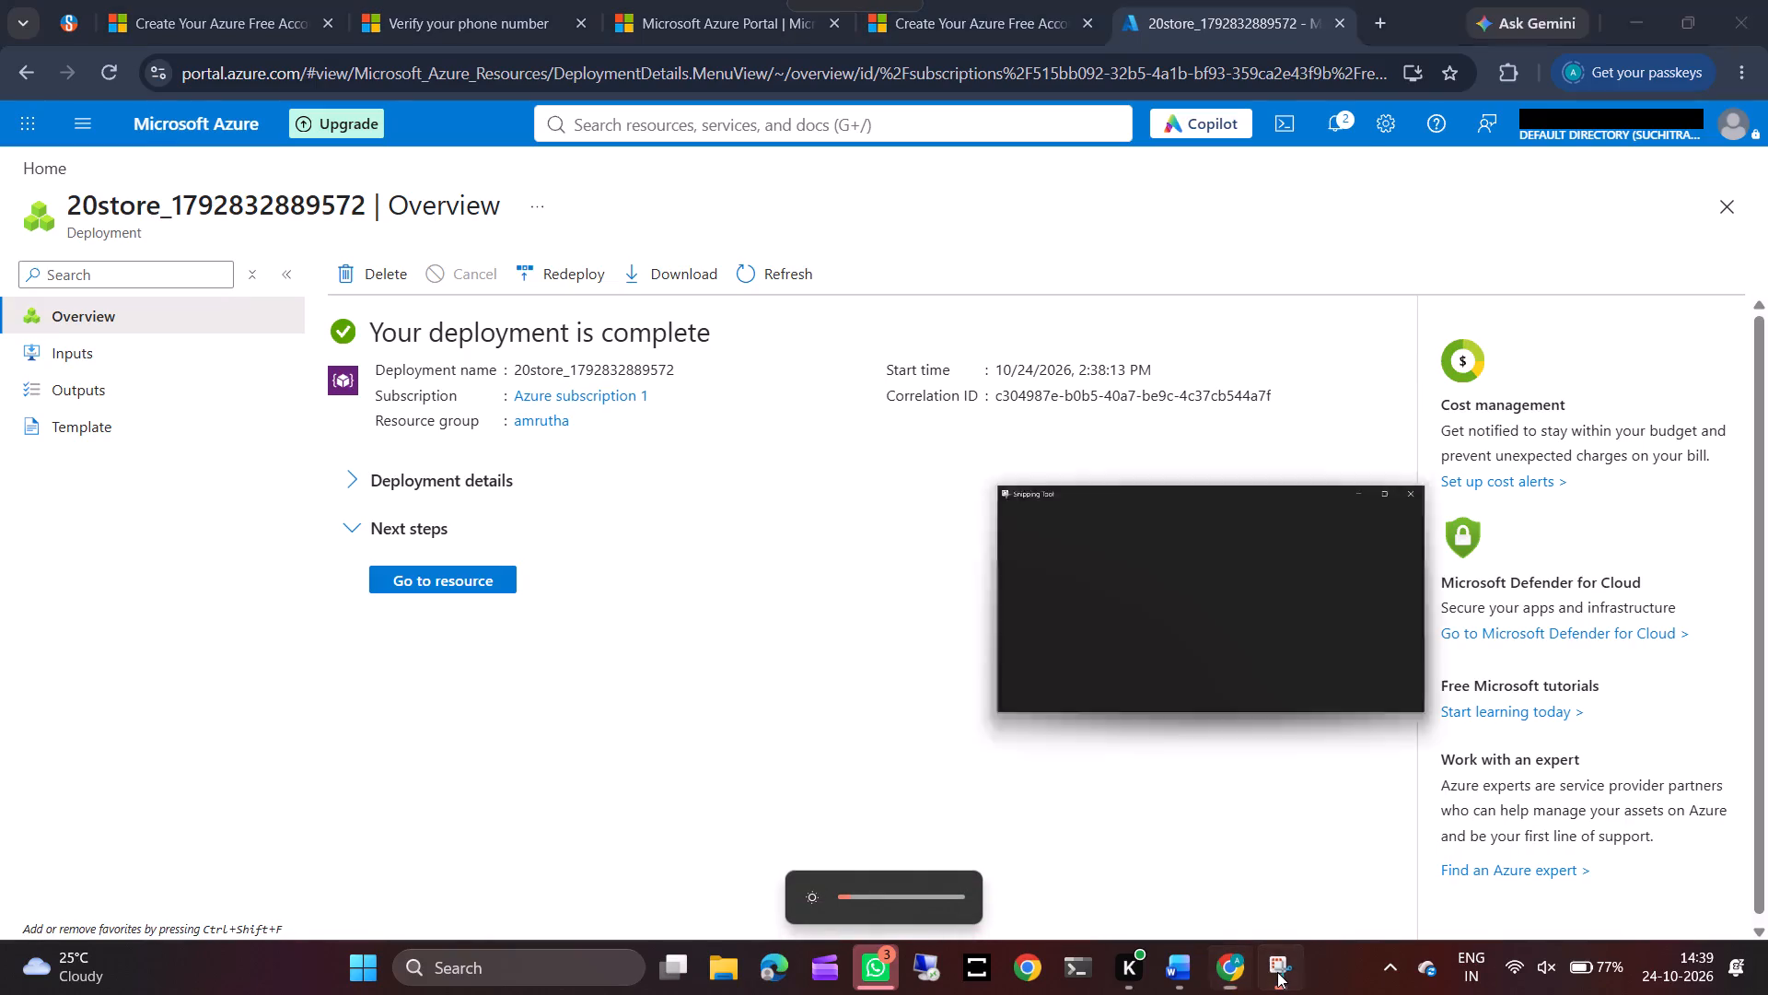
{"action": "left_click", "coordinate": [948, 58]}
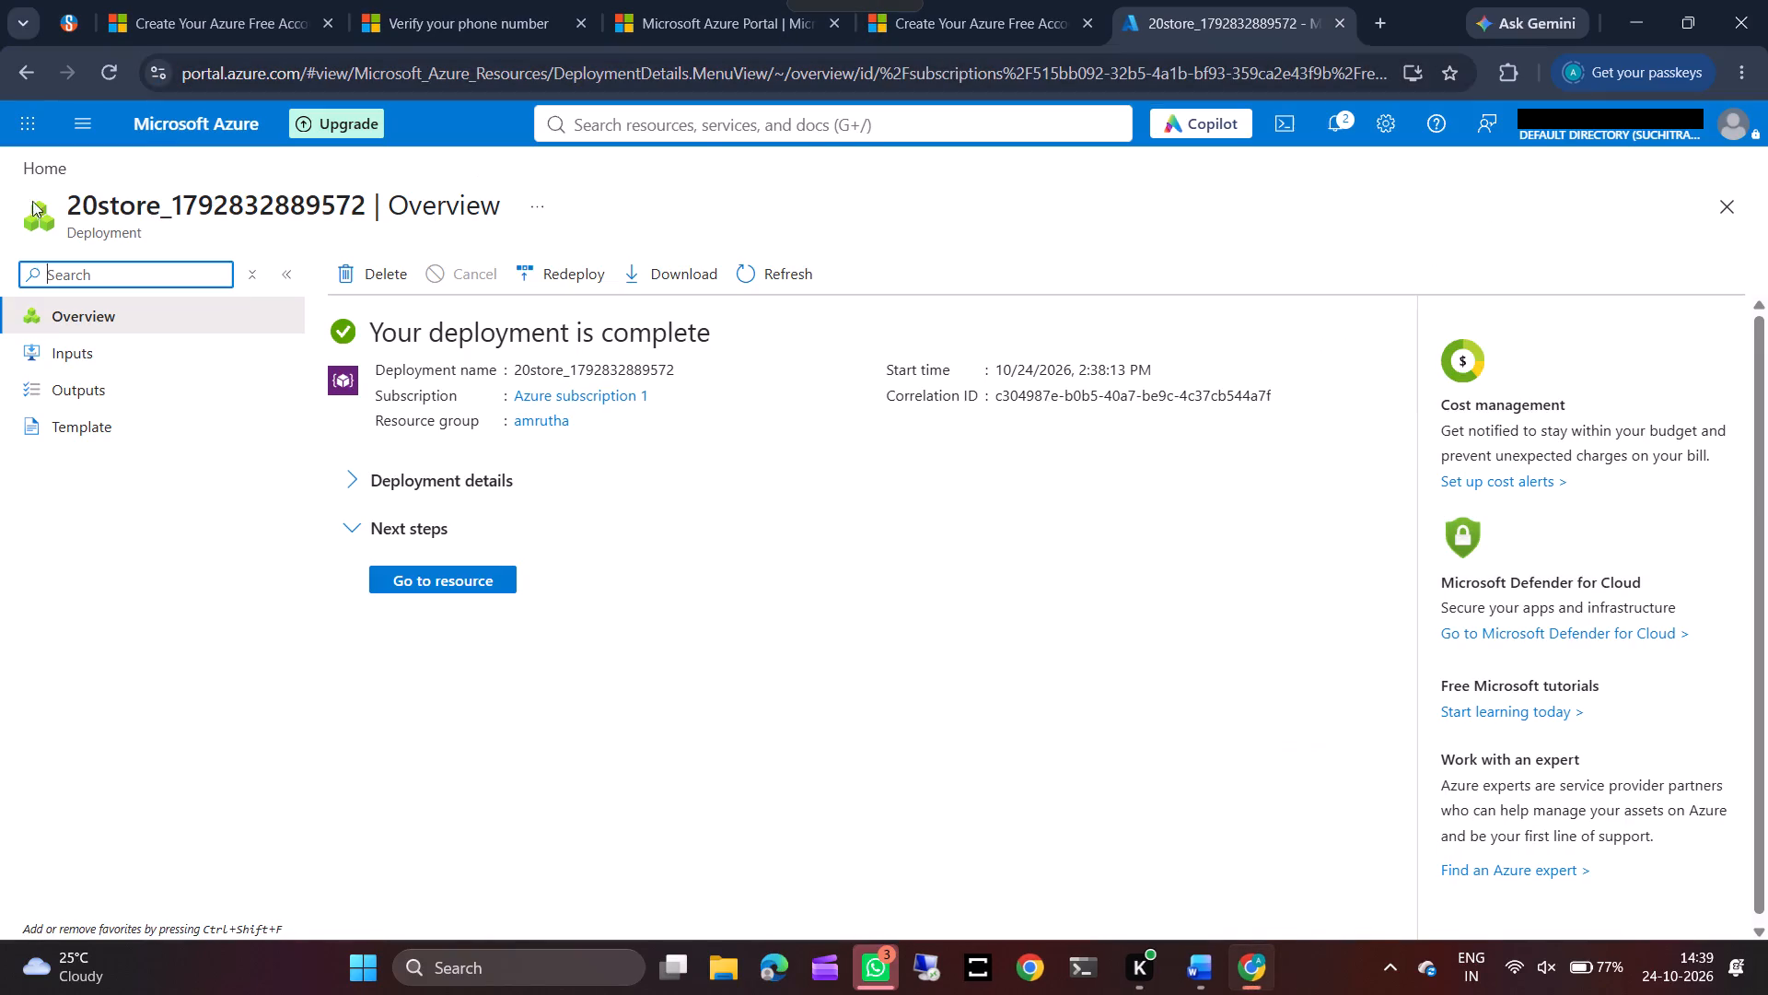
{"action": "left_click_drag", "start_coordinate": [2, 145], "coordinate": [919, 567]}
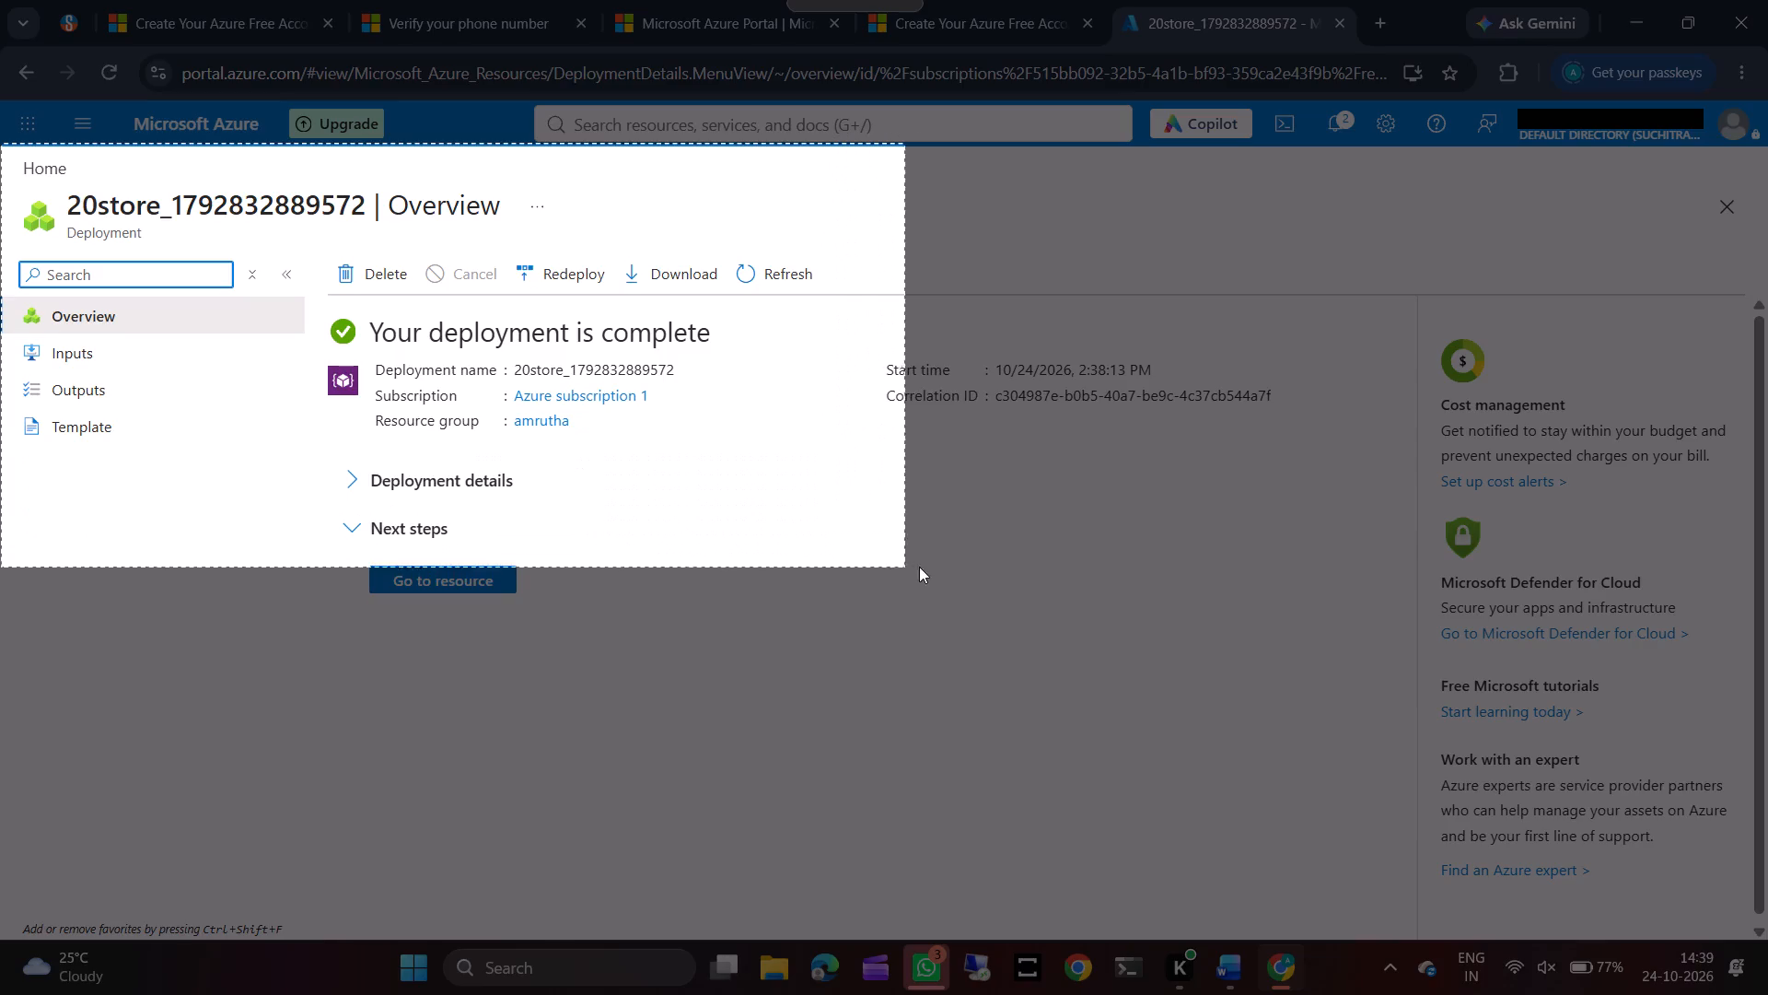
{"action": "left_click_drag", "start_coordinate": [919, 567], "coordinate": [1333, 629]}
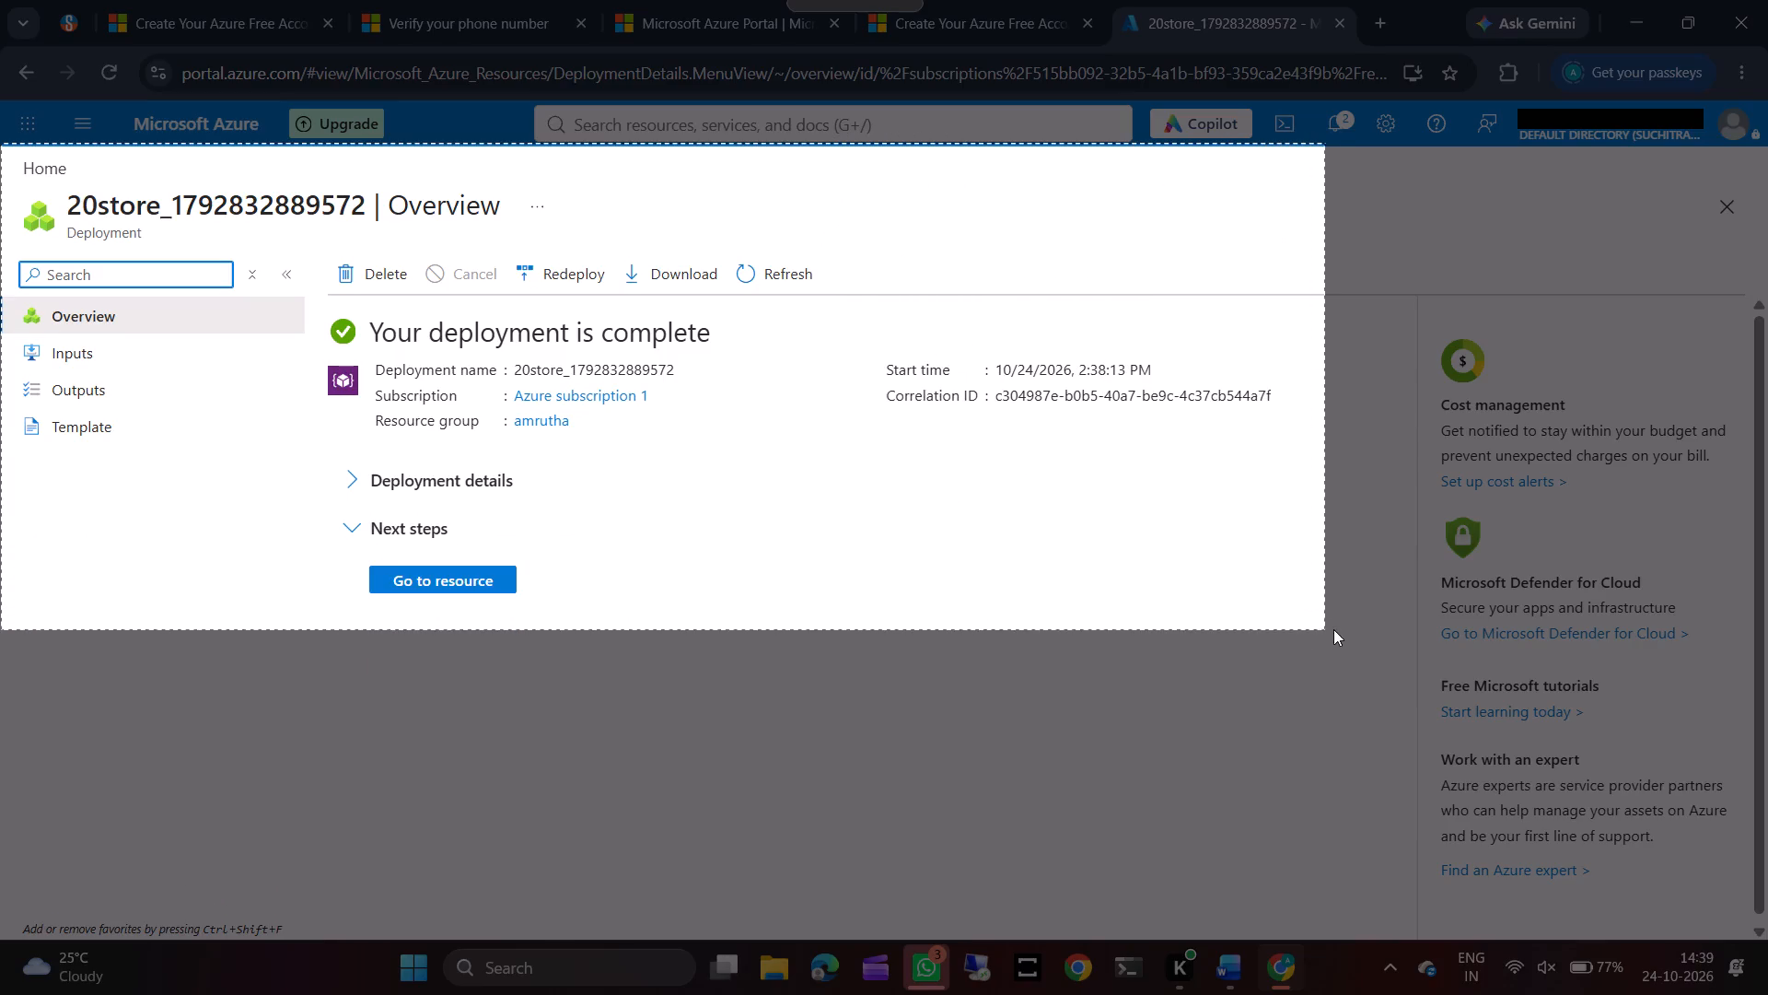
{"action": "left_click_drag", "start_coordinate": [1333, 629], "coordinate": [1285, 626]}
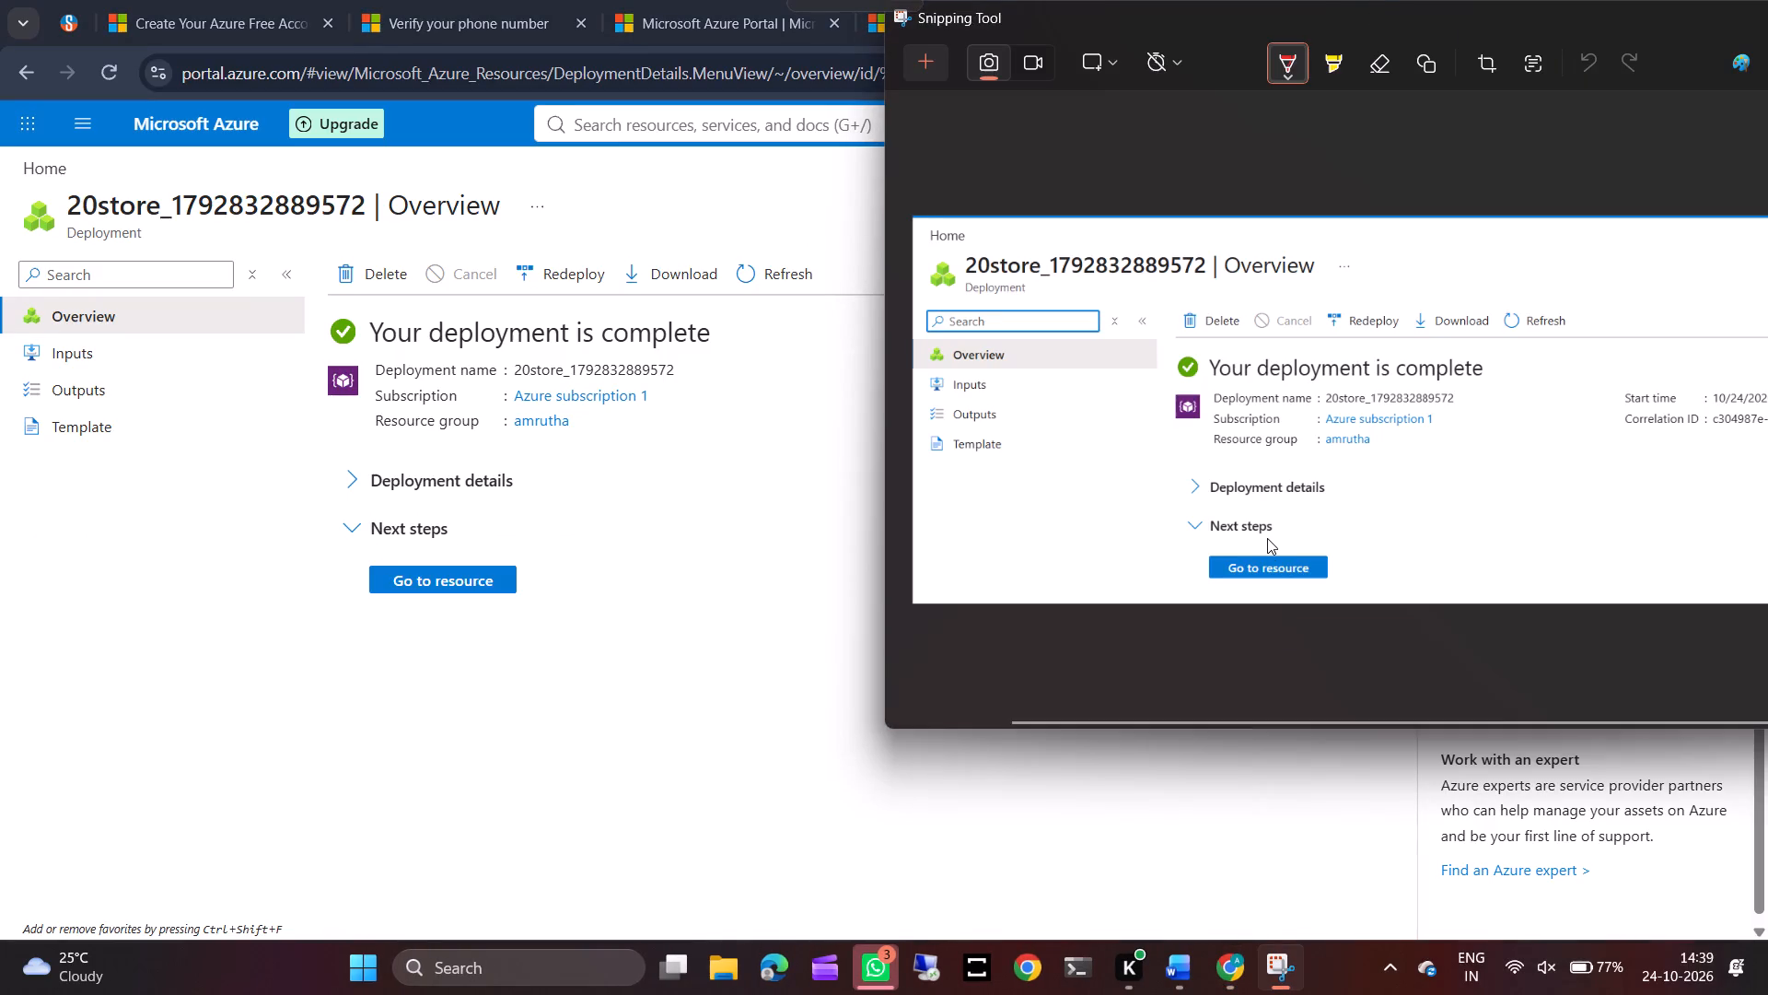
{"action": "key", "text": "ctrl+c"}
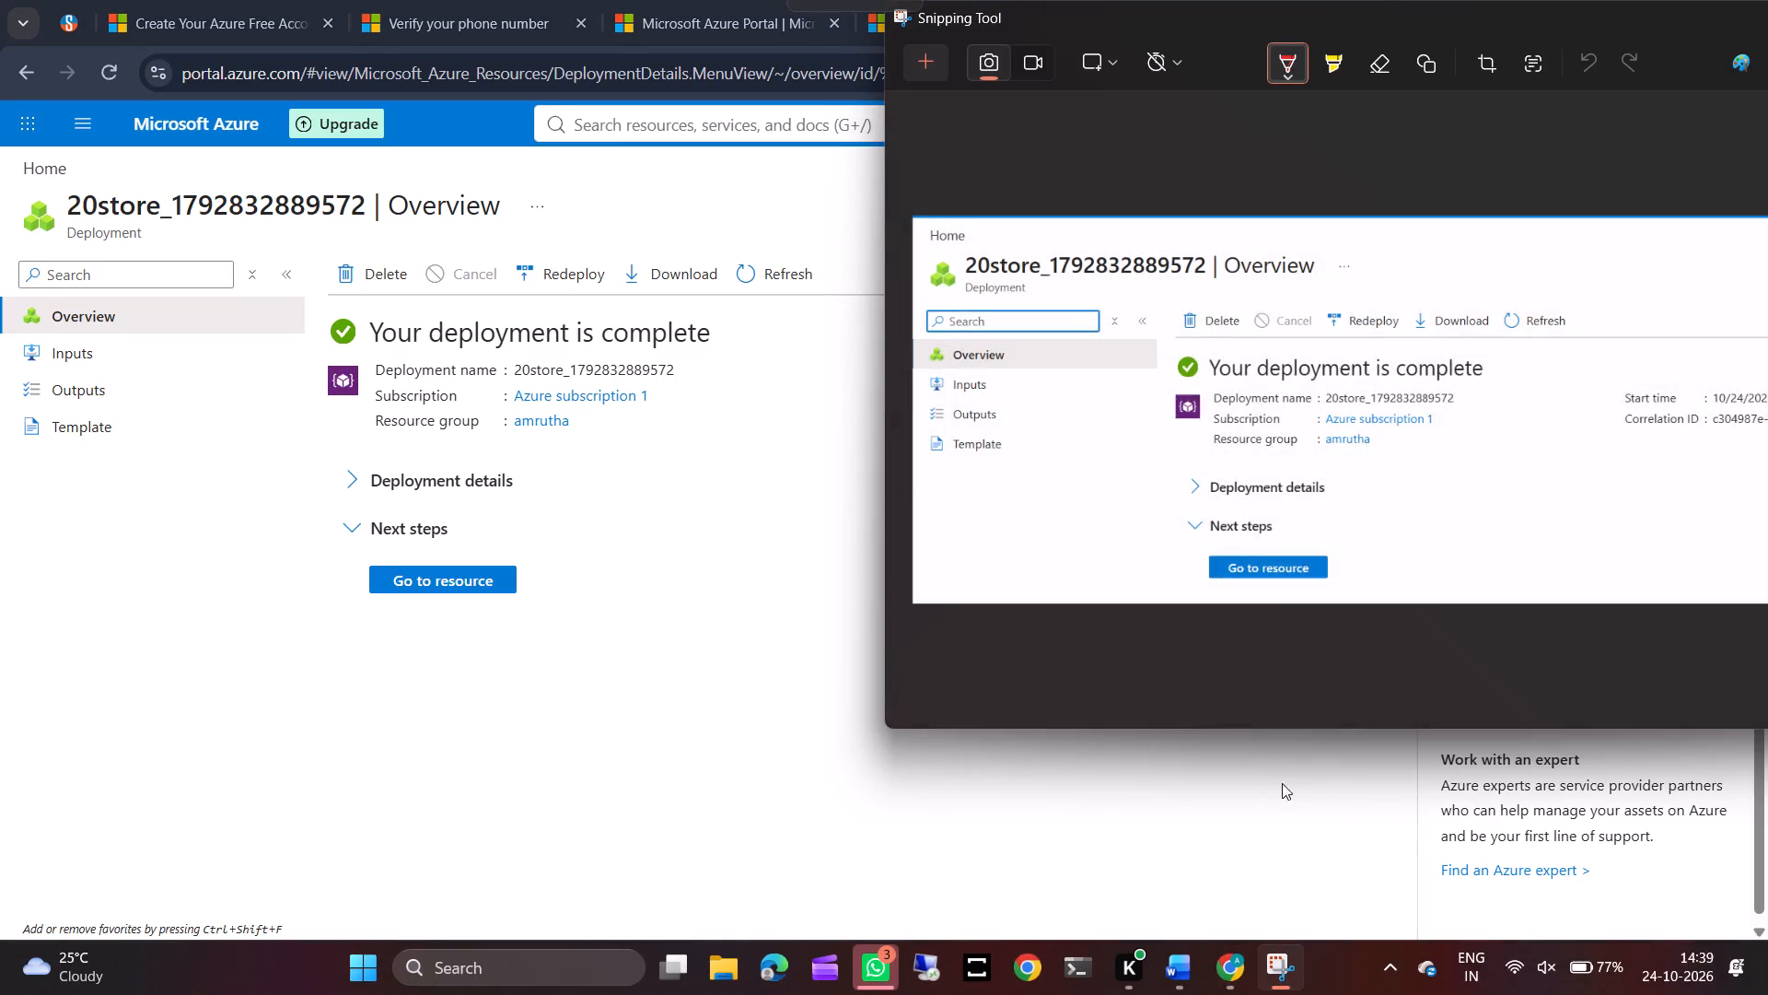
Switch to the AZURE PRACTICAL document in a maximized window and merge procedure item 11 into item 10, joining the two sentences with "and".
{"action": "left_click", "coordinate": [1176, 959]}
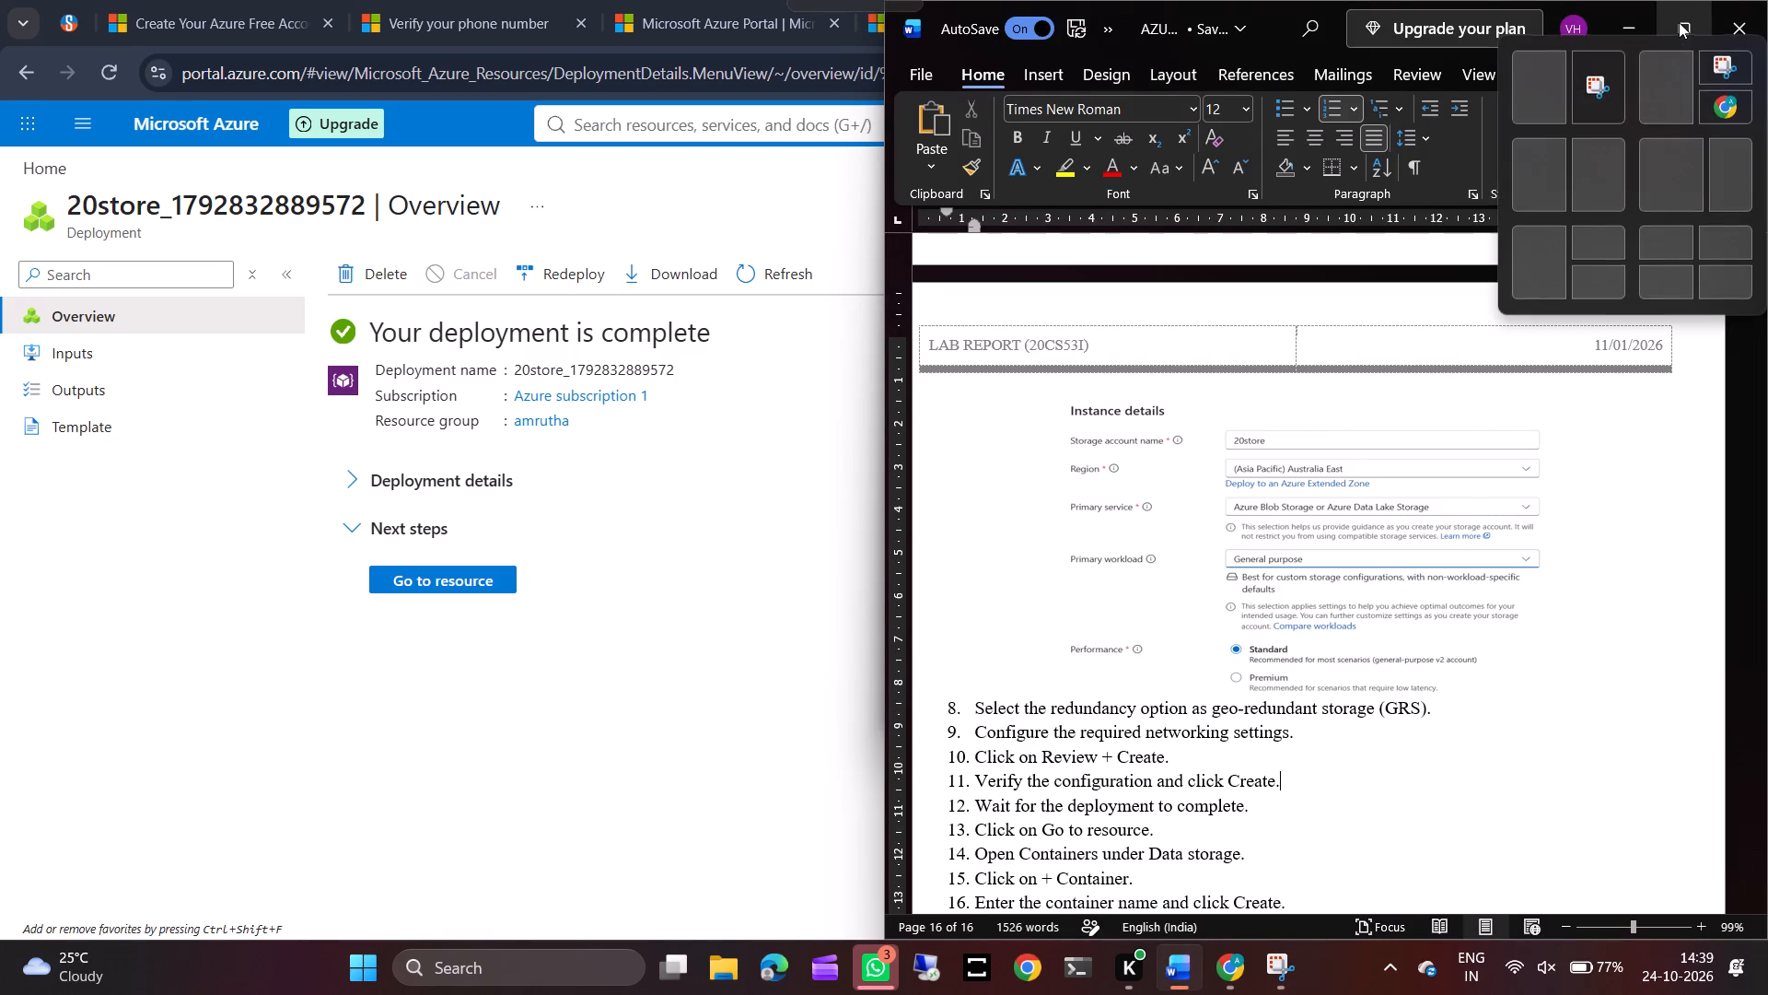
{"action": "left_click", "coordinate": [1679, 22]}
{"action": "scroll", "coordinate": [1058, 638], "scroll_direction": "down", "scroll_amount": 1}
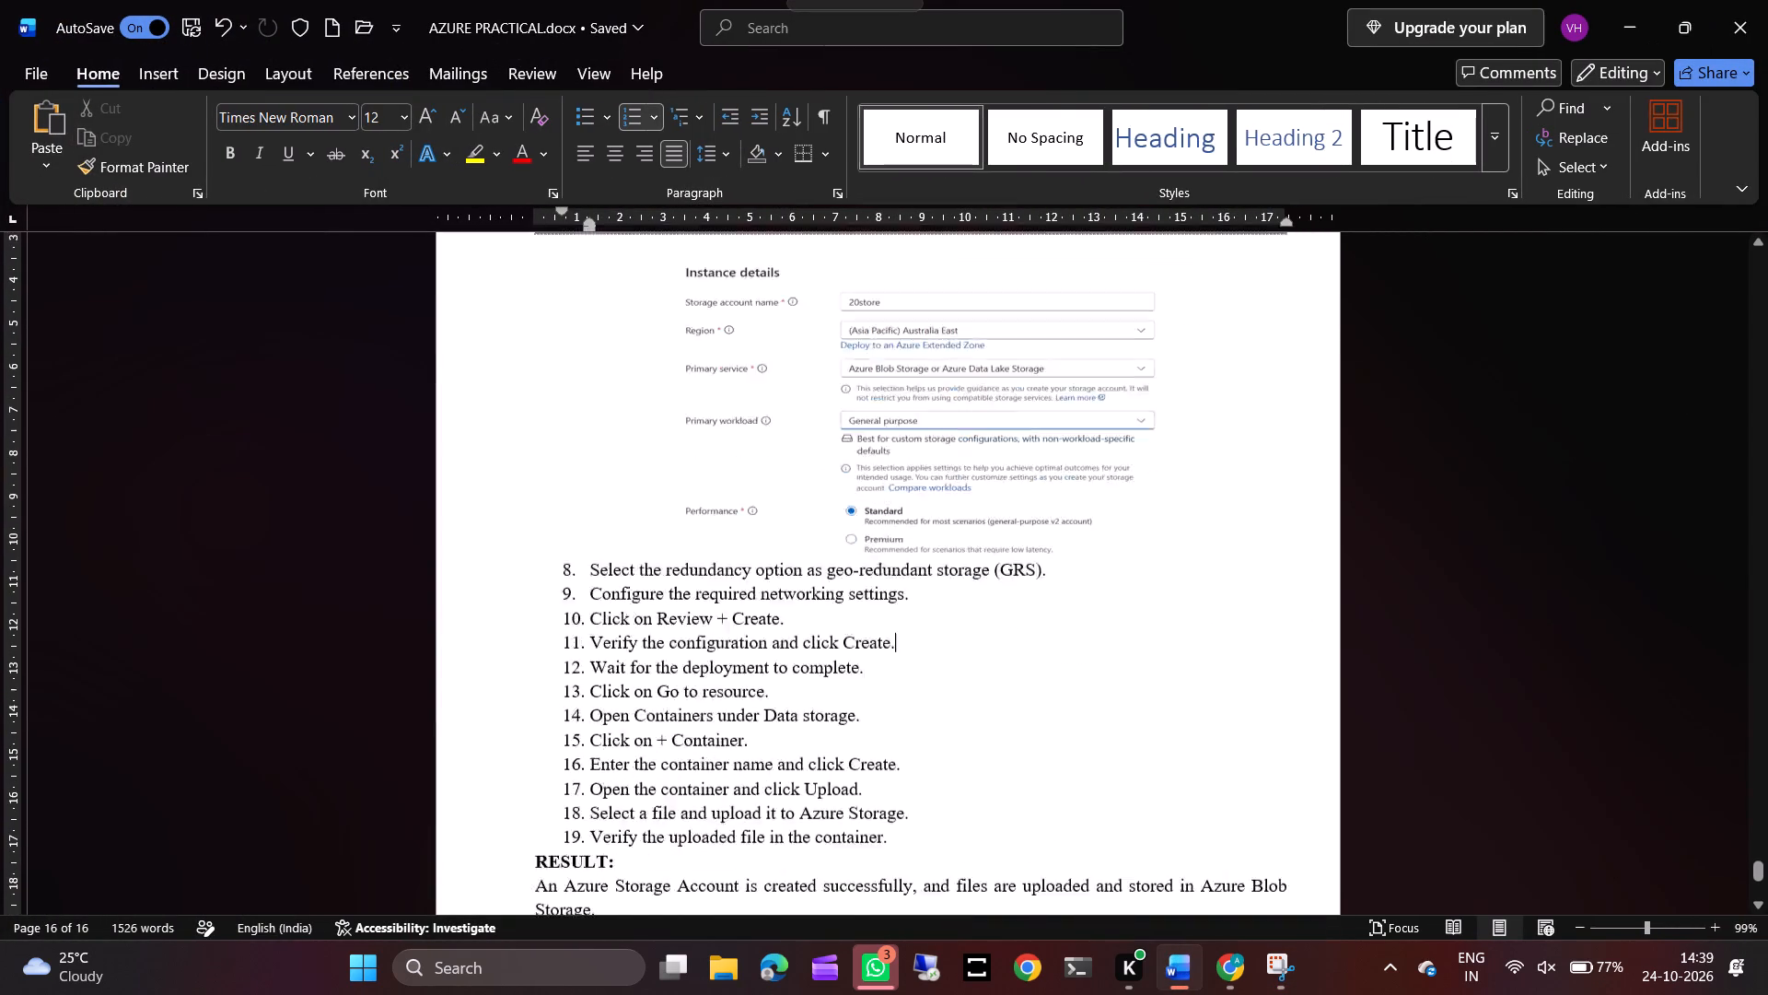
{"action": "scroll", "coordinate": [1058, 638], "scroll_direction": "down", "scroll_amount": 1}
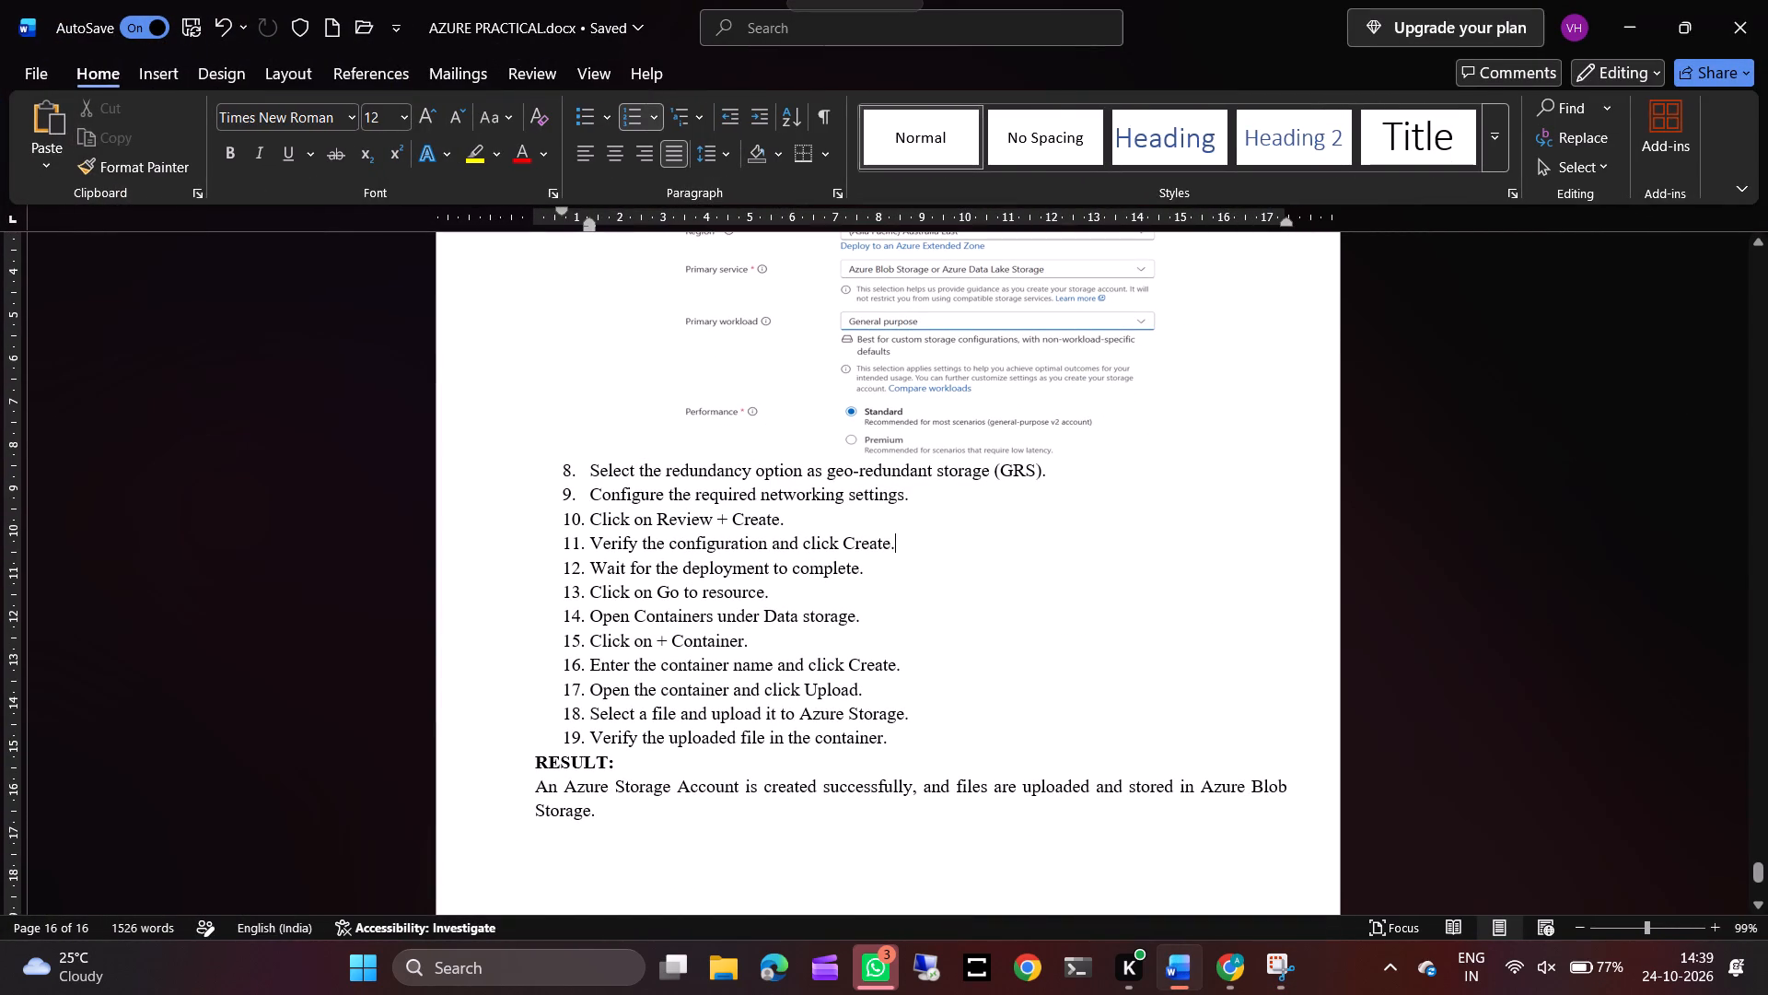
{"action": "left_click", "coordinate": [588, 543]}
{"action": "key", "text": "BackSpace"}
{"action": "key", "text": "BackSpace"}
{"action": "key", "text": "BackSpace"}
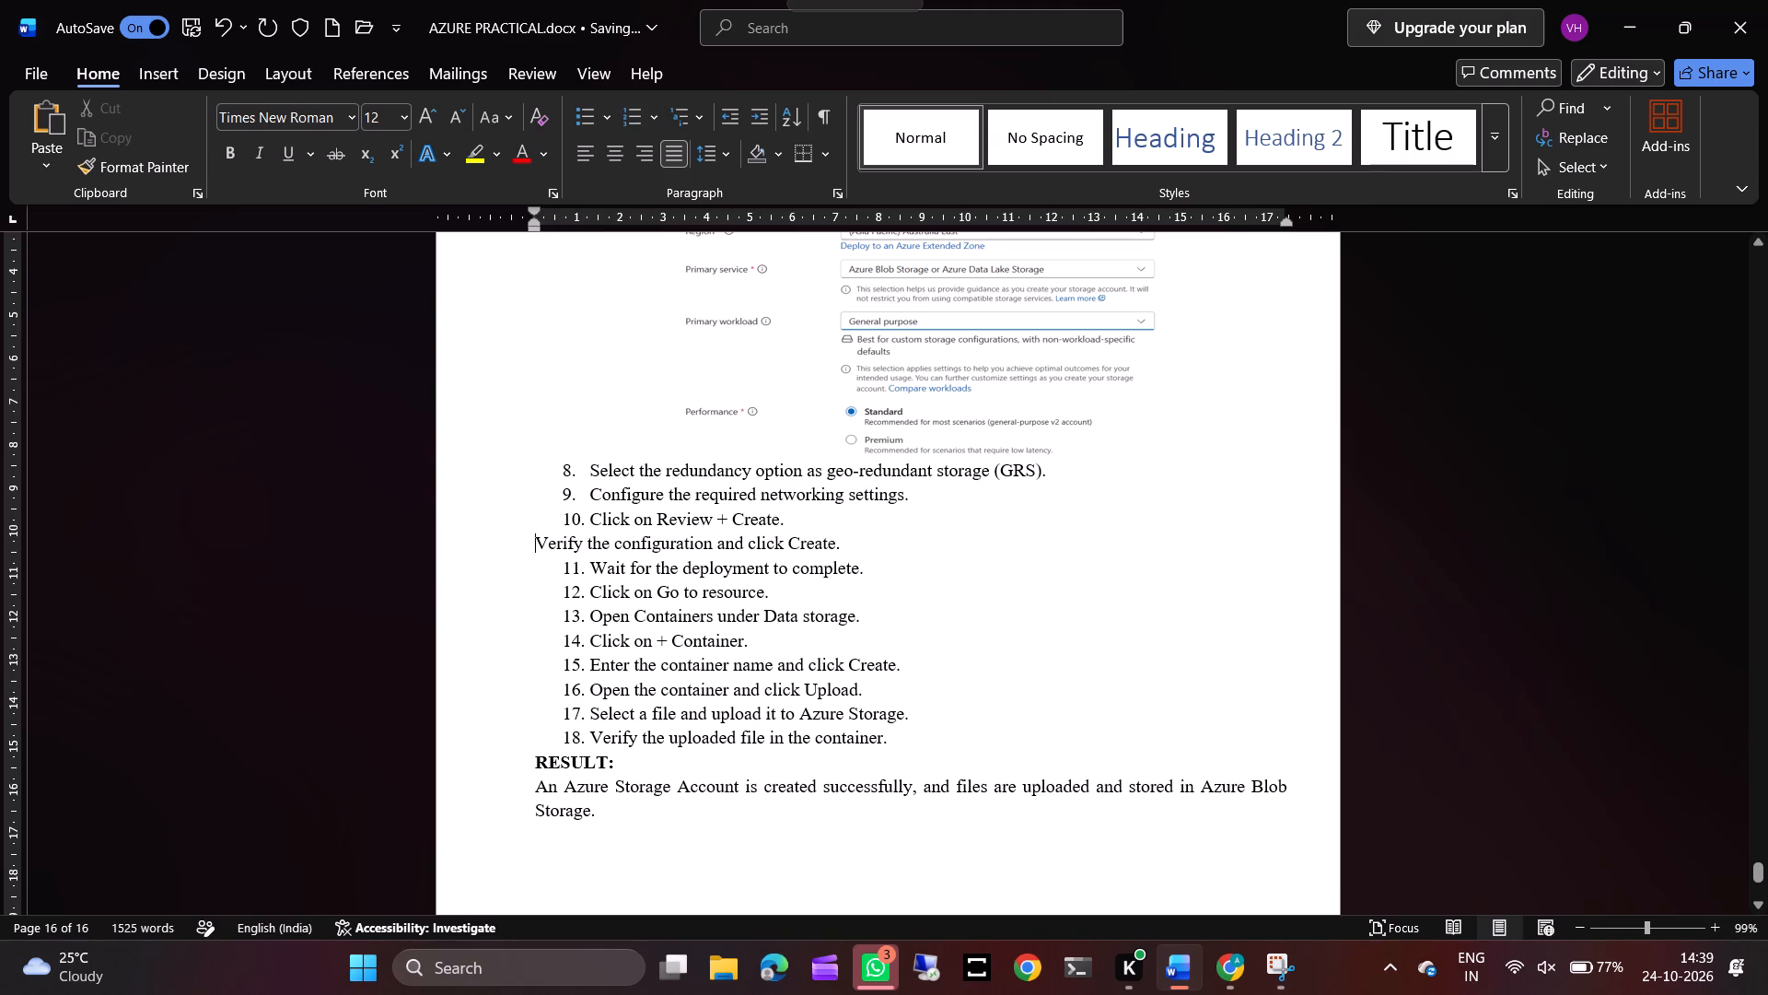
{"action": "key", "text": "BackSpace"}
{"action": "key", "text": "BackSpace"}
{"action": "key", "text": "space"}
{"action": "key", "text": "a"}
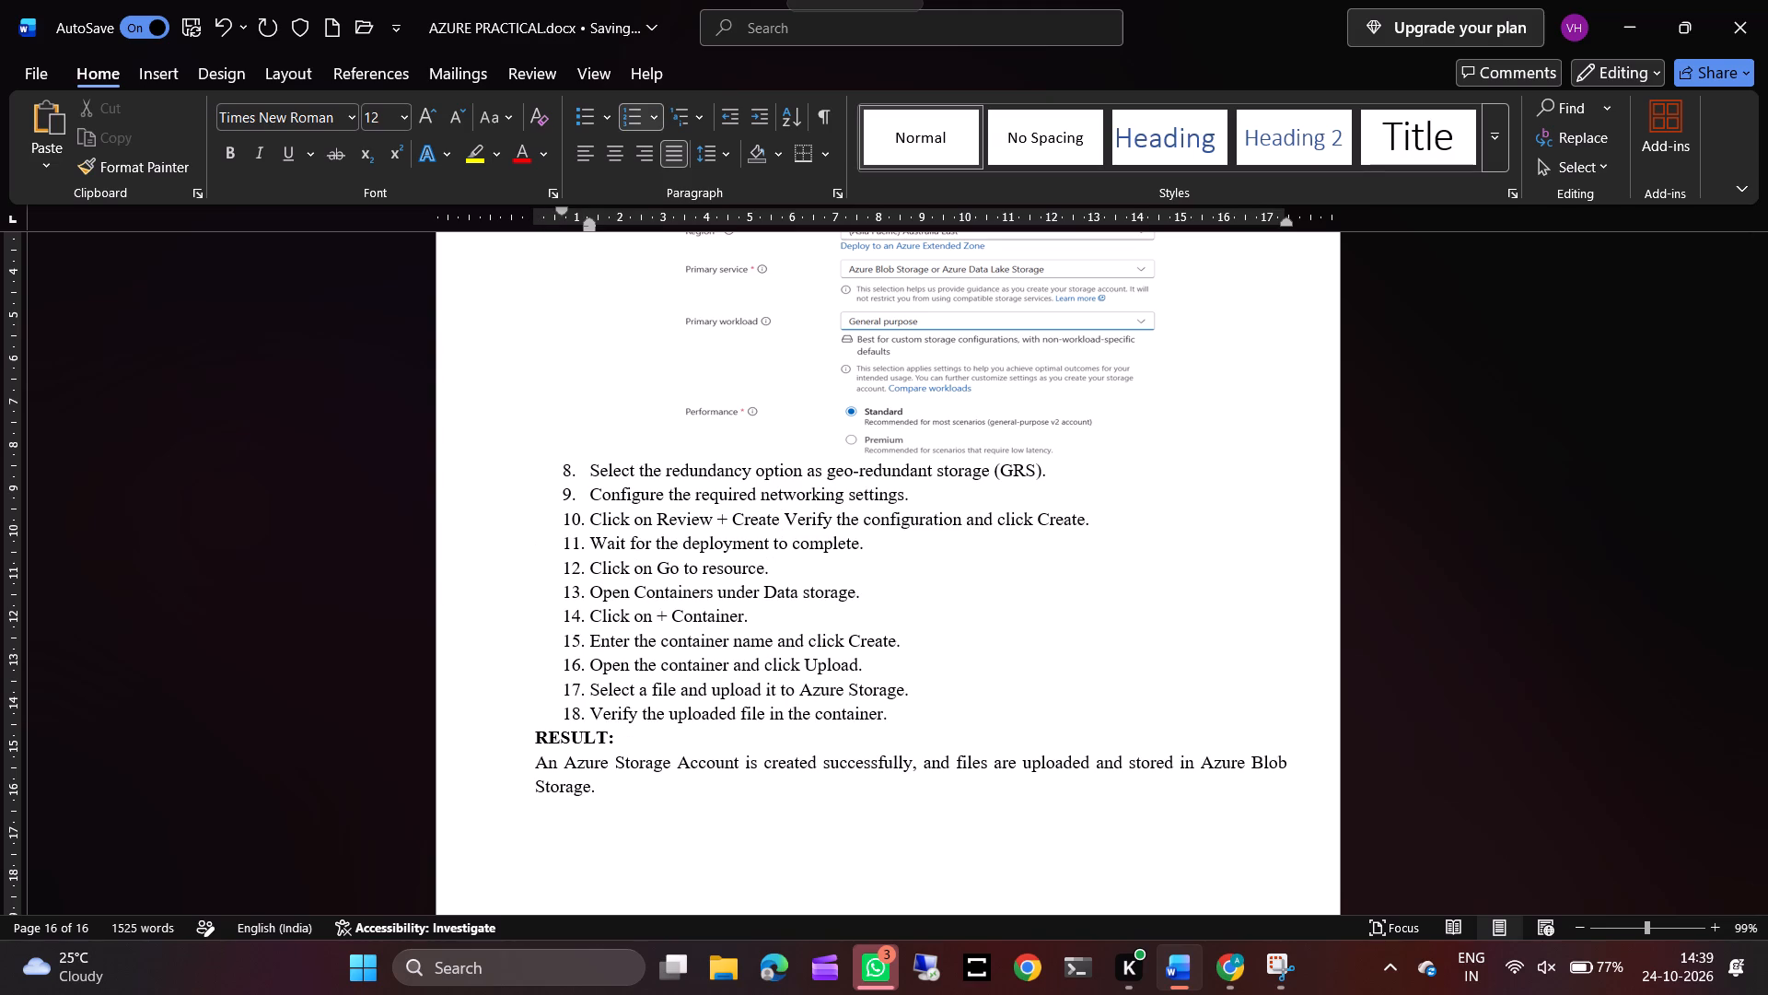
{"action": "type", "text": "nd"}
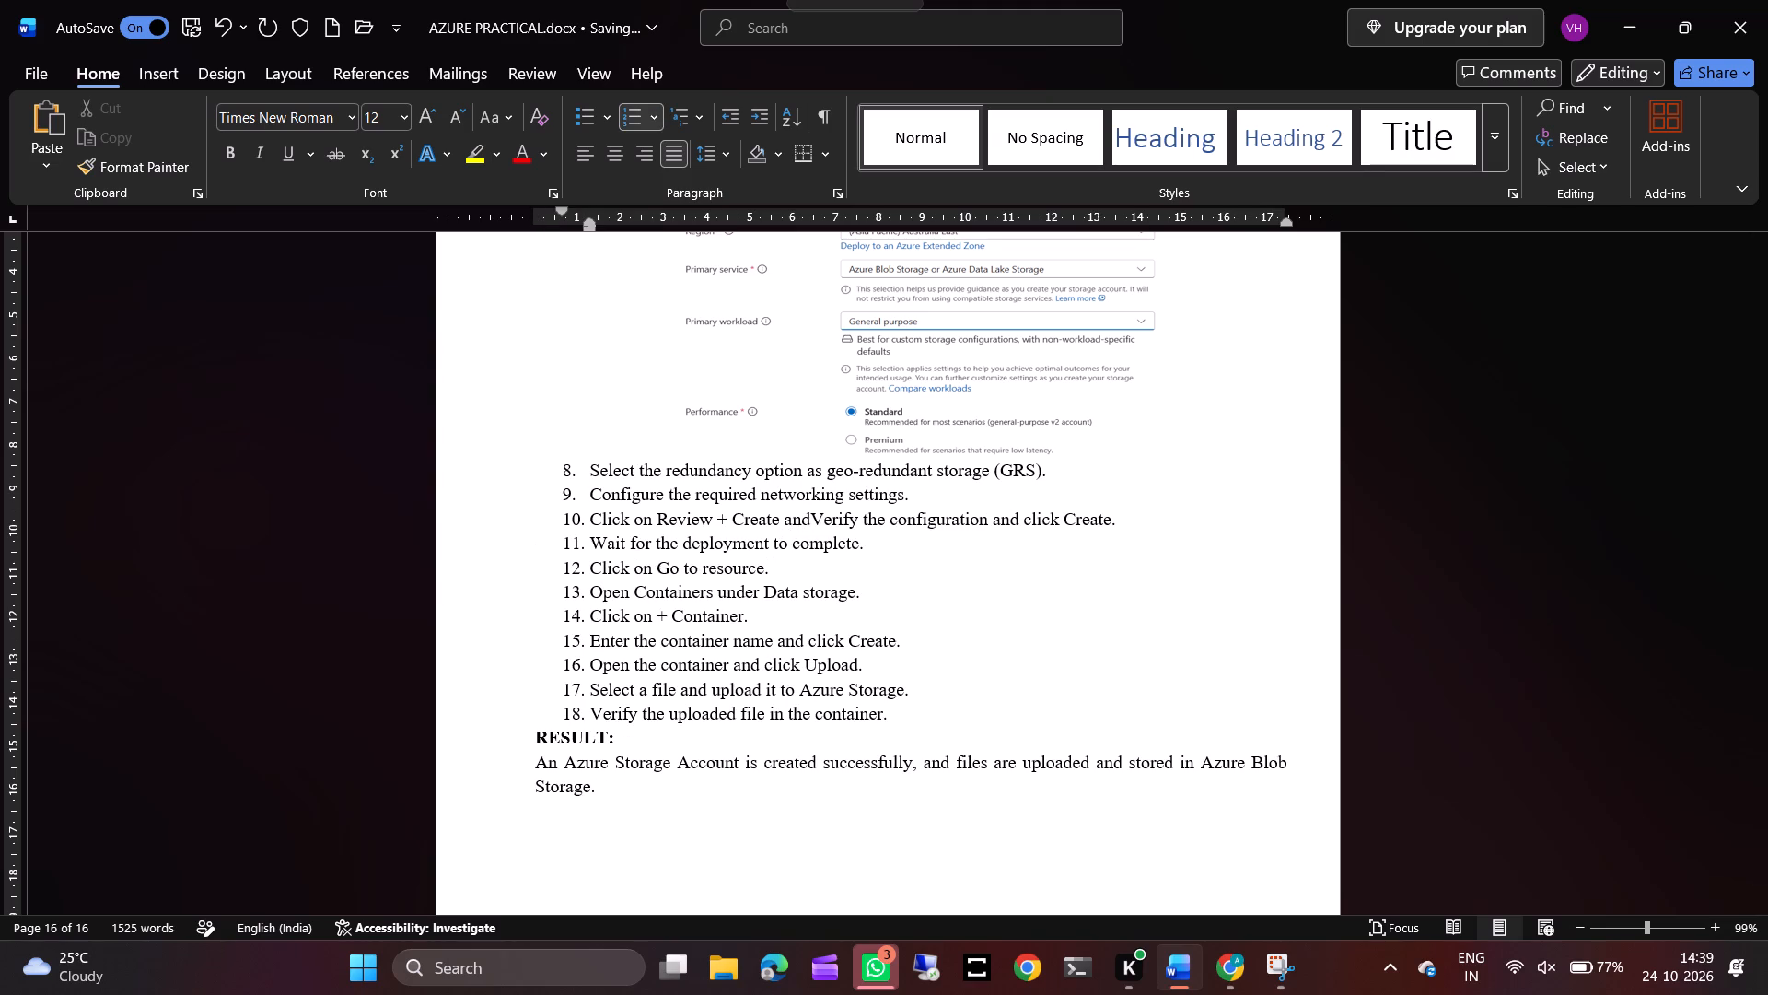
{"action": "key", "text": "space"}
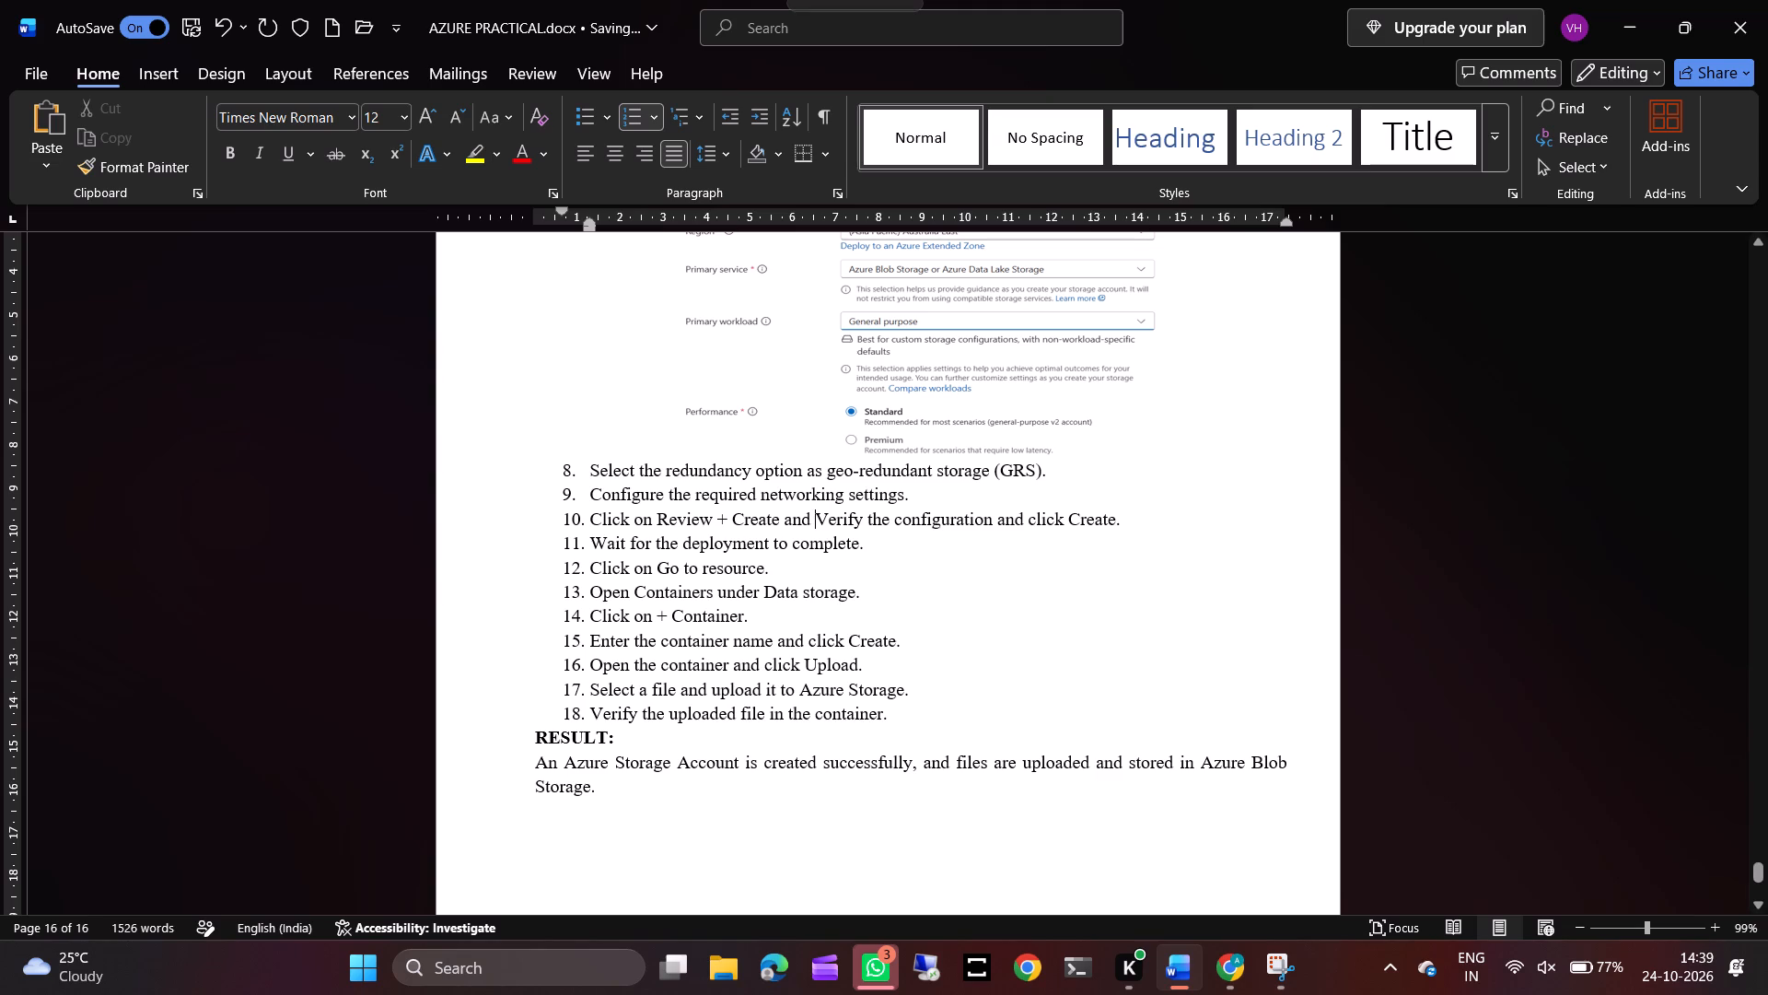
Paste the copied deployment screenshot on an unnumbered line below procedure item 11, "Wait for the deployment to complete.".
{"action": "left_click", "coordinate": [870, 544]}
{"action": "key", "text": "Return"}
{"action": "key", "text": "BackSpace"}
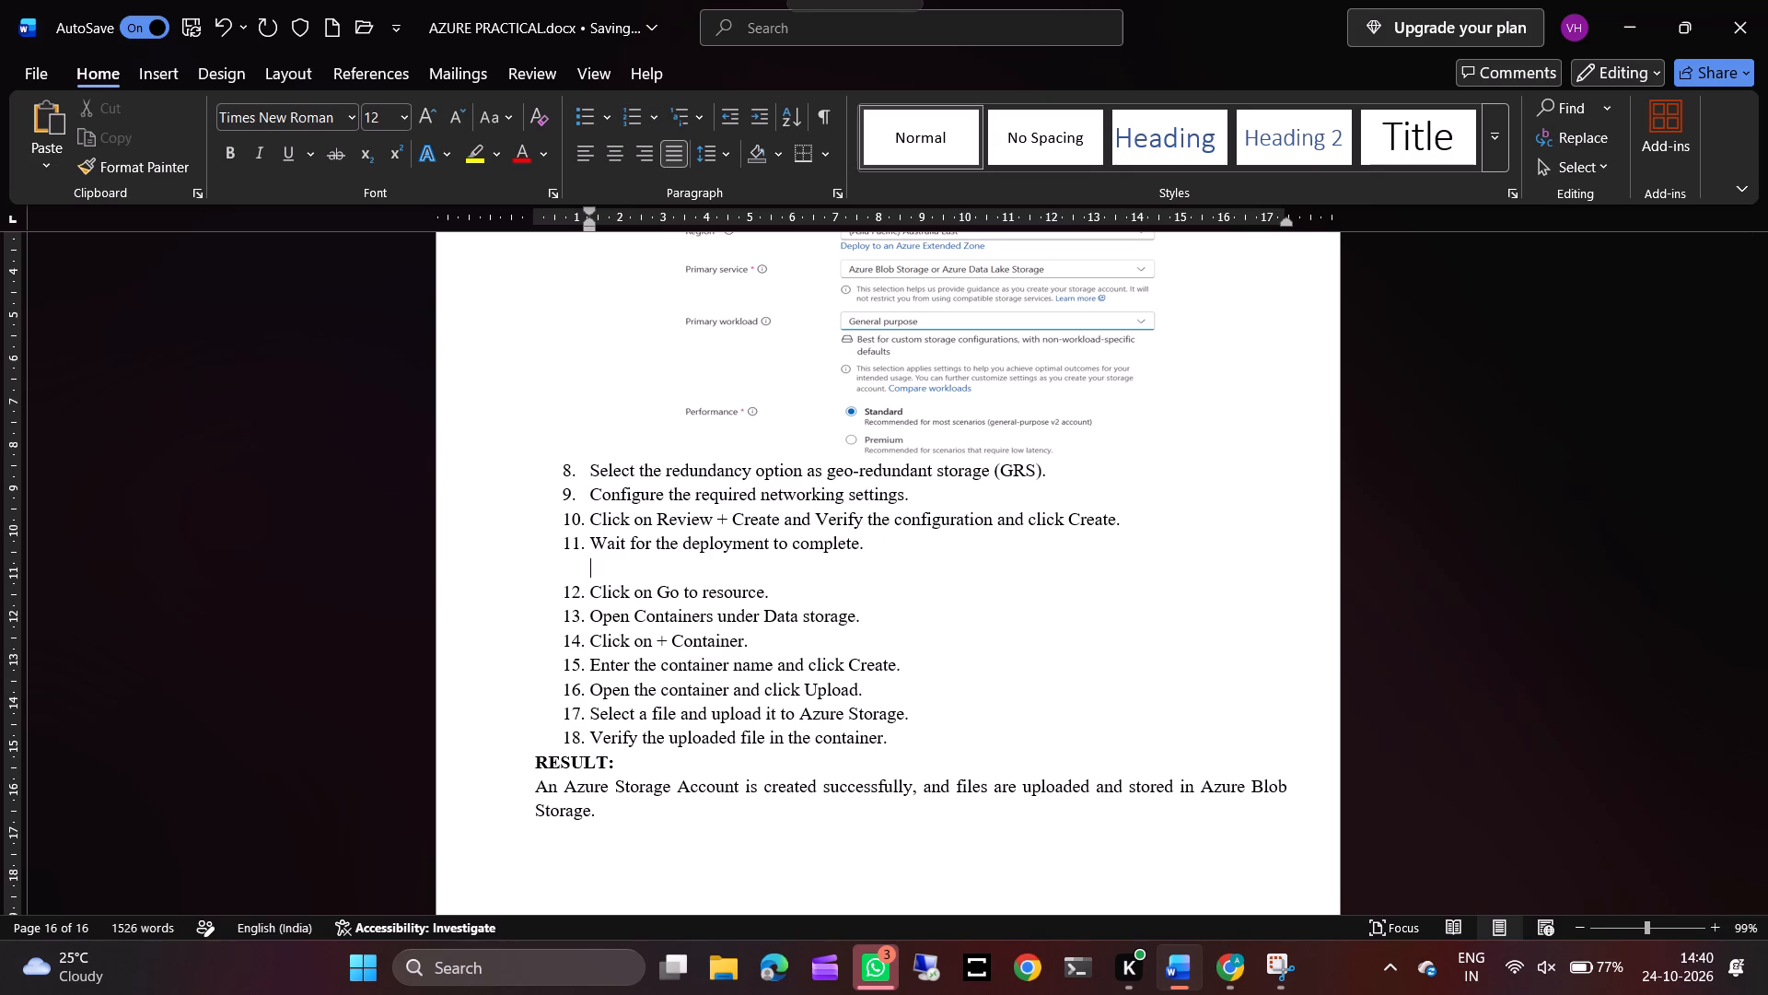
{"action": "key", "text": "ctrl+v"}
Shrink the deployment screenshot proportionally to about three quarters of its pasted width and centre it.
{"action": "left_click", "coordinate": [787, 651]}
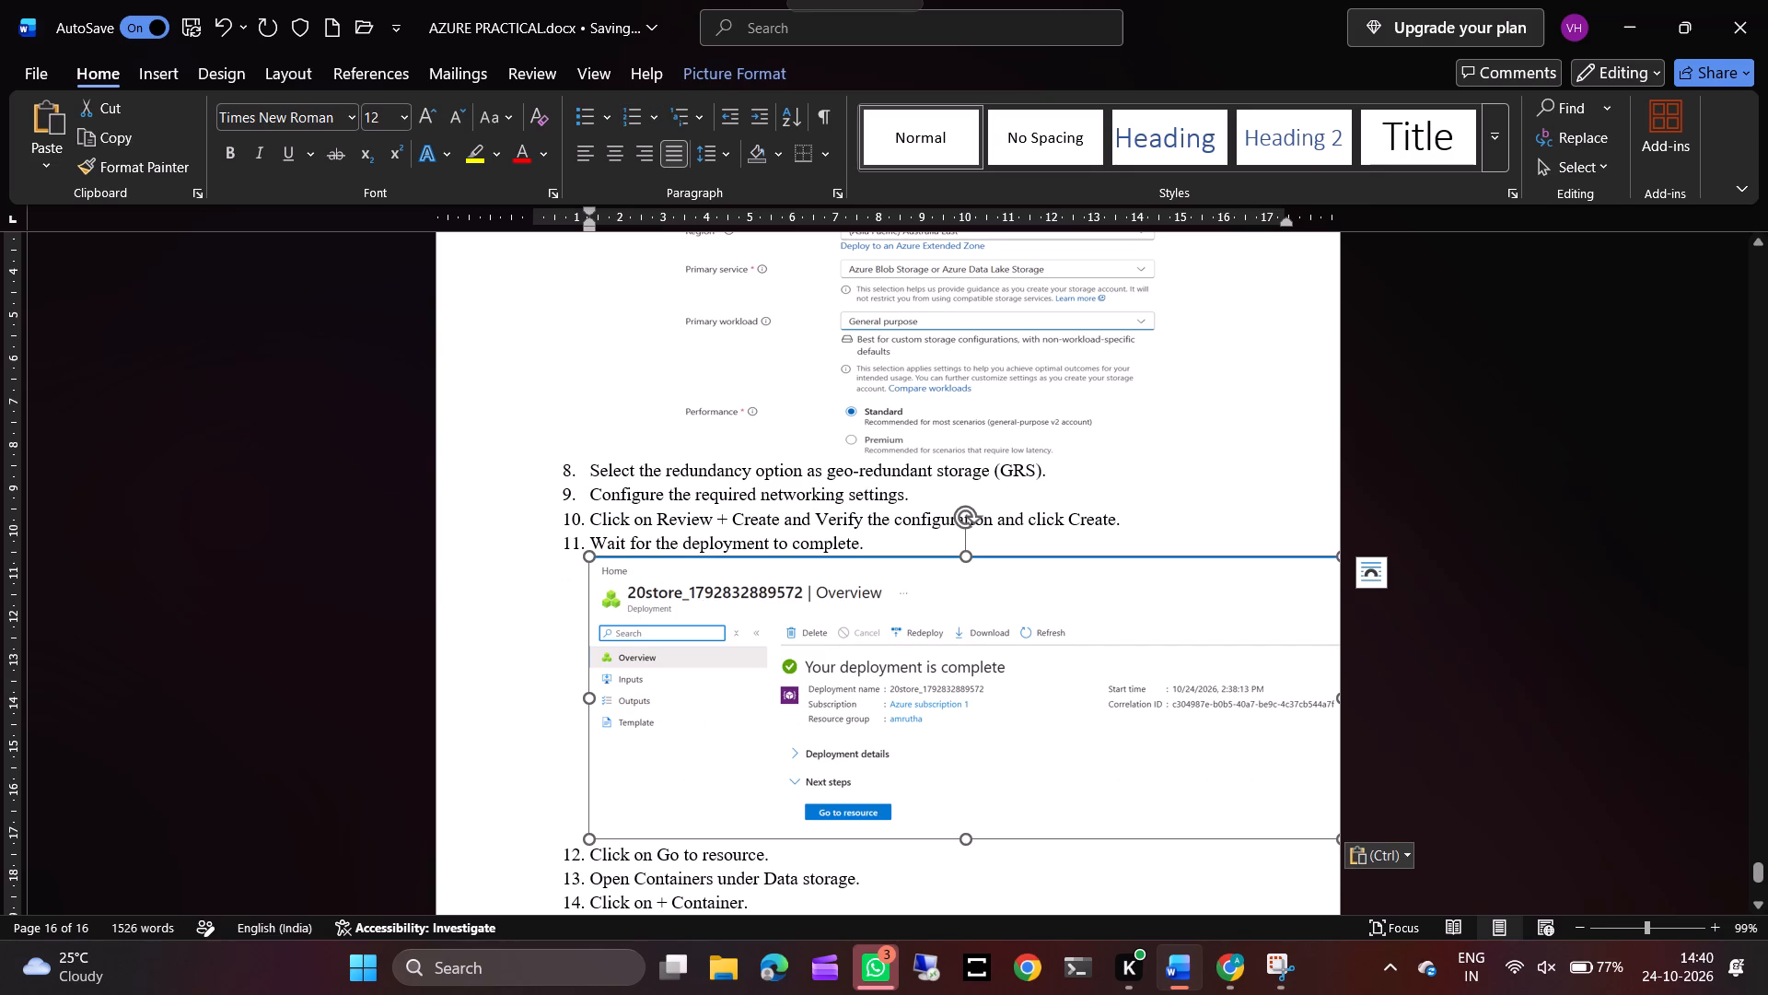
{"action": "left_click_drag", "start_coordinate": [587, 837], "coordinate": [845, 743]}
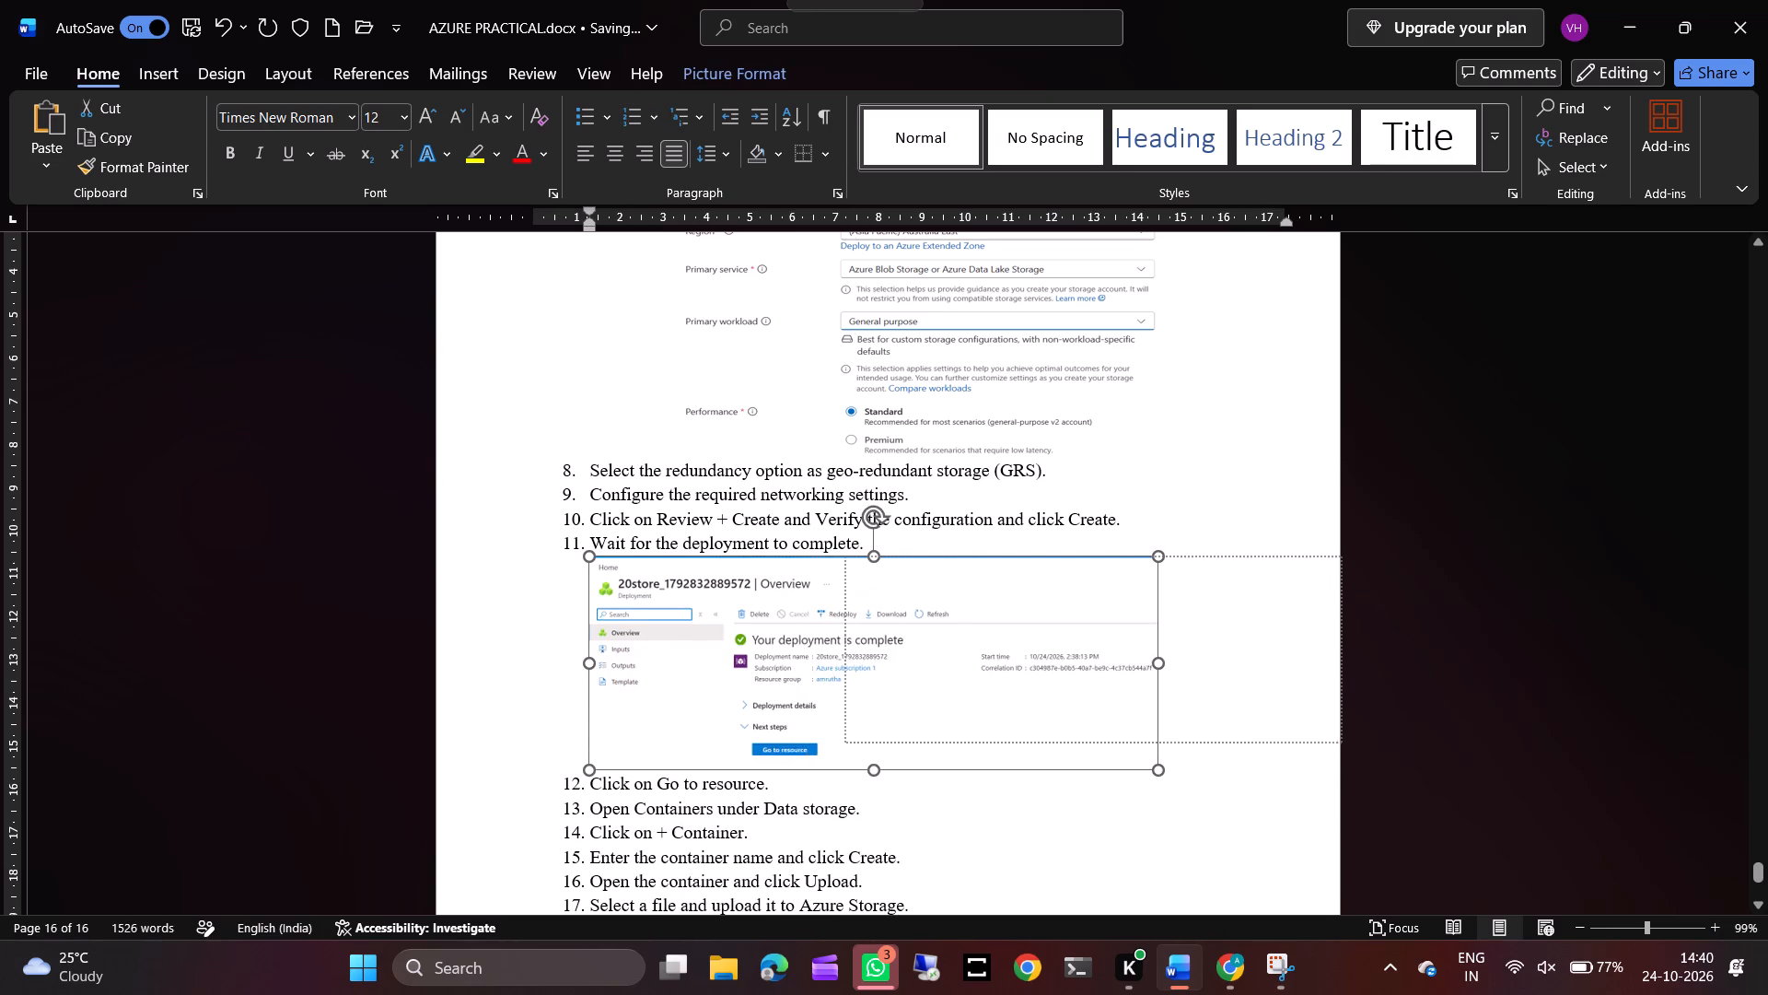
{"action": "left_click_drag", "start_coordinate": [845, 743], "coordinate": [780, 750]}
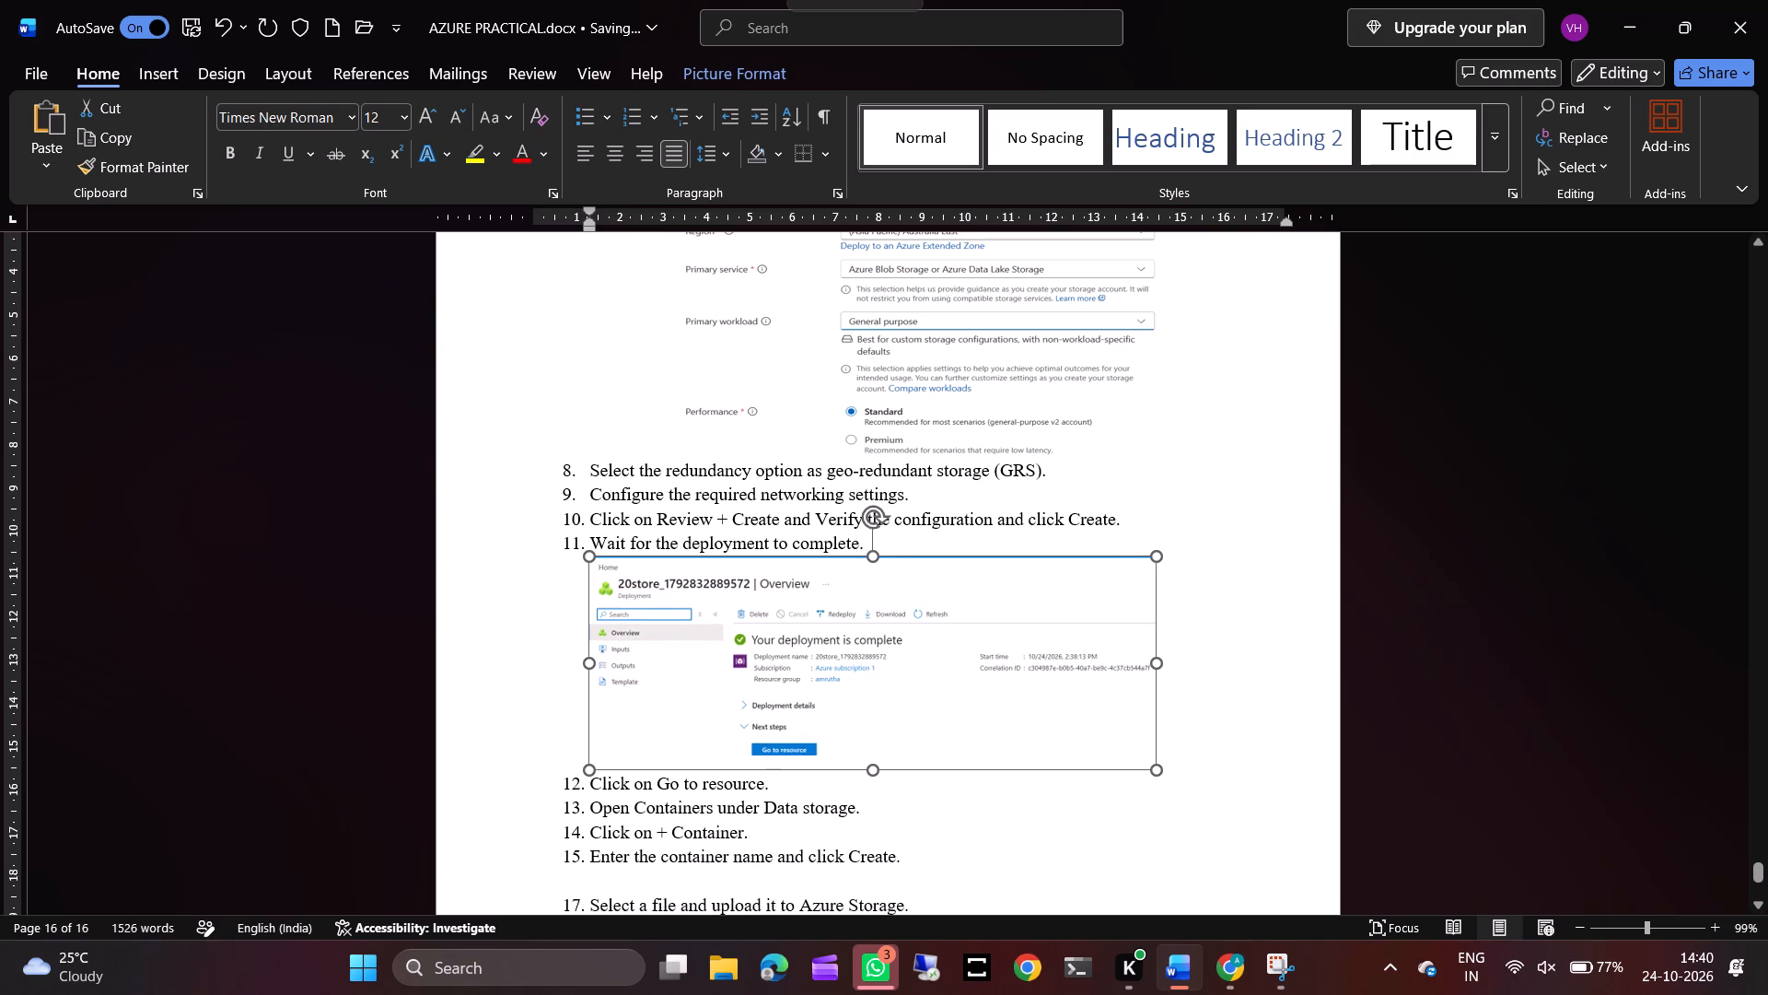
{"action": "left_click_drag", "start_coordinate": [780, 750], "coordinate": [787, 749]}
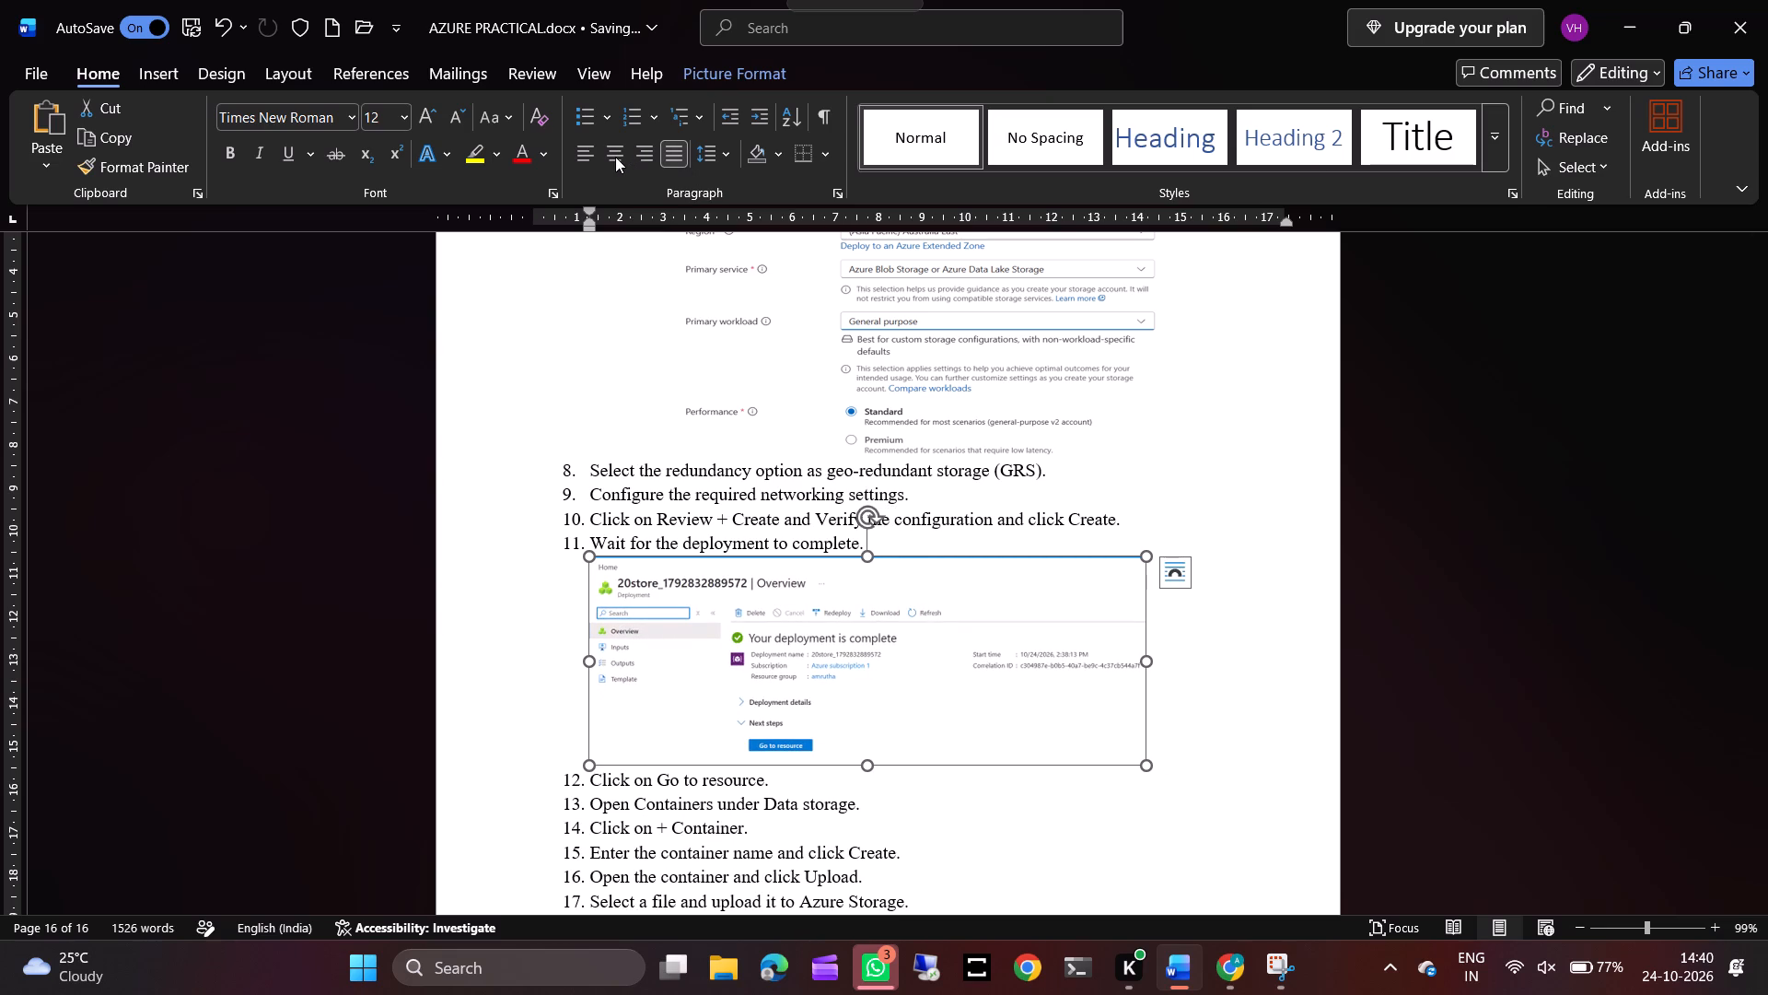
{"action": "left_click", "coordinate": [615, 157]}
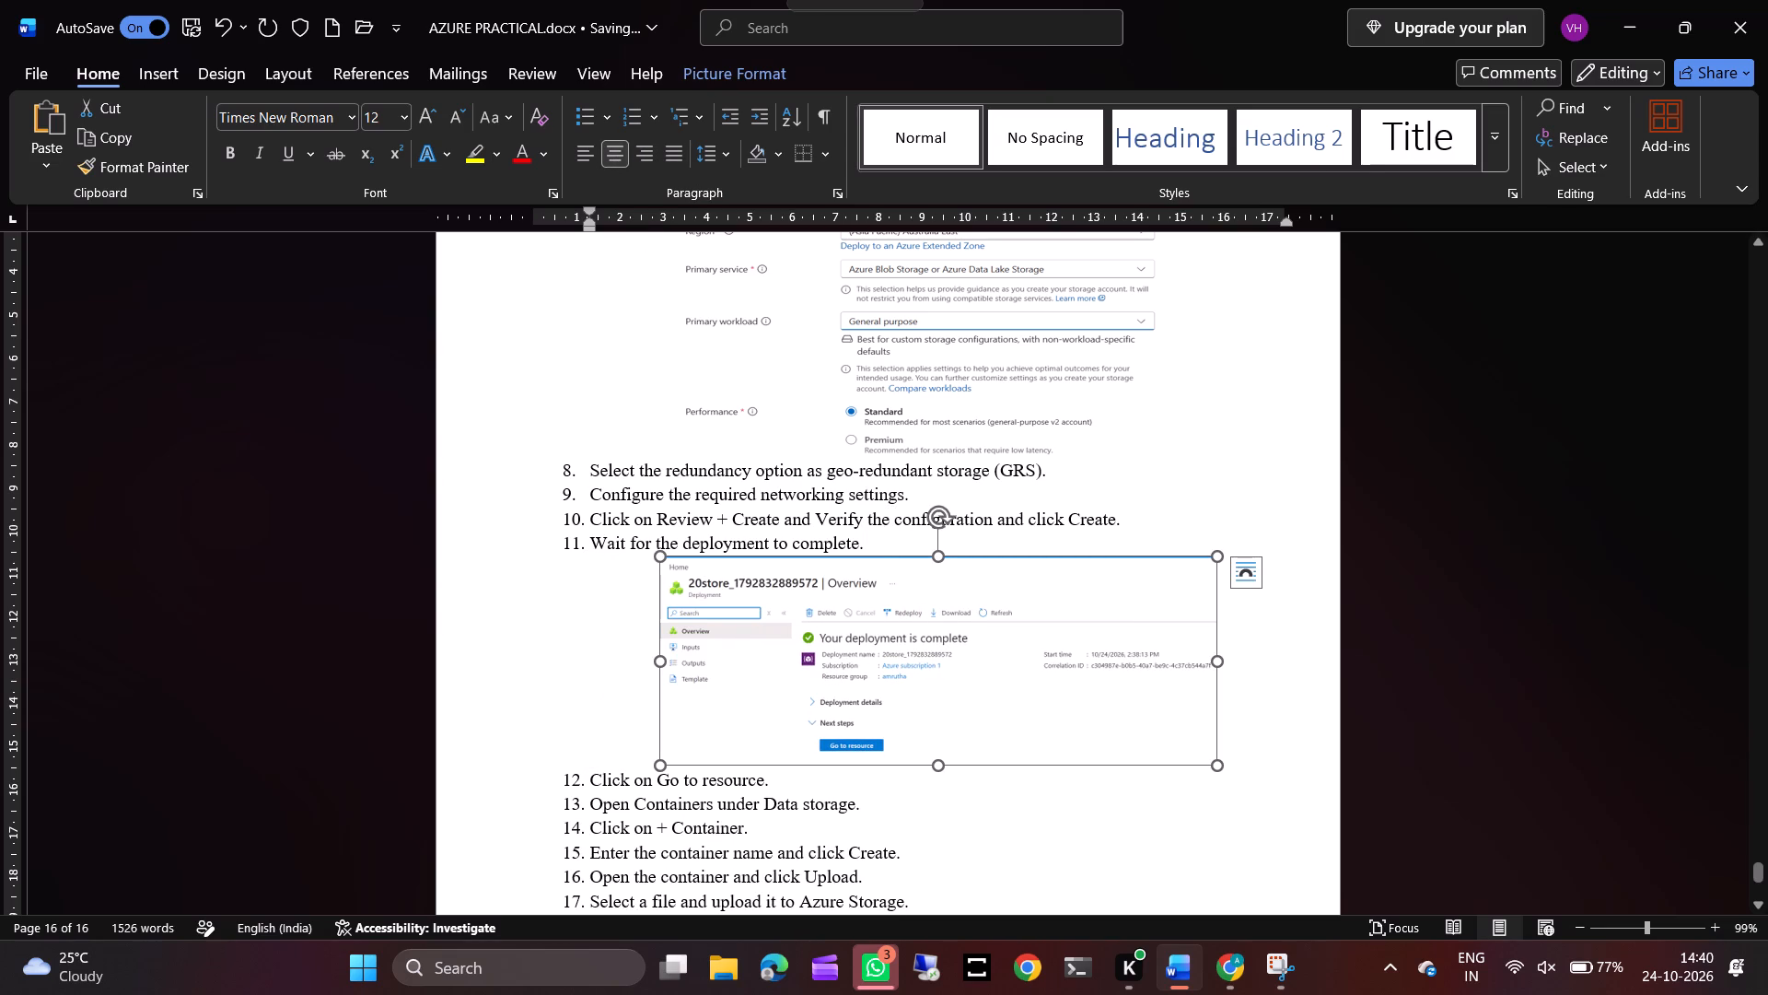
Switch to the Azure portal and go to the deployed 20store resource.
{"action": "scroll", "coordinate": [834, 635], "scroll_direction": "down", "scroll_amount": 1}
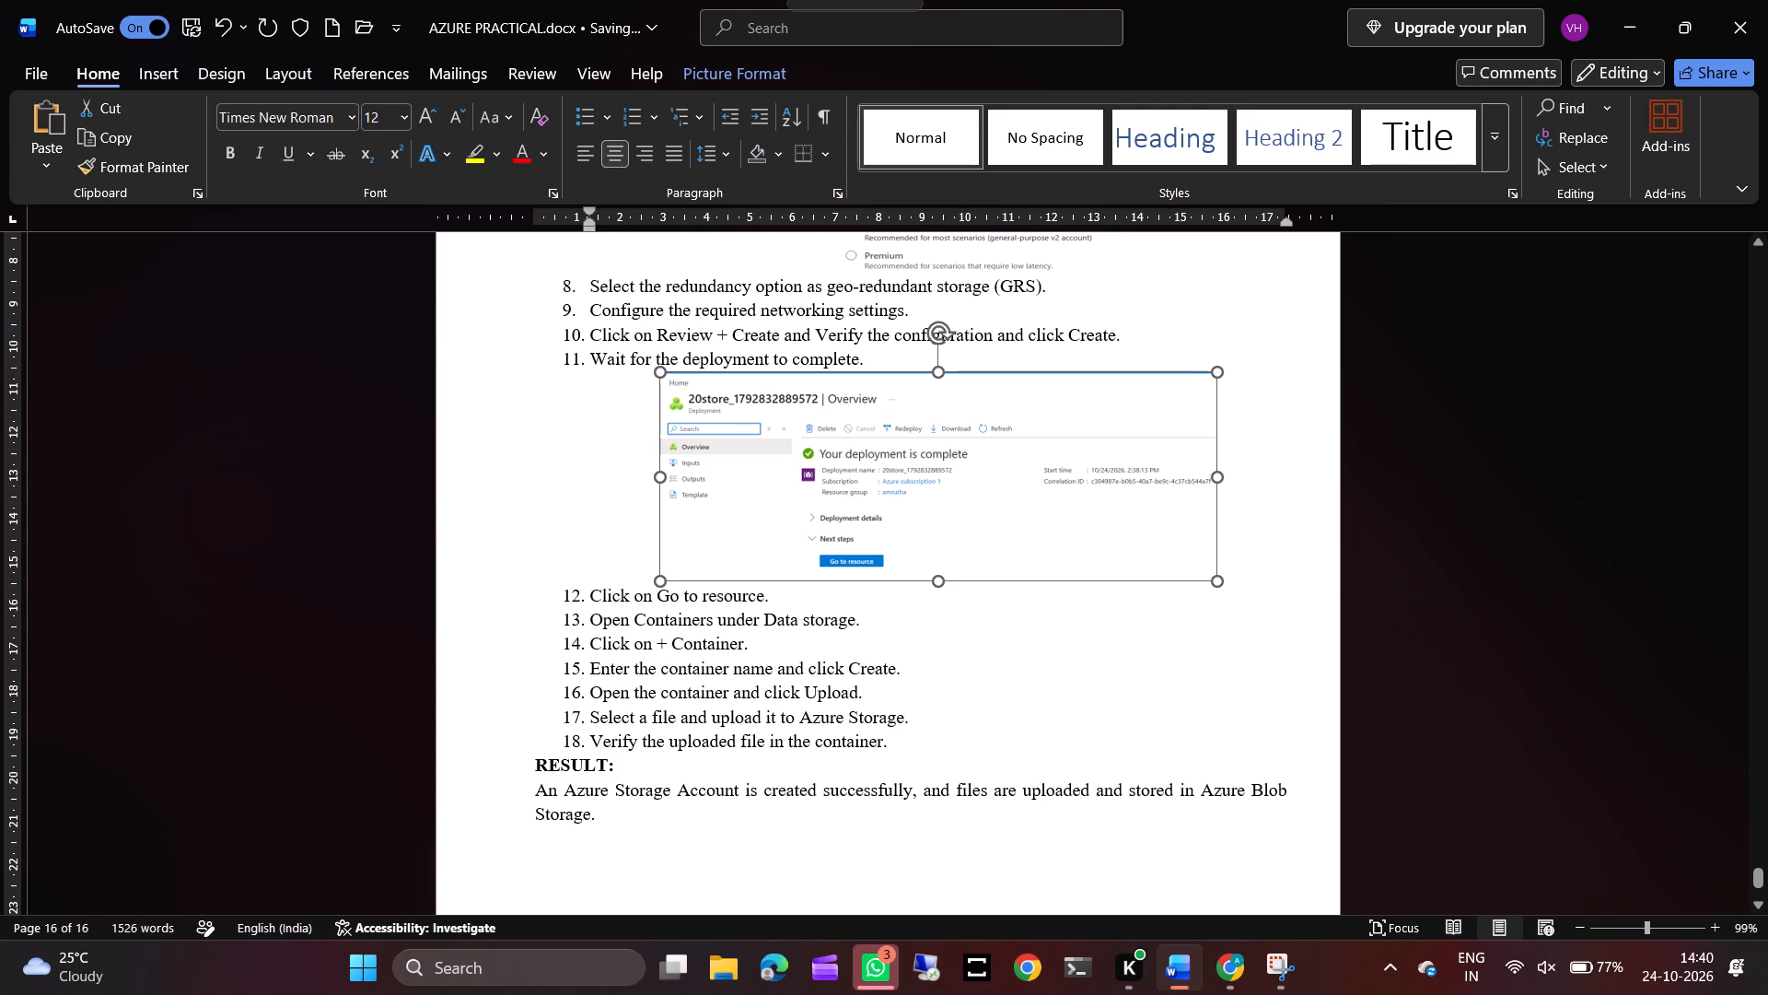
{"action": "left_click", "coordinate": [1221, 969]}
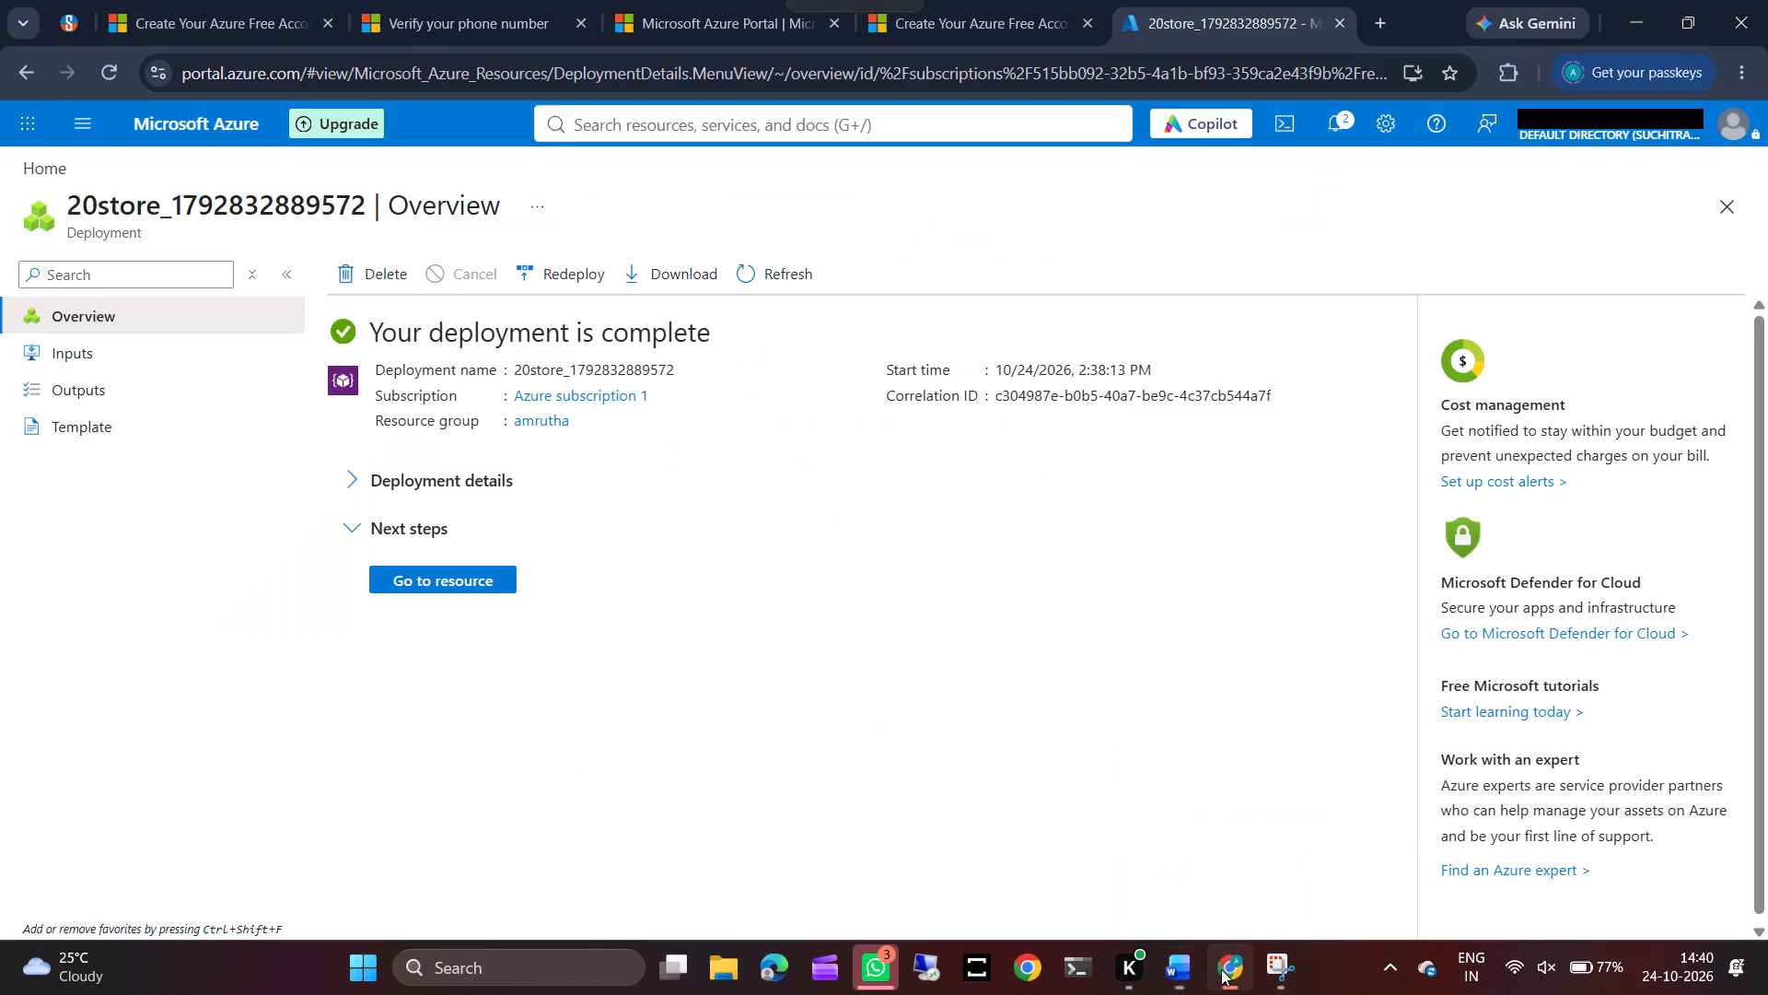
{"action": "left_click", "coordinate": [468, 581]}
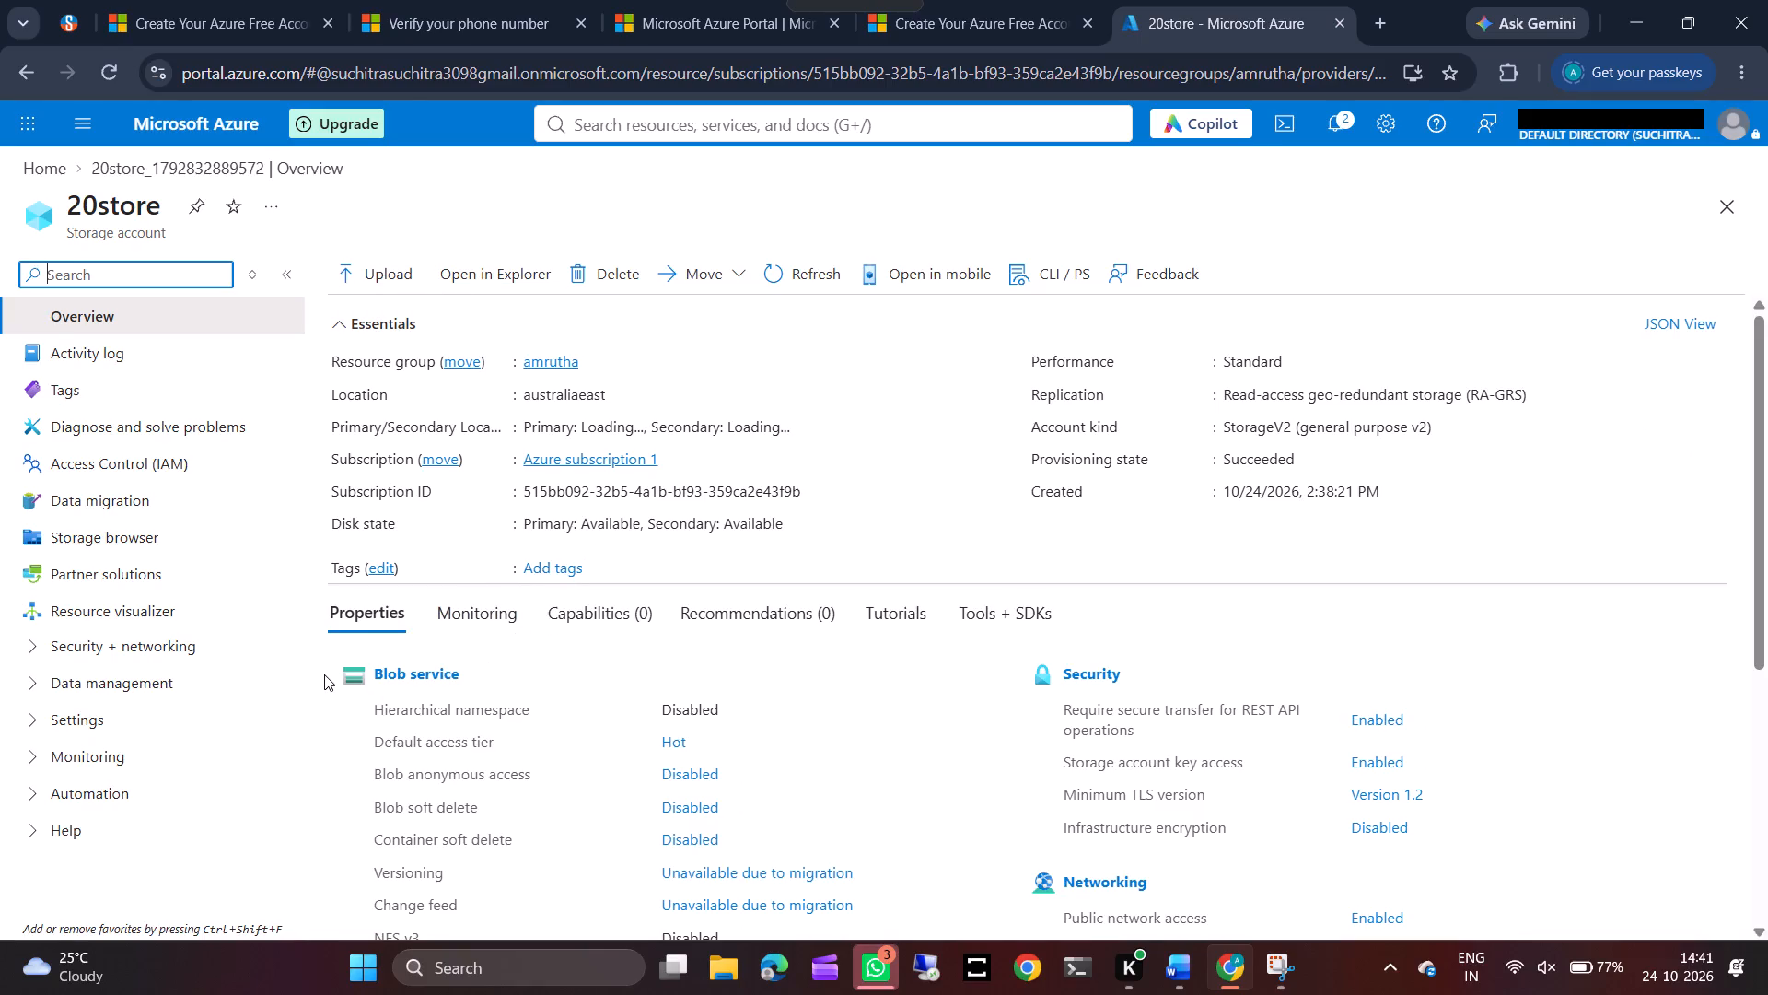
Filter the 20store resource menu by "co" and open Containers under Data storage.
{"action": "left_click", "coordinate": [176, 273]}
{"action": "key", "text": "c"}
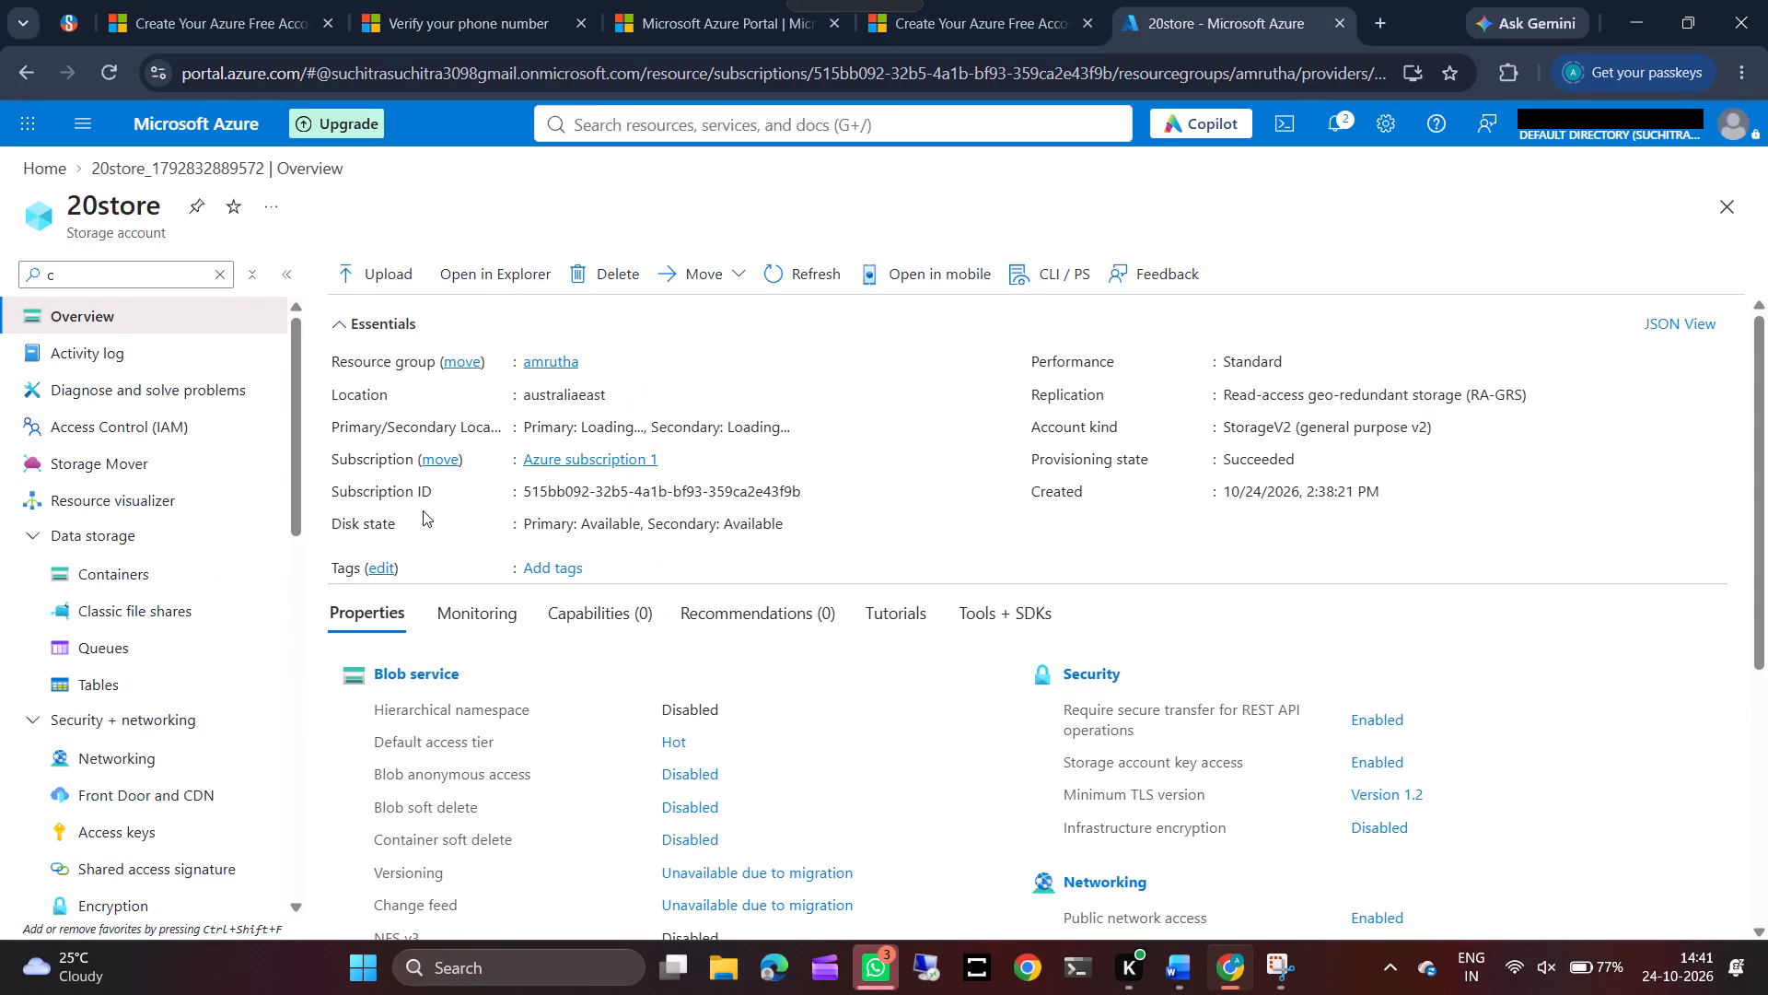
{"action": "left_click", "coordinate": [1517, 970]}
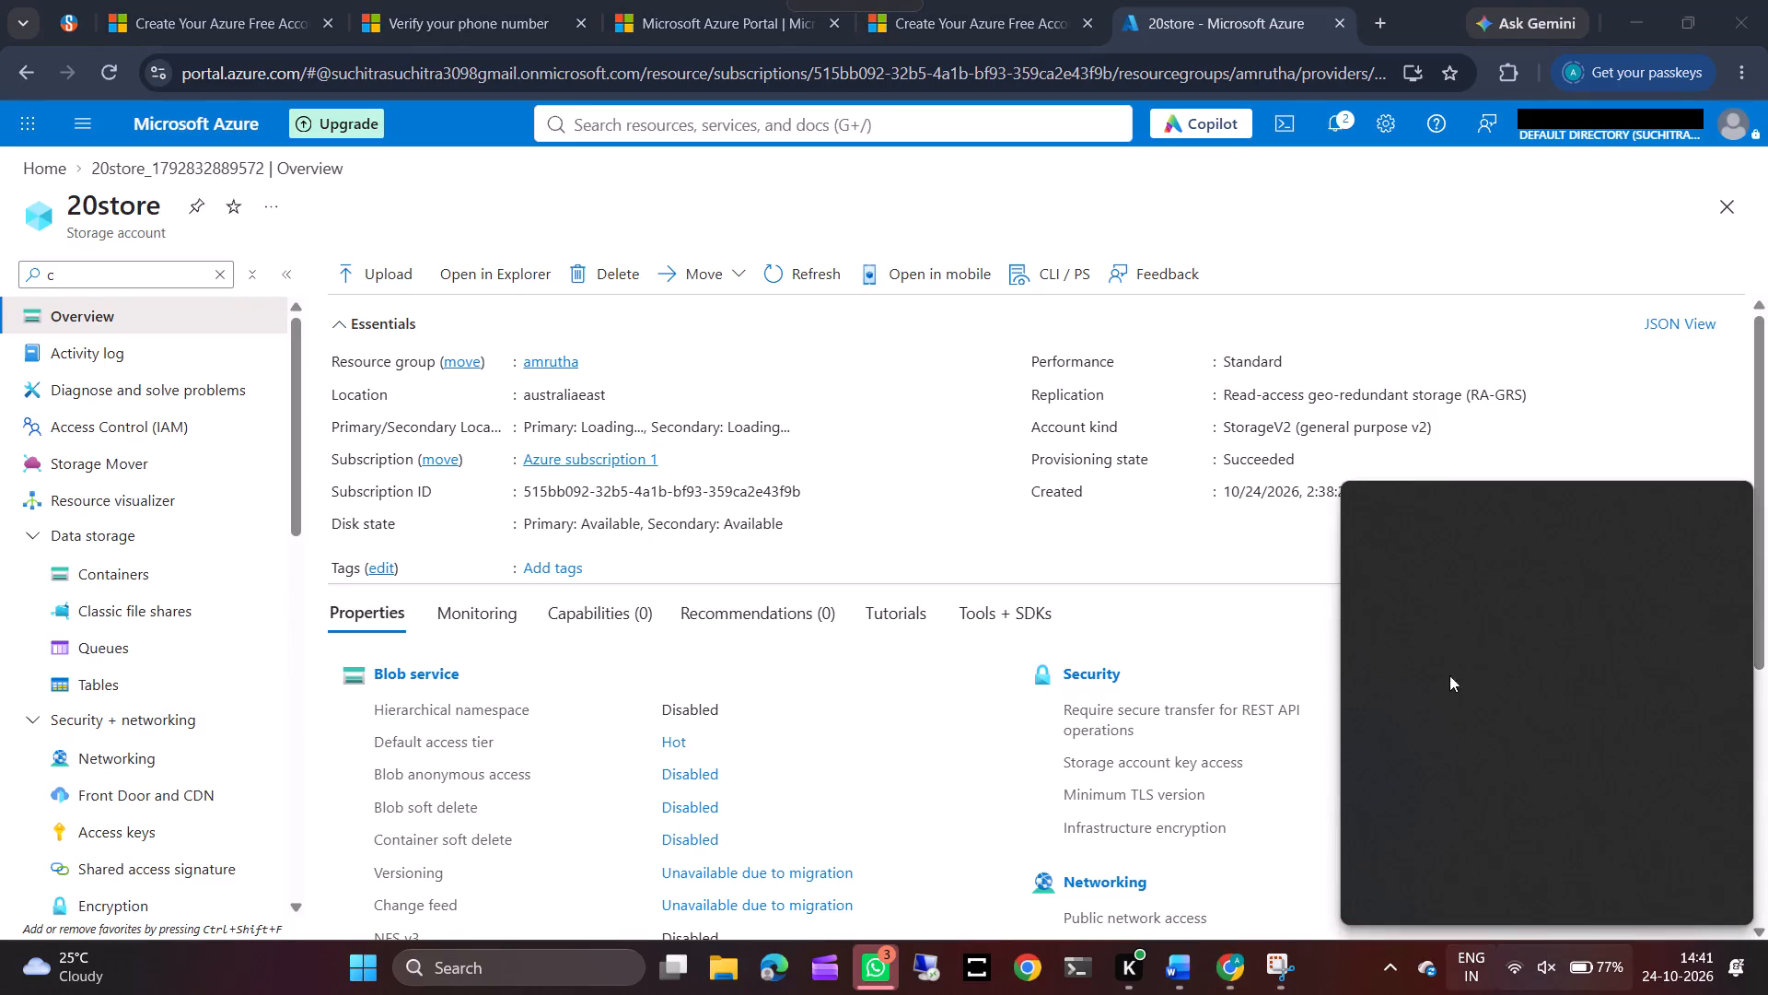
{"action": "left_click", "coordinate": [1220, 555]}
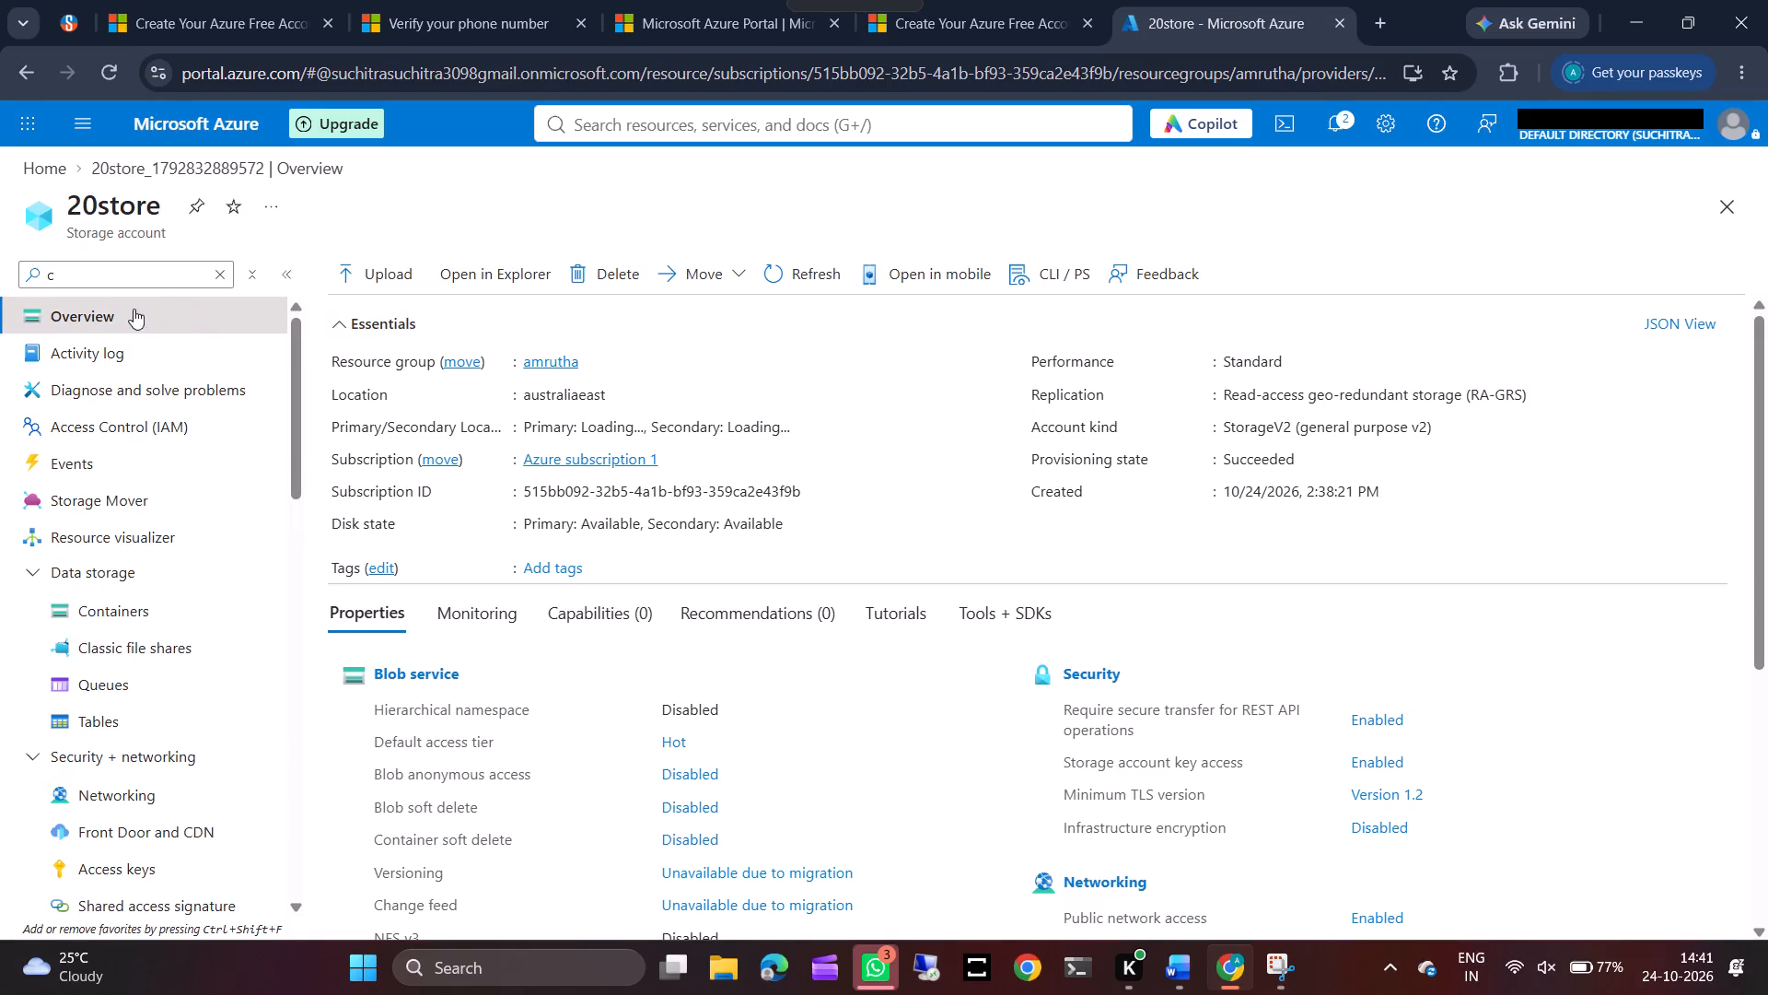
{"action": "left_click", "coordinate": [136, 269]}
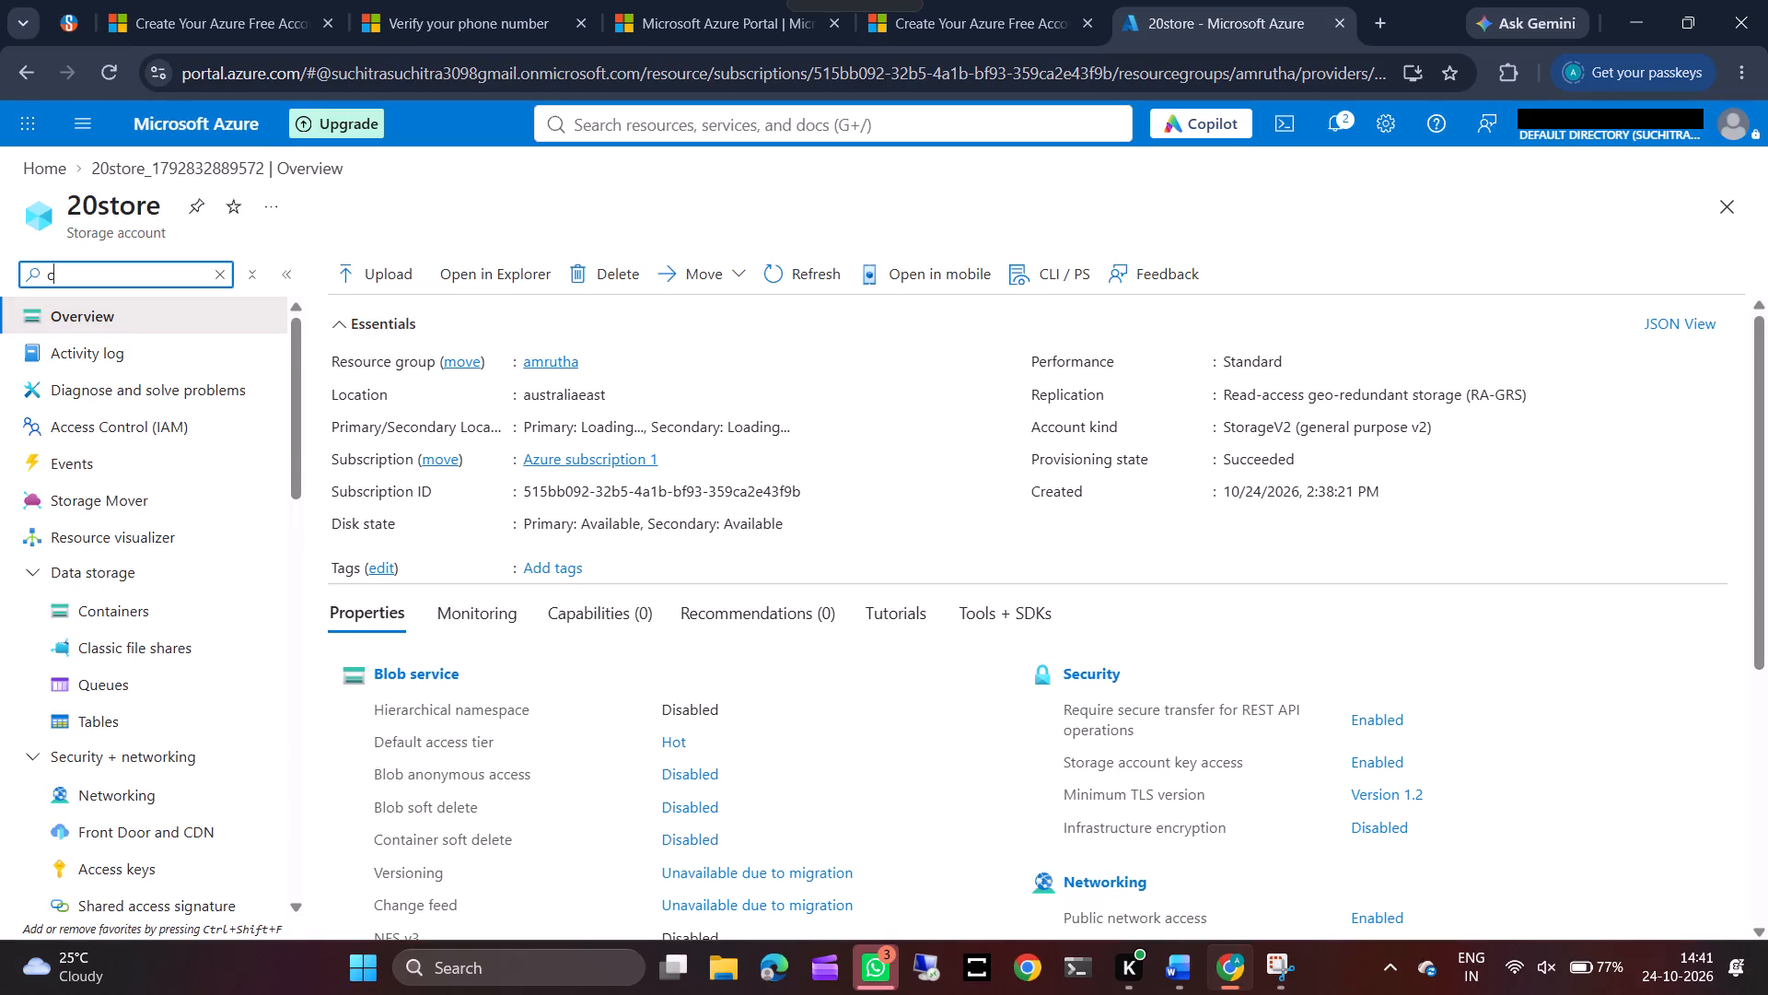
{"action": "key", "text": "o"}
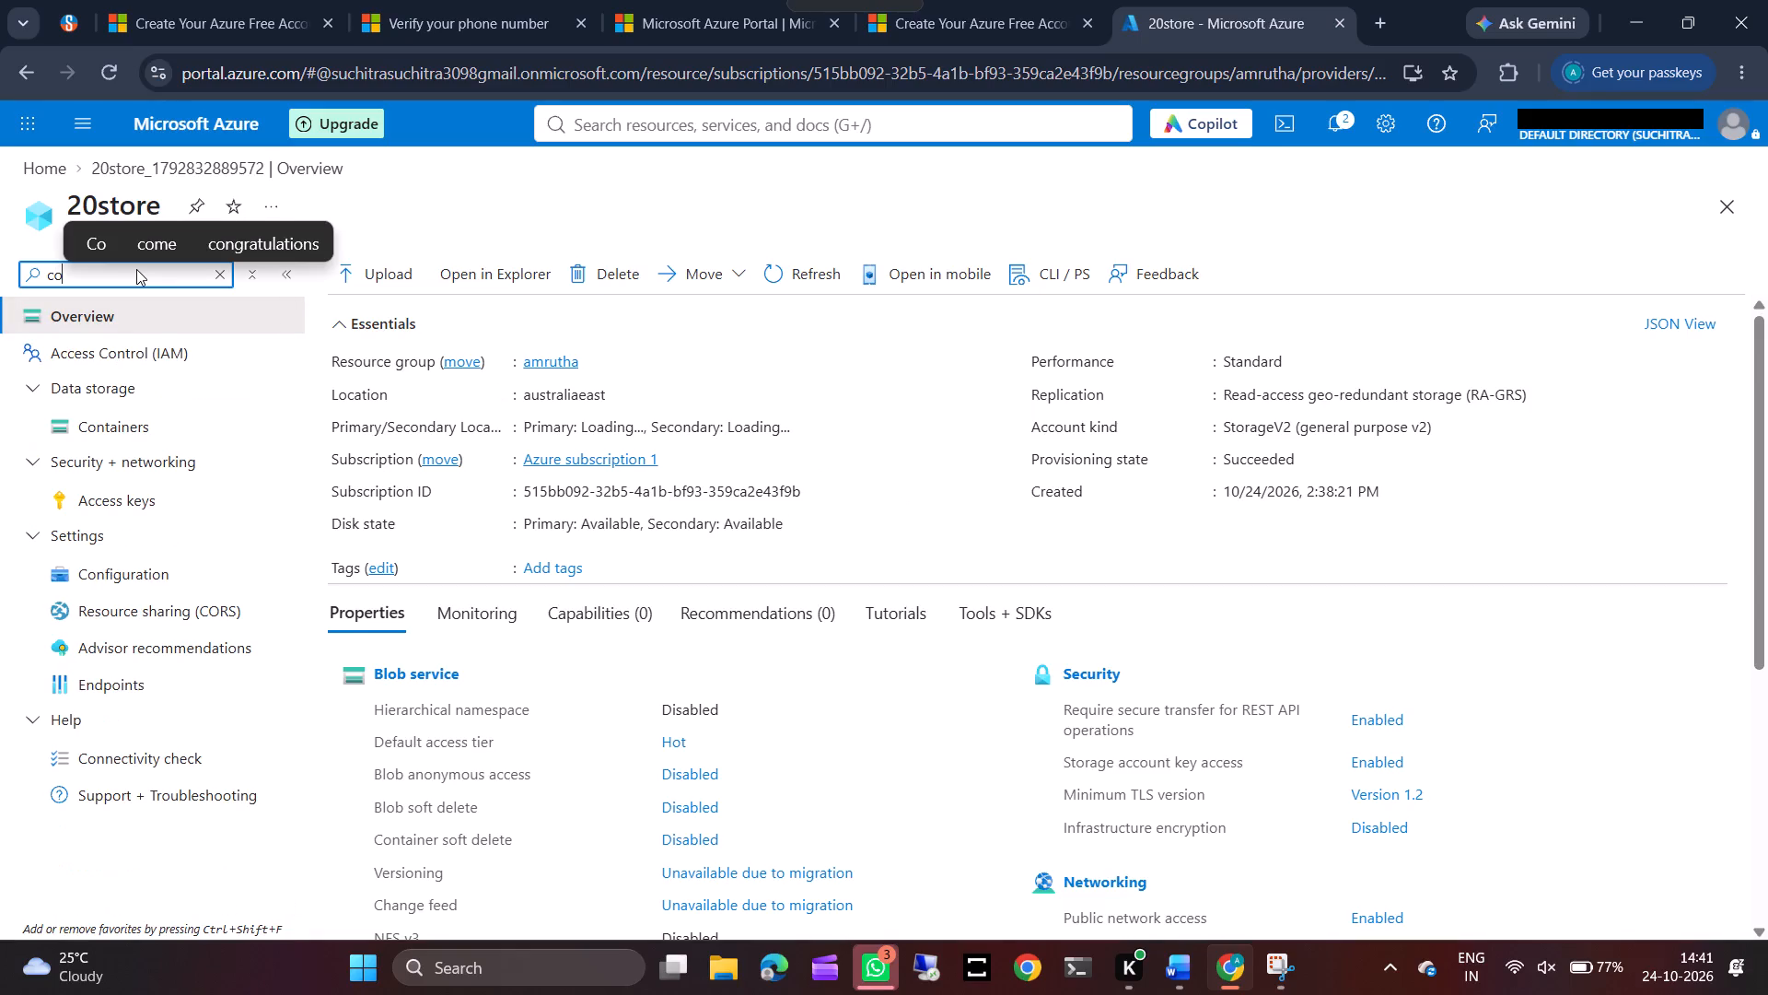
{"action": "left_click", "coordinate": [133, 416]}
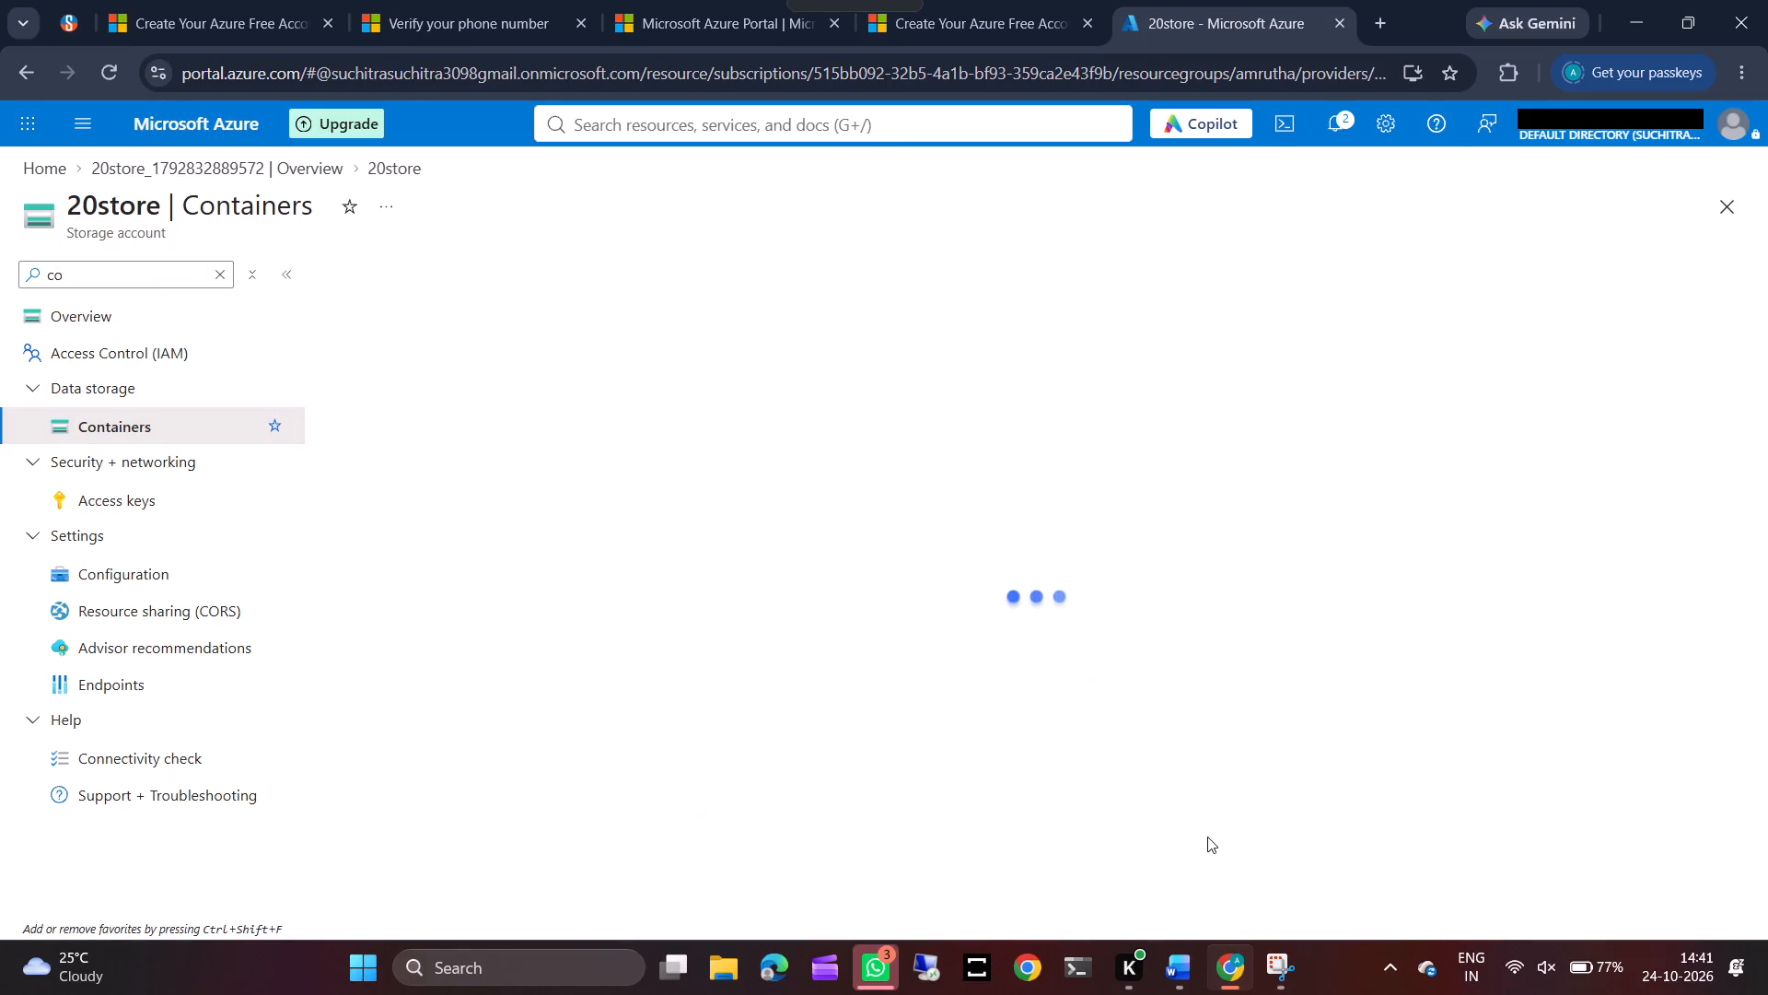
Capture a screenshot of the 20store container commands and list, from Add container down past the $logs row, and copy it.
{"action": "left_click", "coordinate": [1289, 962]}
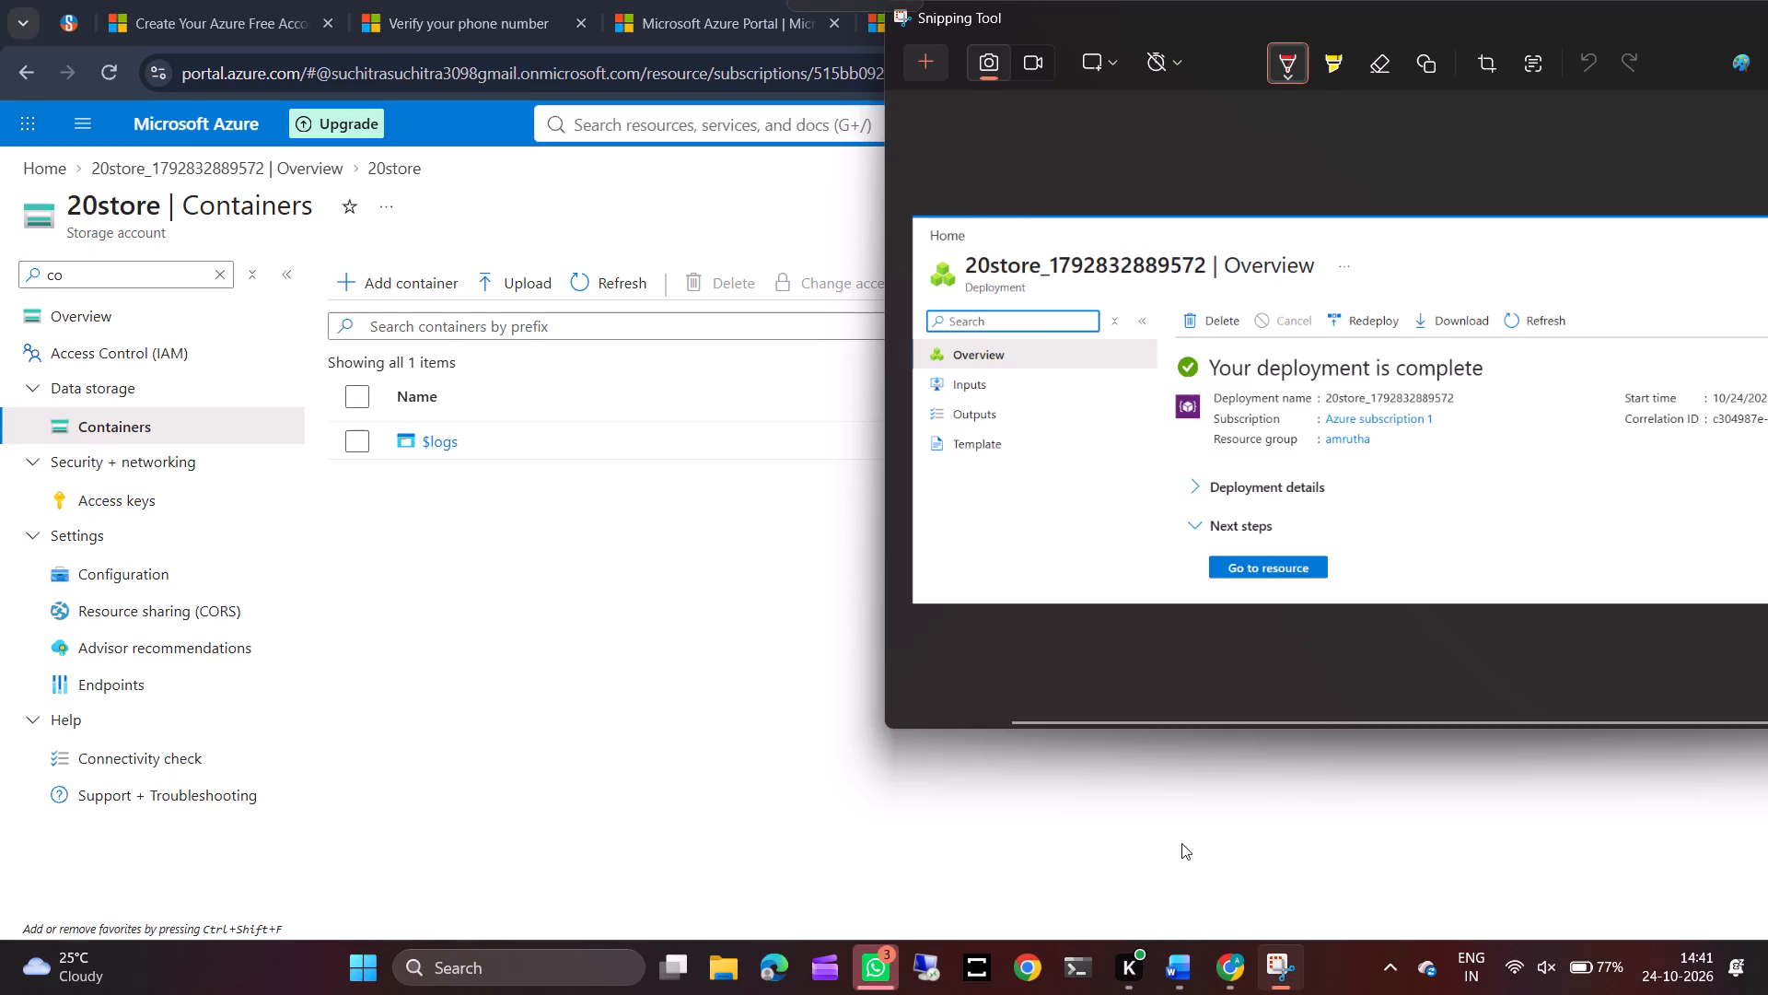
{"action": "left_click", "coordinate": [921, 63]}
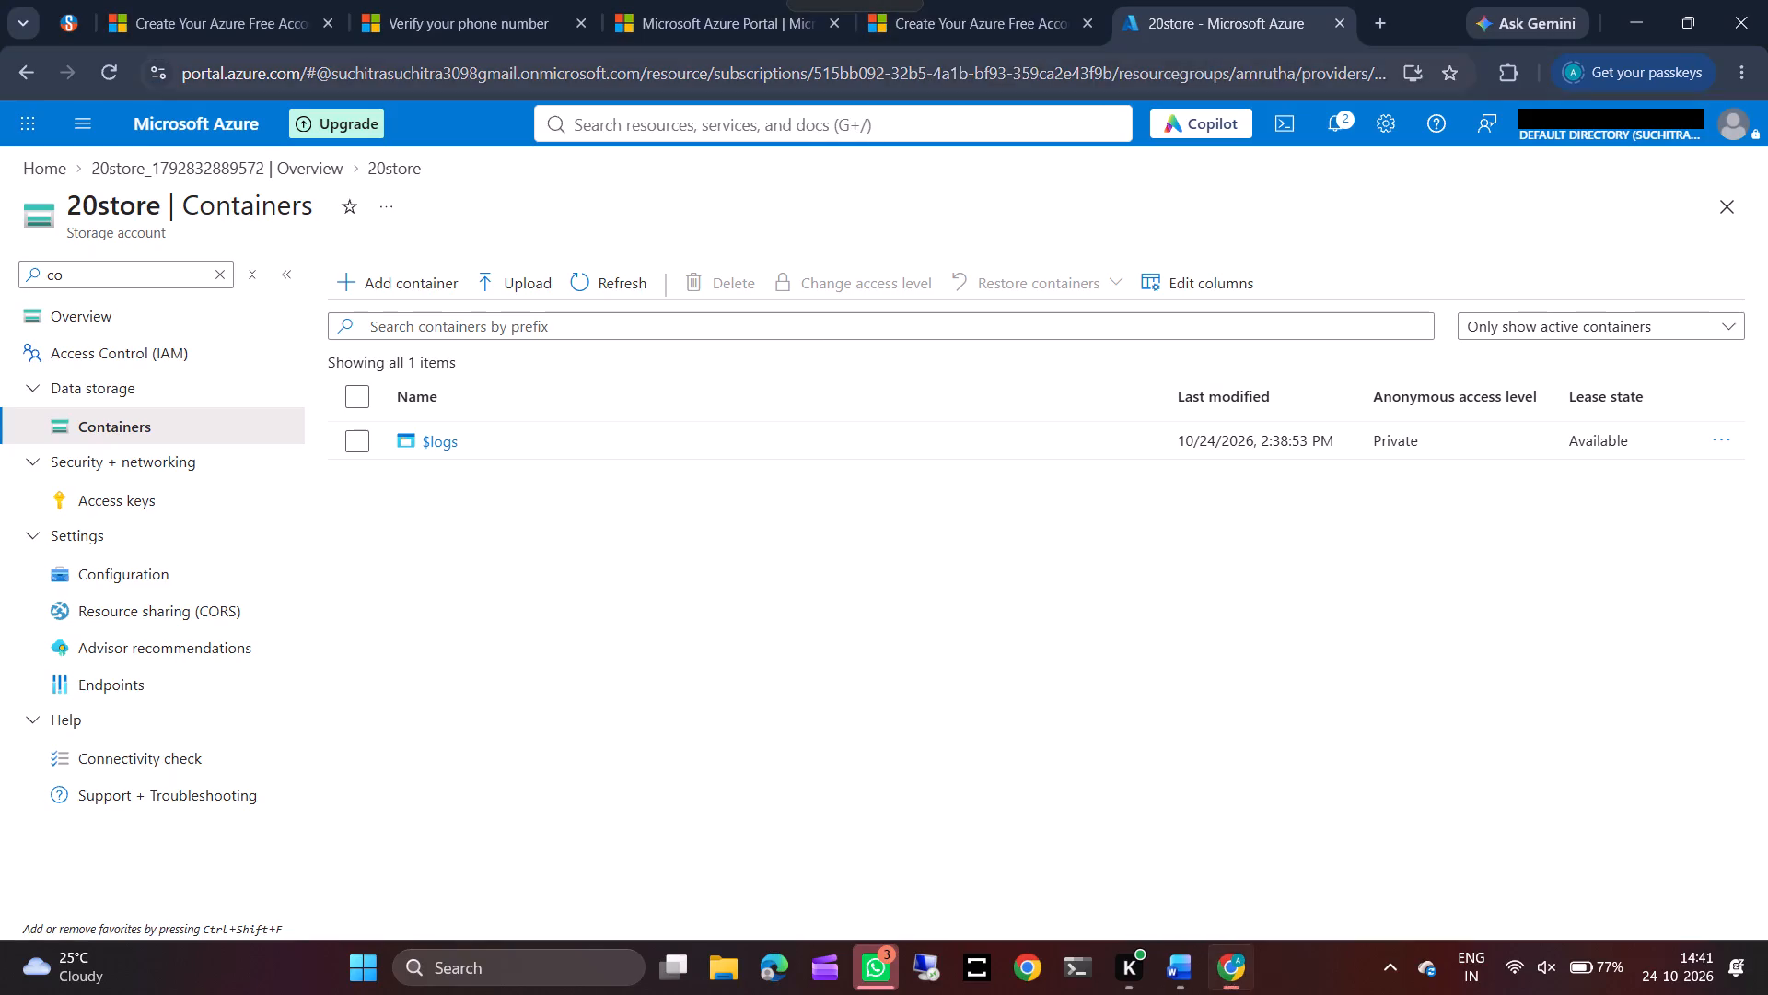
{"action": "left_click_drag", "start_coordinate": [299, 251], "coordinate": [589, 477]}
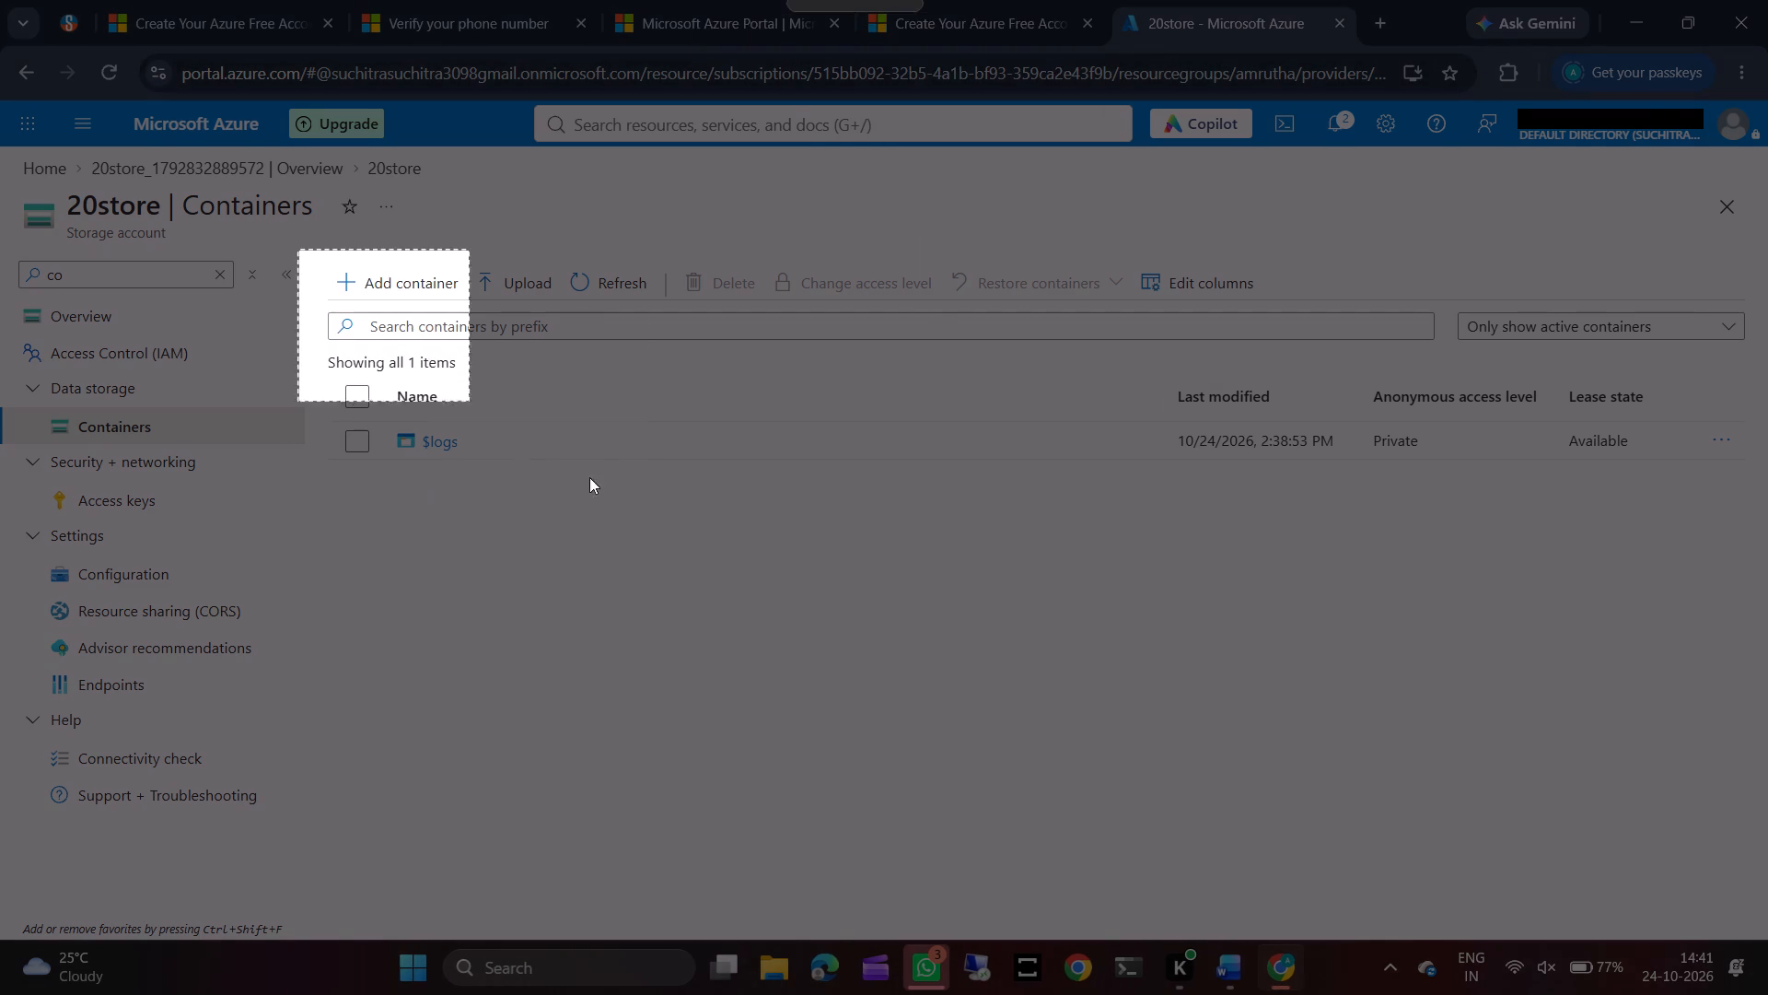
{"action": "left_click_drag", "start_coordinate": [589, 477], "coordinate": [1351, 509]}
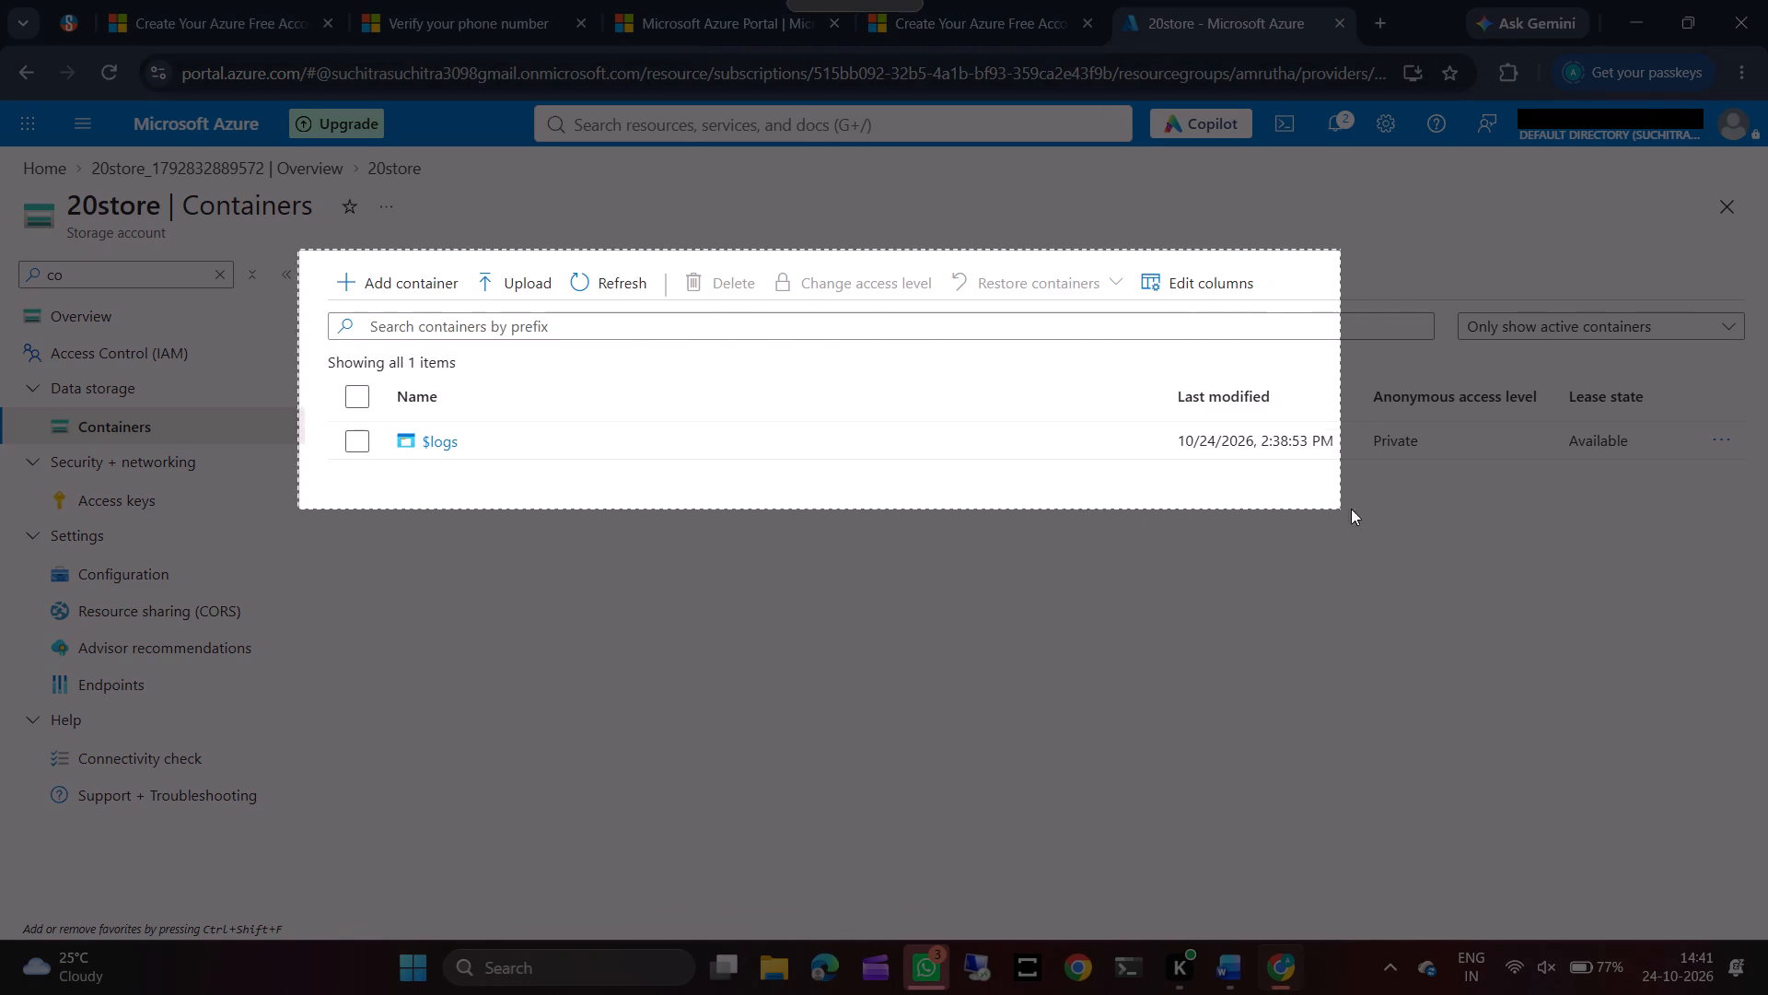
{"action": "left_click_drag", "start_coordinate": [1351, 509], "coordinate": [1448, 521]}
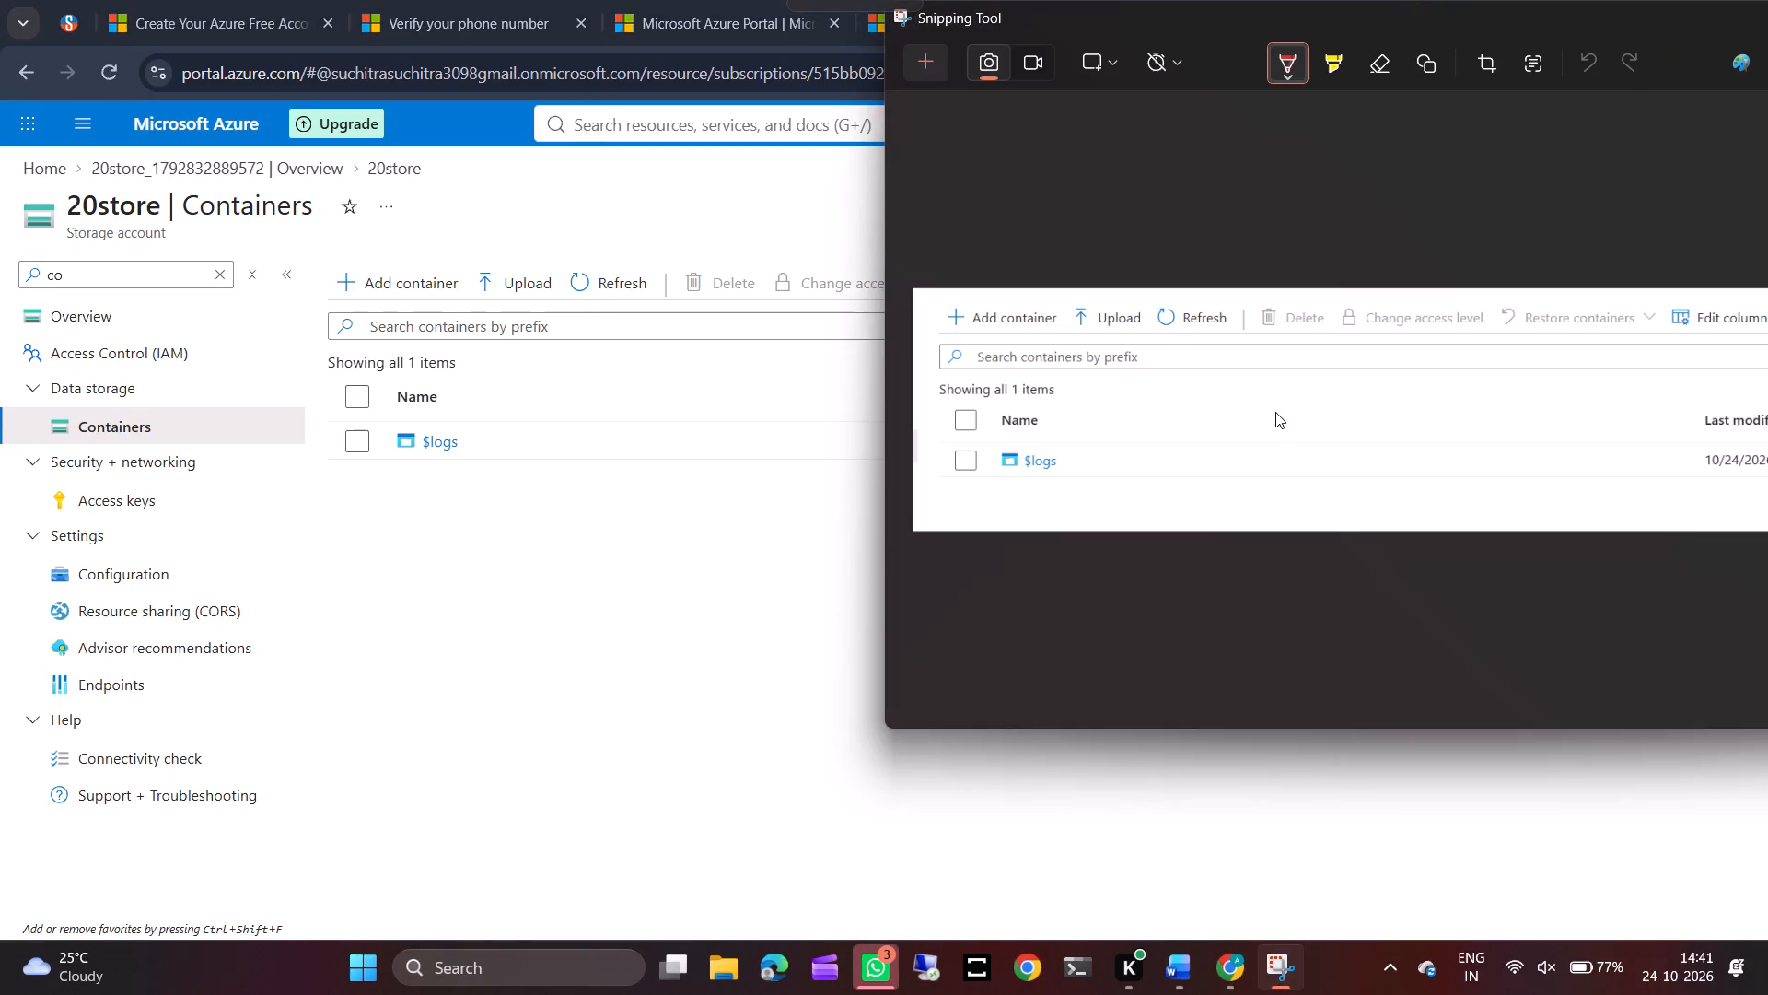
{"action": "key", "text": "ctrl+c"}
Switch to AZURE PRACTICAL and paste the copied screenshot on an unnumbered line below procedure item 14, "Click on + Container.".
{"action": "left_click", "coordinate": [1162, 976]}
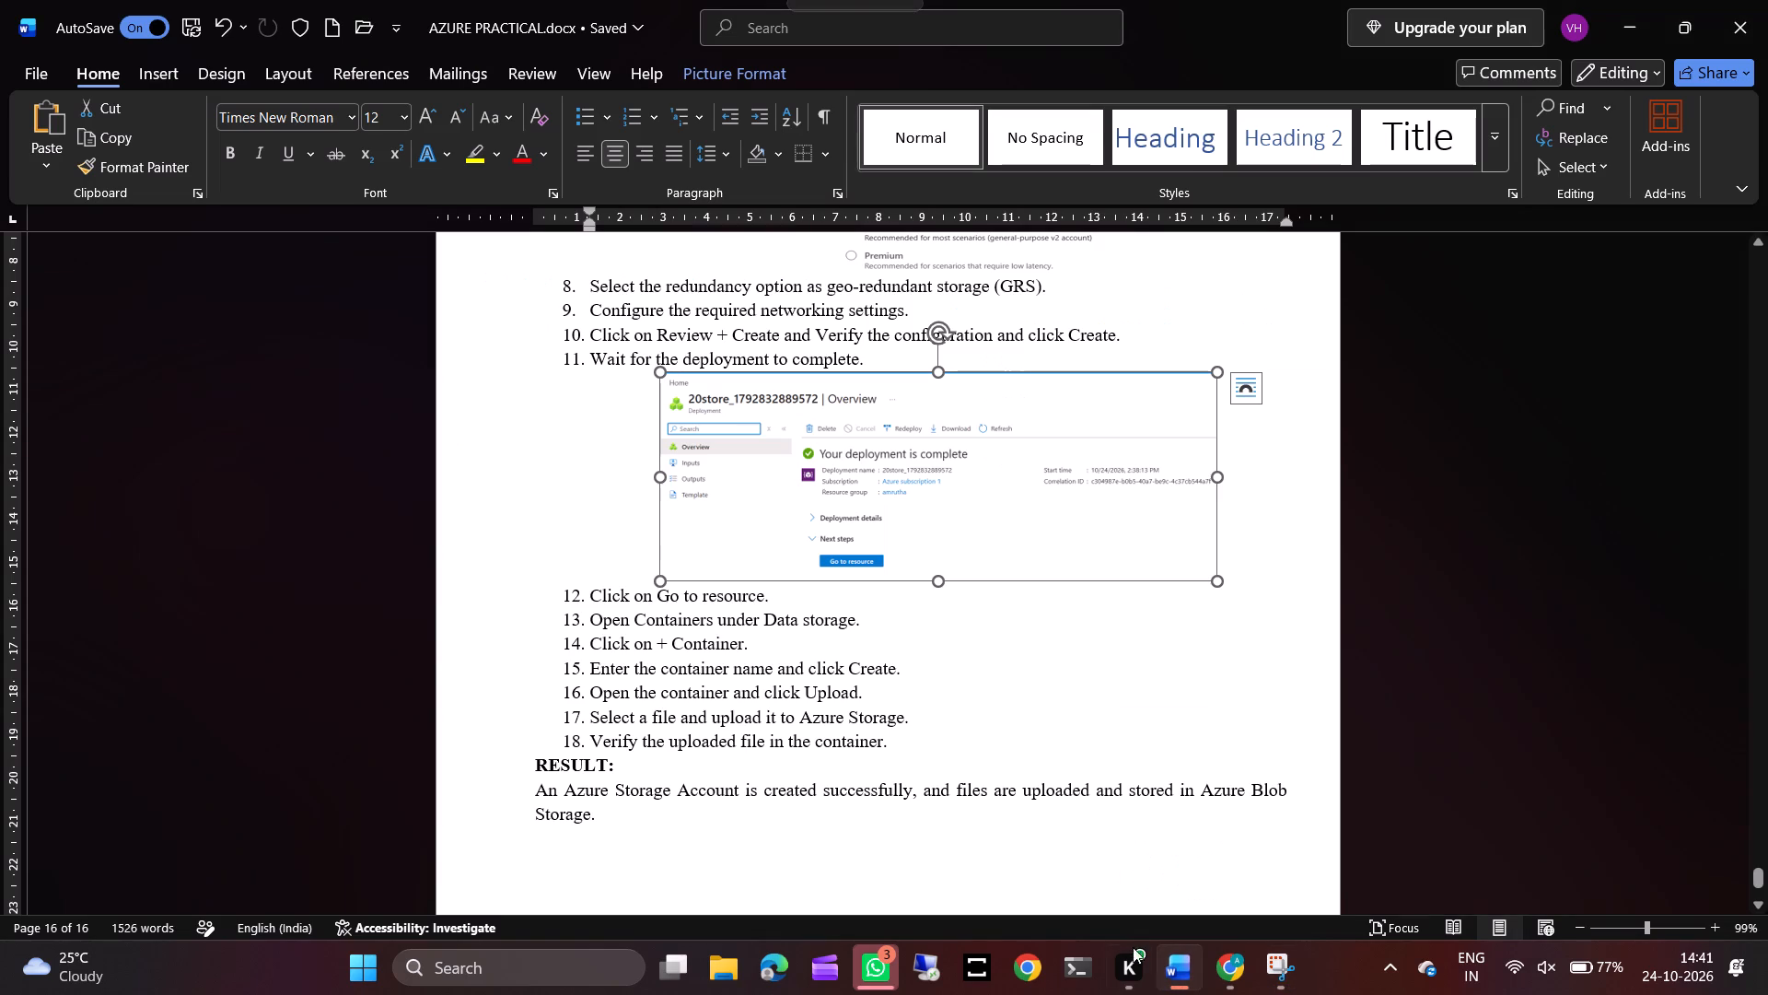
{"action": "left_click", "coordinate": [878, 623]}
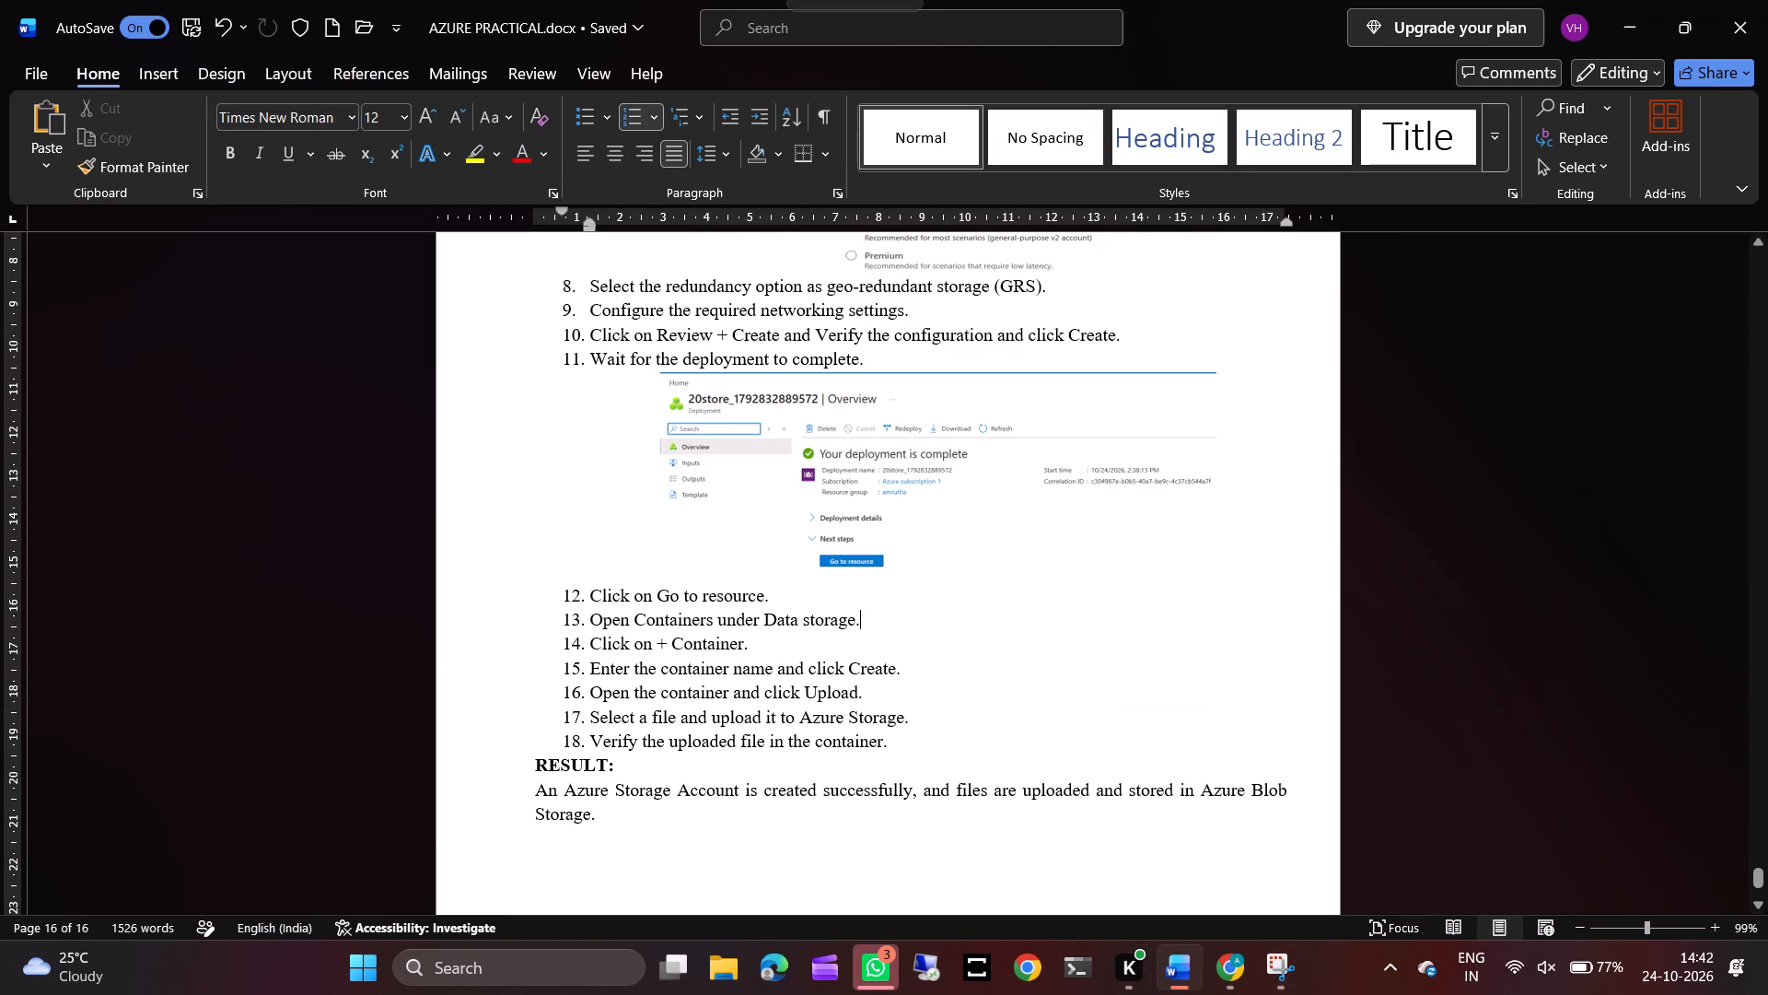
{"action": "left_click", "coordinate": [782, 650]}
{"action": "key", "text": "Return"}
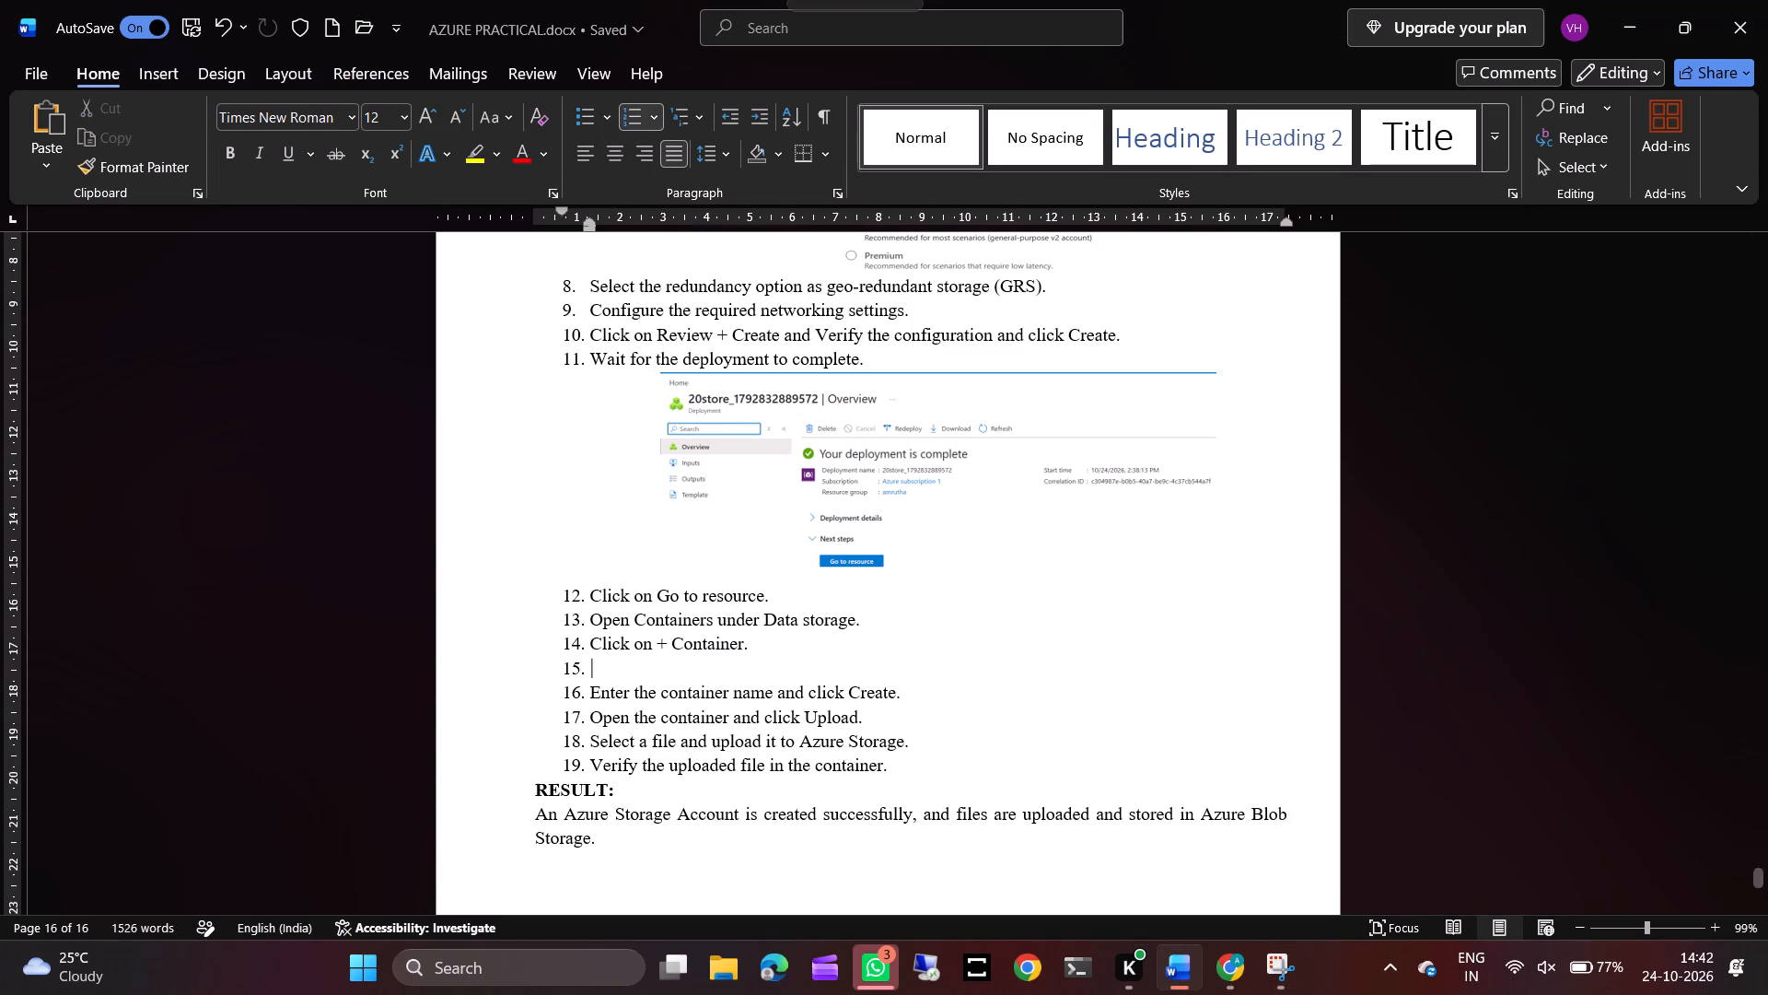
{"action": "key", "text": "BackSpace"}
{"action": "key", "text": "ctrl+v"}
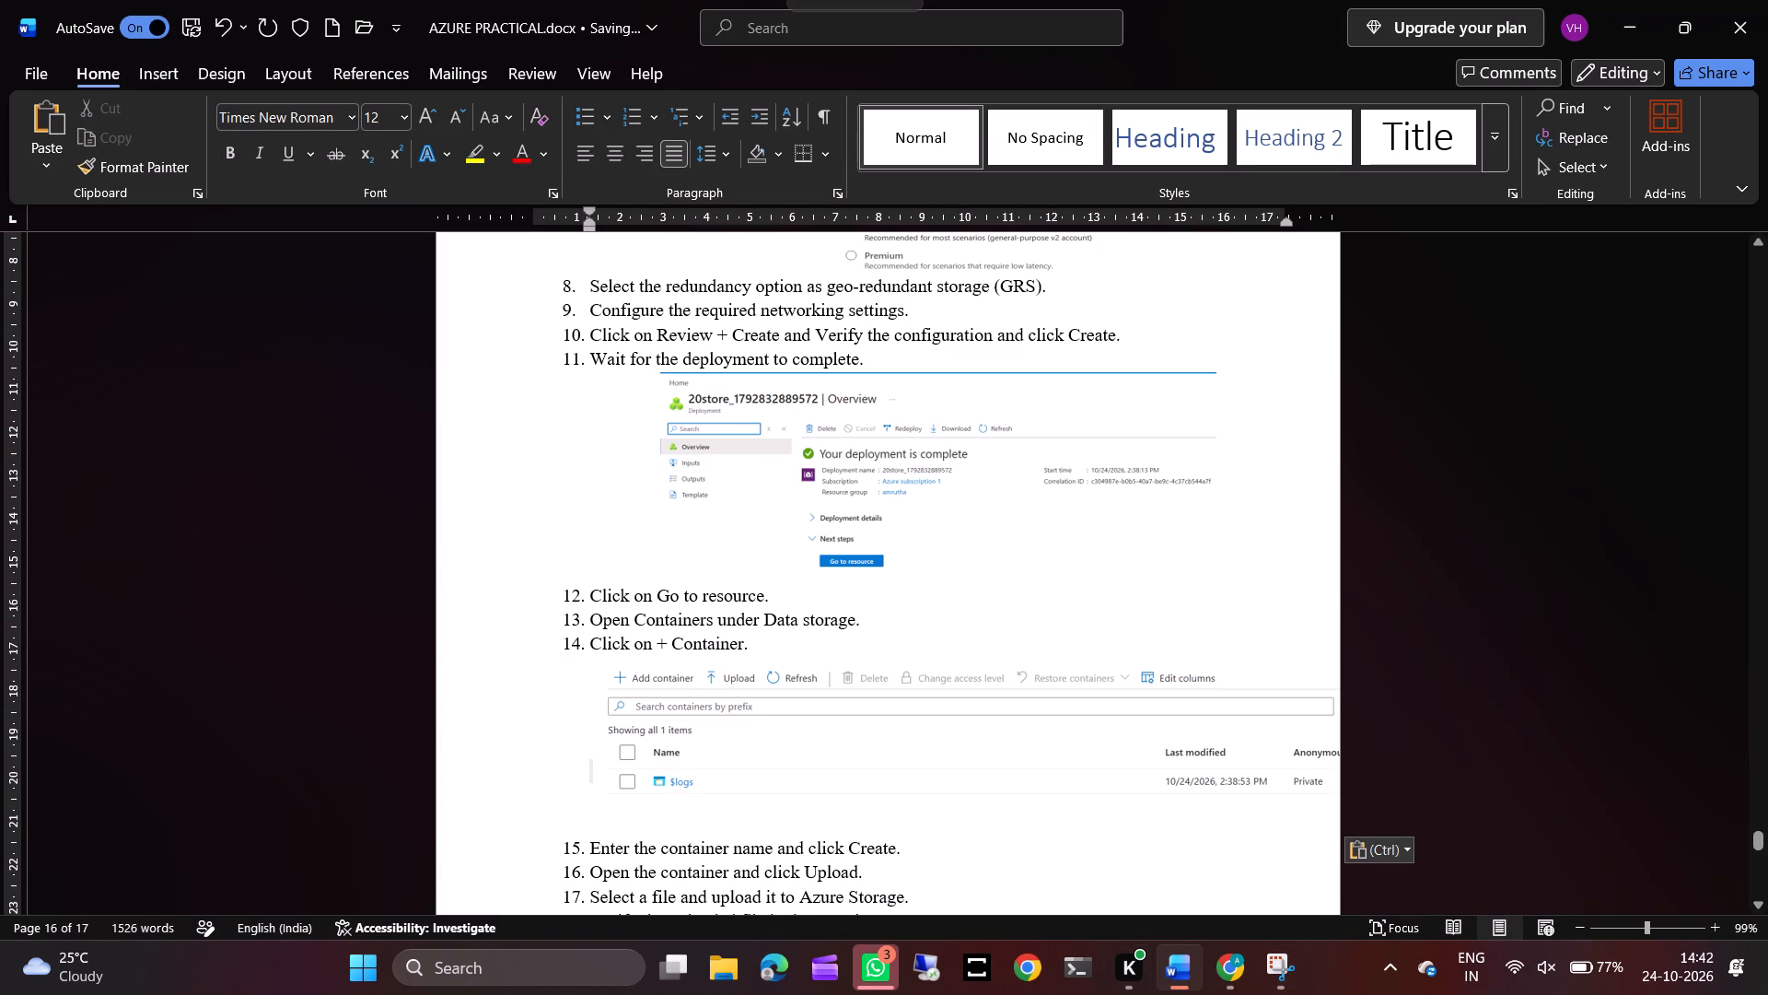
Shrink the container list screenshot to fit within the text margins, centre it and stretch its height slightly.
{"action": "left_click", "coordinate": [745, 686]}
{"action": "left_click_drag", "start_coordinate": [585, 832], "coordinate": [738, 807]}
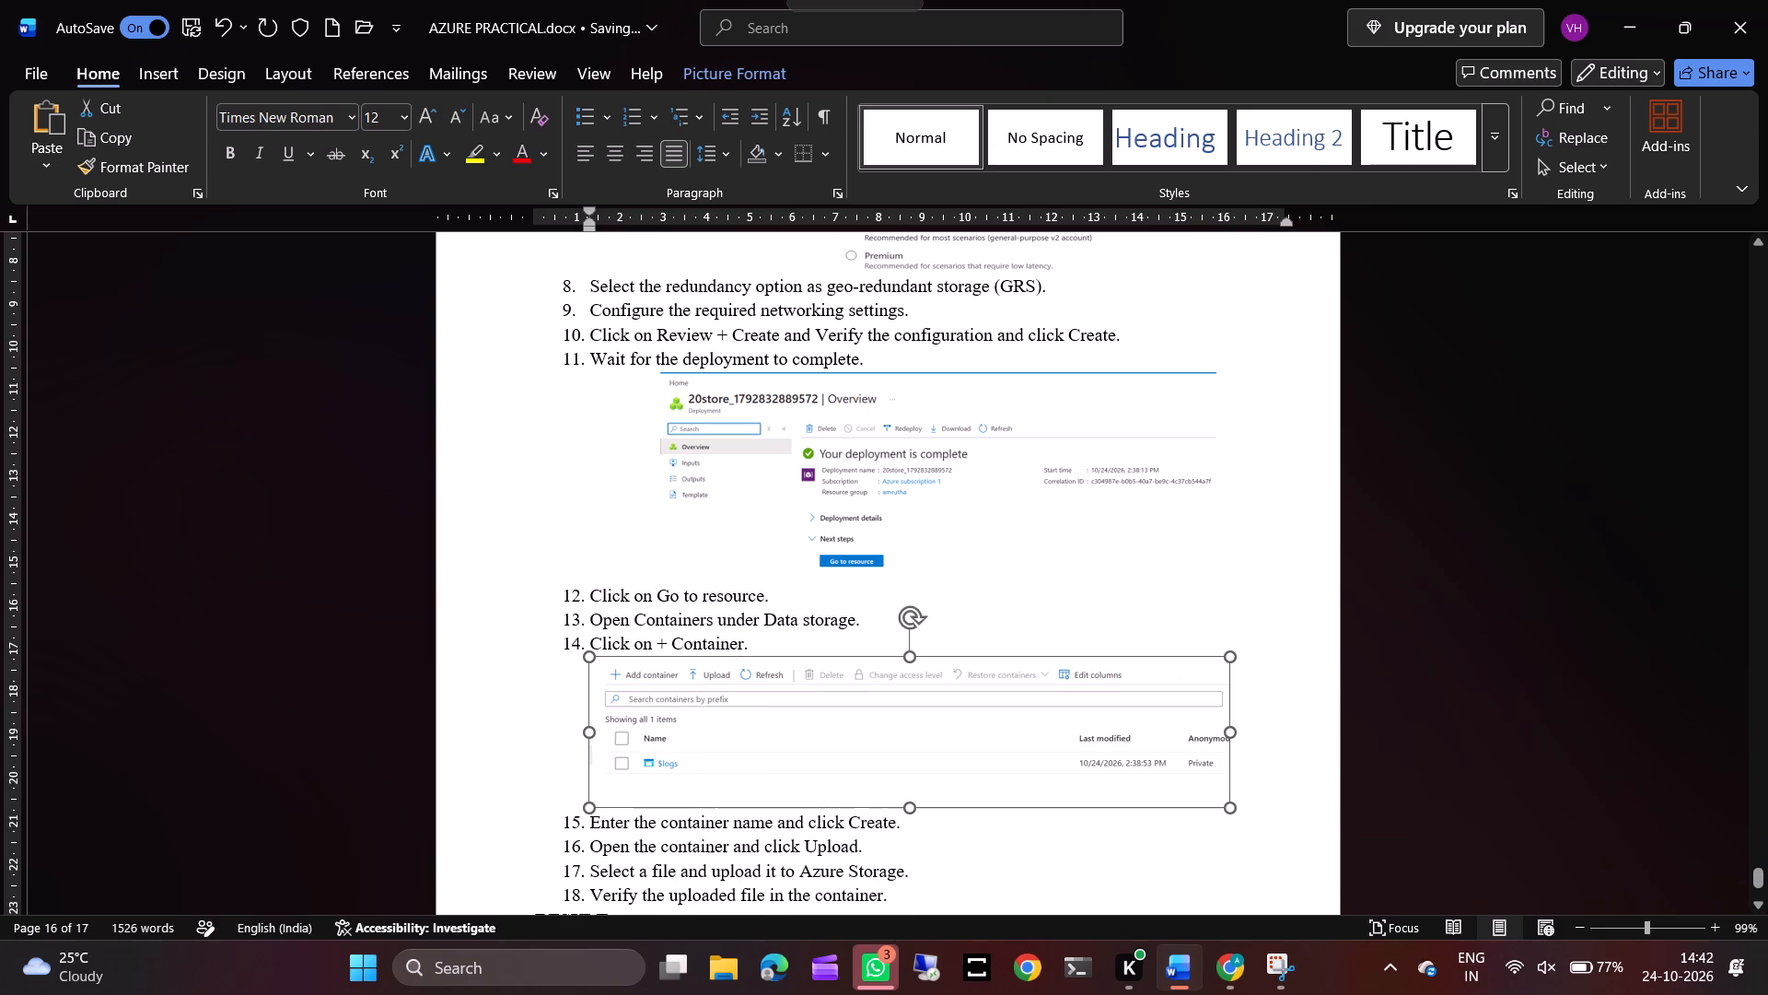
{"action": "left_click", "coordinate": [607, 156]}
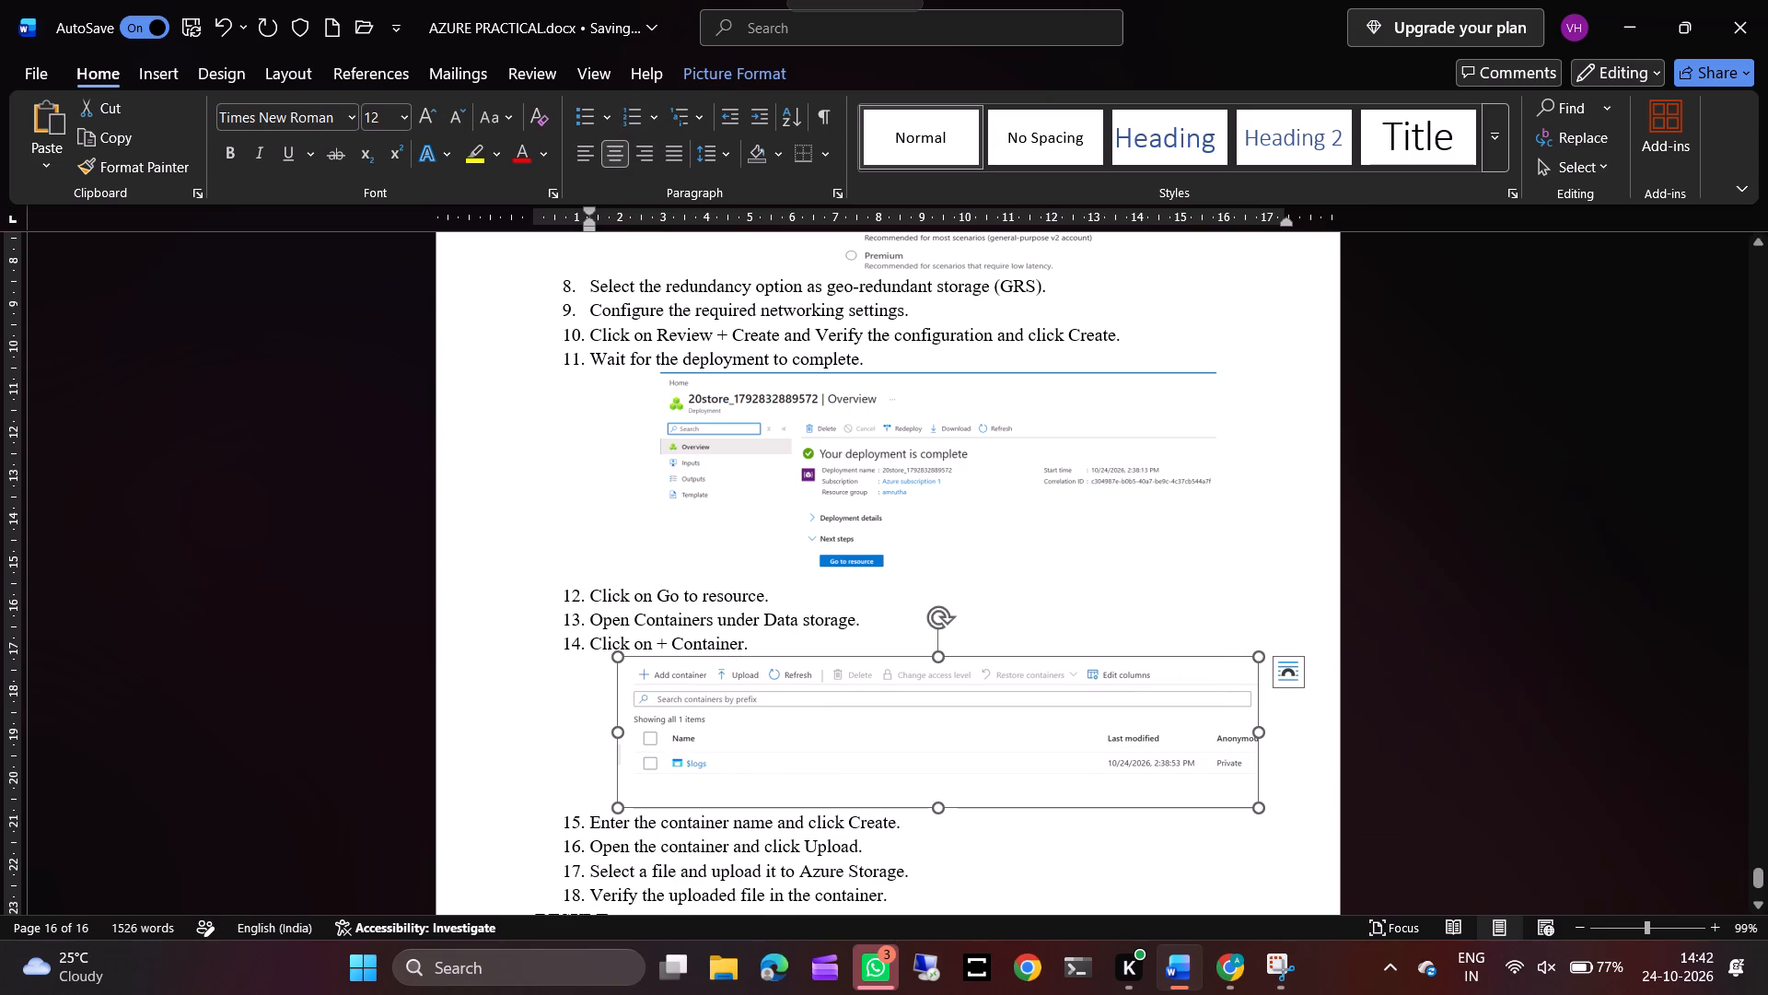
{"action": "left_click_drag", "start_coordinate": [938, 811], "coordinate": [953, 884]}
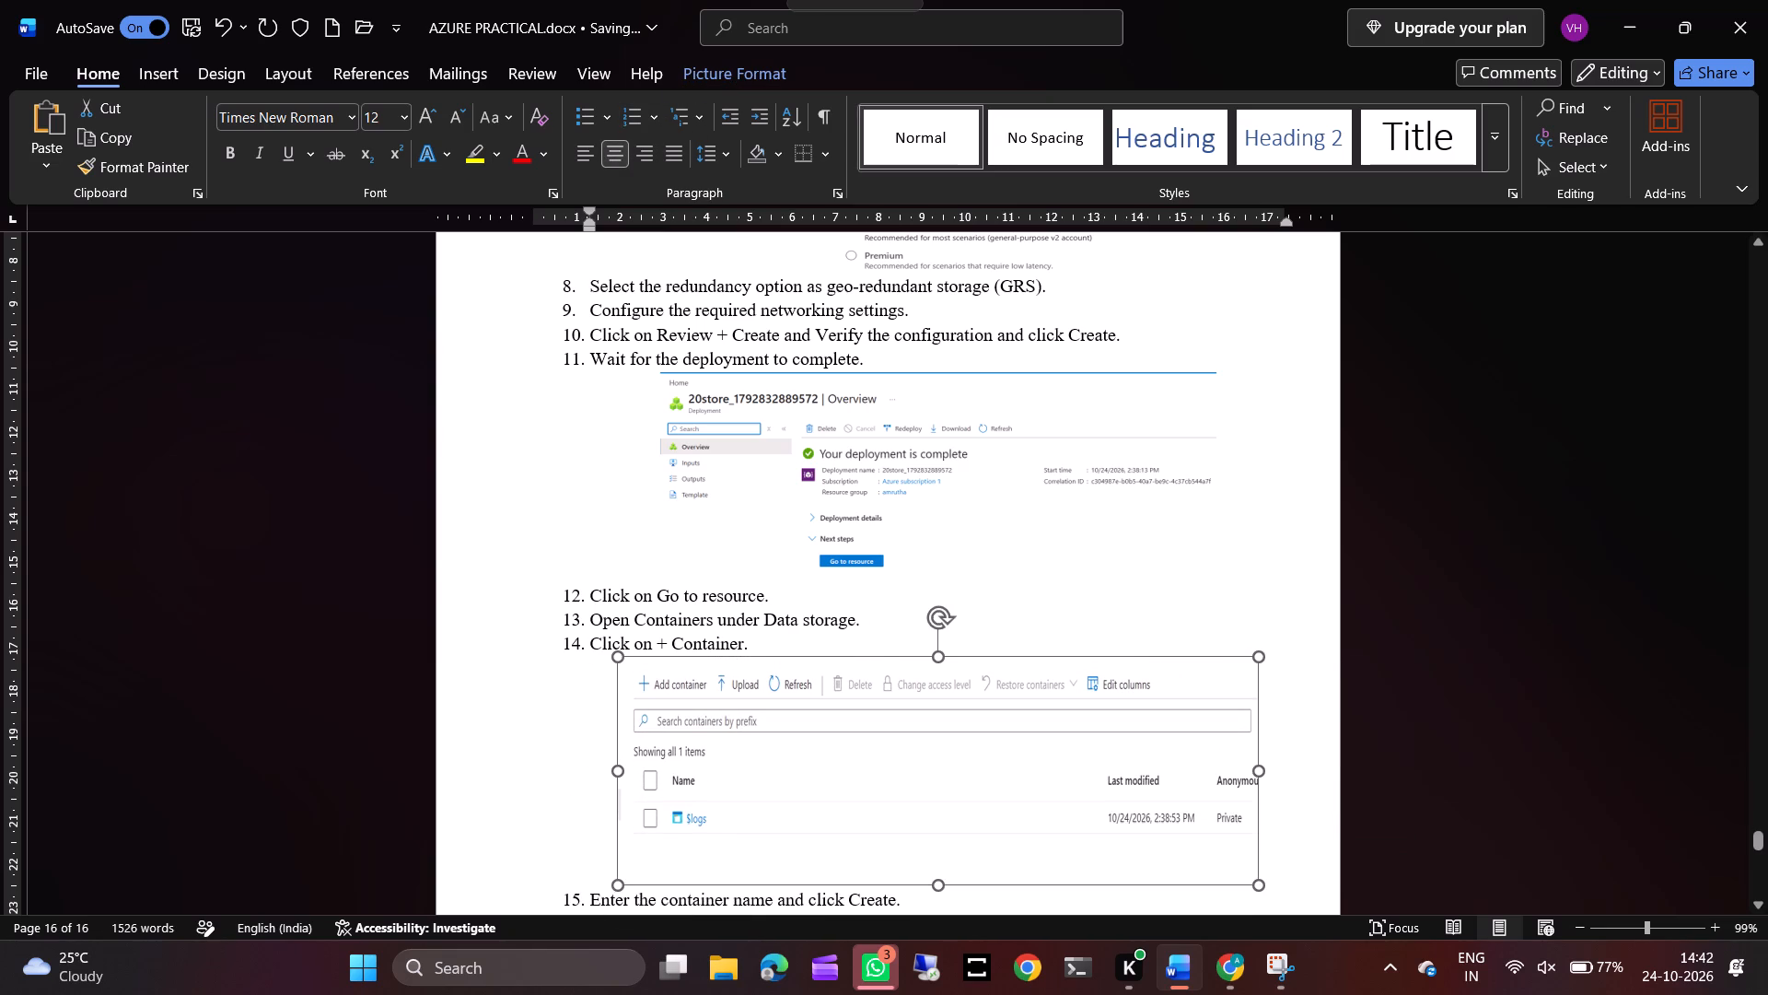
{"action": "left_click_drag", "start_coordinate": [953, 884], "coordinate": [952, 811]}
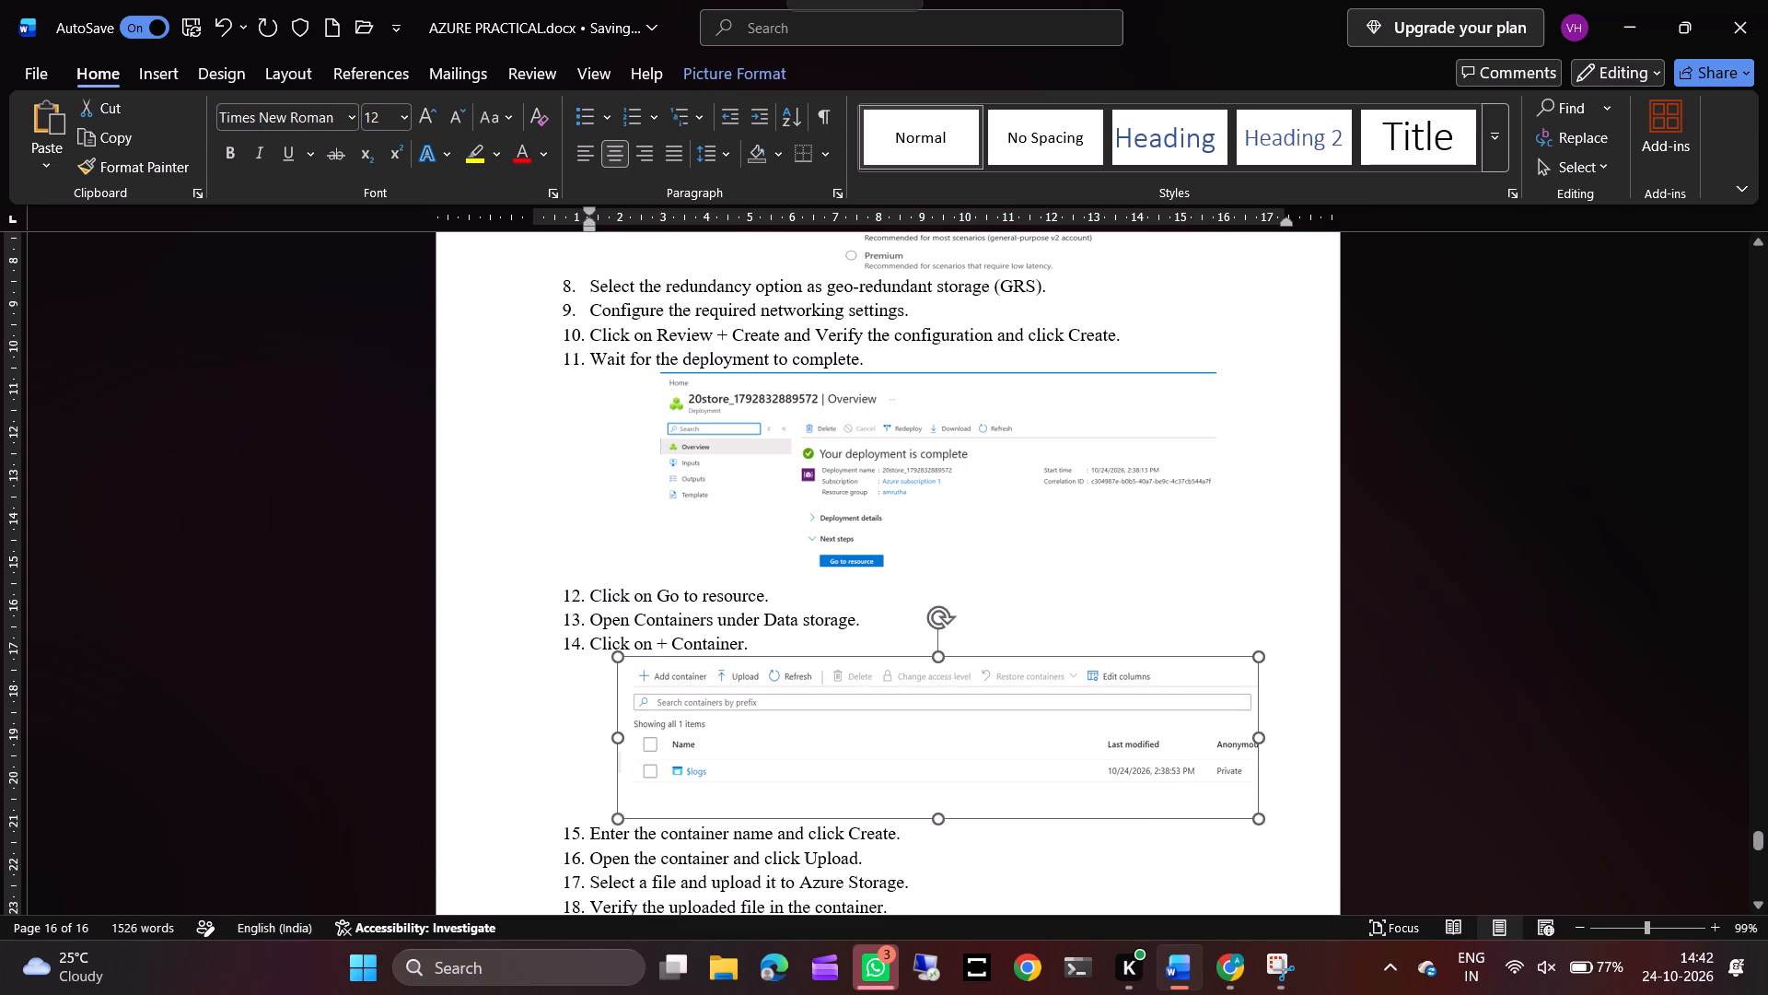
{"action": "left_click_drag", "start_coordinate": [952, 811], "coordinate": [952, 810]}
{"action": "left_click_drag", "start_coordinate": [617, 815], "coordinate": [737, 800]}
{"action": "left_click", "coordinate": [917, 824]}
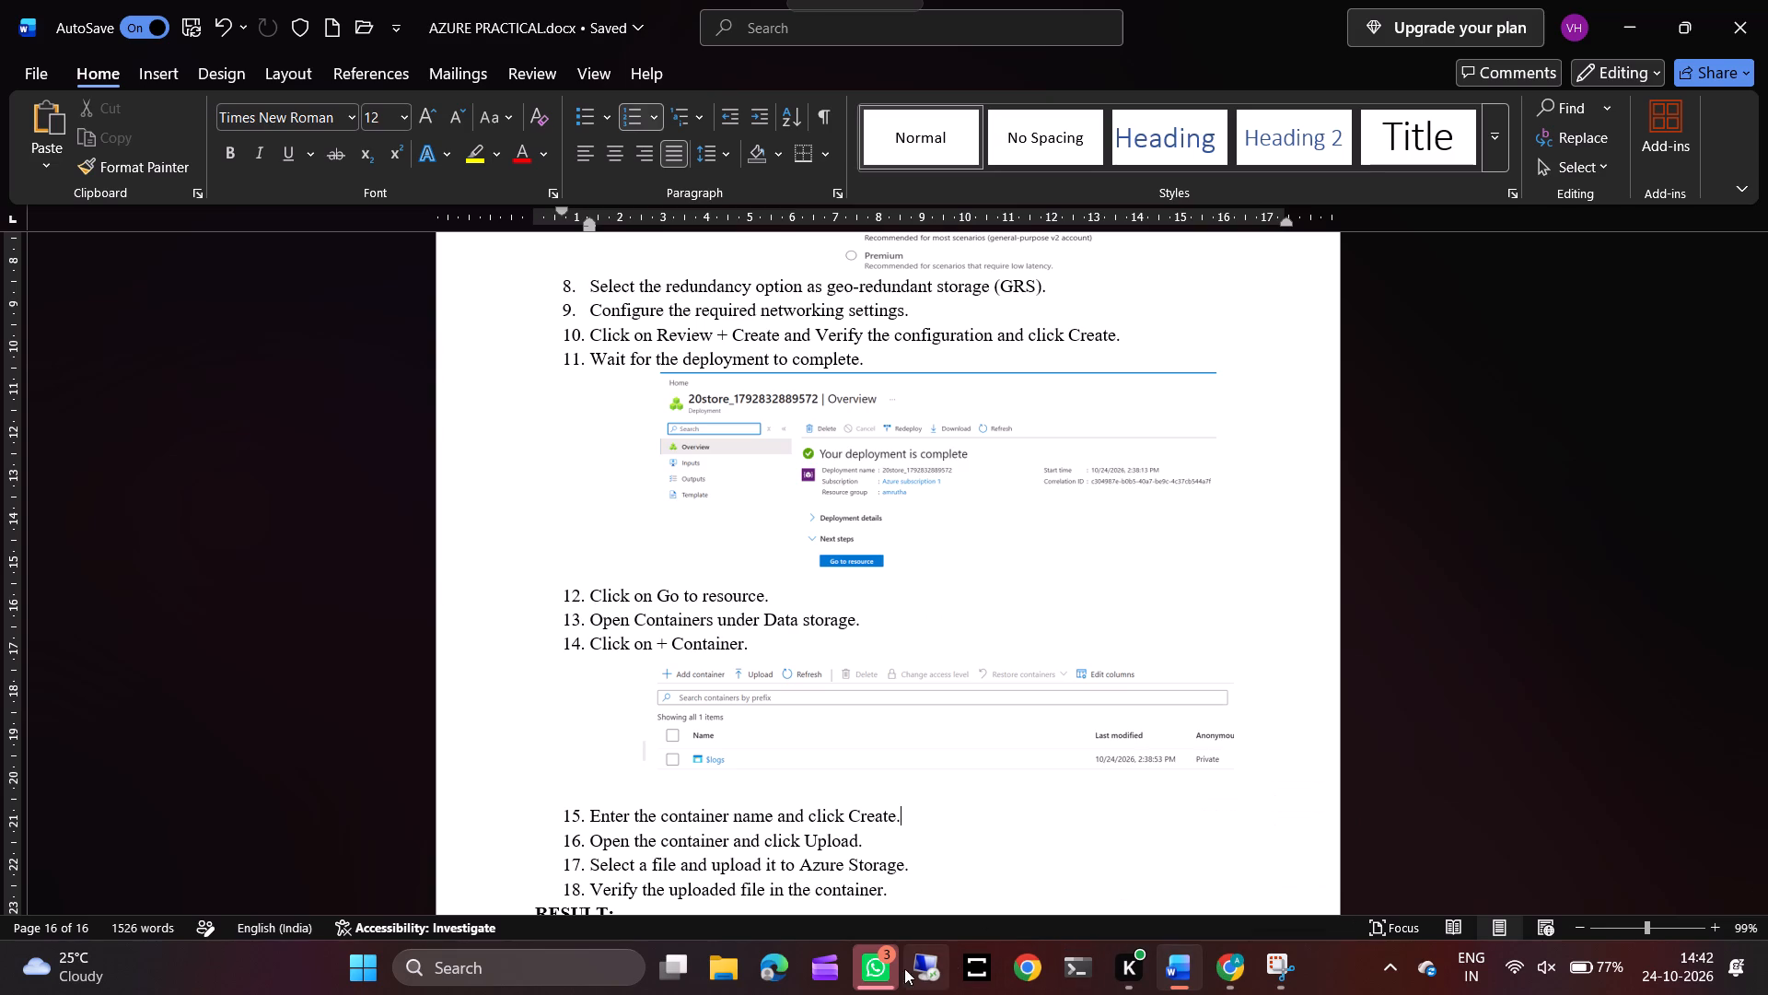
{"action": "left_click", "coordinate": [974, 778]}
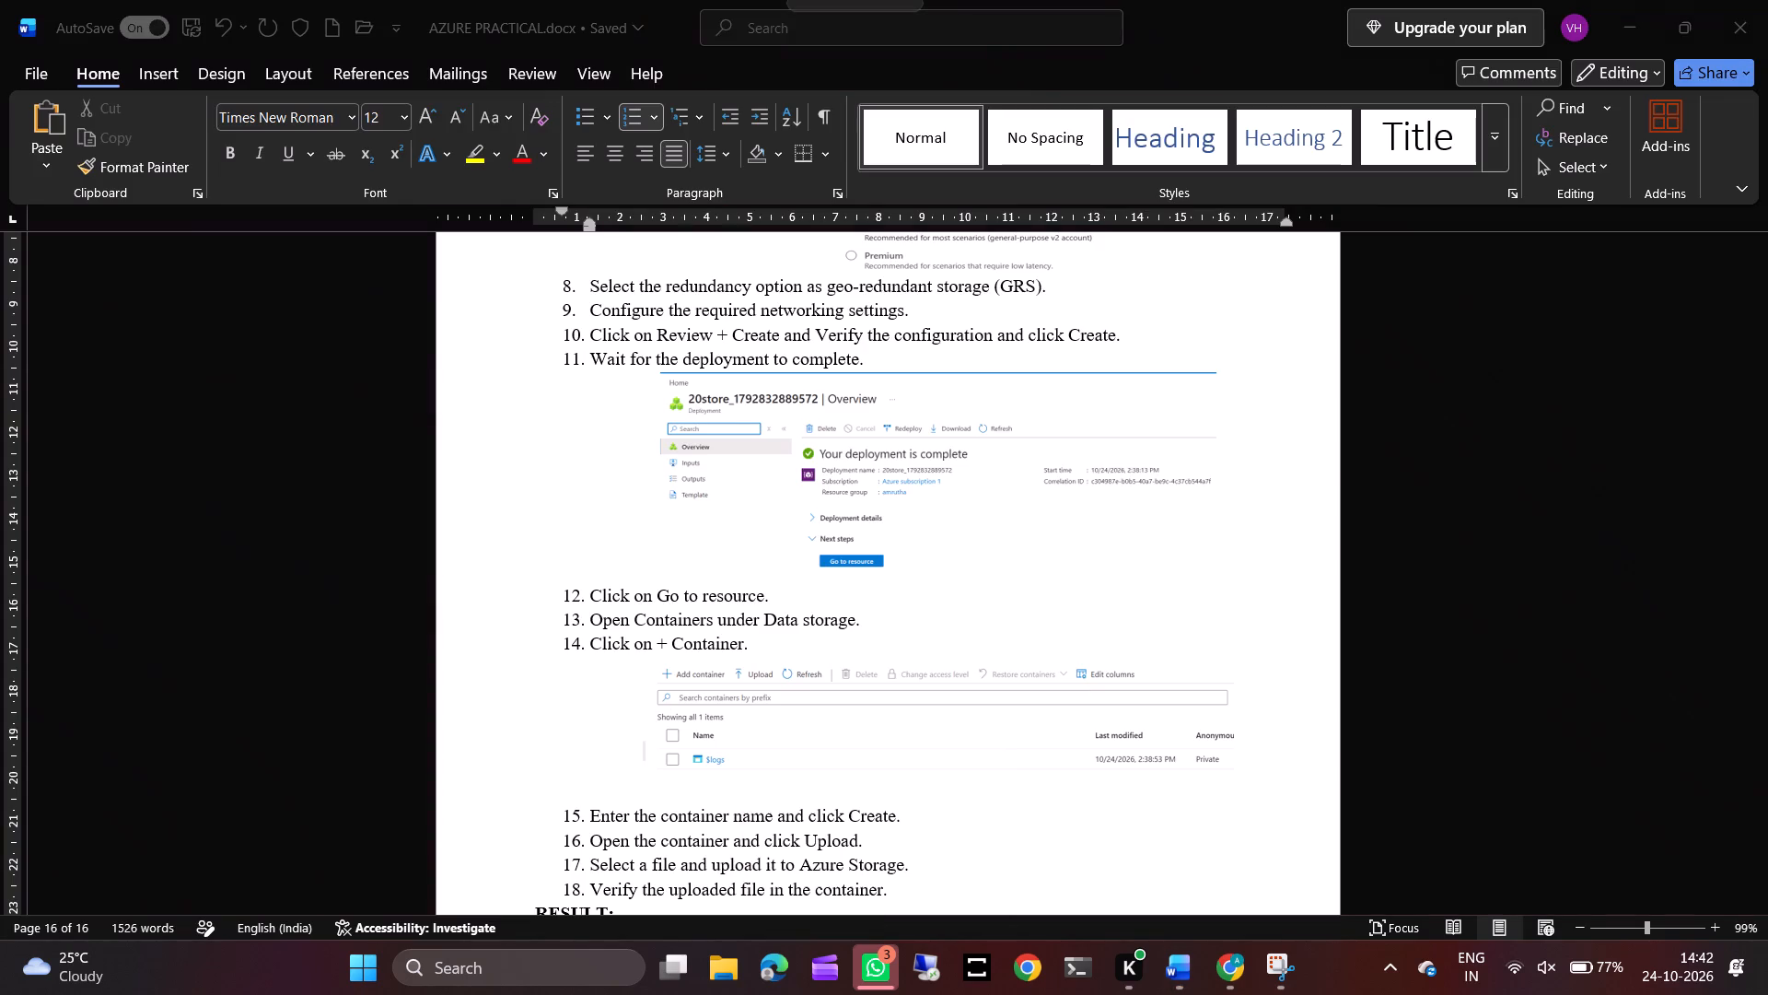
Switch to the Azure portal and start a new container in 20store with the name store20.
{"action": "left_click", "coordinate": [1231, 976]}
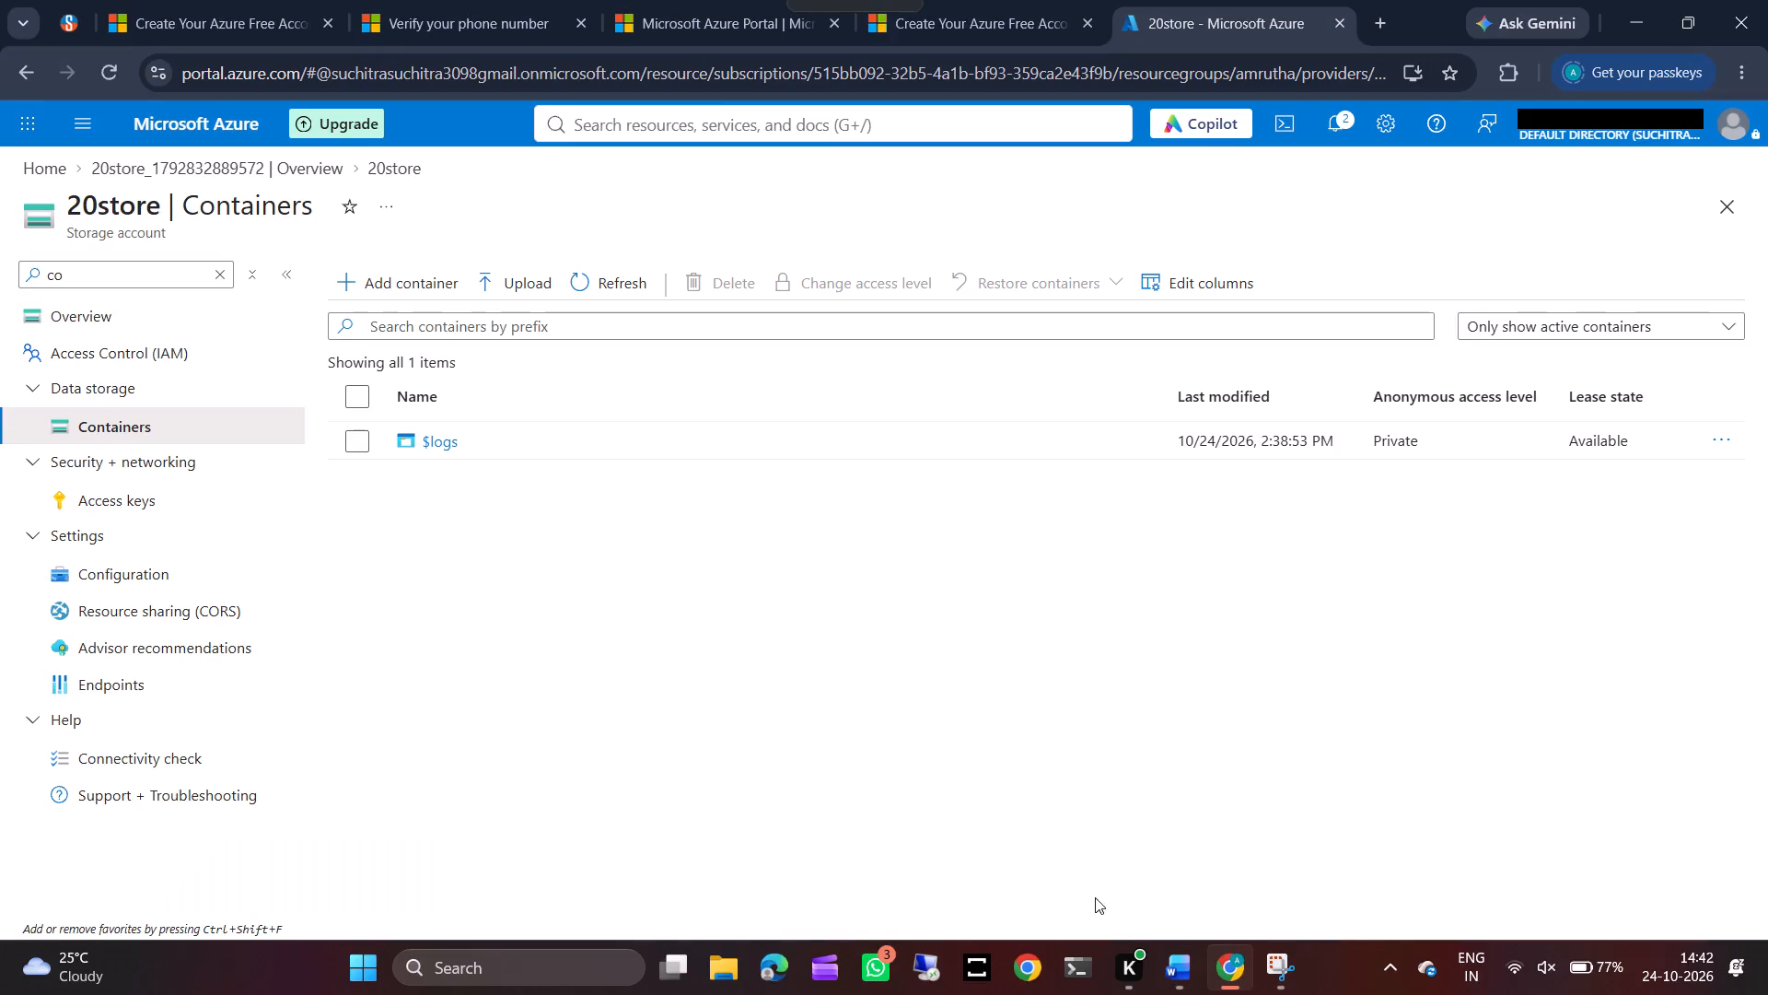
{"action": "left_click", "coordinate": [433, 283]}
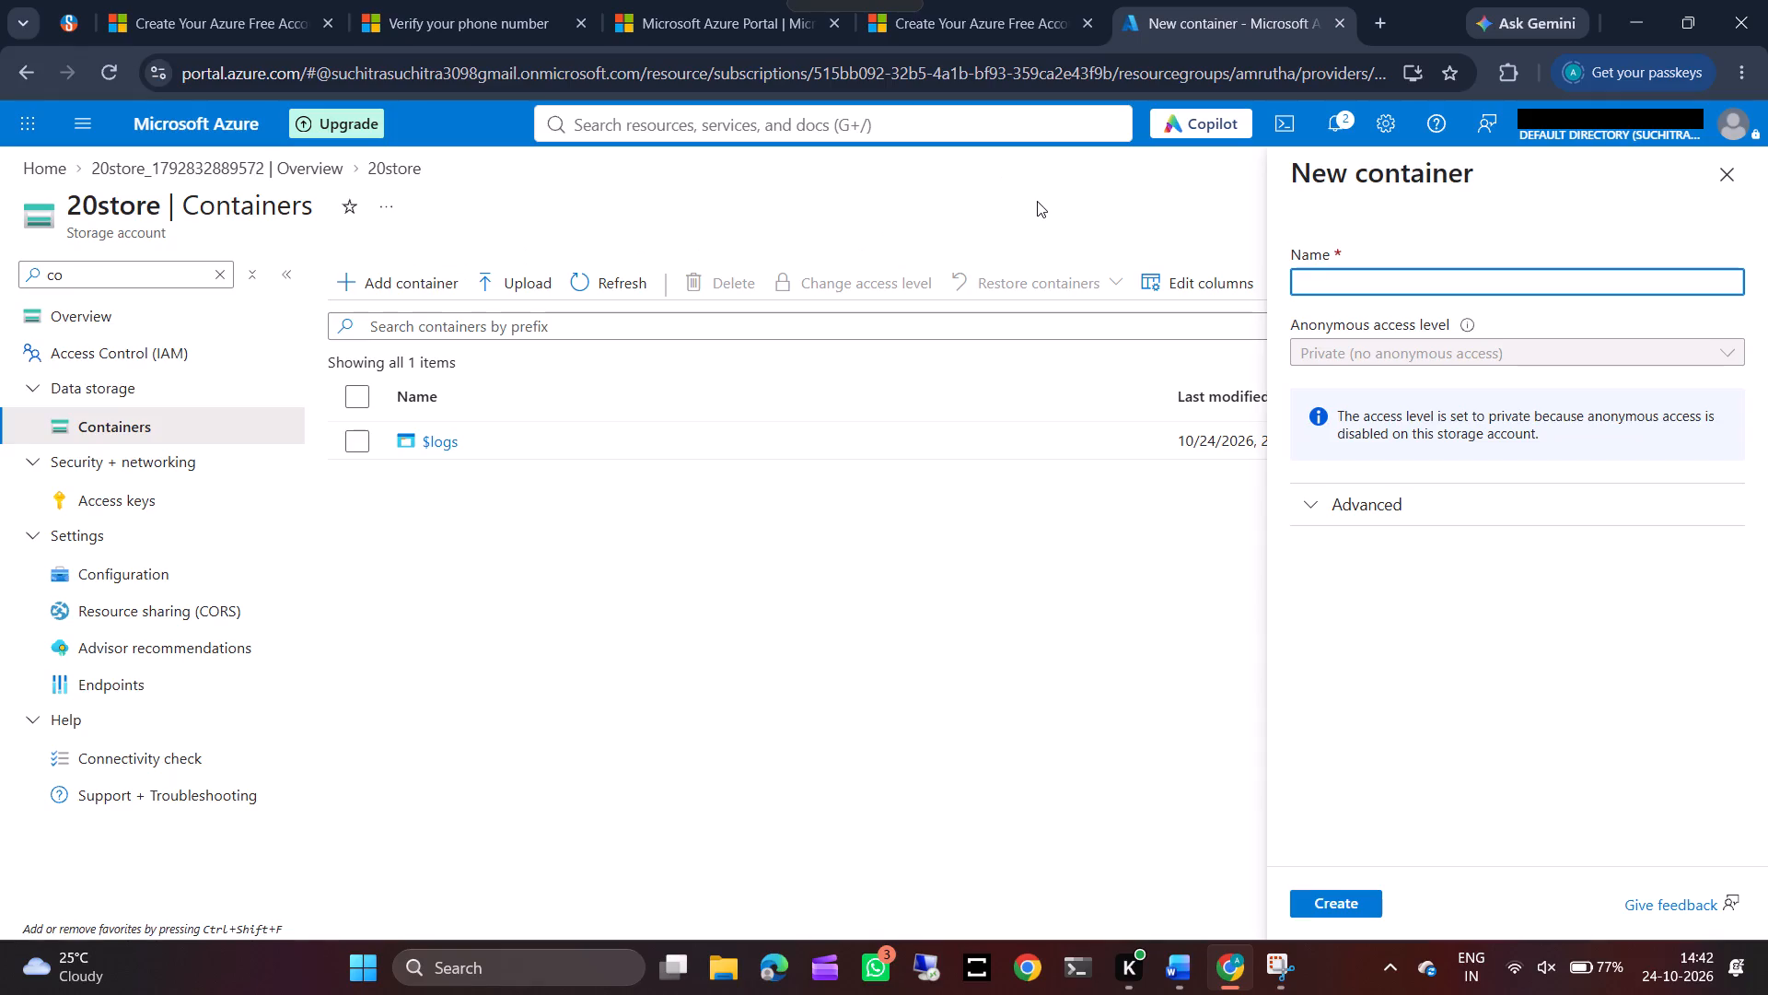
{"action": "type", "text": "st"}
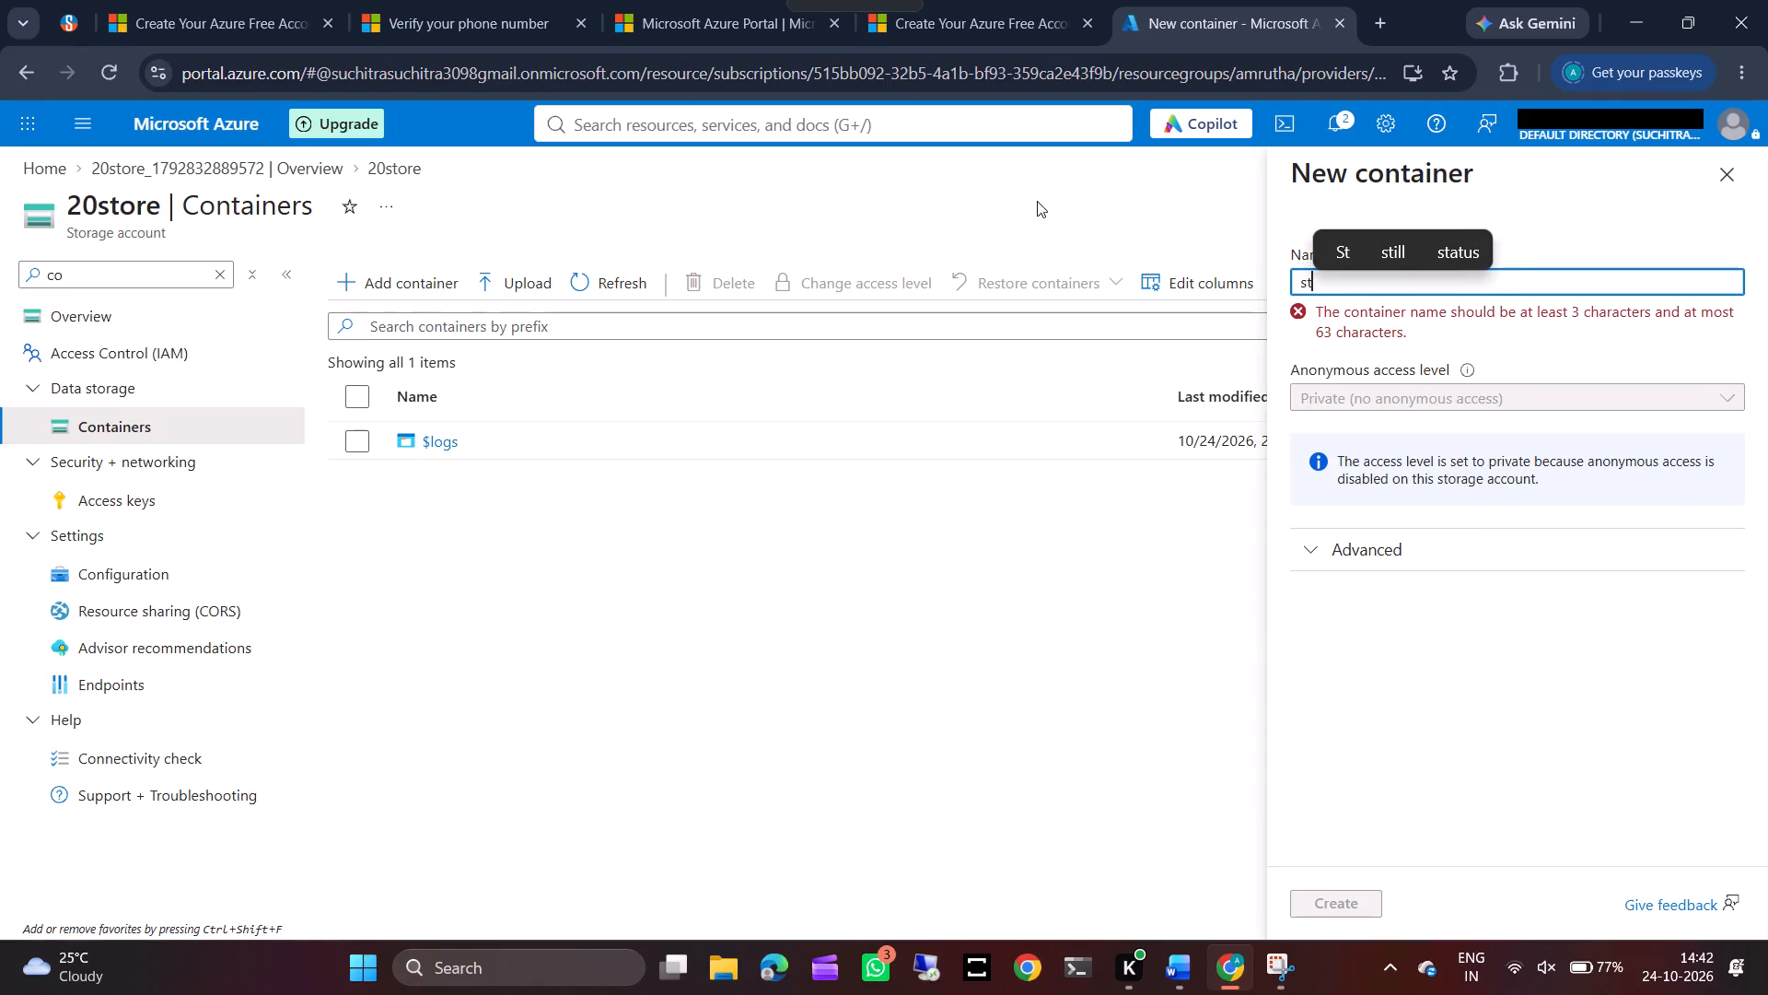
{"action": "type", "text": "ore"}
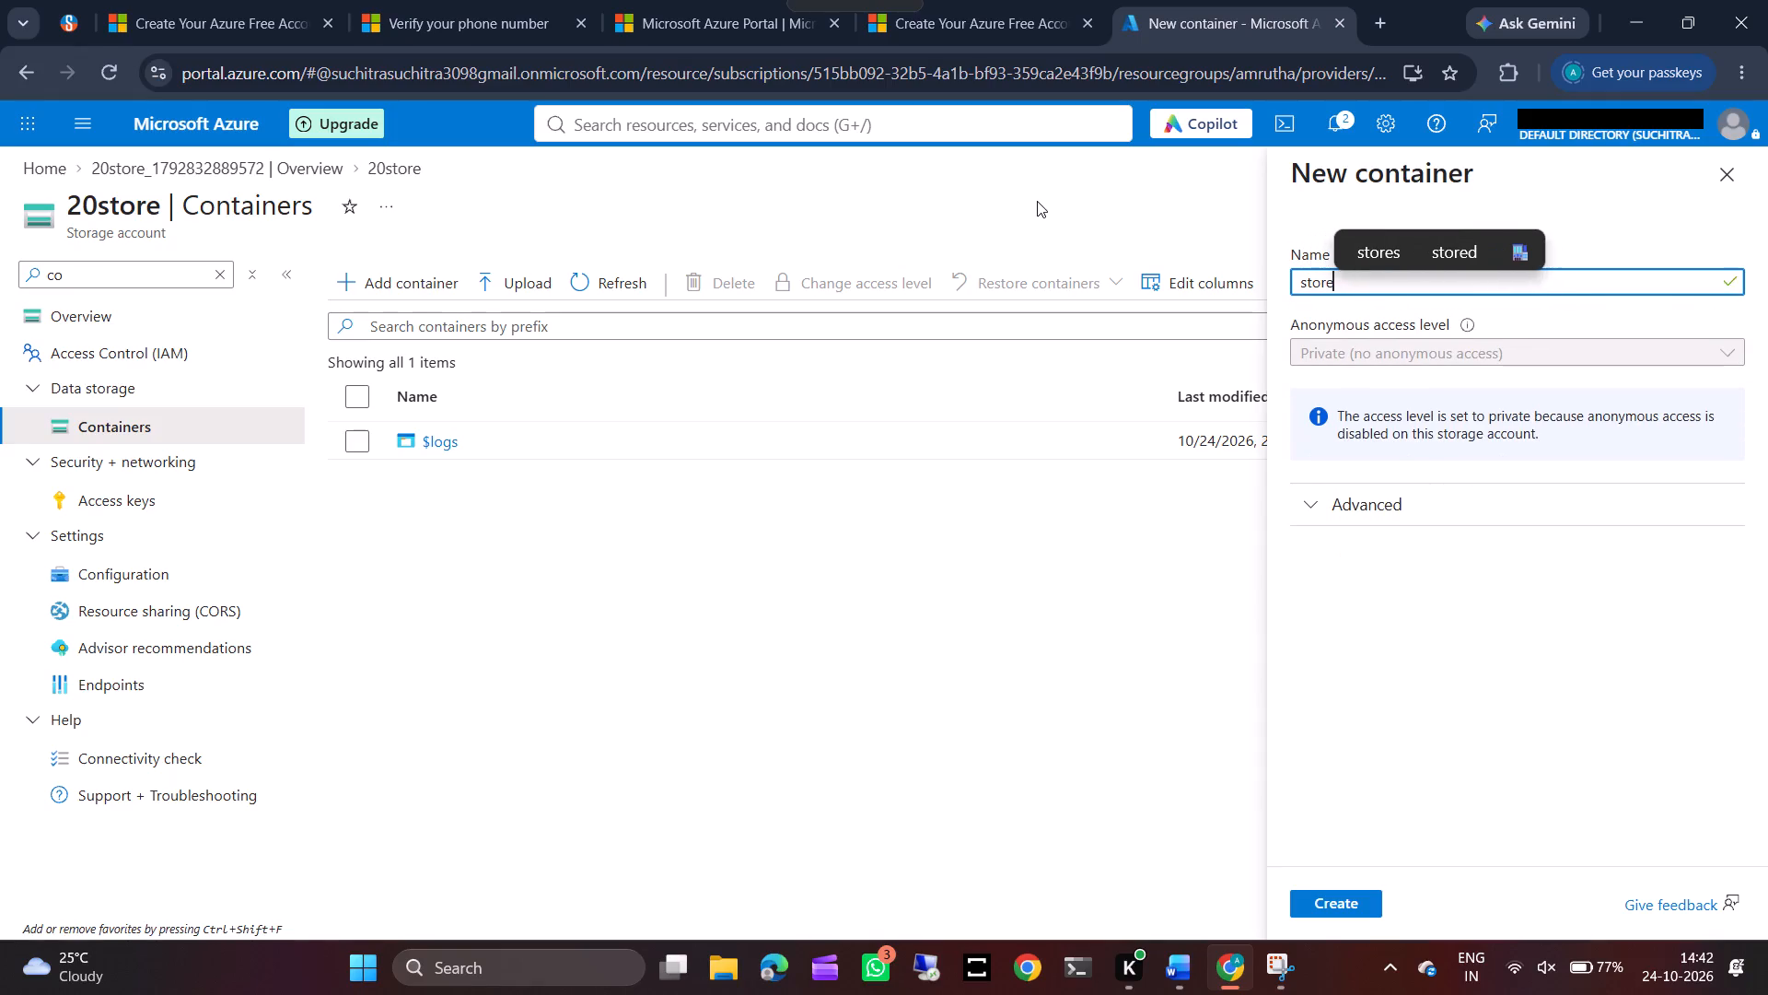
{"action": "type", "text": "22"}
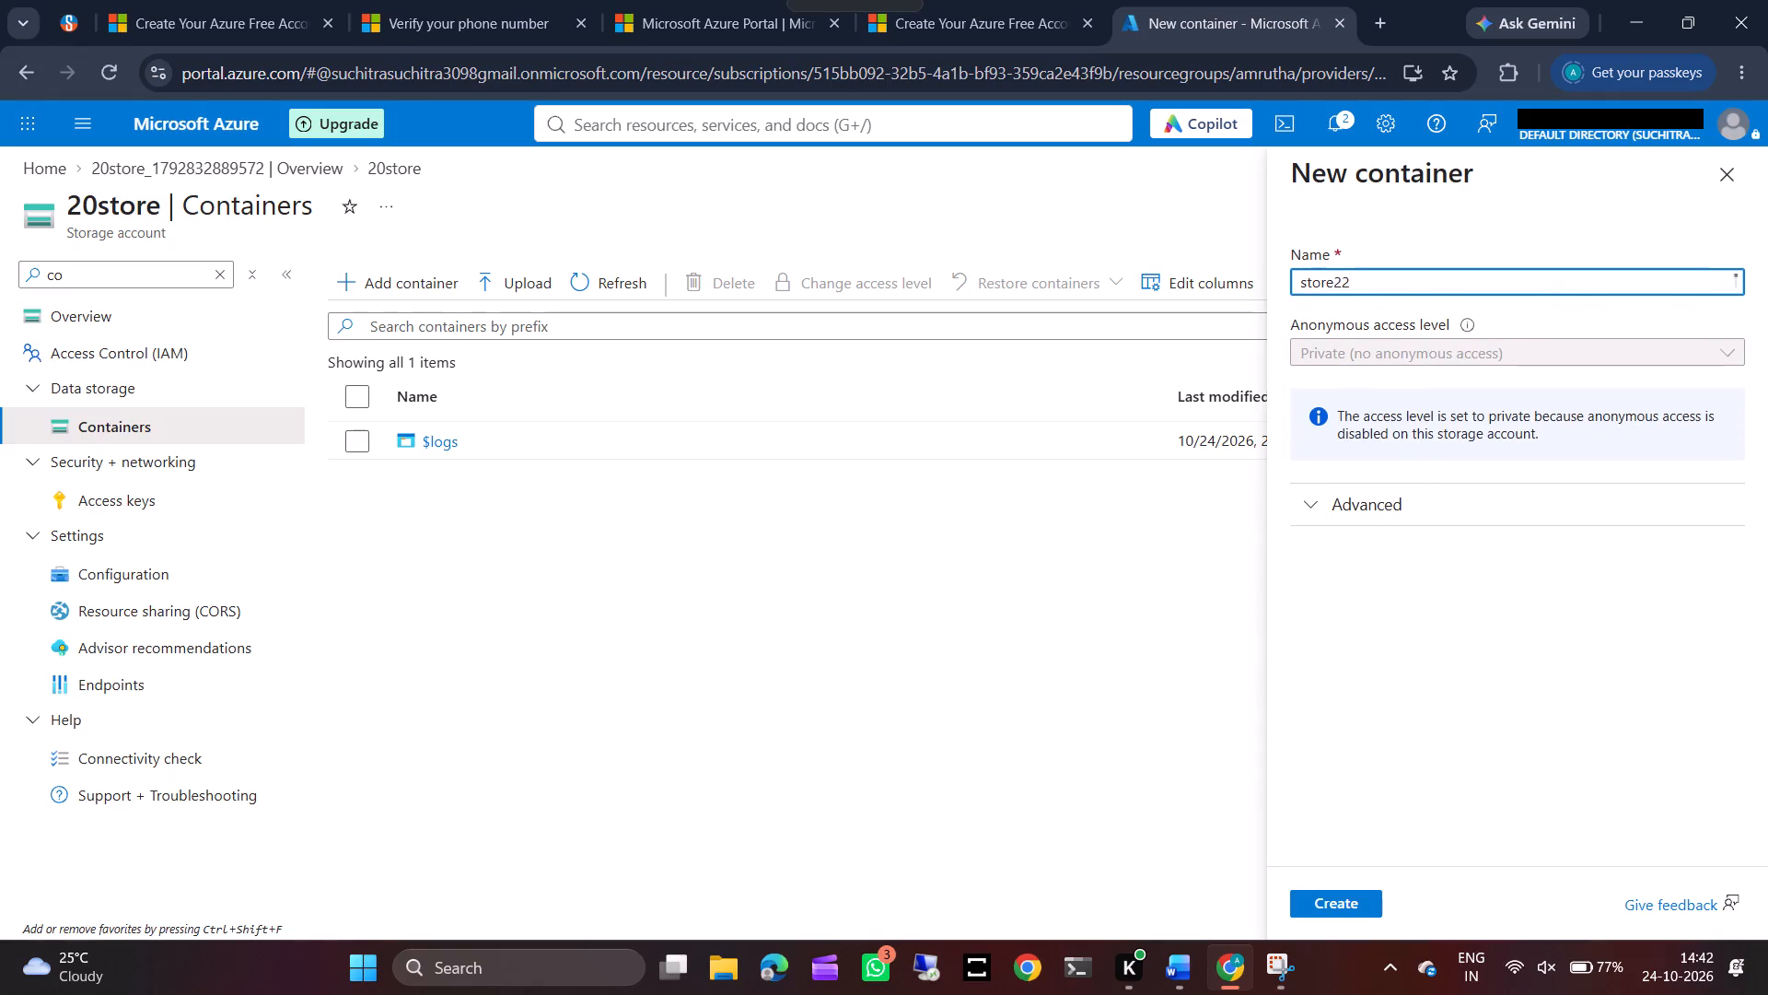
{"action": "key", "text": "BackSpace"}
{"action": "key", "text": "0"}
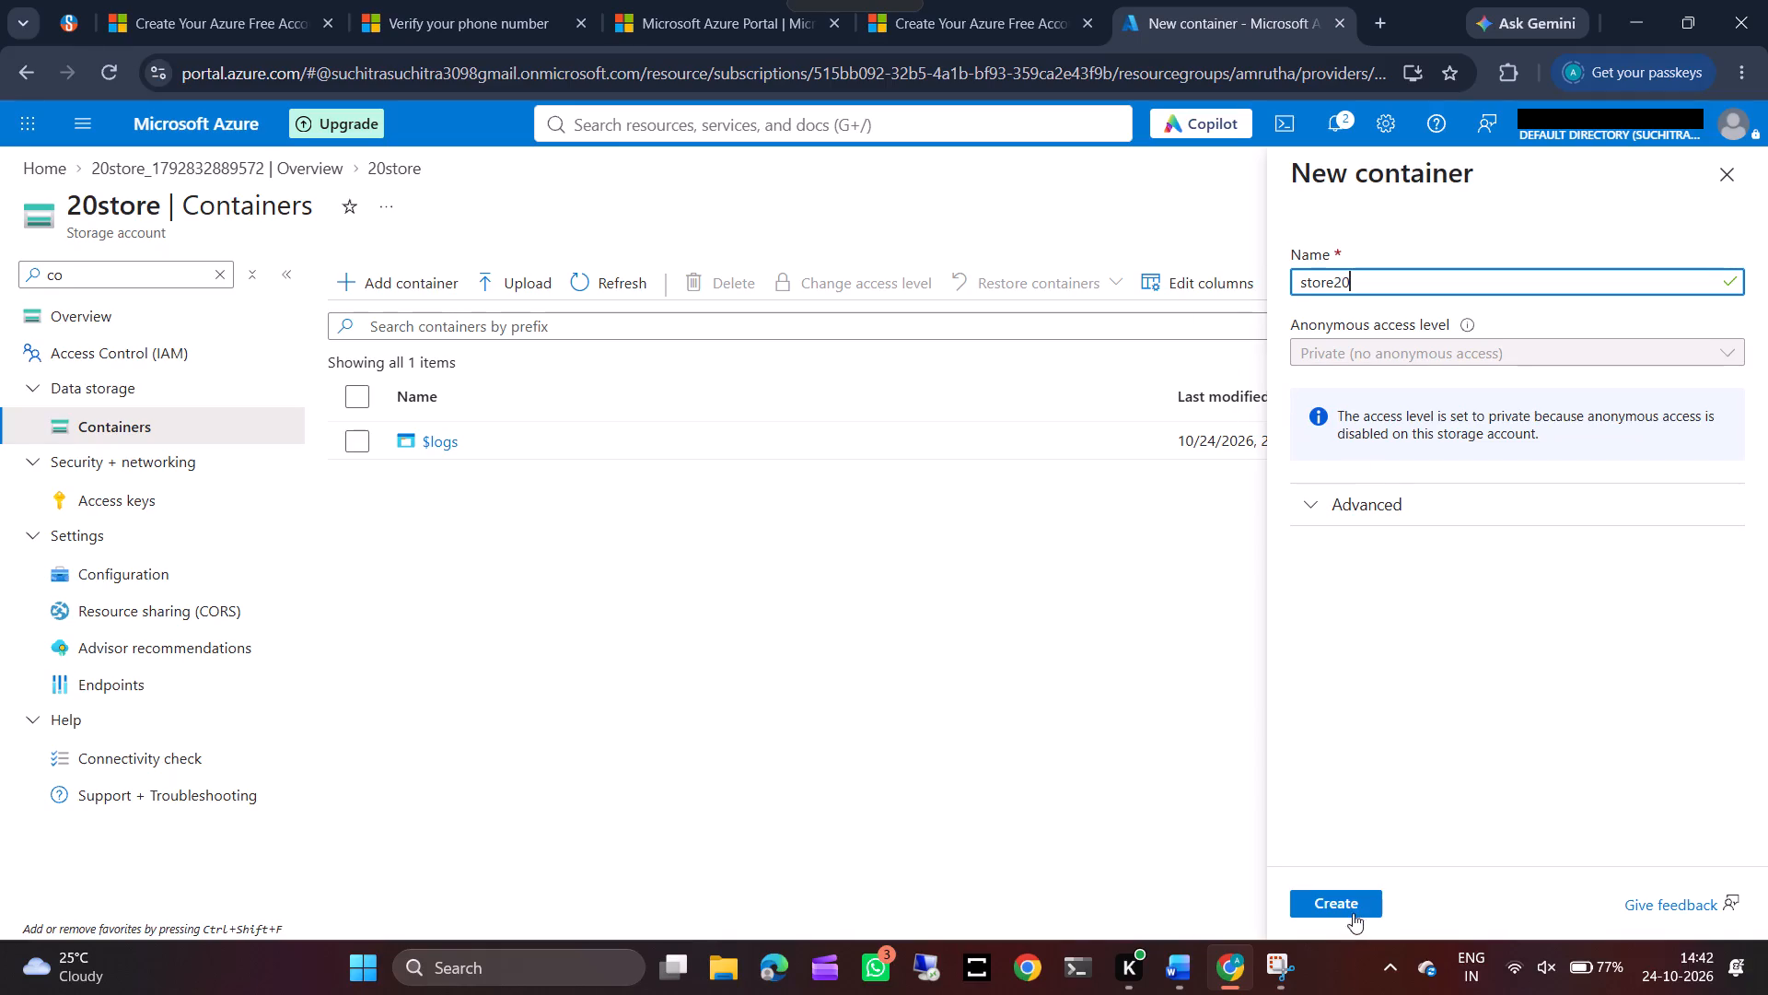
Capture a screenshot of the New container form from its title down to the anonymous access level, and copy it.
{"action": "left_click", "coordinate": [1280, 965]}
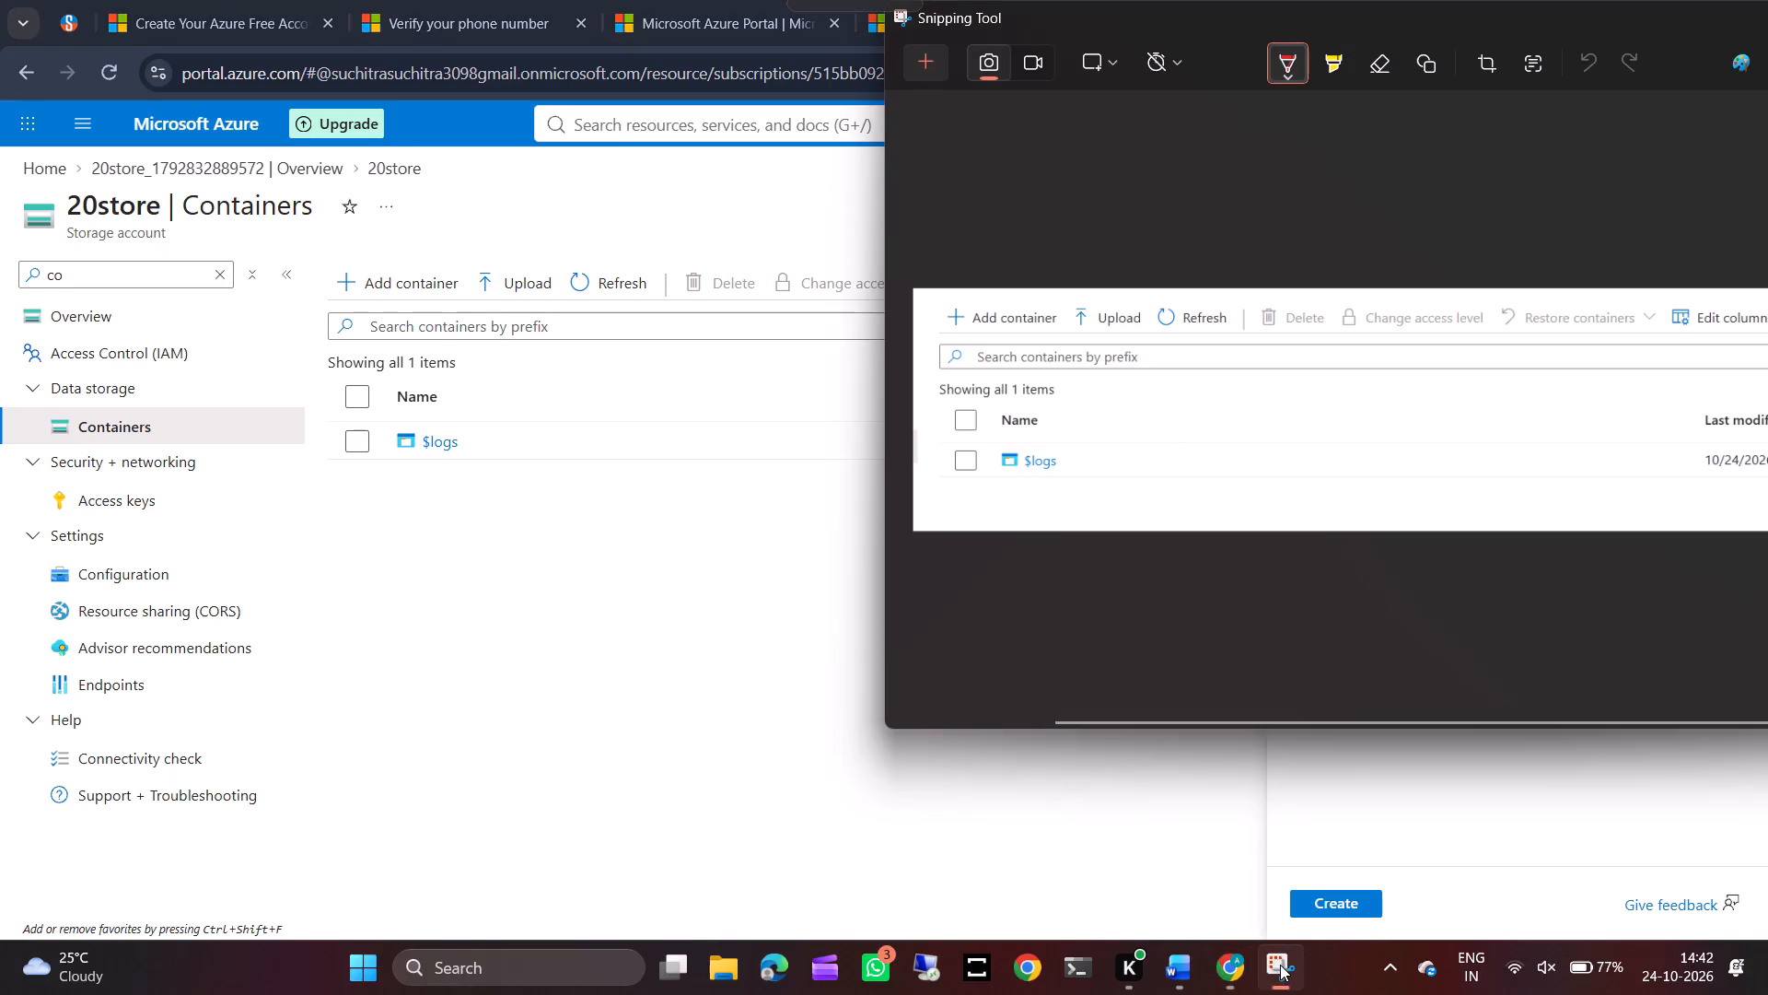
{"action": "left_click", "coordinate": [915, 71]}
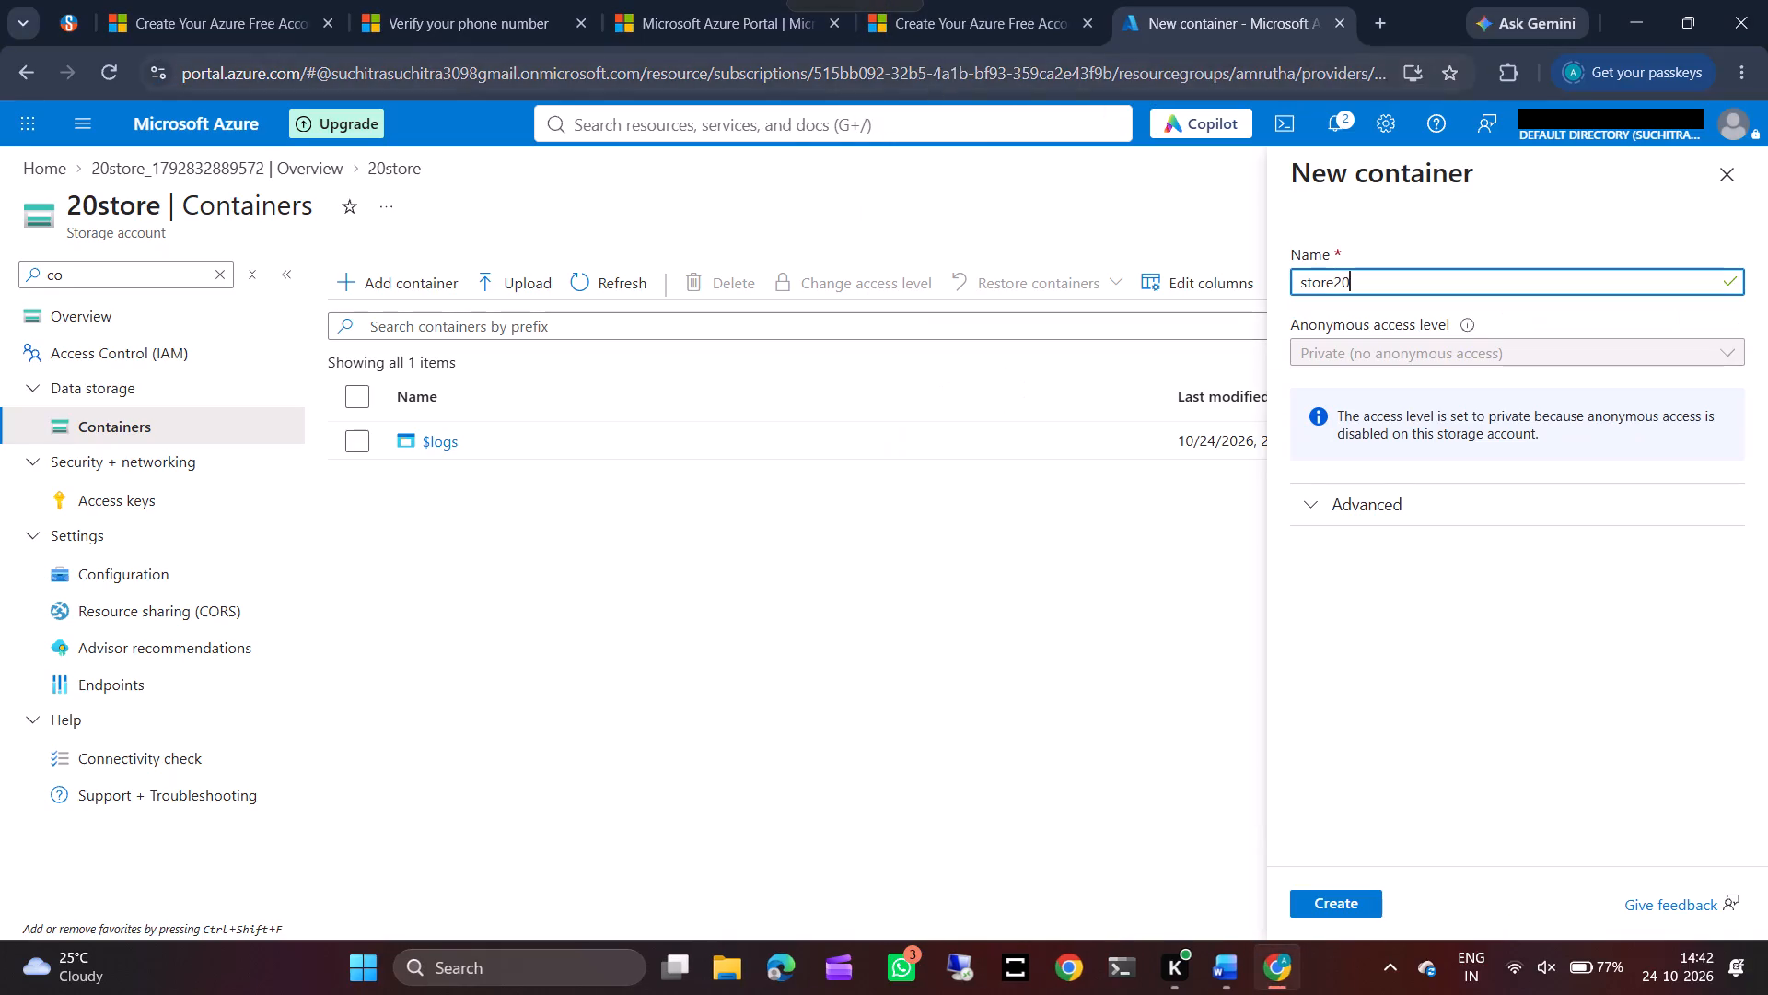
{"action": "left_click_drag", "start_coordinate": [1267, 149], "coordinate": [1277, 176]}
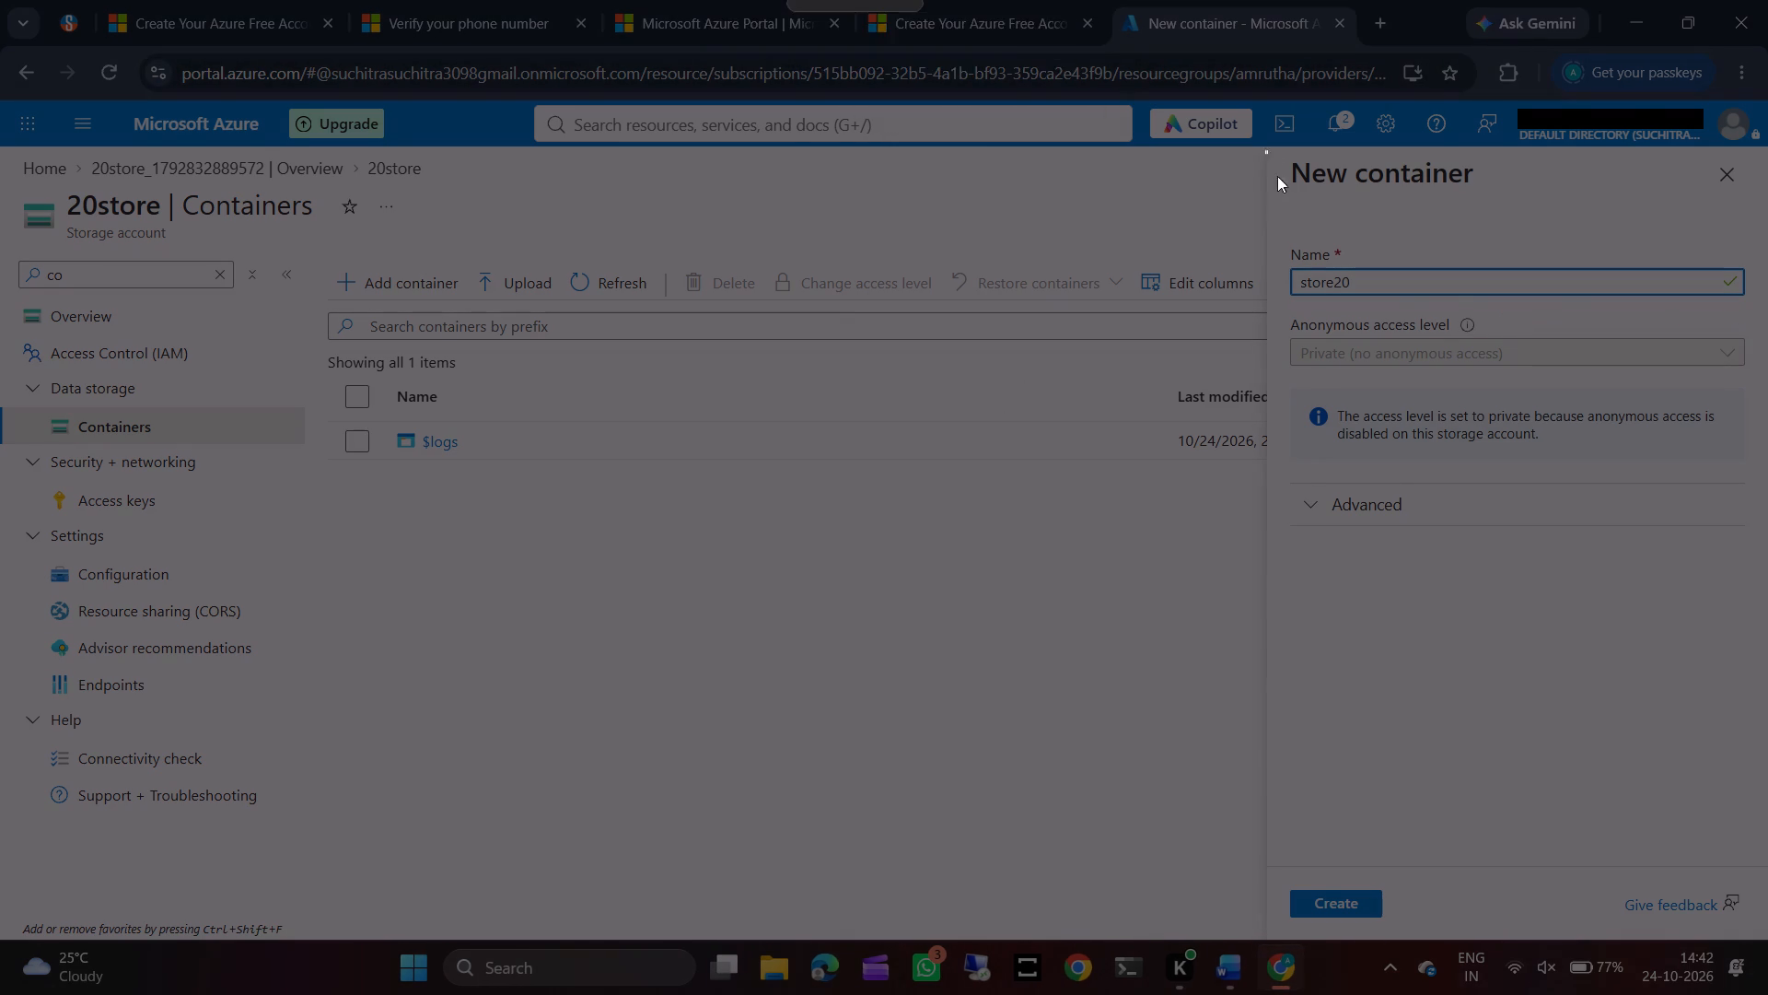
{"action": "left_click_drag", "start_coordinate": [1277, 176], "coordinate": [1767, 514]}
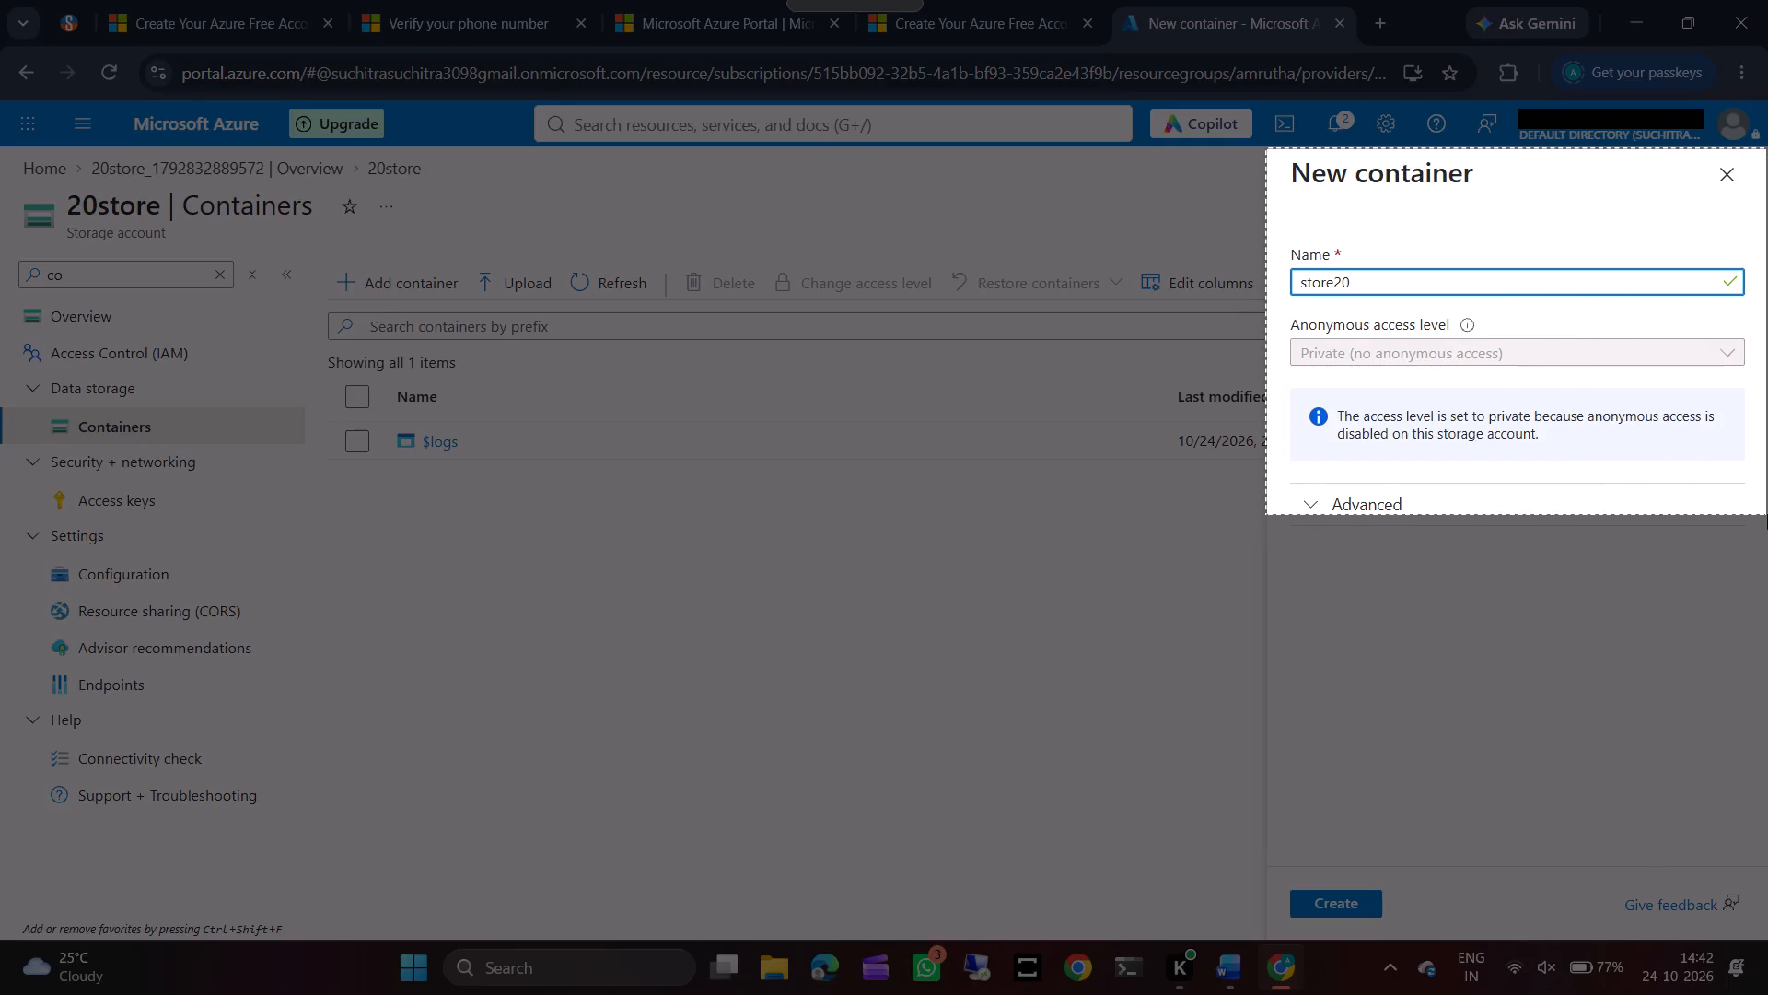
{"action": "left_click_drag", "start_coordinate": [1767, 514], "coordinate": [1767, 385]}
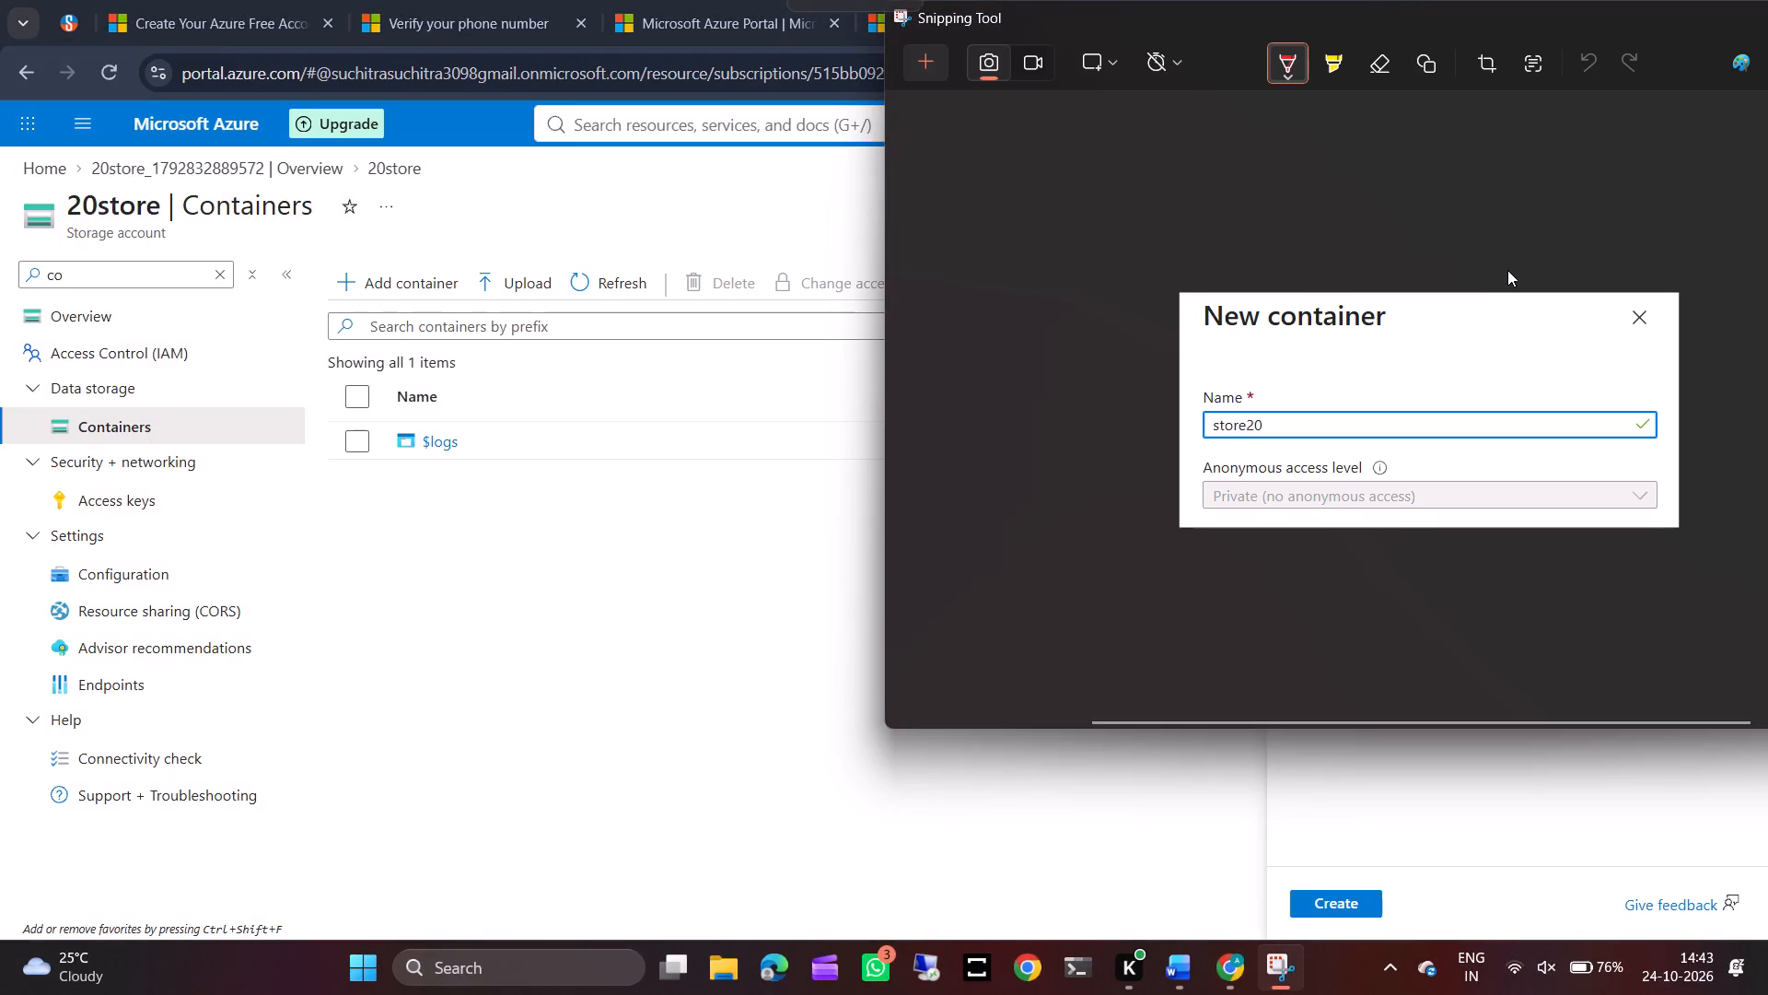
{"action": "key", "text": "ctrl+c"}
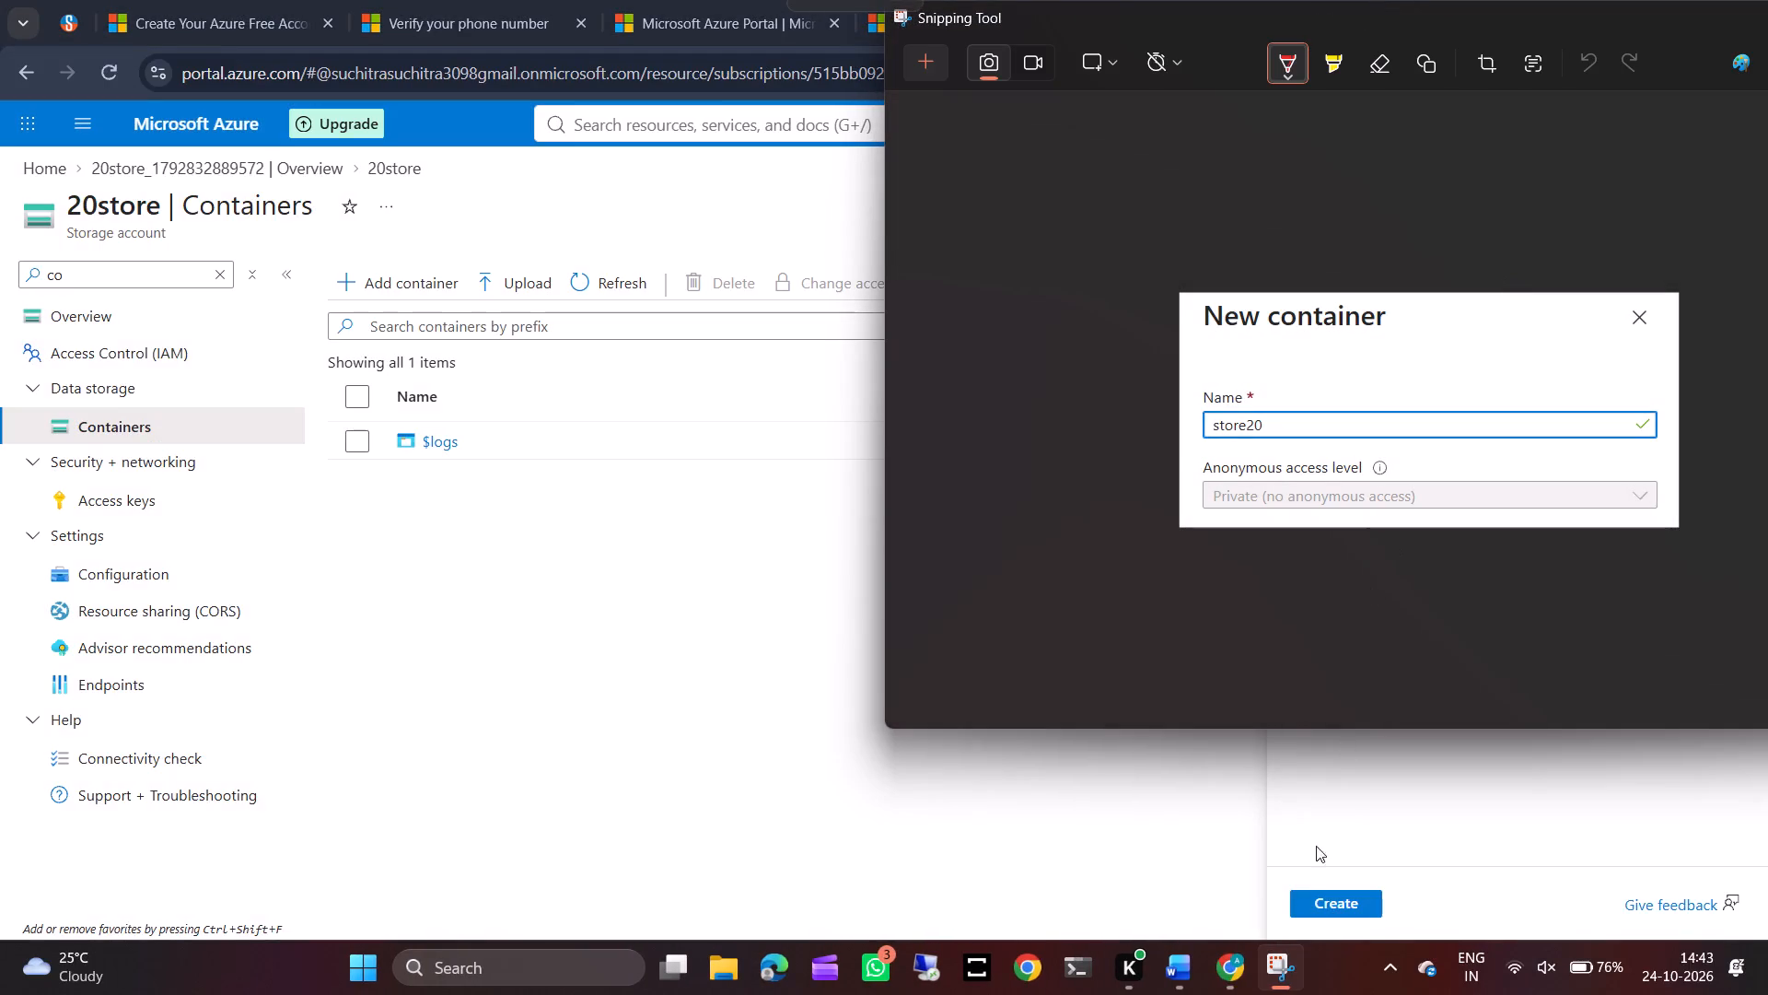
Paste the copied form screenshot in AZURE PRACTICAL on an unnumbered line below procedure item 15, "Enter the container name and click Create.".
{"action": "left_click", "coordinate": [1190, 966]}
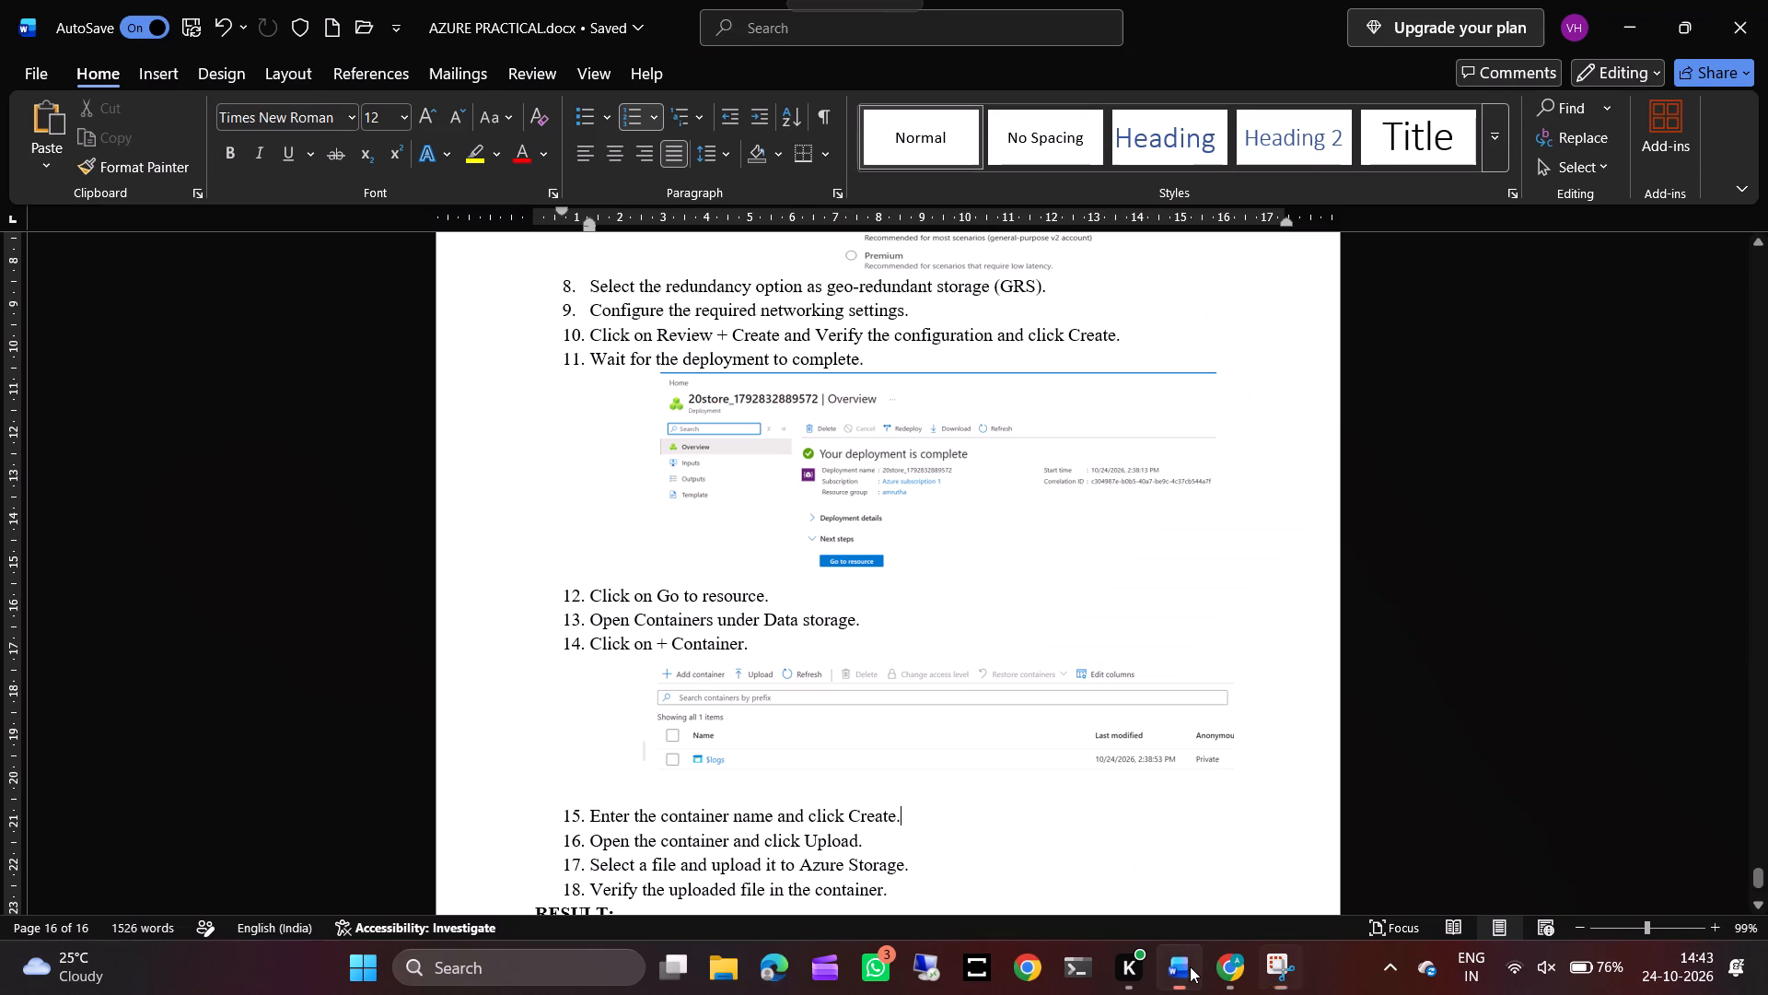
{"action": "left_click", "coordinate": [908, 811]}
{"action": "key", "text": "Return"}
{"action": "key", "text": "BackSpace"}
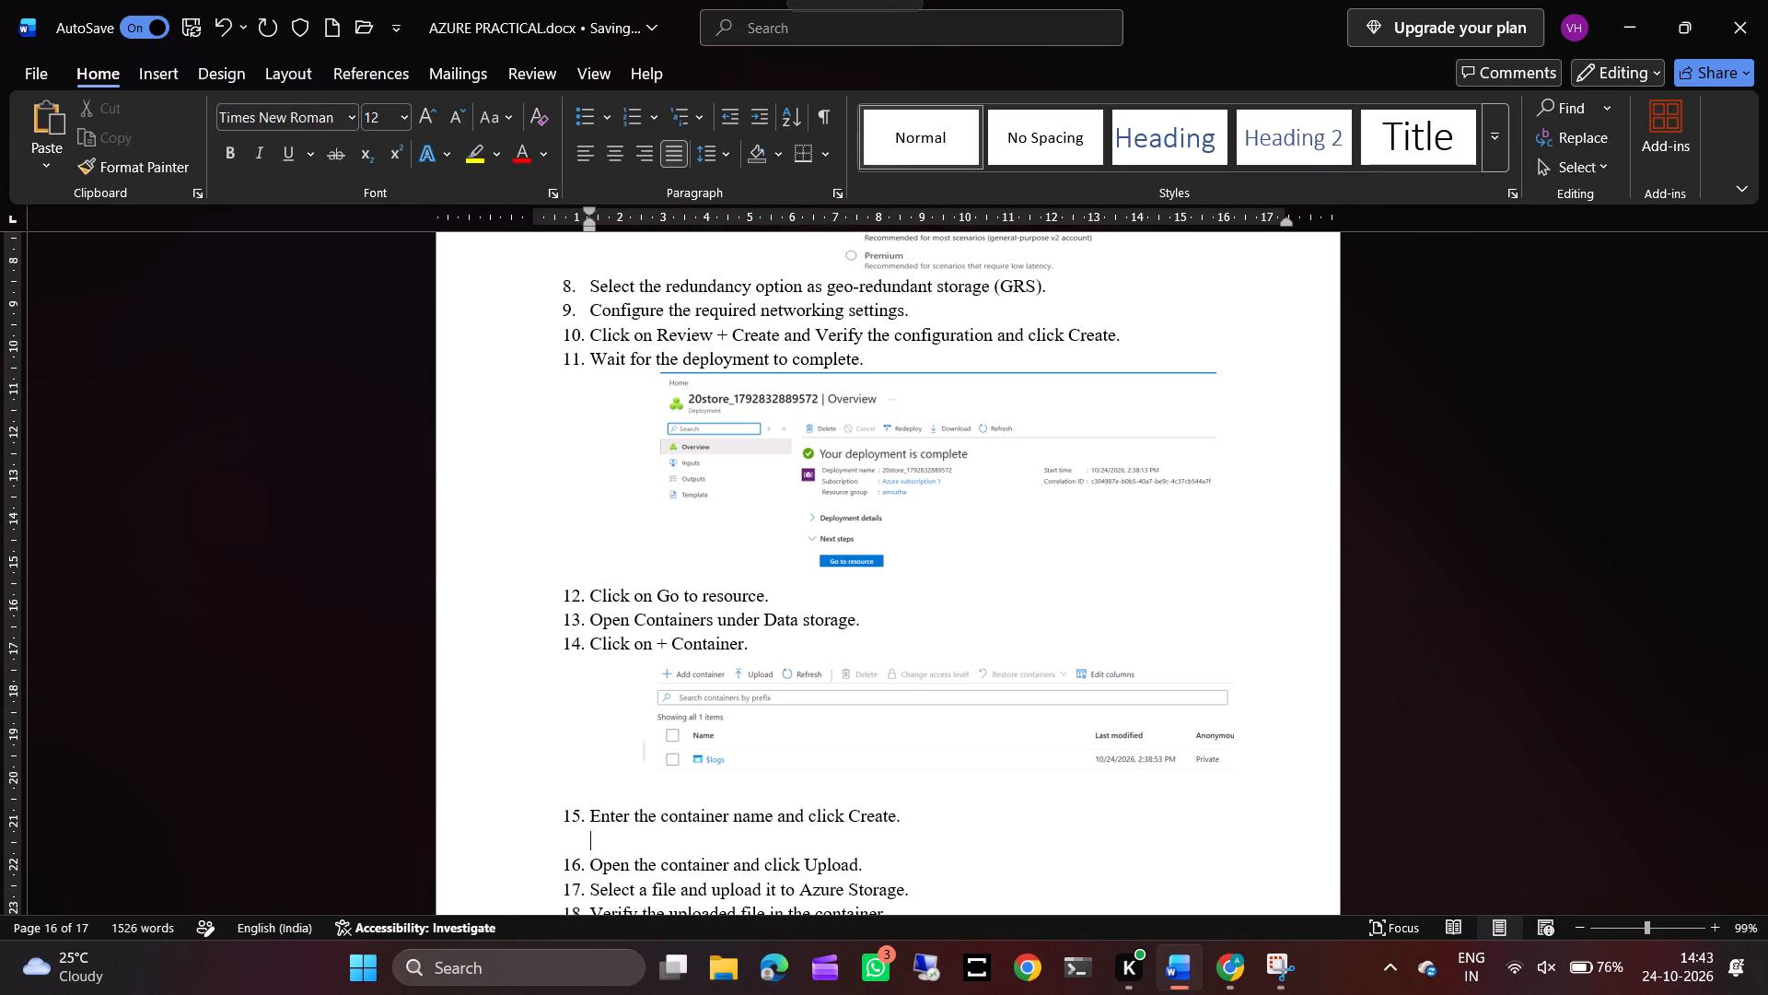
{"action": "key", "text": "ctrl+v"}
Resize the New container screenshot to about three quarters of its pasted height and nearly its pasted width, and centre it.
{"action": "left_click", "coordinate": [825, 776]}
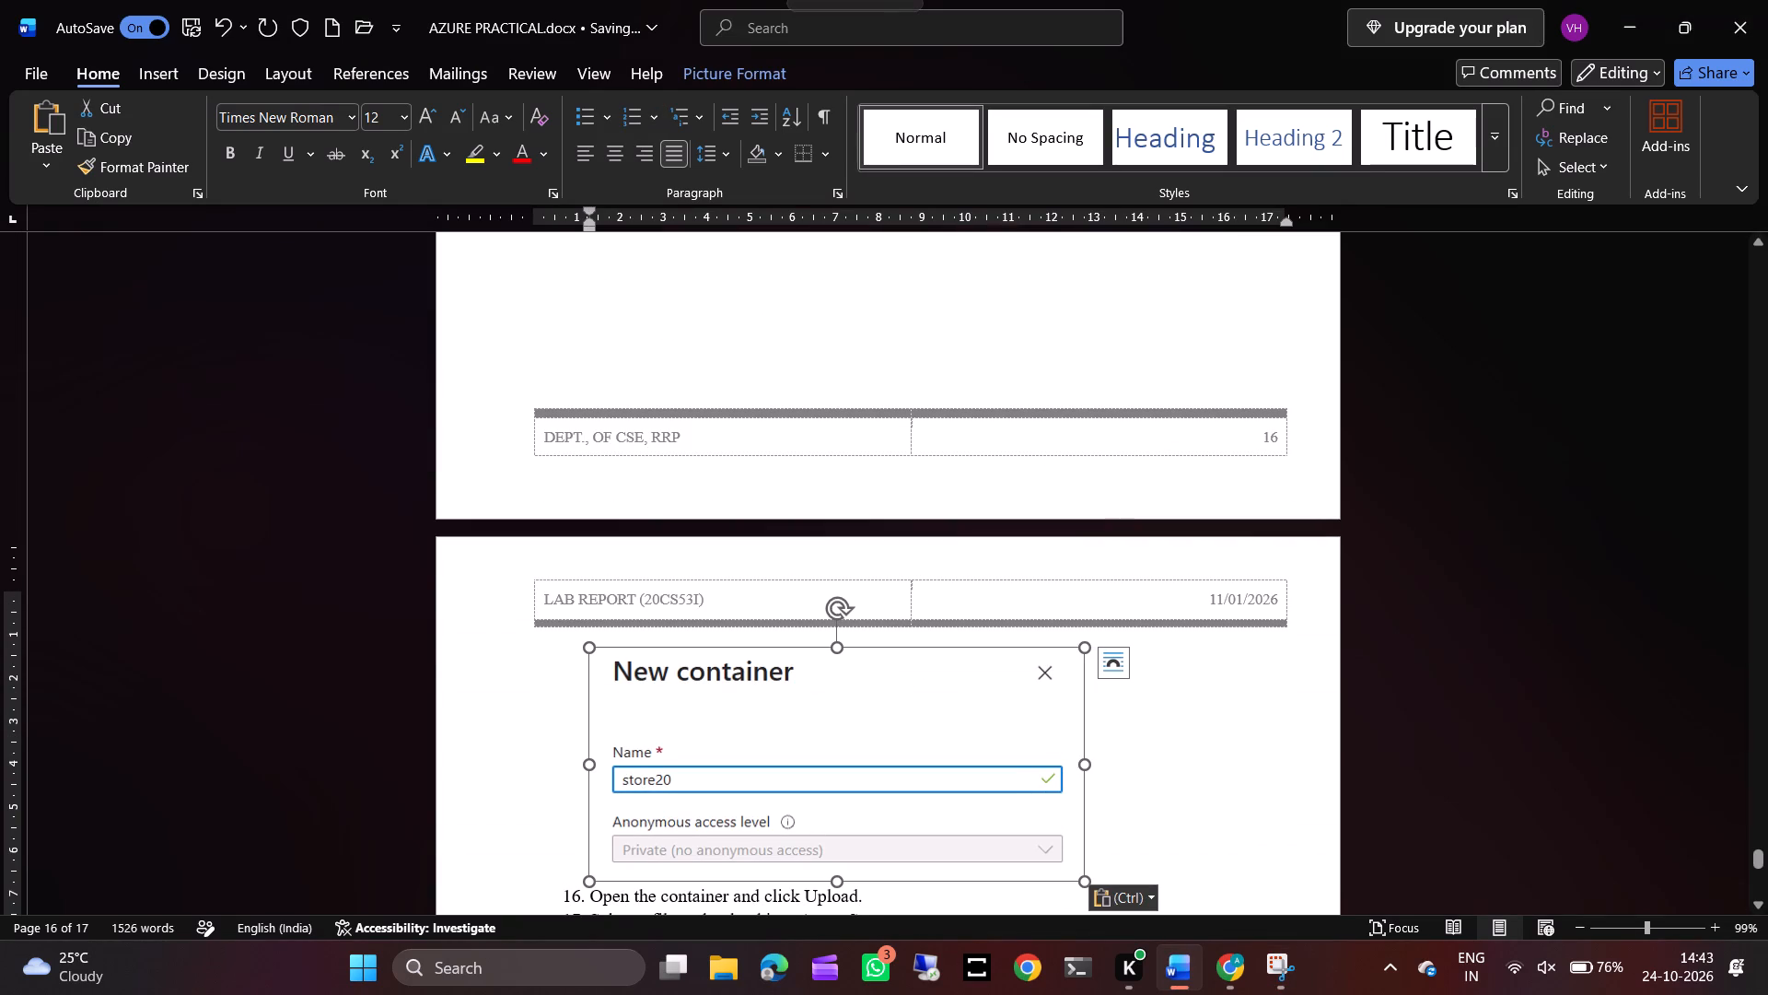
{"action": "left_click_drag", "start_coordinate": [592, 884], "coordinate": [727, 835]}
{"action": "scroll", "coordinate": [704, 602], "scroll_direction": "up", "scroll_amount": 1}
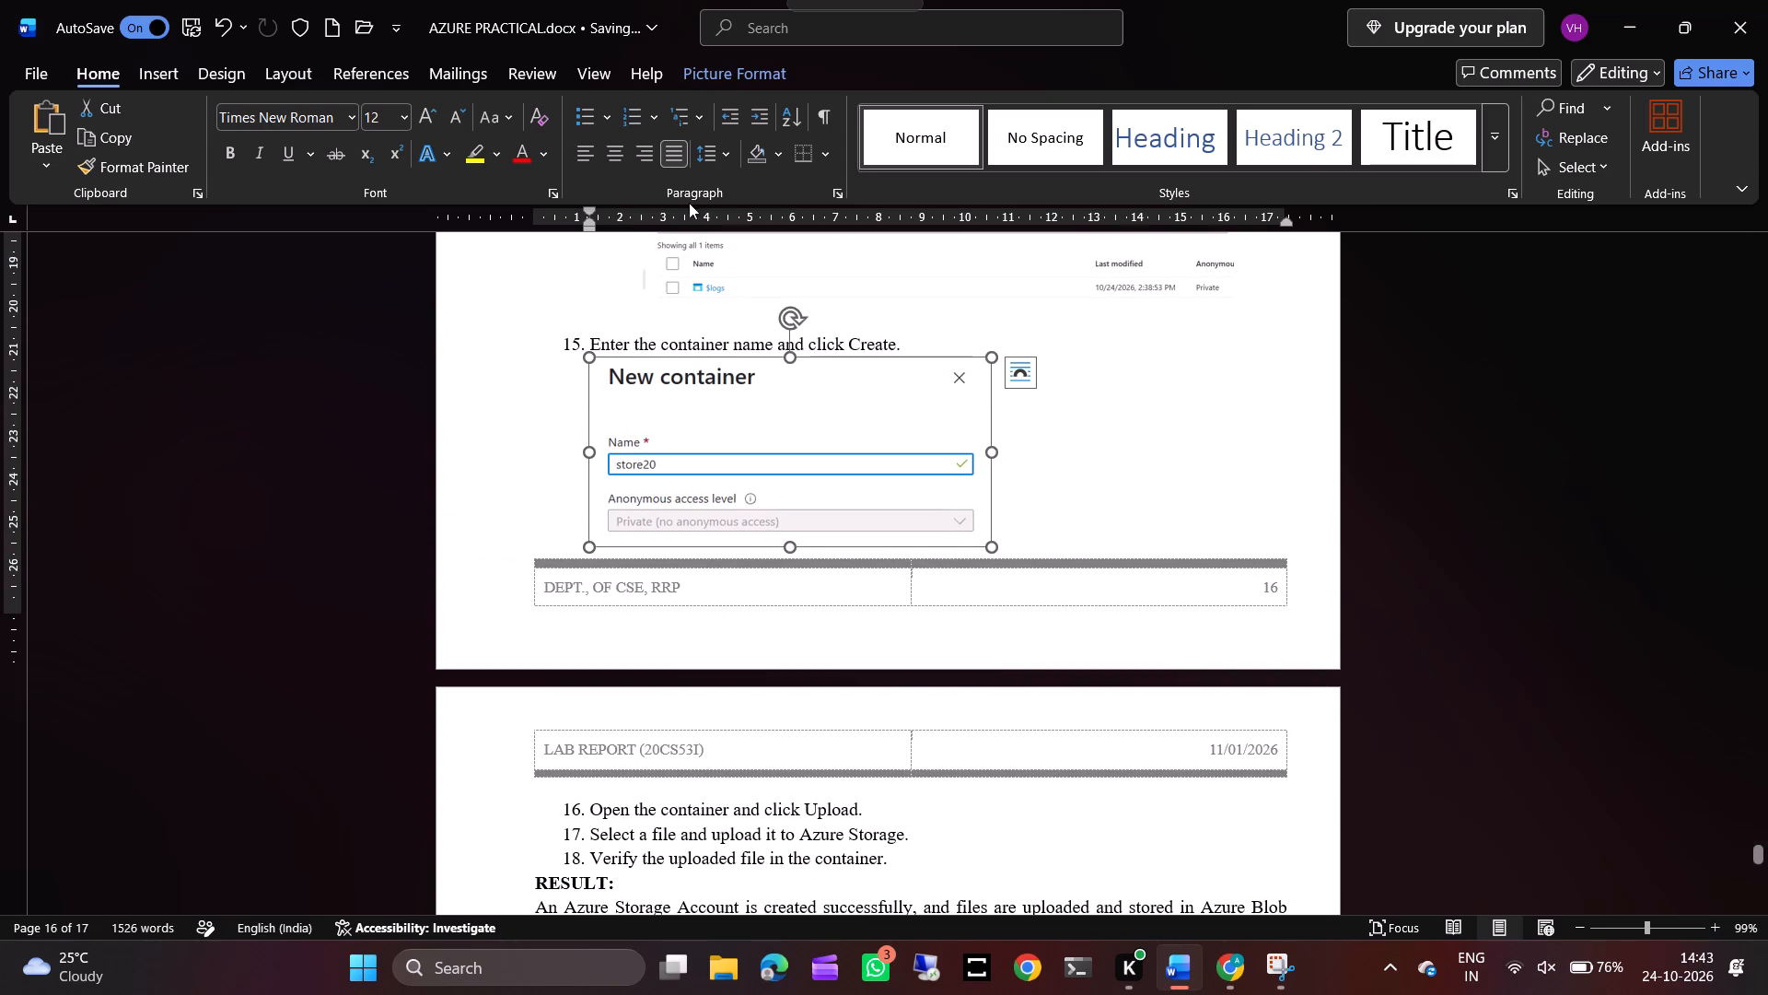
{"action": "left_click", "coordinate": [613, 151]}
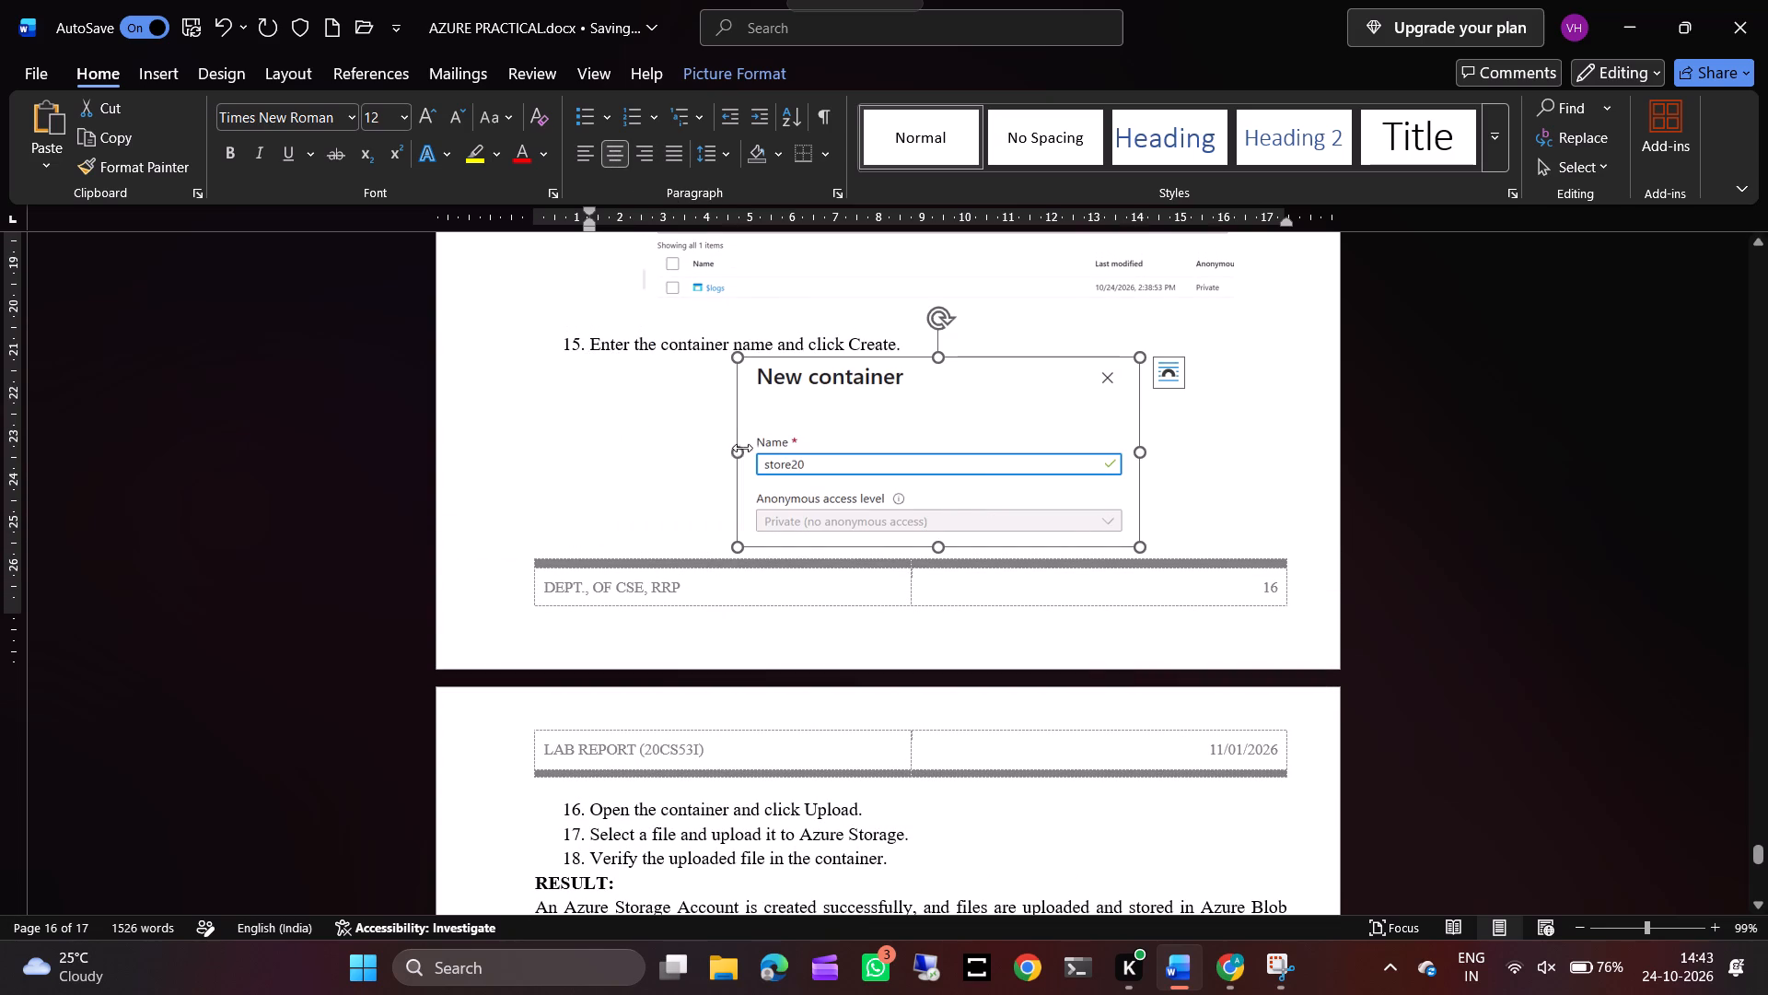
{"action": "left_click_drag", "start_coordinate": [740, 451], "coordinate": [634, 452]}
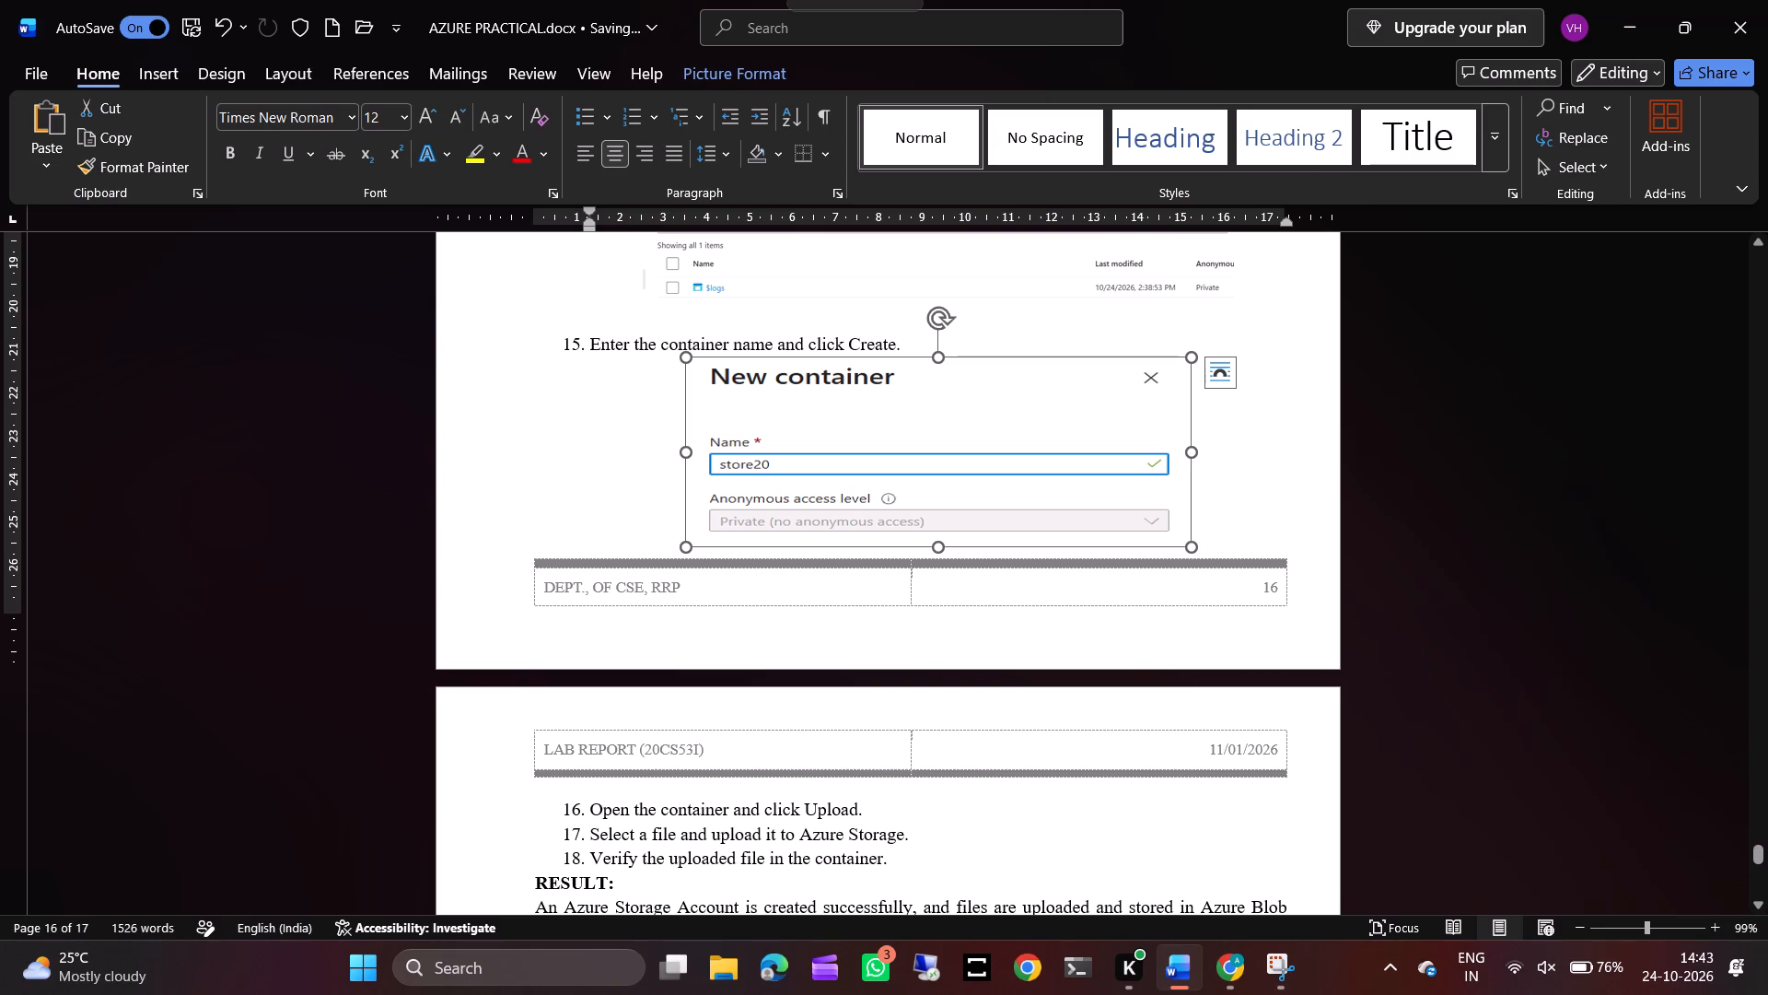
{"action": "left_click_drag", "start_coordinate": [686, 547], "coordinate": [715, 526]}
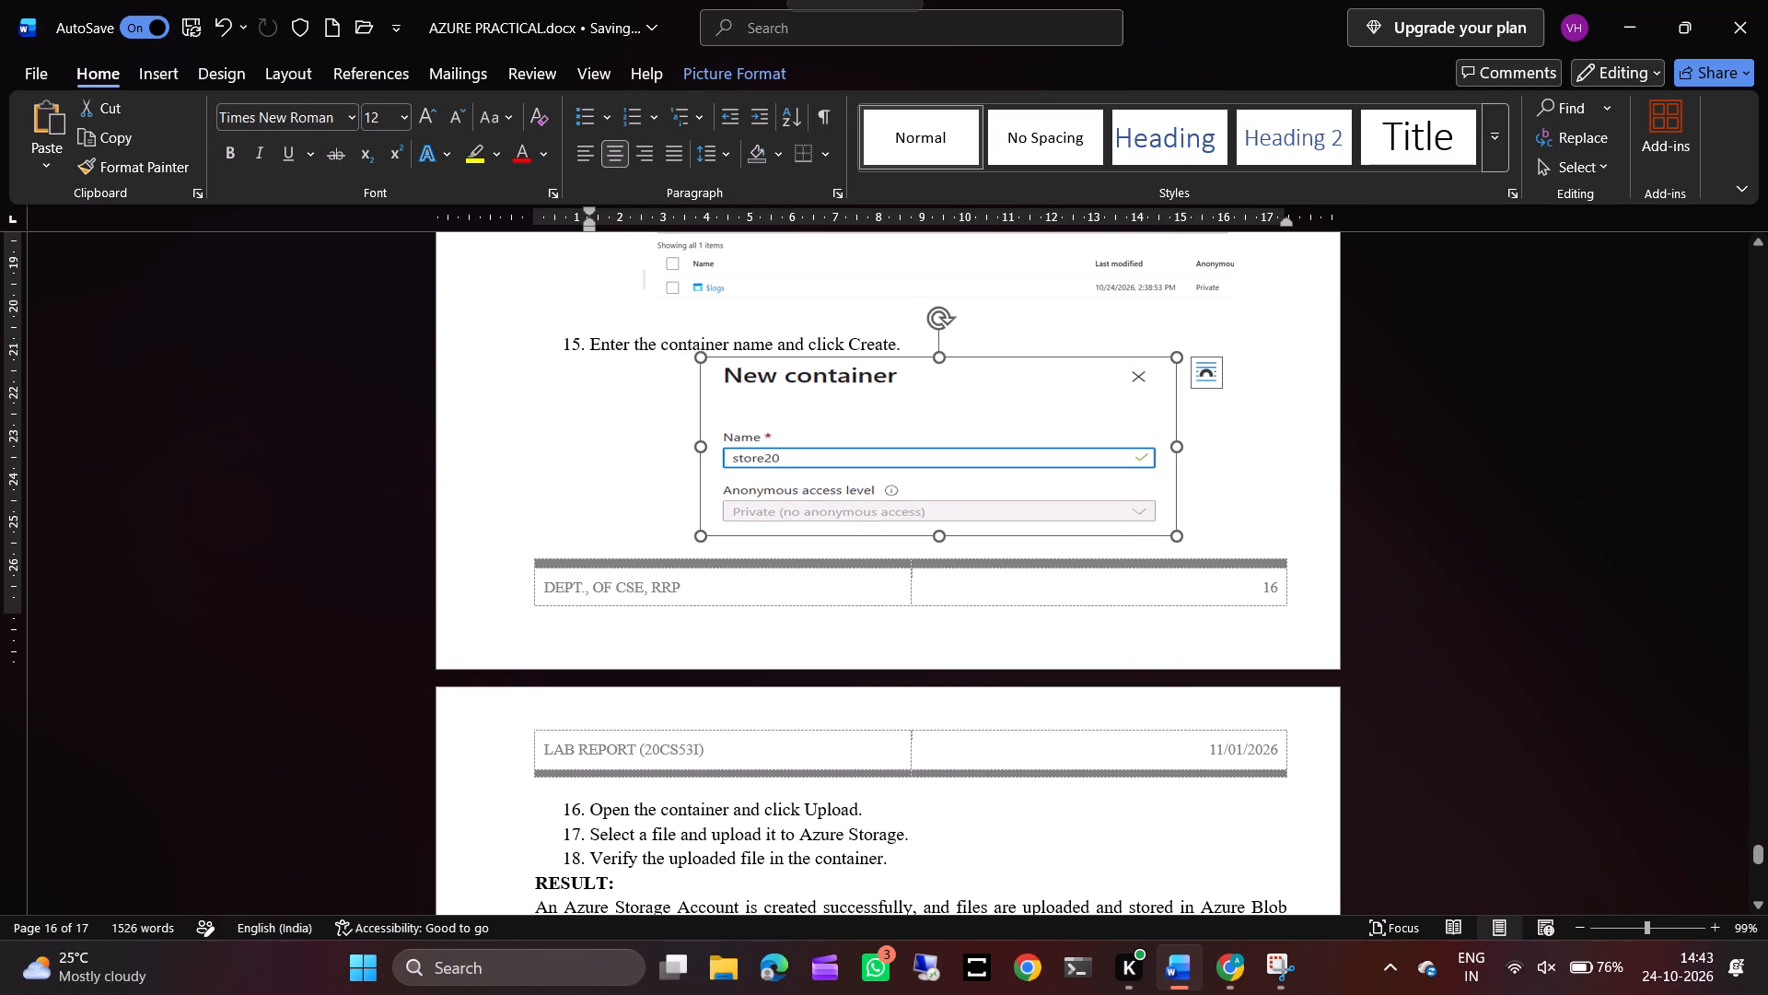
Reword procedure item 15 to read "Enter the container name as store20 and click on Create.".
{"action": "left_click", "coordinate": [783, 344]}
{"action": "key", "text": "Left"}
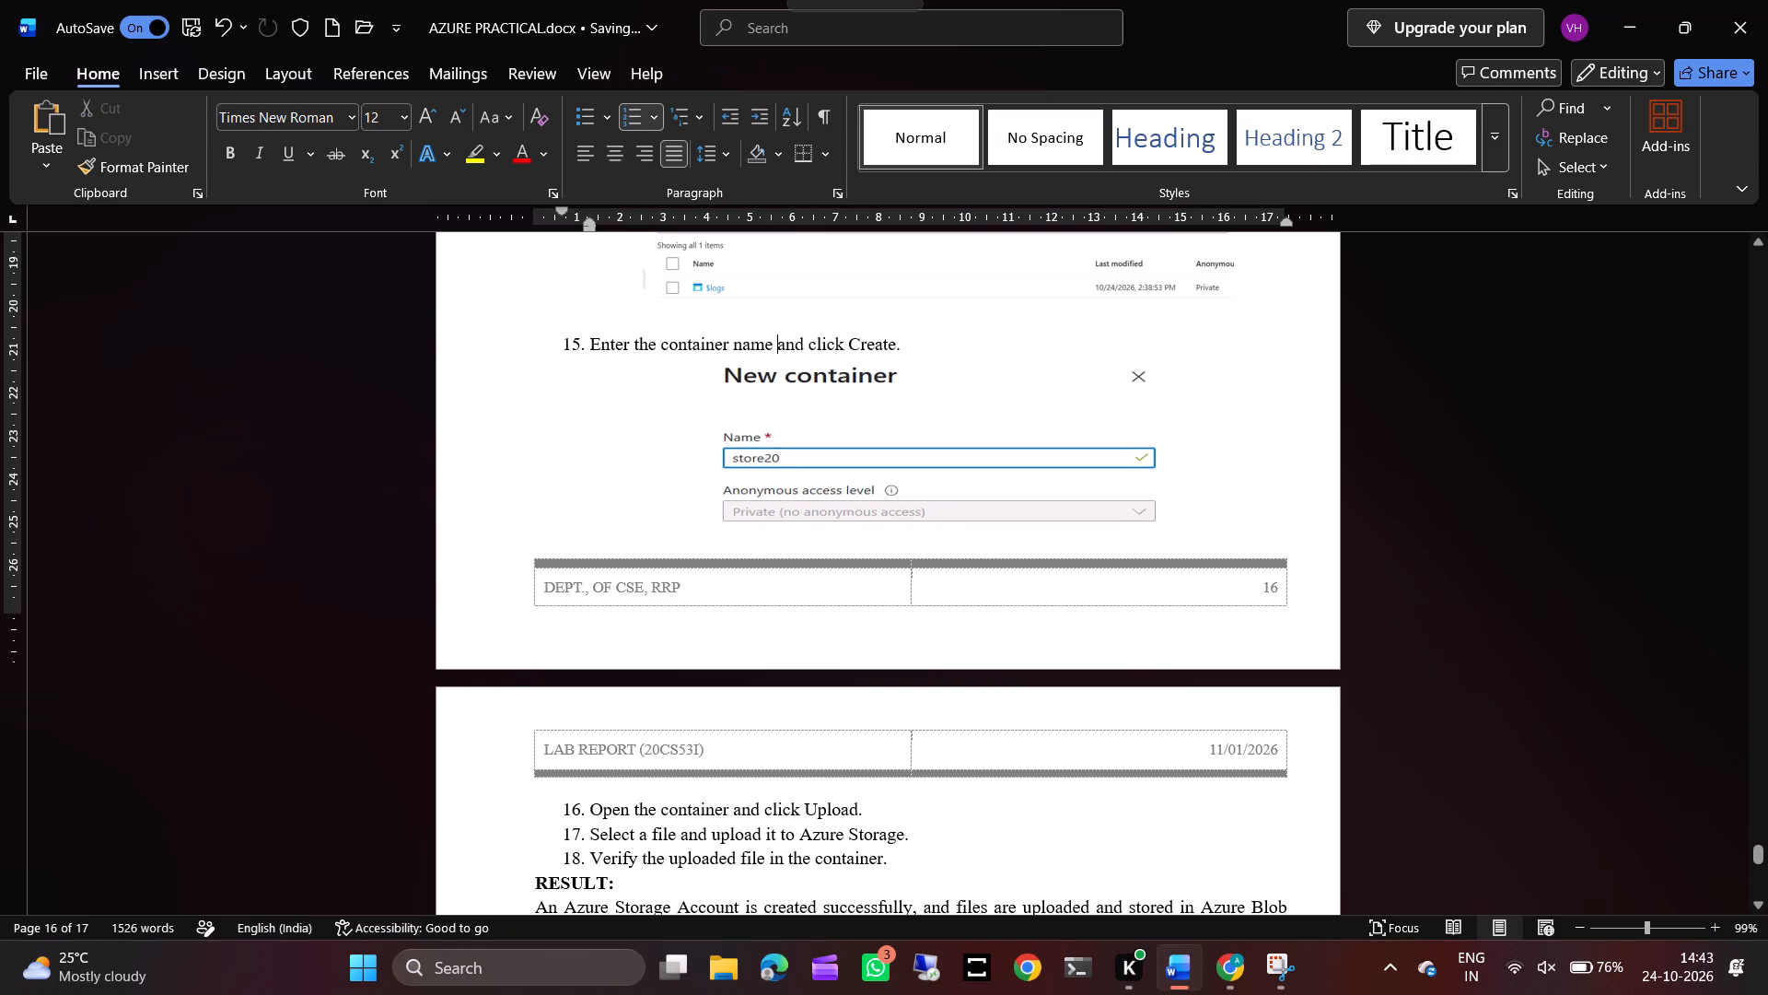
{"action": "type", "text": "as sti"}
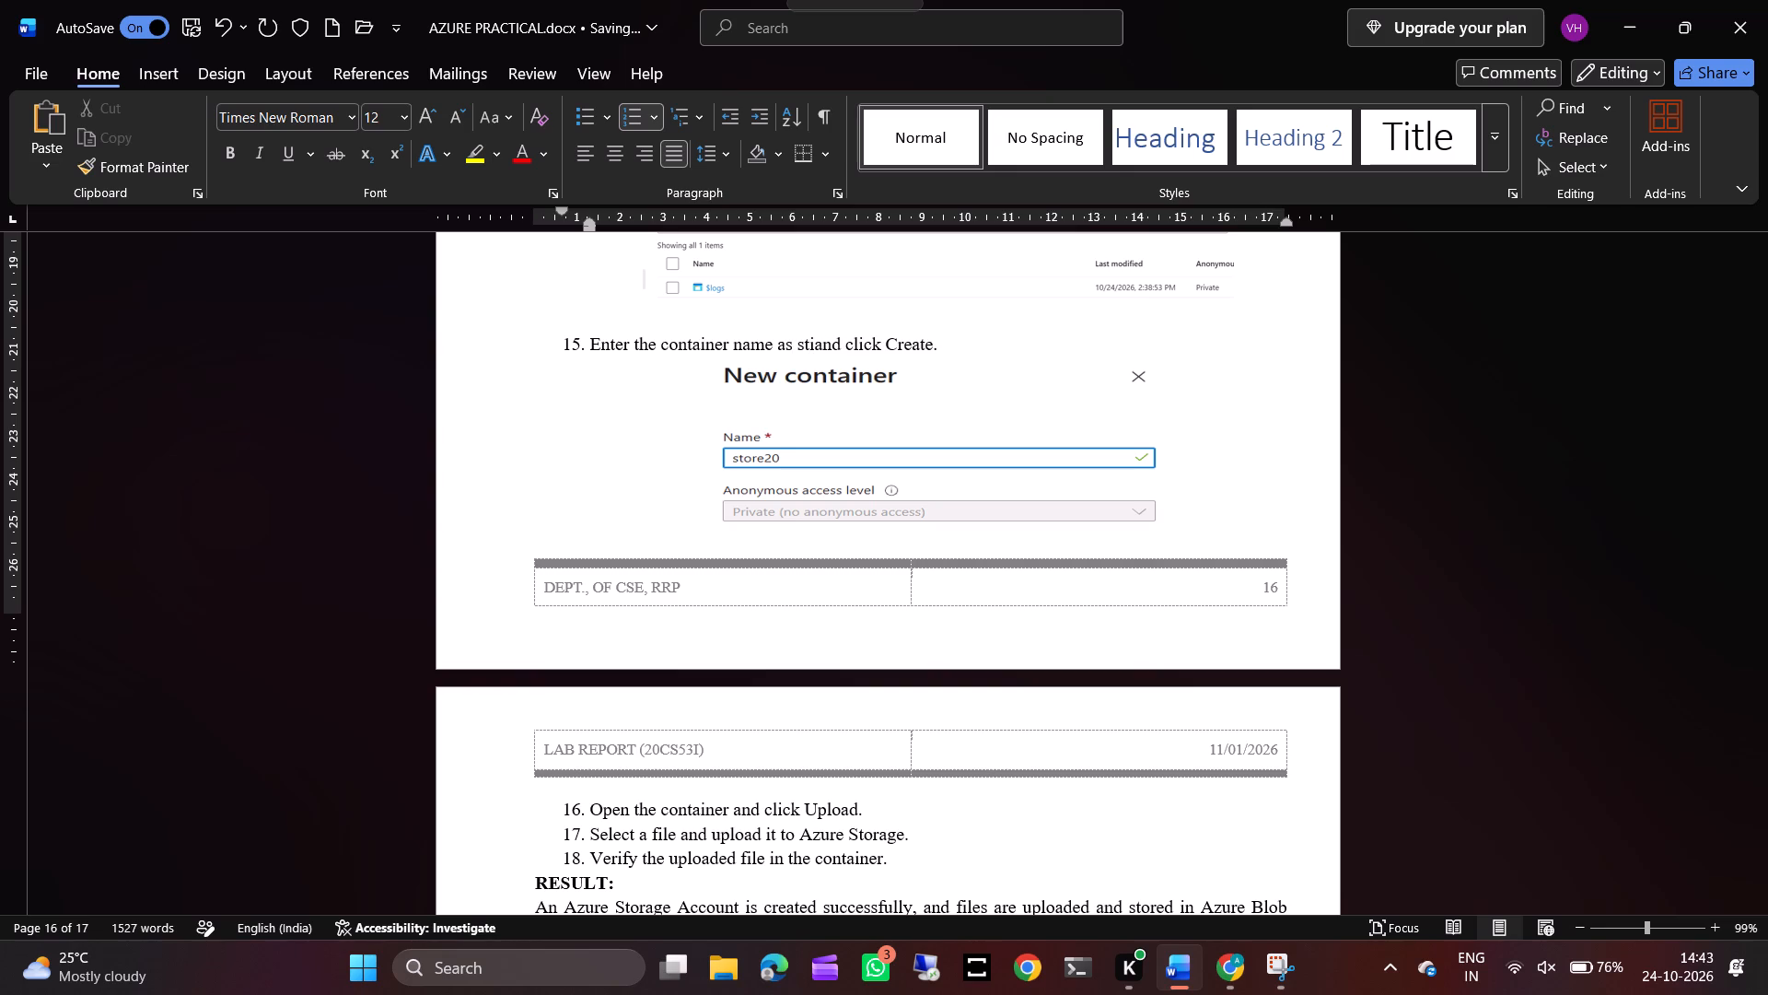
{"action": "key", "text": "BackSpace"}
{"action": "type", "text": "ore"}
{"action": "type", "text": "22"}
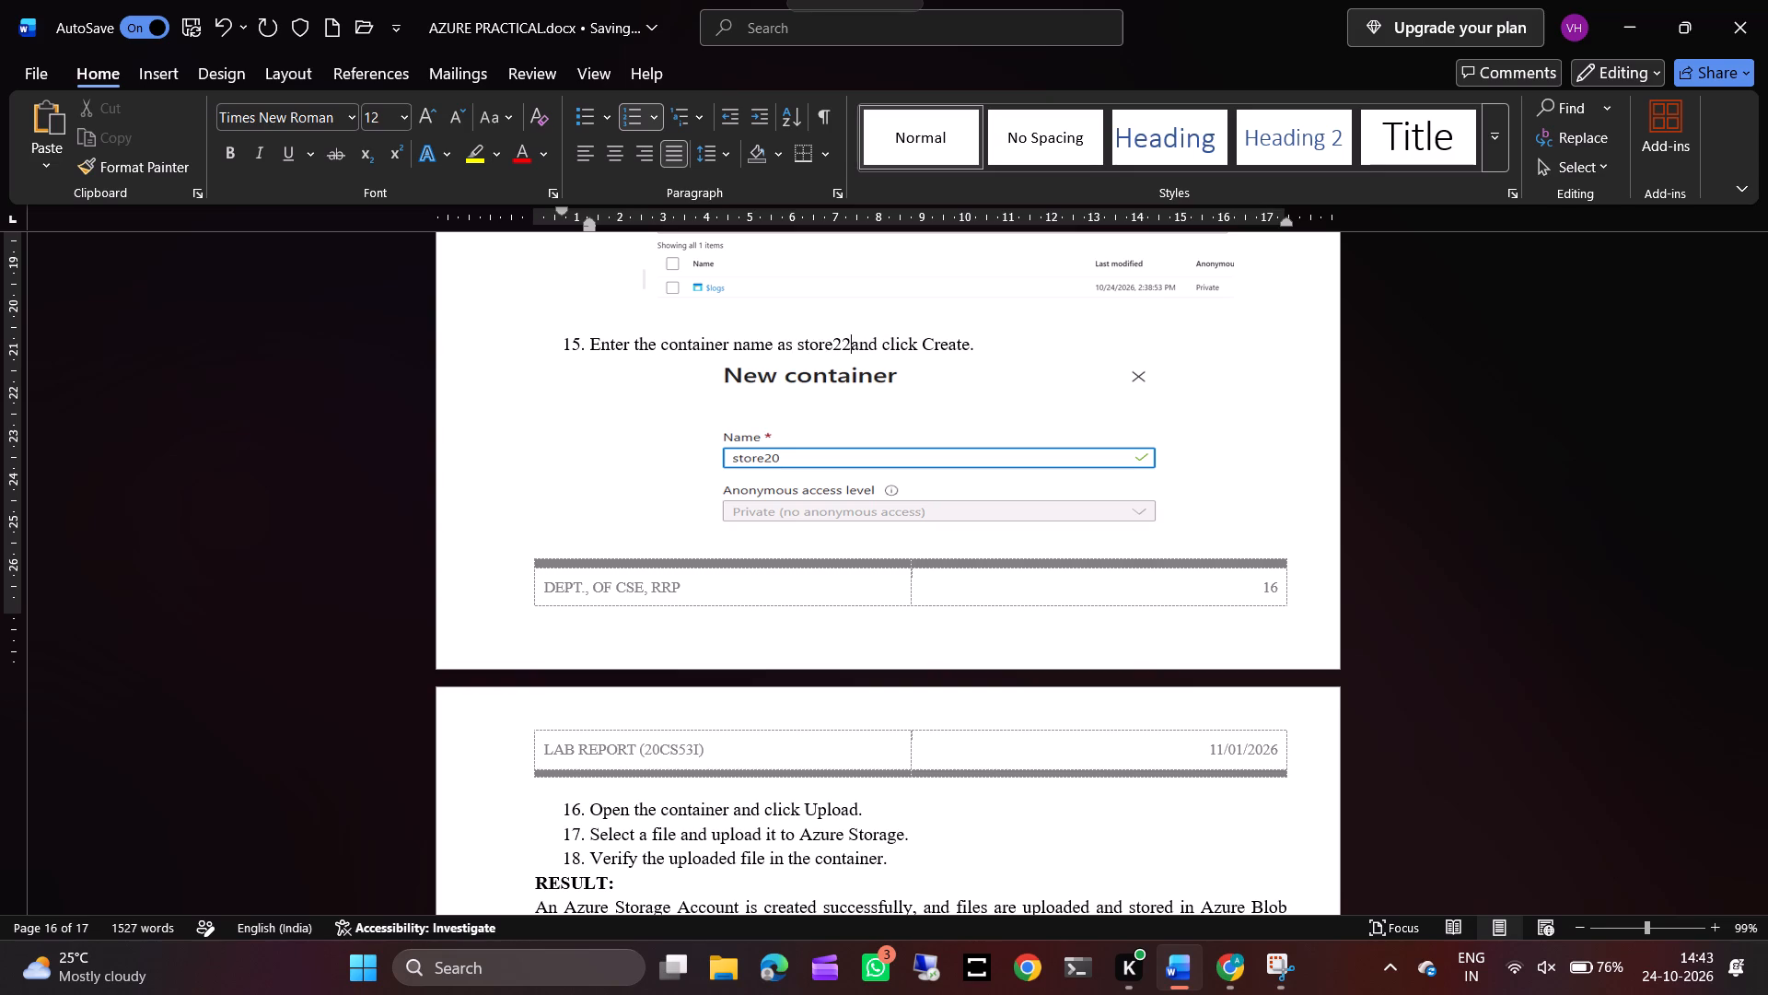
{"action": "key", "text": "BackSpace"}
{"action": "type", "text": "0"}
{"action": "key", "text": "space"}
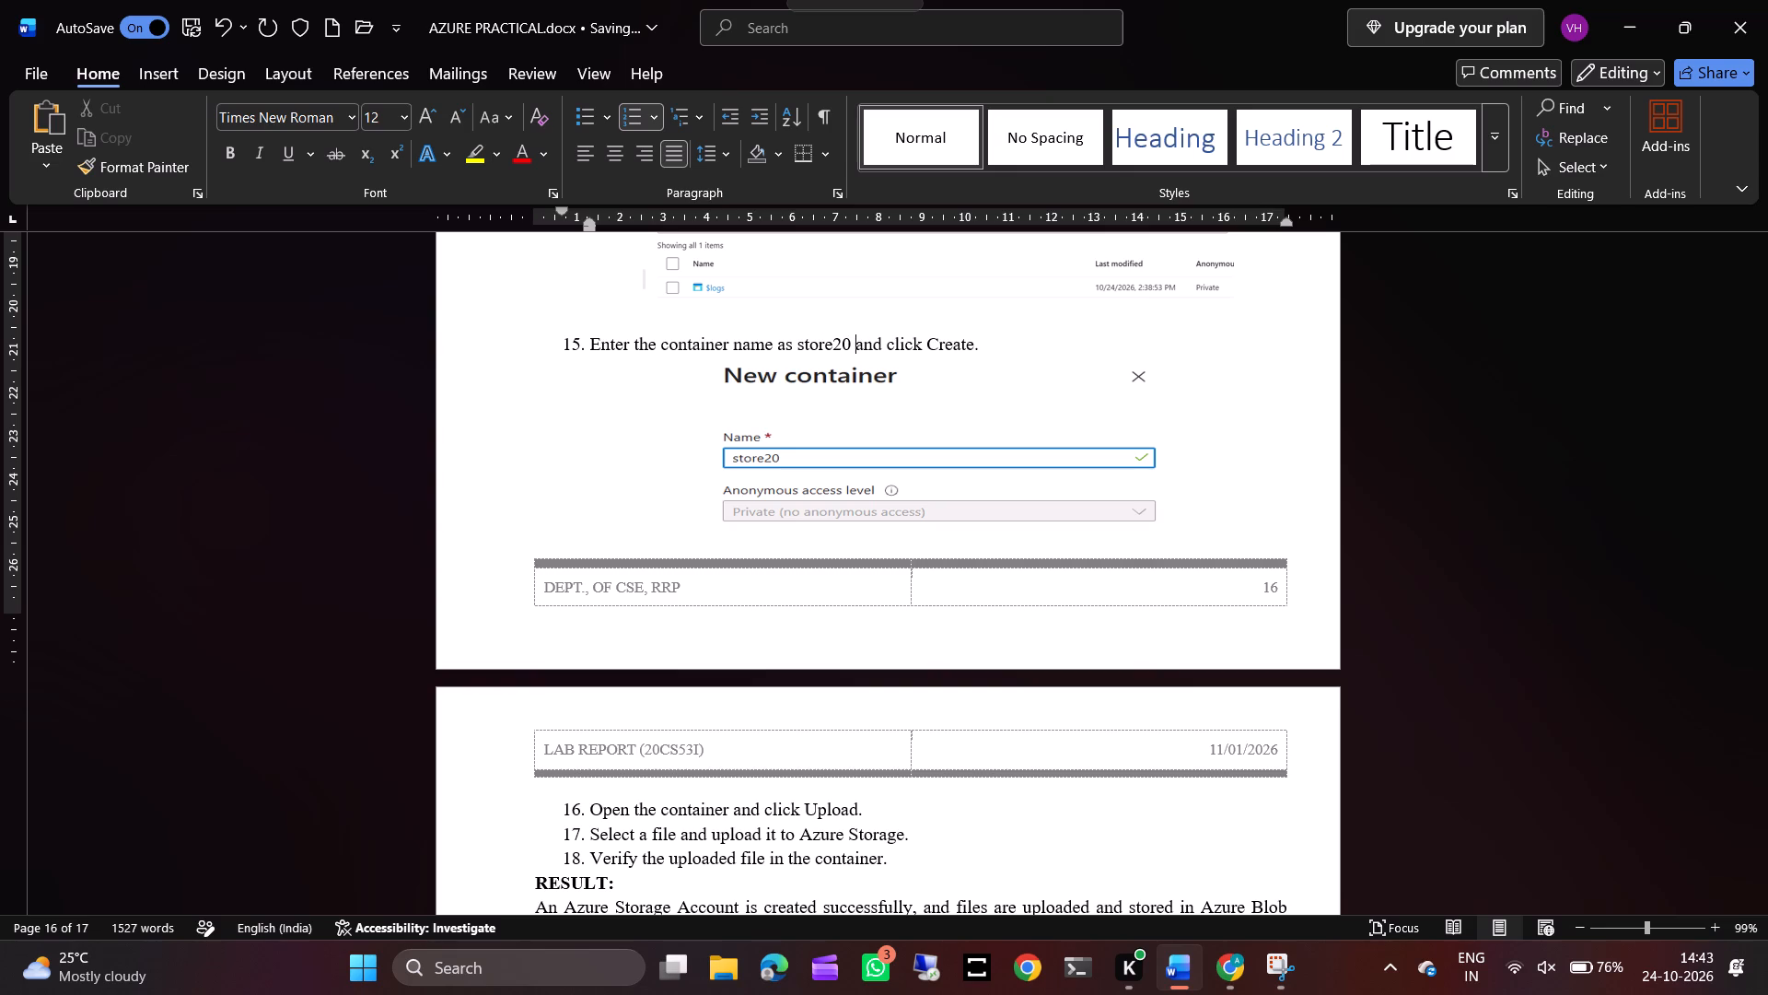
{"action": "left_click", "coordinate": [923, 354]}
{"action": "key", "text": "space"}
{"action": "type", "text": "on"}
Switch to the Azure portal, create the container store20 from the filled-in form, and open it.
{"action": "scroll", "coordinate": [812, 480], "scroll_direction": "down", "scroll_amount": 1}
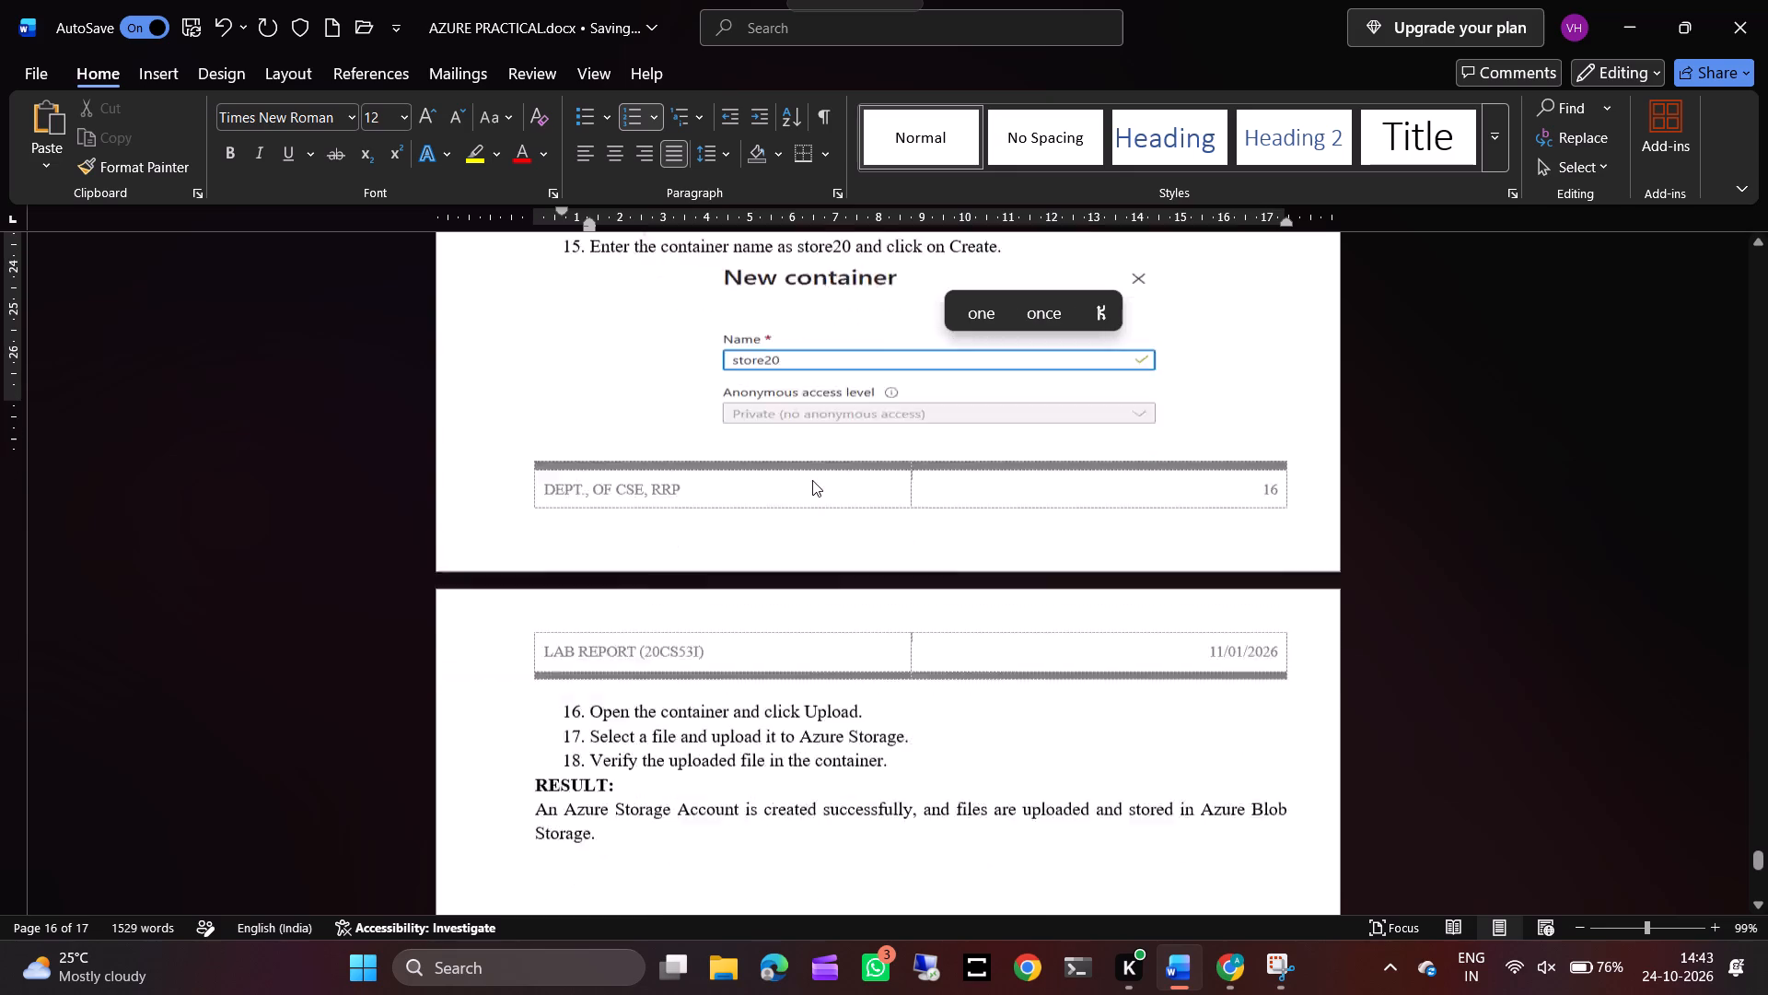
{"action": "scroll", "coordinate": [812, 480], "scroll_direction": "down", "scroll_amount": 1}
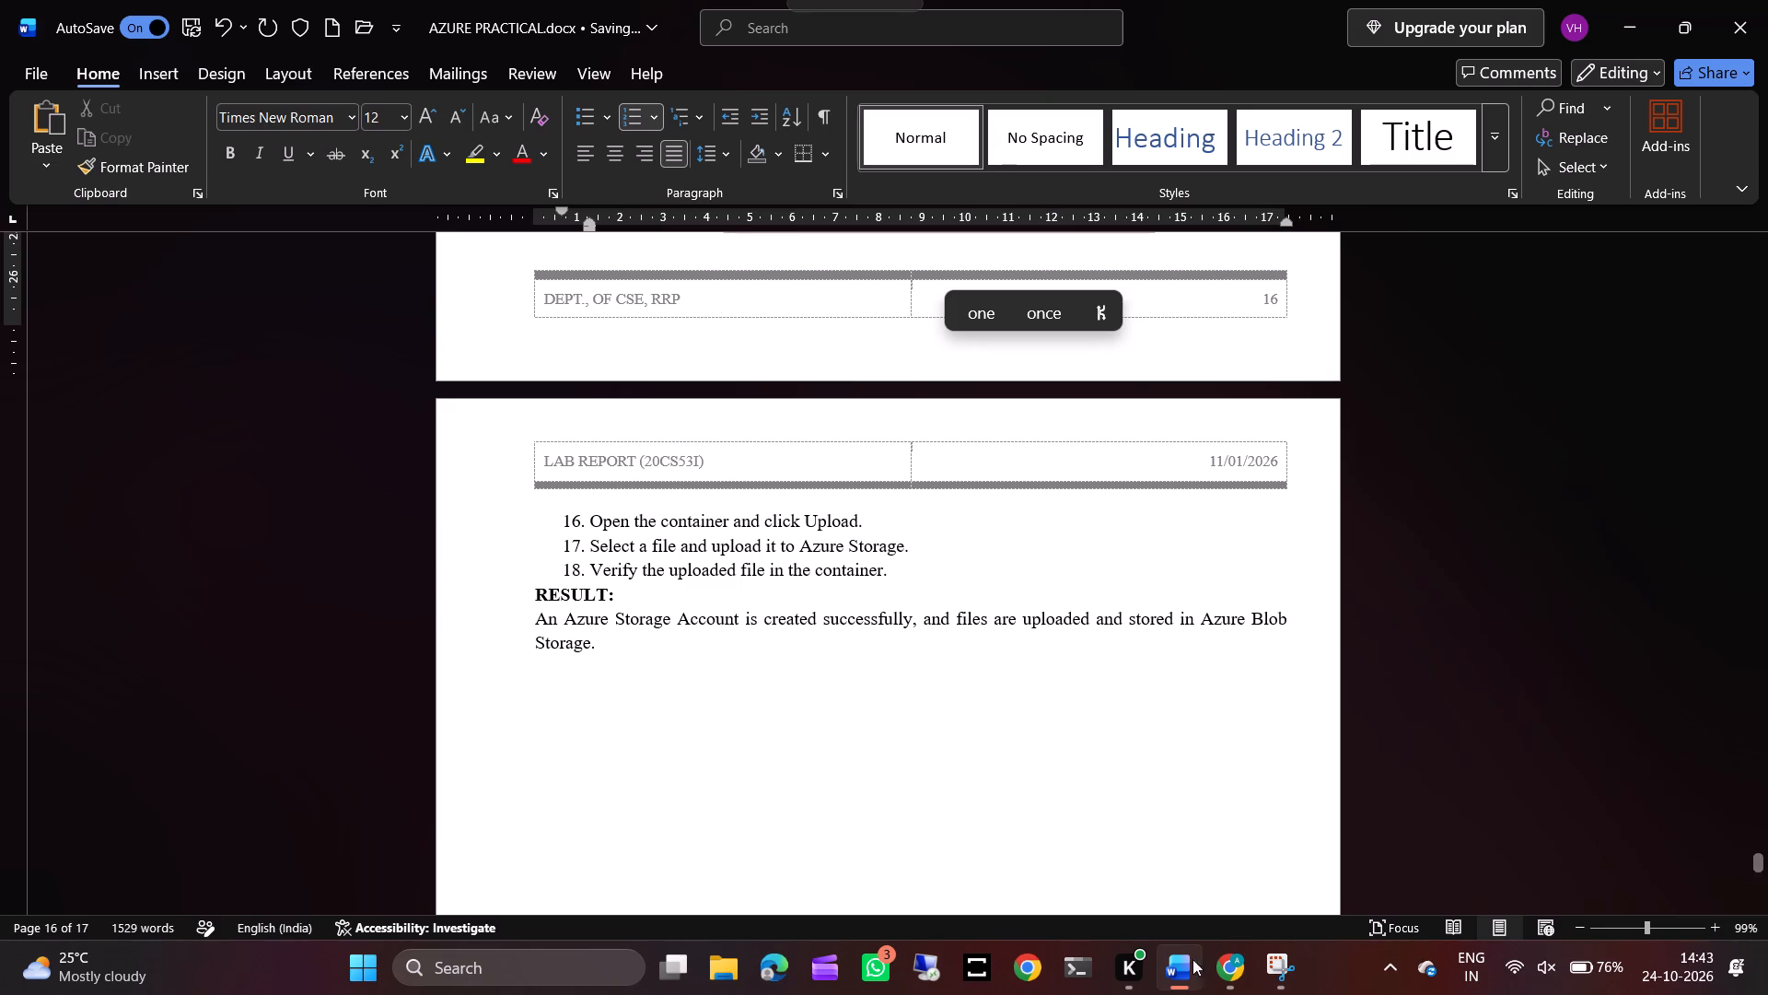
{"action": "left_click", "coordinate": [1220, 967]}
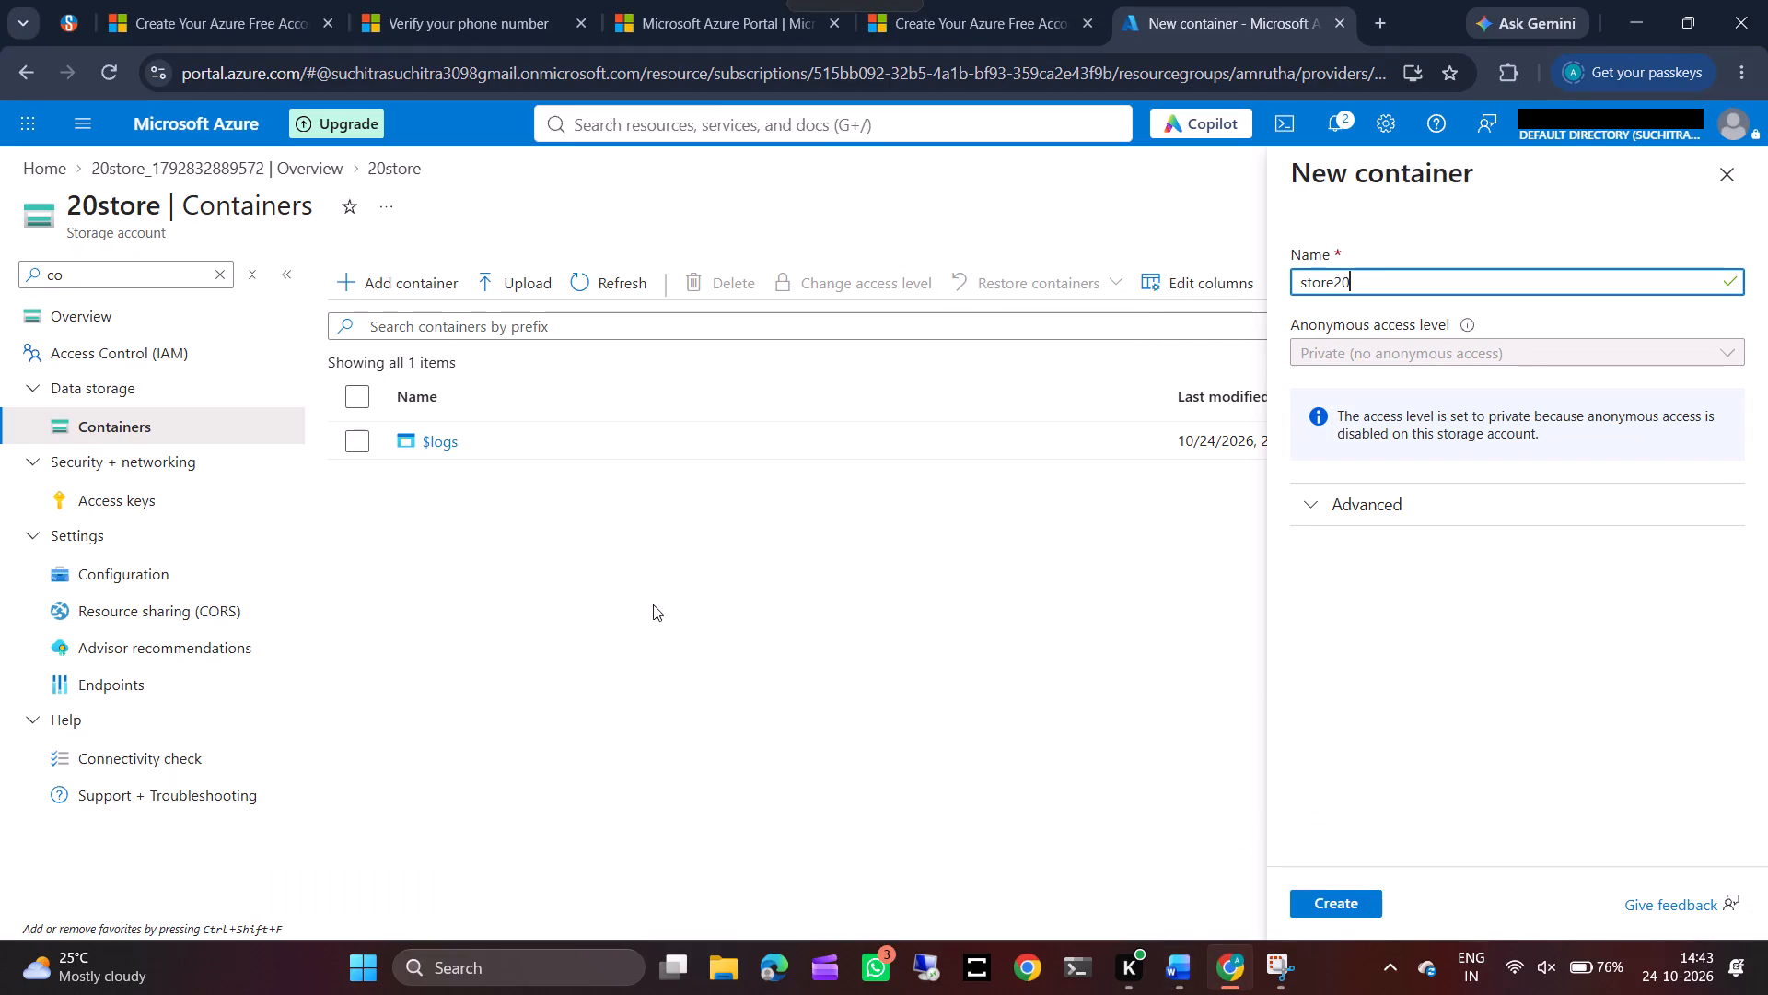
{"action": "left_click", "coordinate": [1354, 905]}
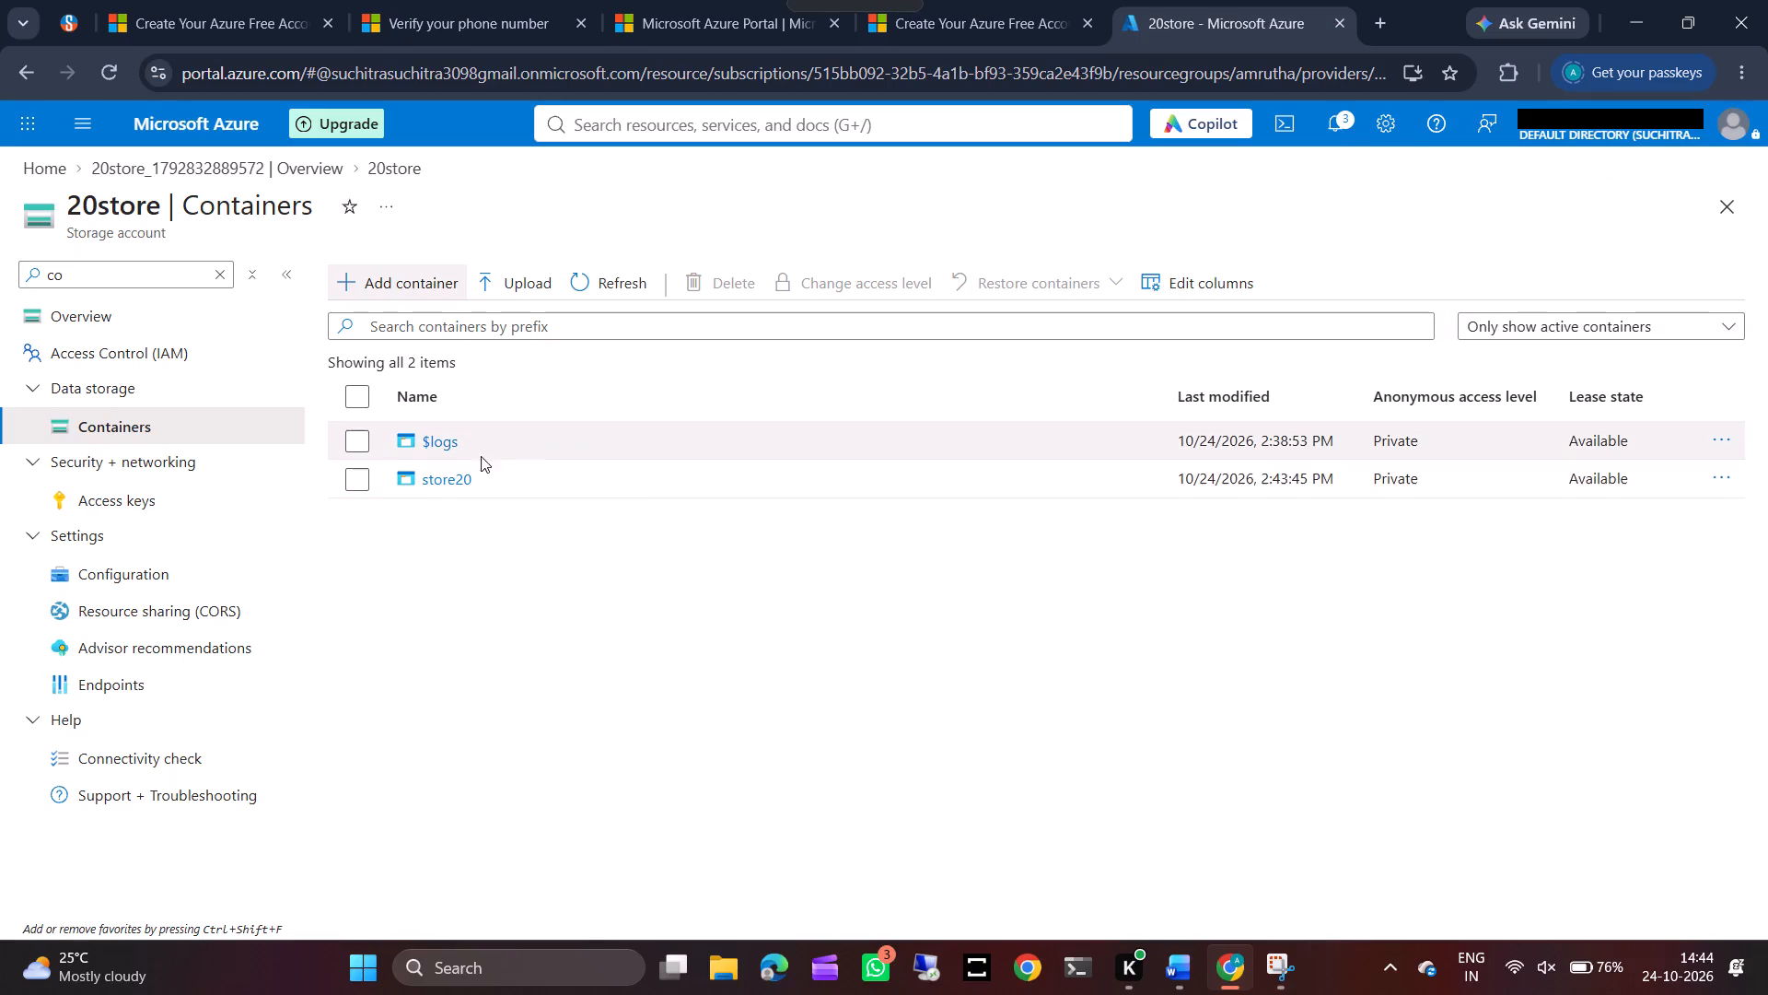
{"action": "left_click", "coordinate": [436, 479]}
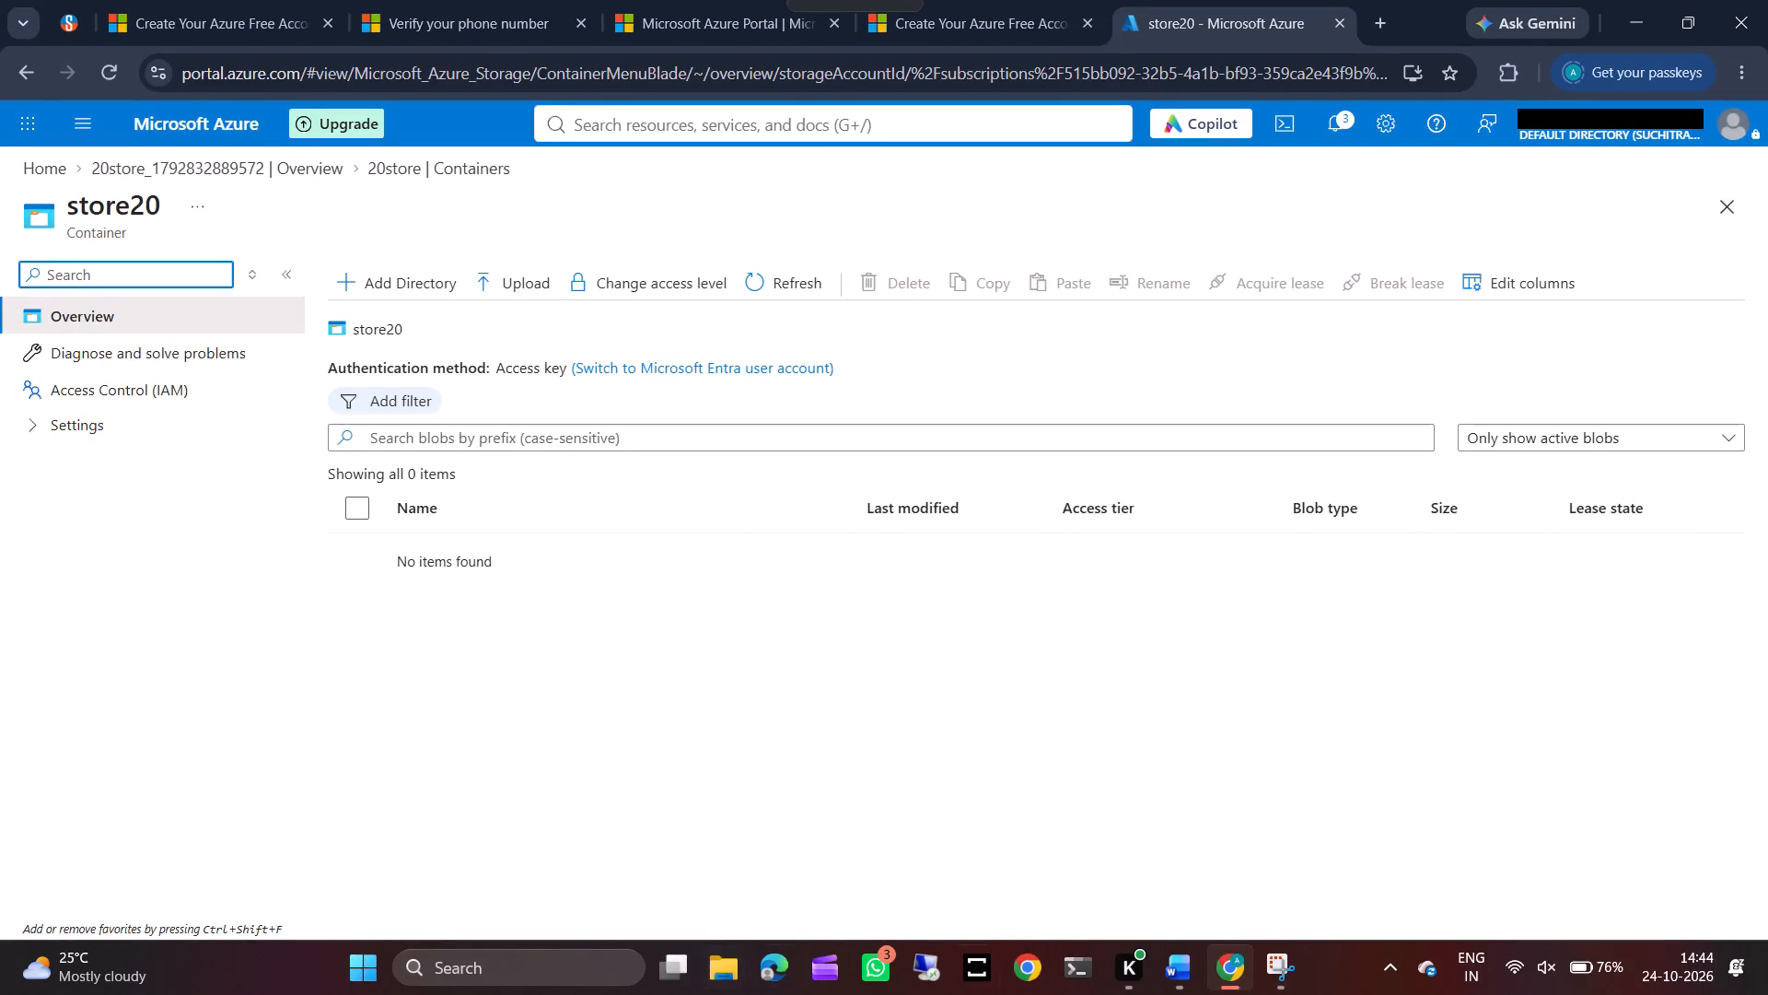
Capture a screenshot of the store20 container page from its command bar down to the Name and Last modified column headings, and copy it.
{"action": "left_click", "coordinate": [1274, 952]}
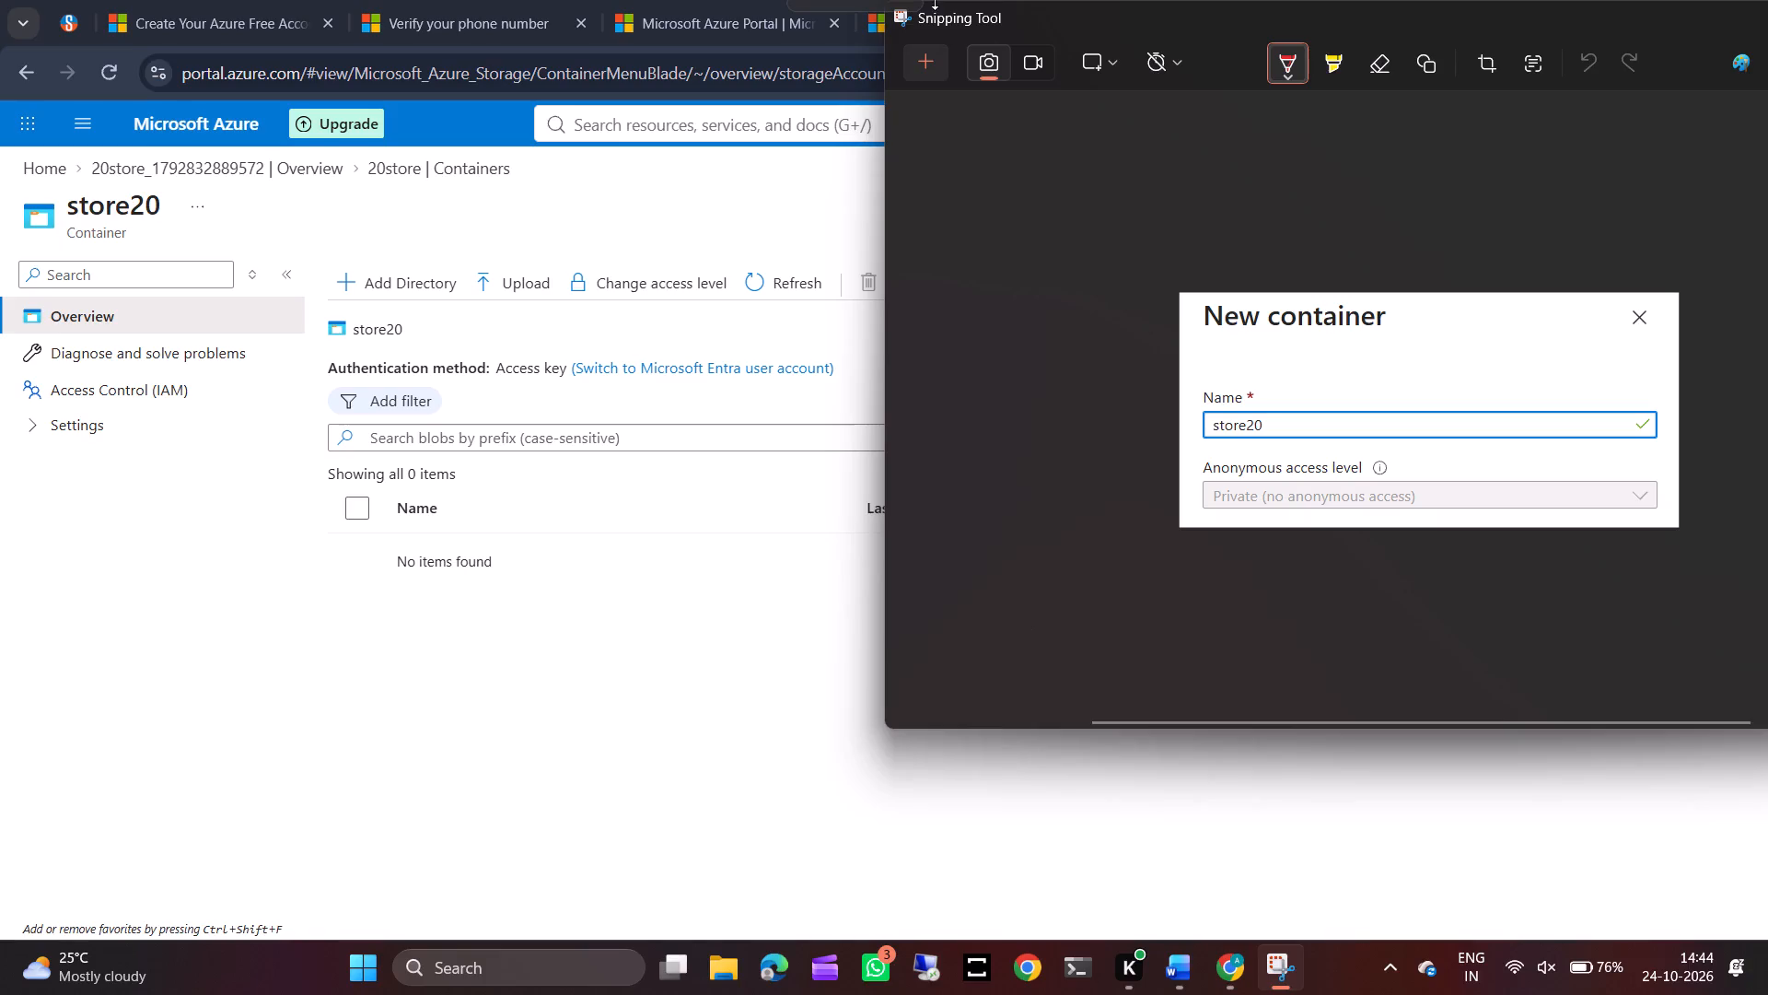
{"action": "left_click", "coordinate": [932, 52]}
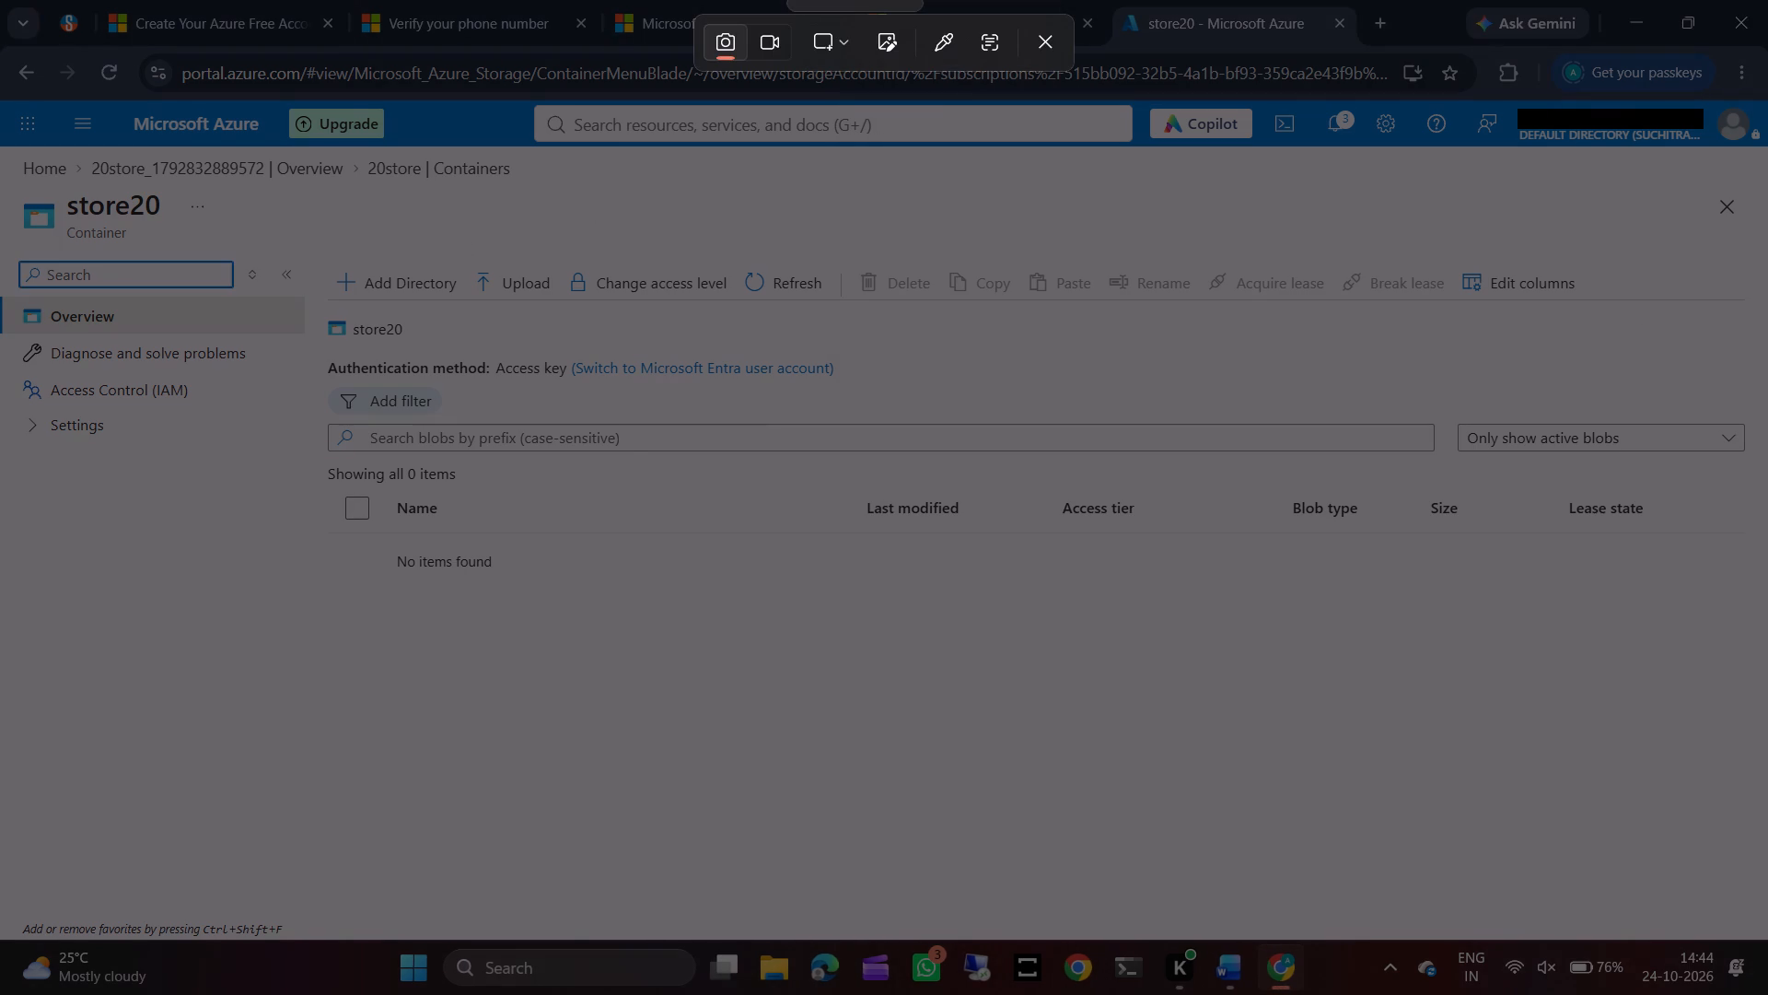
{"action": "left_click_drag", "start_coordinate": [317, 268], "coordinate": [1124, 371]}
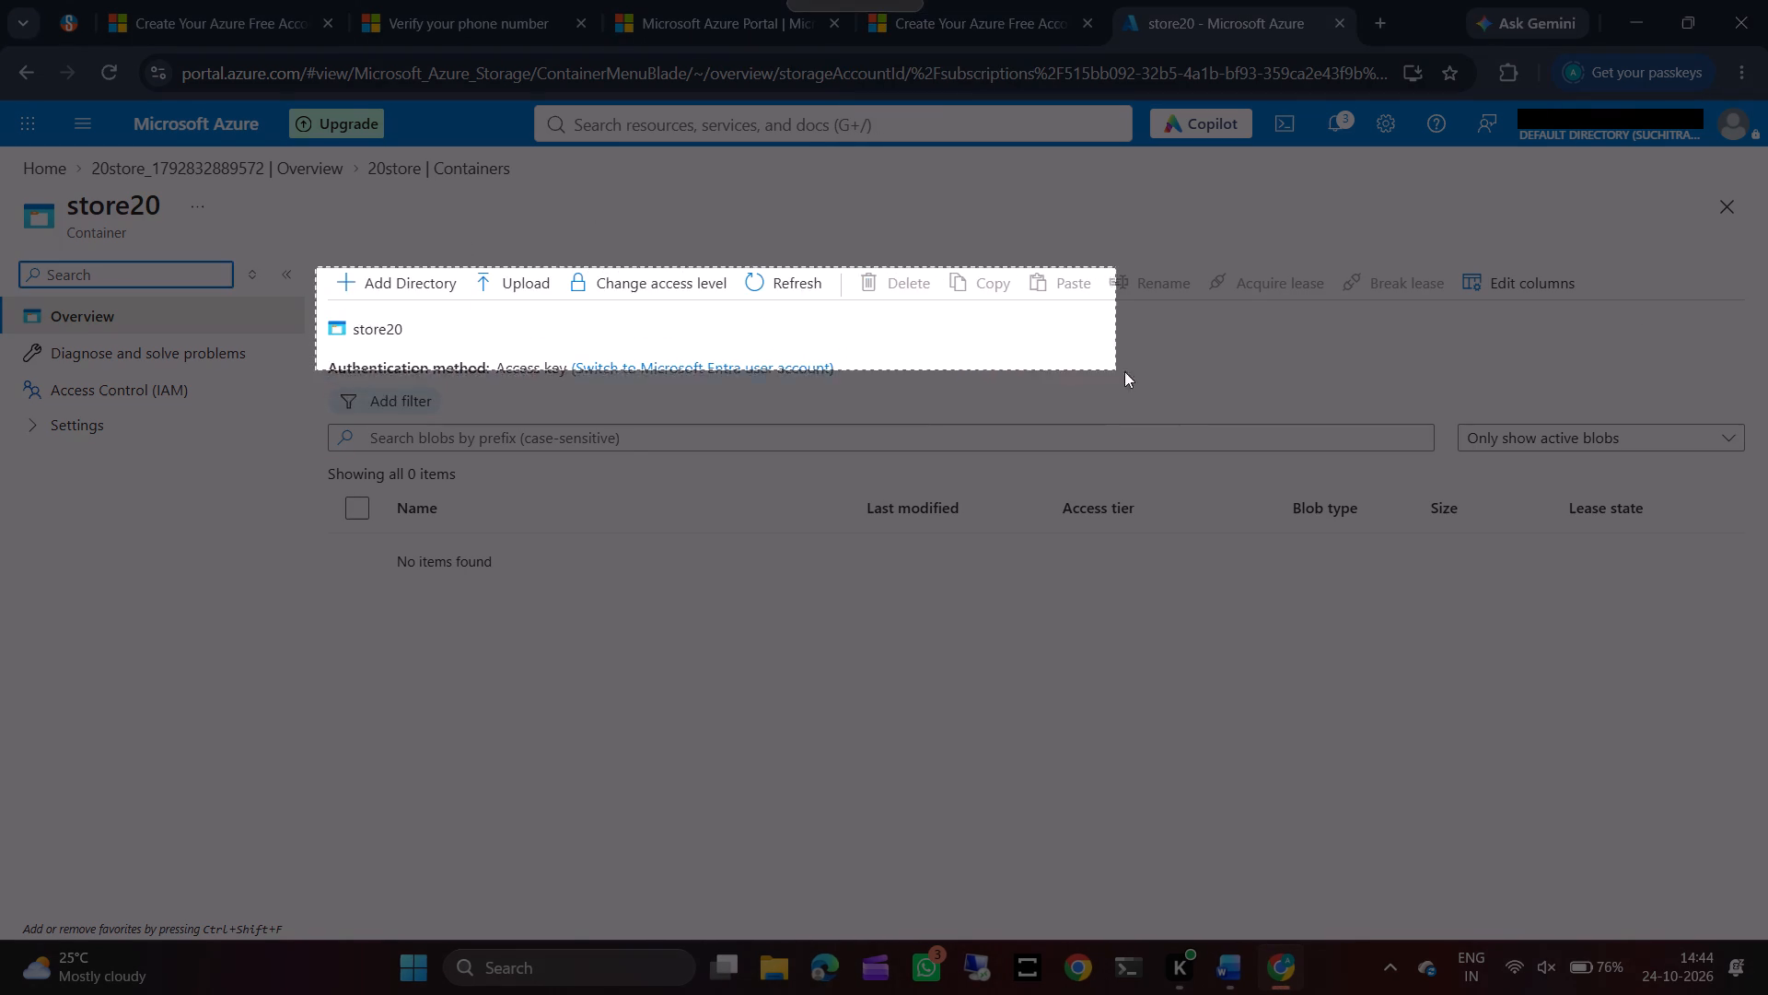
{"action": "left_click_drag", "start_coordinate": [1124, 371], "coordinate": [1062, 547]}
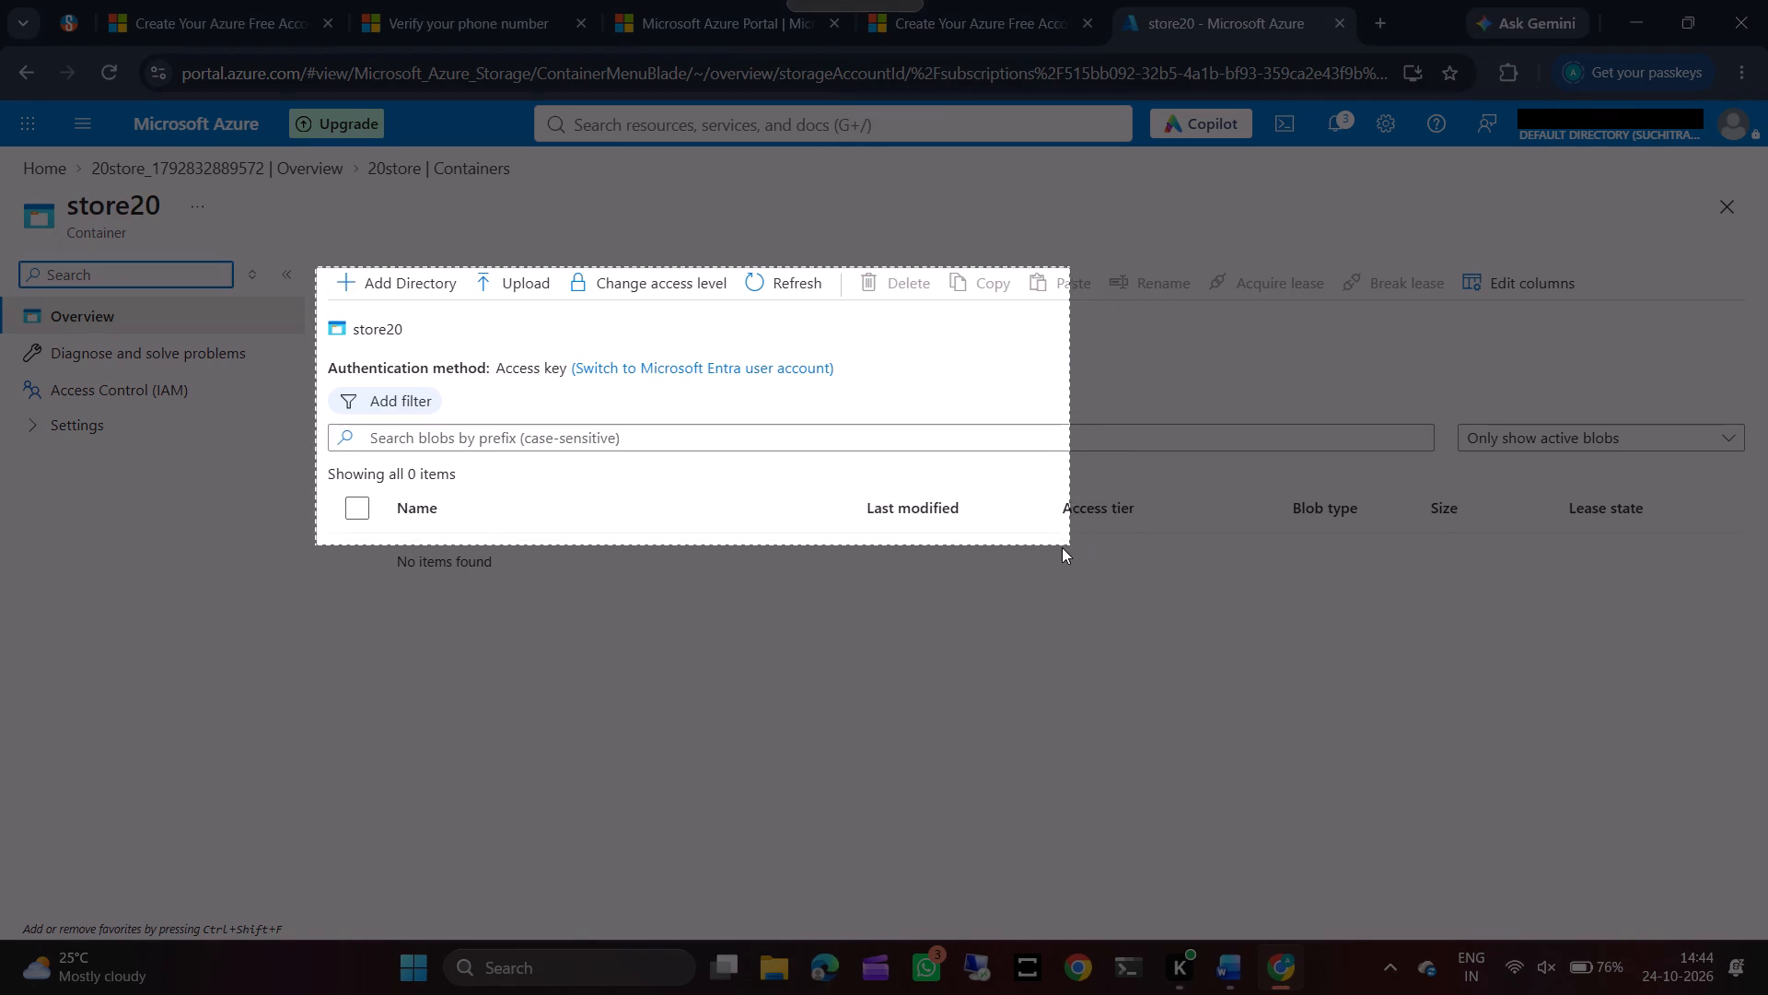
{"action": "left_click_drag", "start_coordinate": [1062, 547], "coordinate": [1058, 531]}
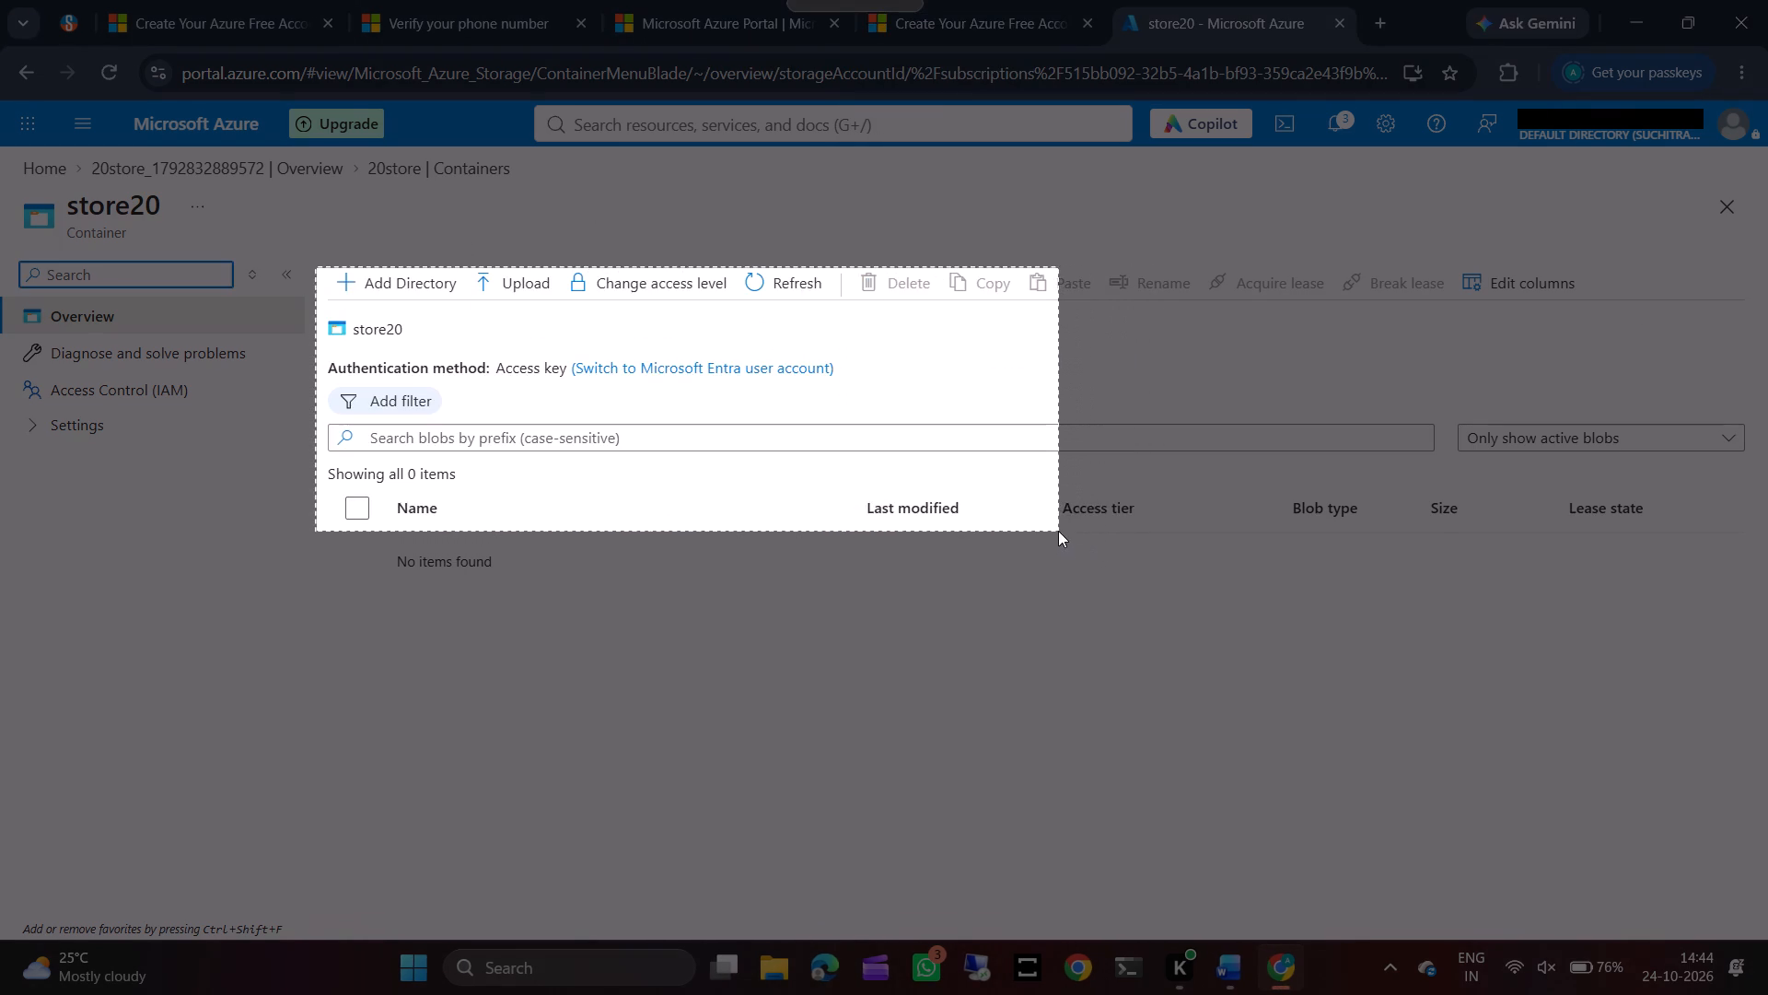
{"action": "left_click_drag", "start_coordinate": [1058, 531], "coordinate": [1058, 530]}
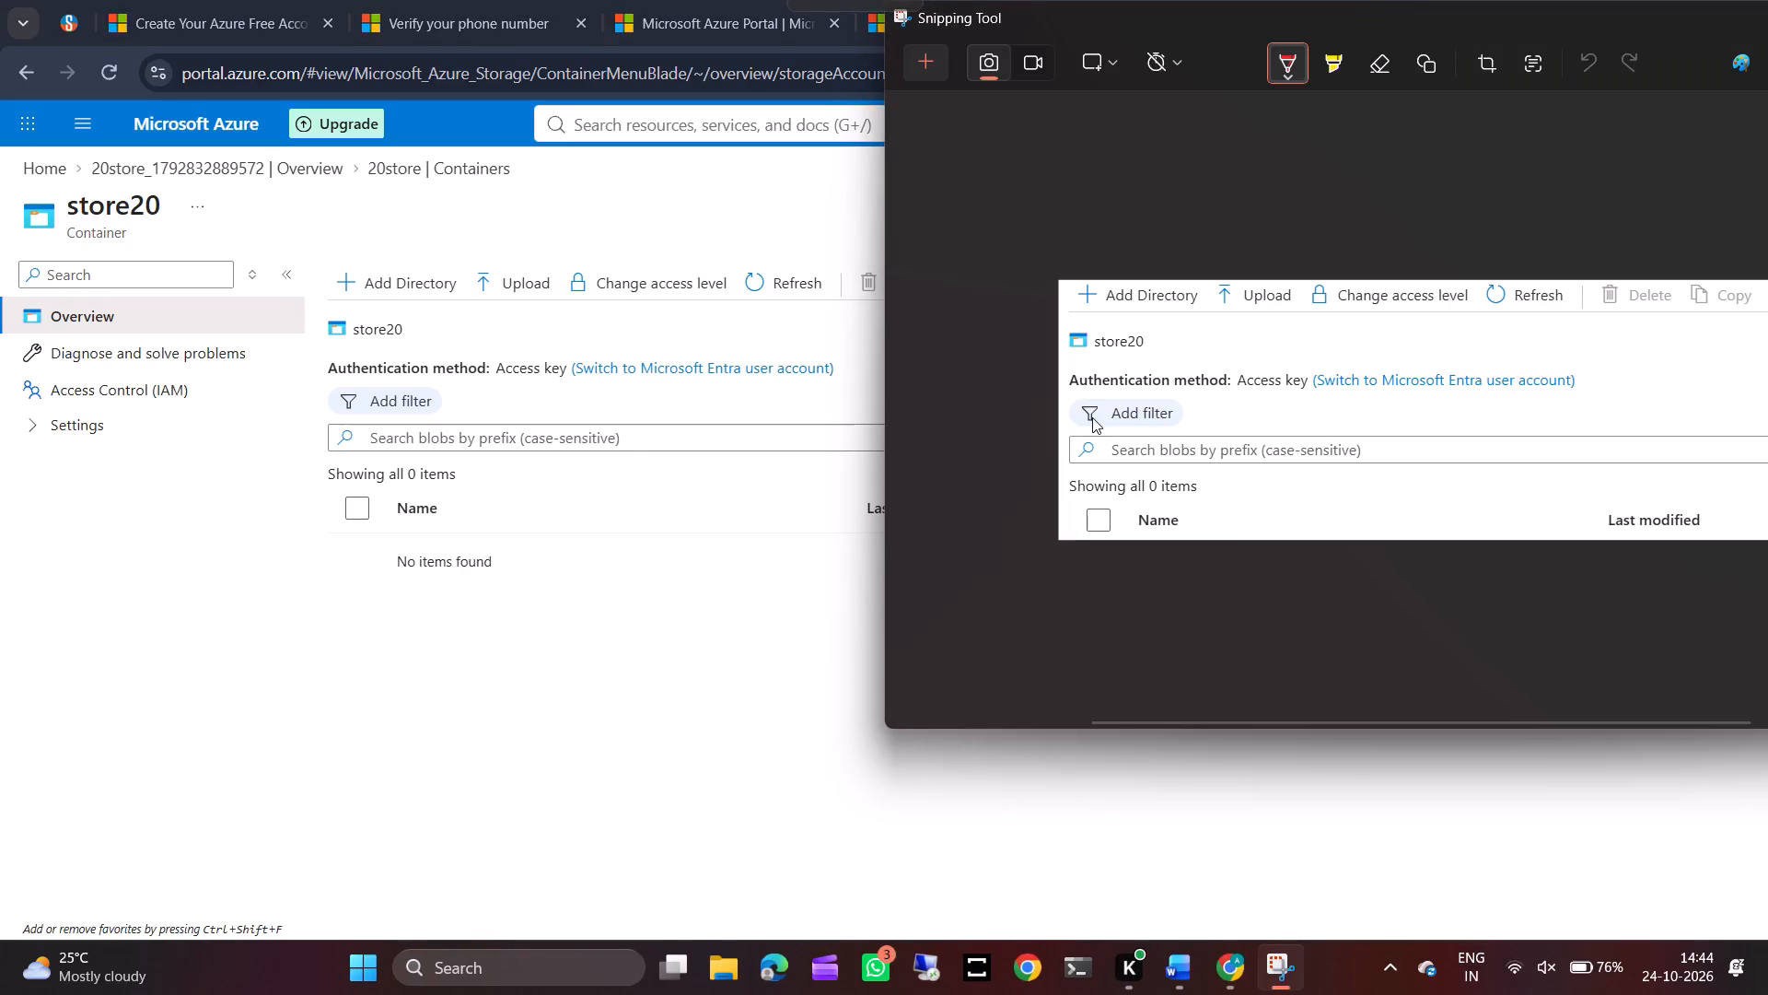
{"action": "key", "text": "ctrl+c"}
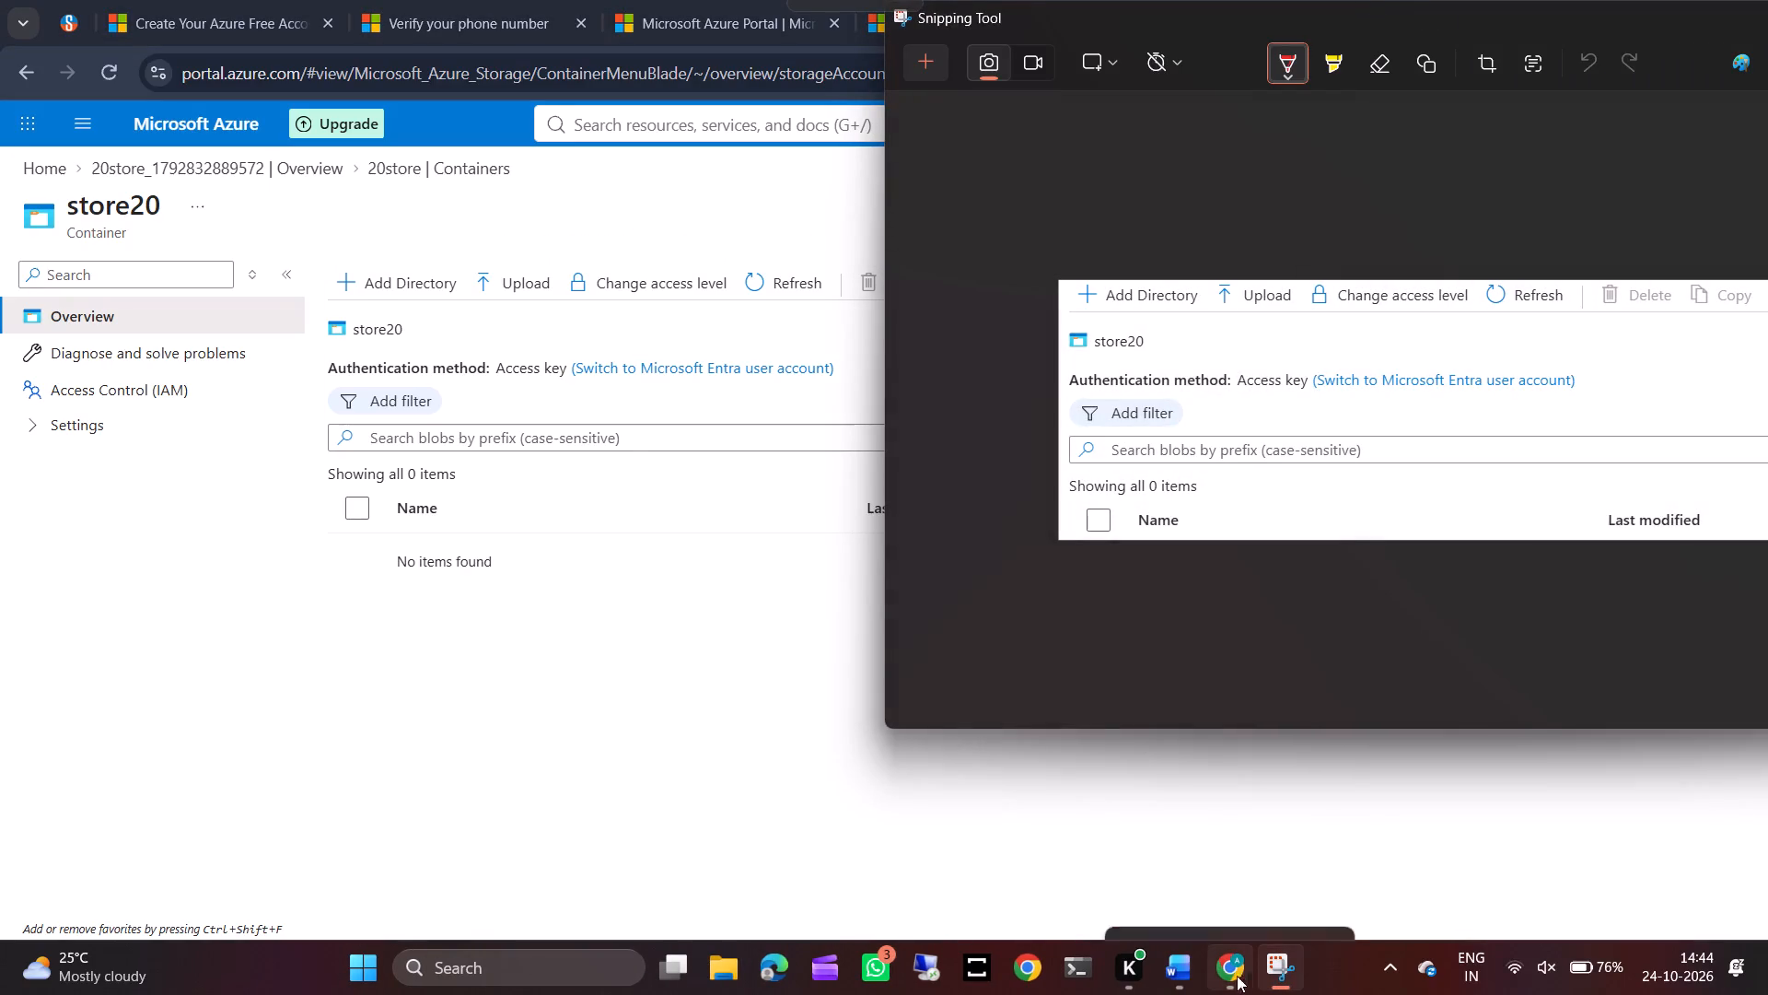
Paste the copied container screenshot in AZURE PRACTICAL on an unnumbered line below procedure item 16, "Open the container and click Upload.".
{"action": "left_click", "coordinate": [1184, 967]}
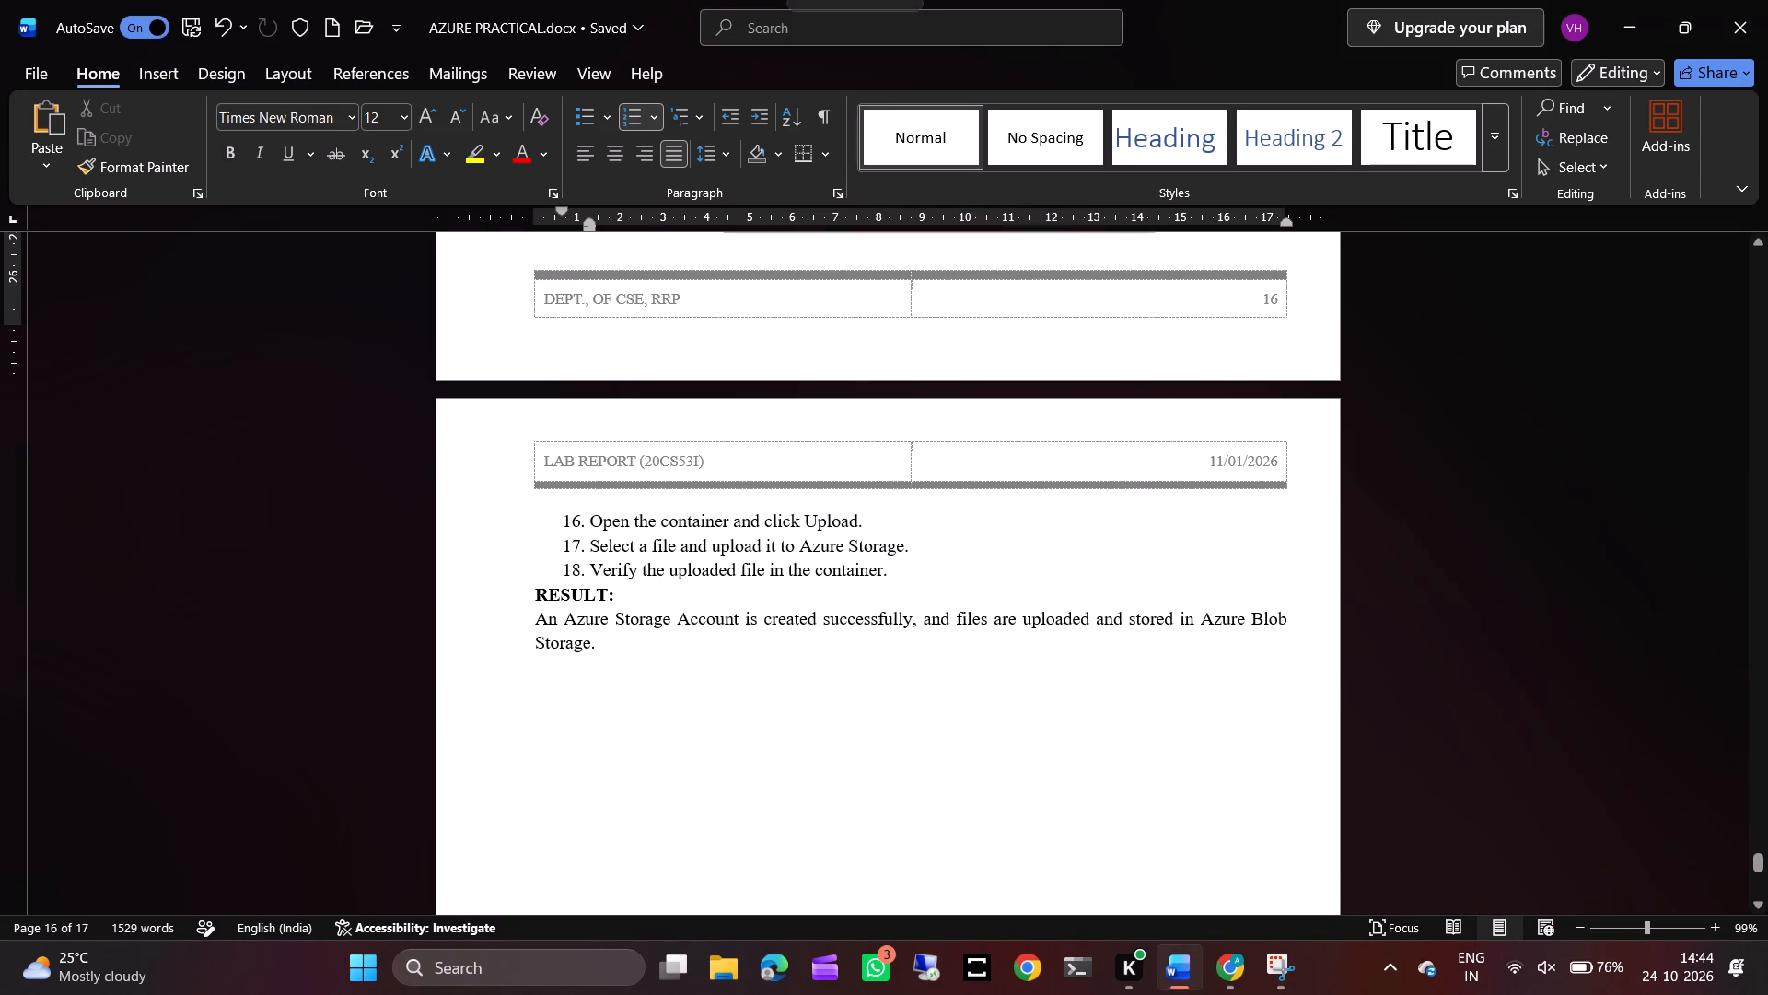
{"action": "left_click", "coordinate": [873, 518]}
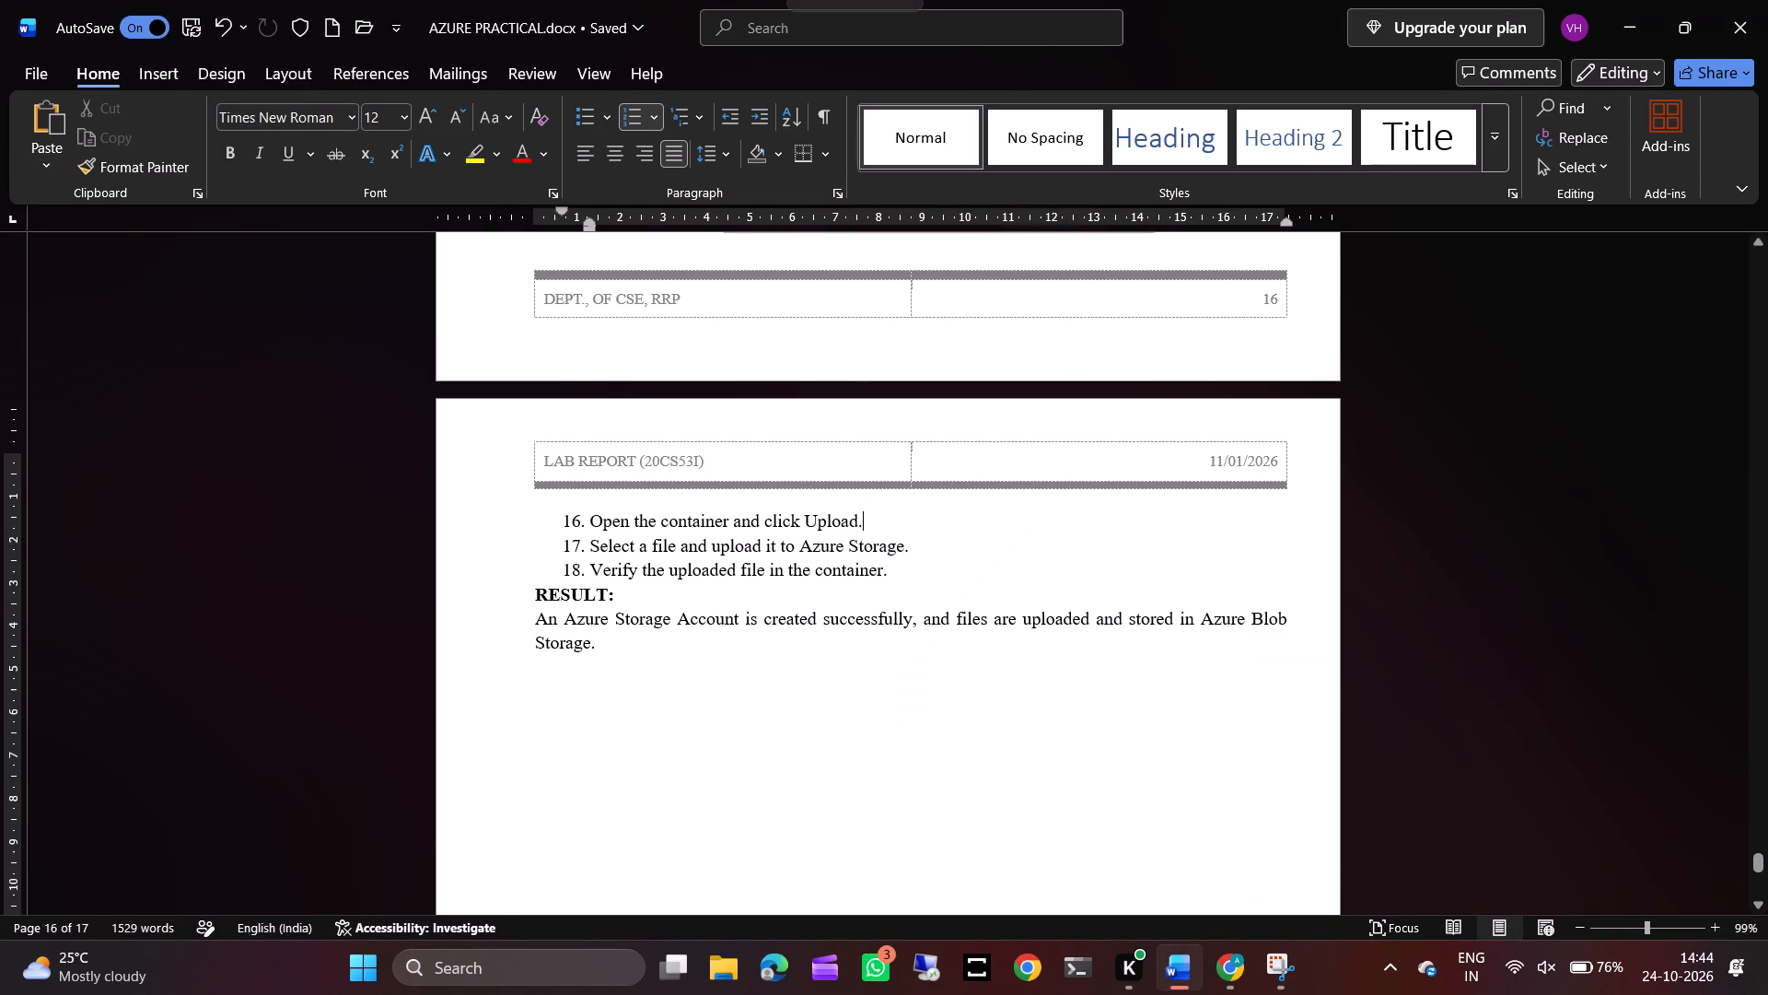
{"action": "key", "text": "Return"}
{"action": "key", "text": "BackSpace"}
{"action": "key", "text": "ctrl+v"}
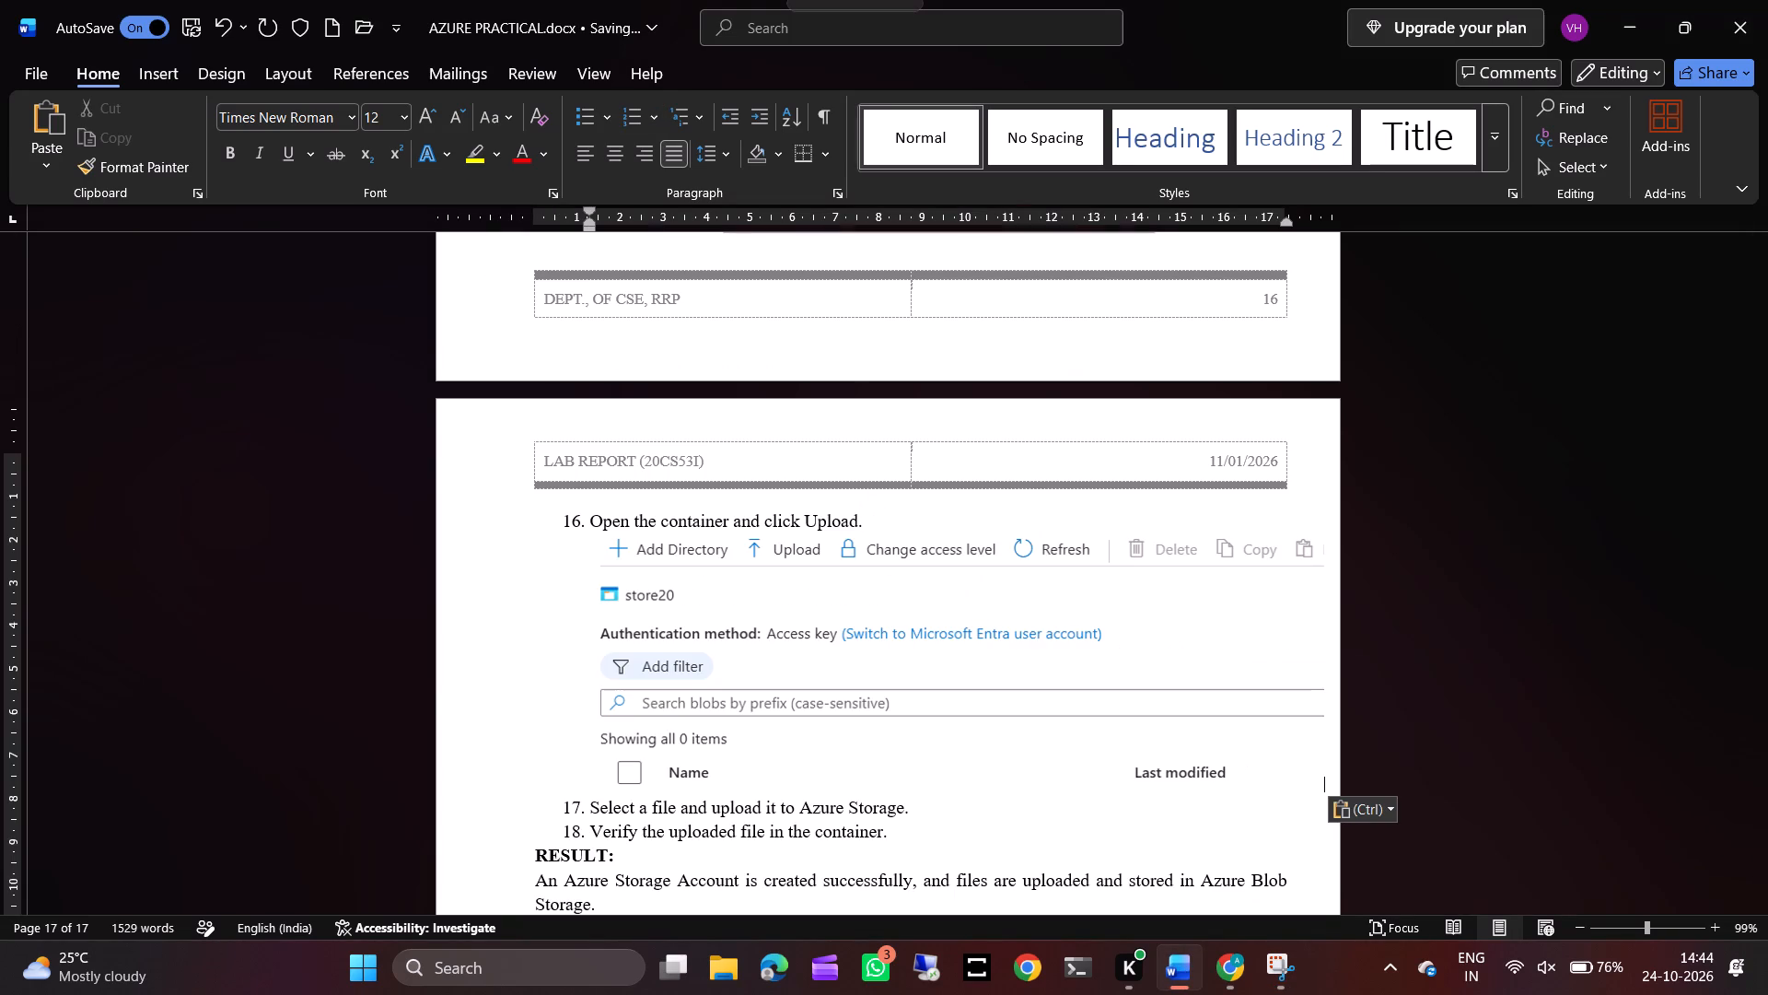
Shrink the store20 container screenshot to about three quarters of its pasted width and height, and centre it.
{"action": "left_click", "coordinate": [739, 634]}
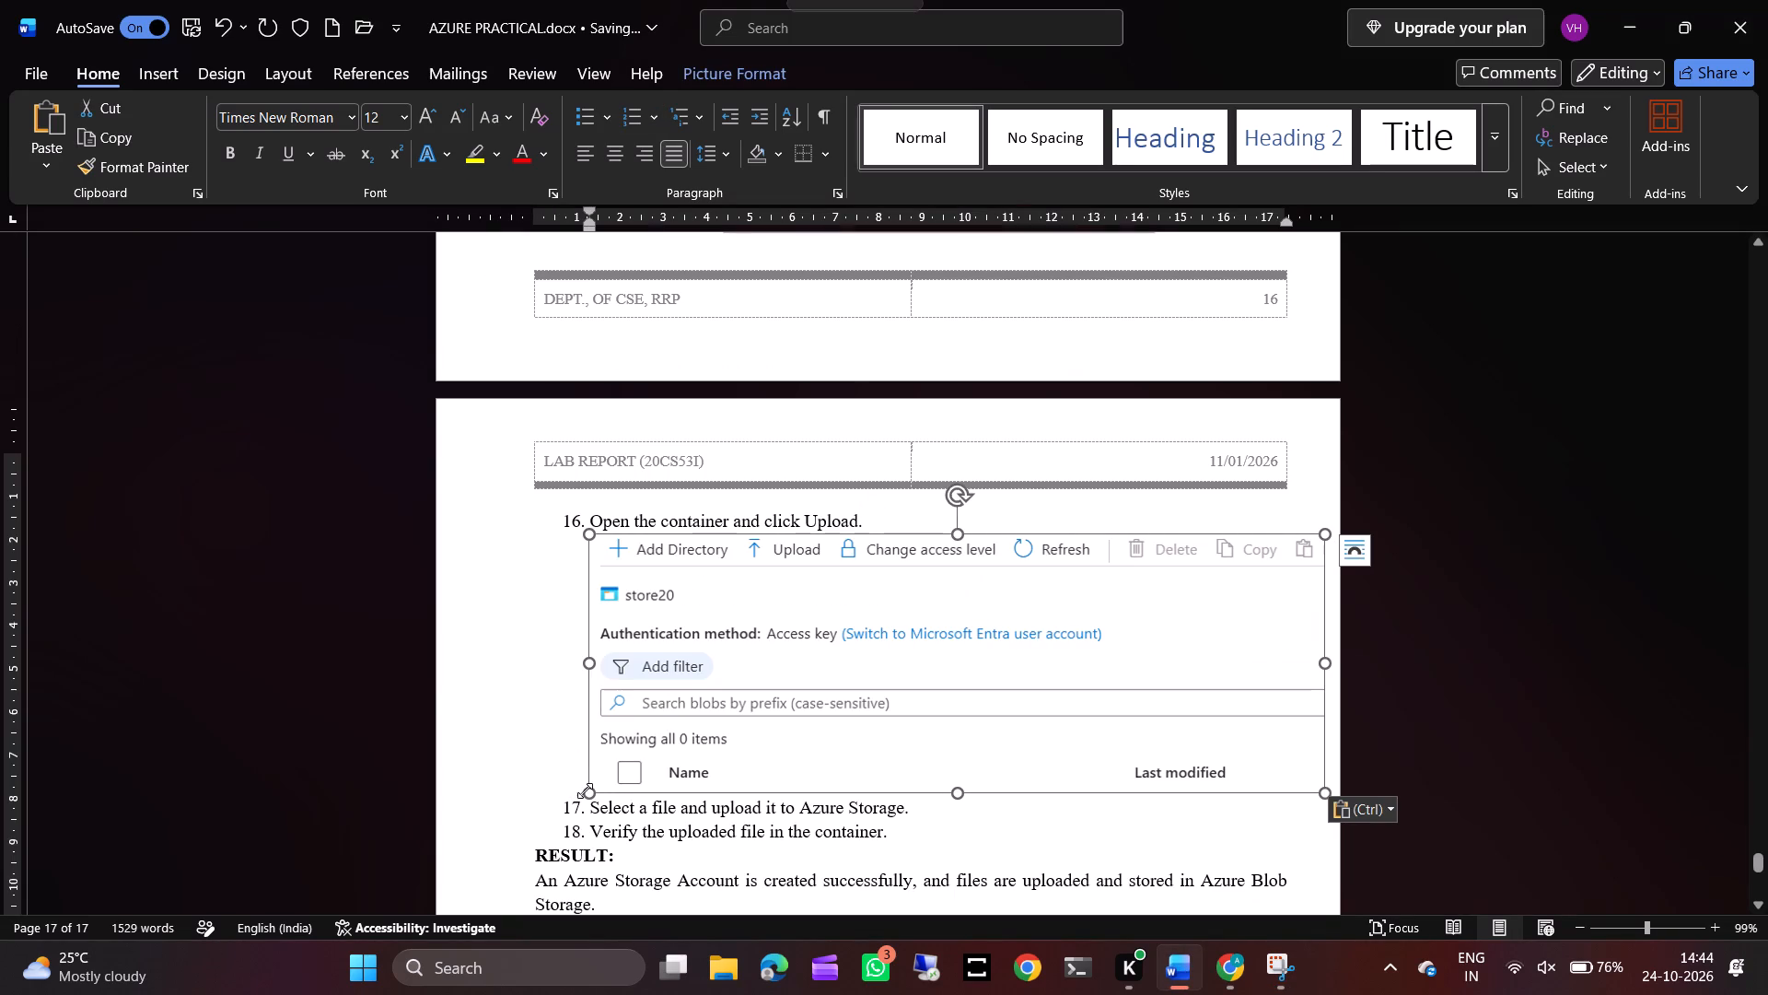
{"action": "left_click_drag", "start_coordinate": [585, 790], "coordinate": [785, 706]}
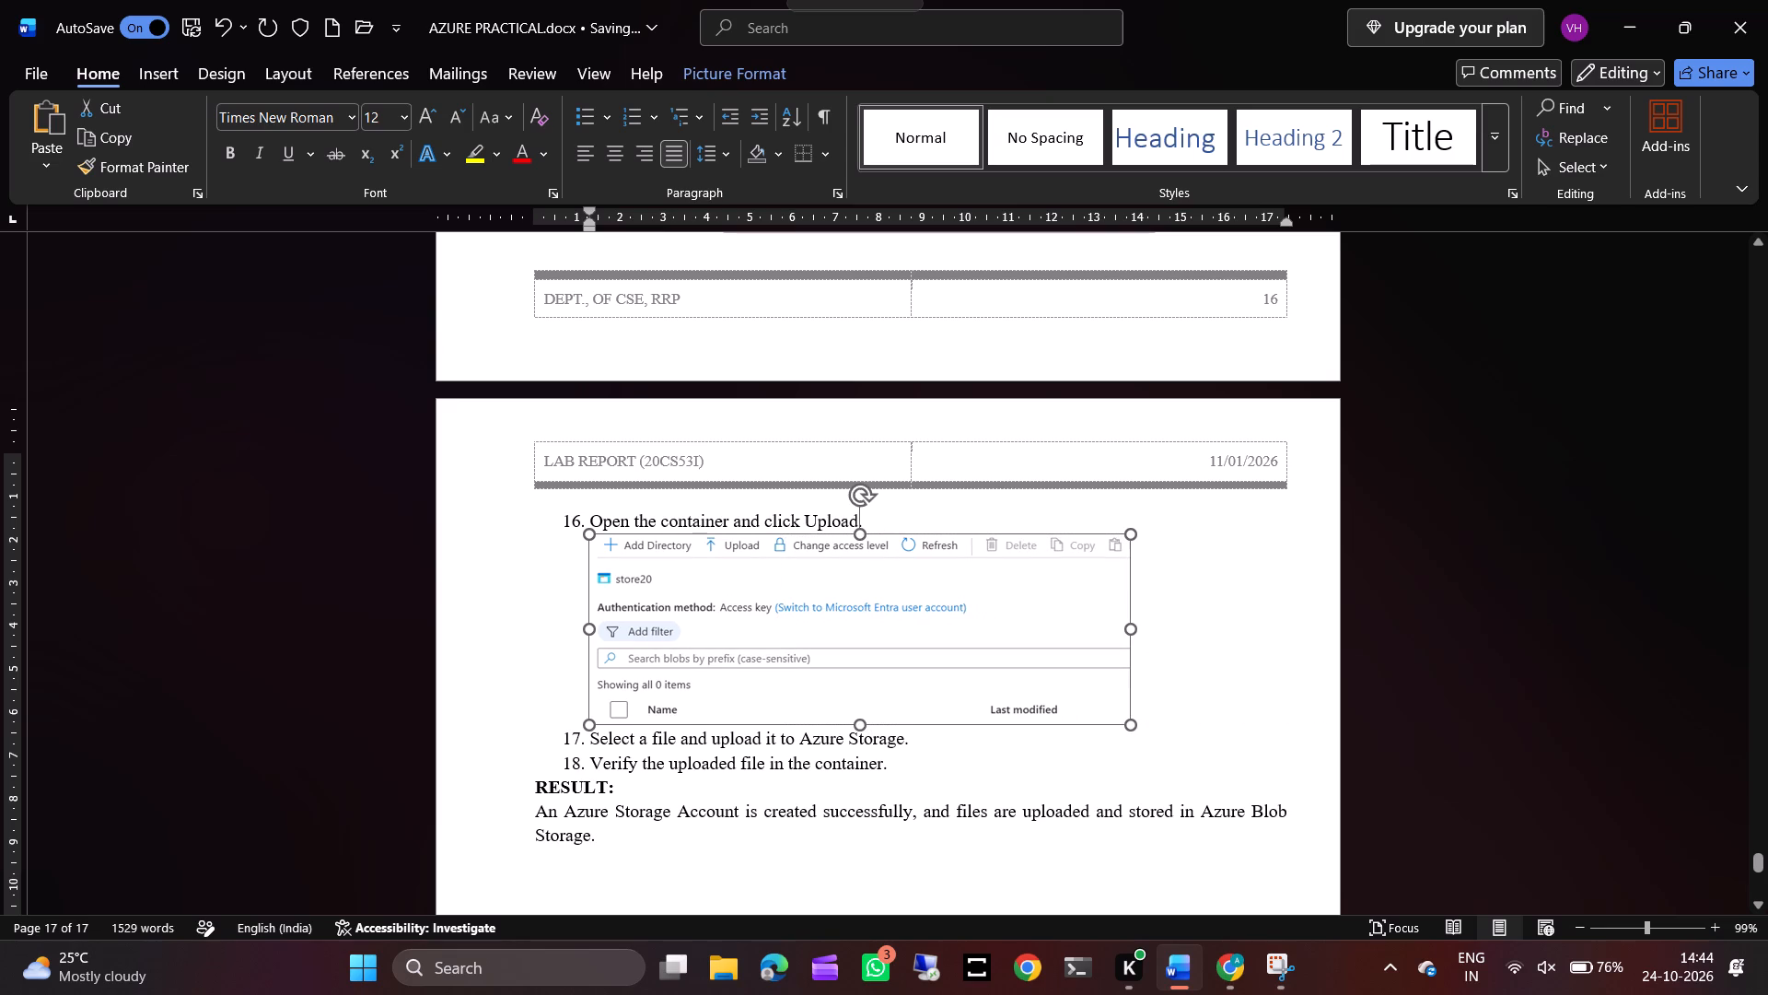
{"action": "left_click", "coordinate": [622, 142]}
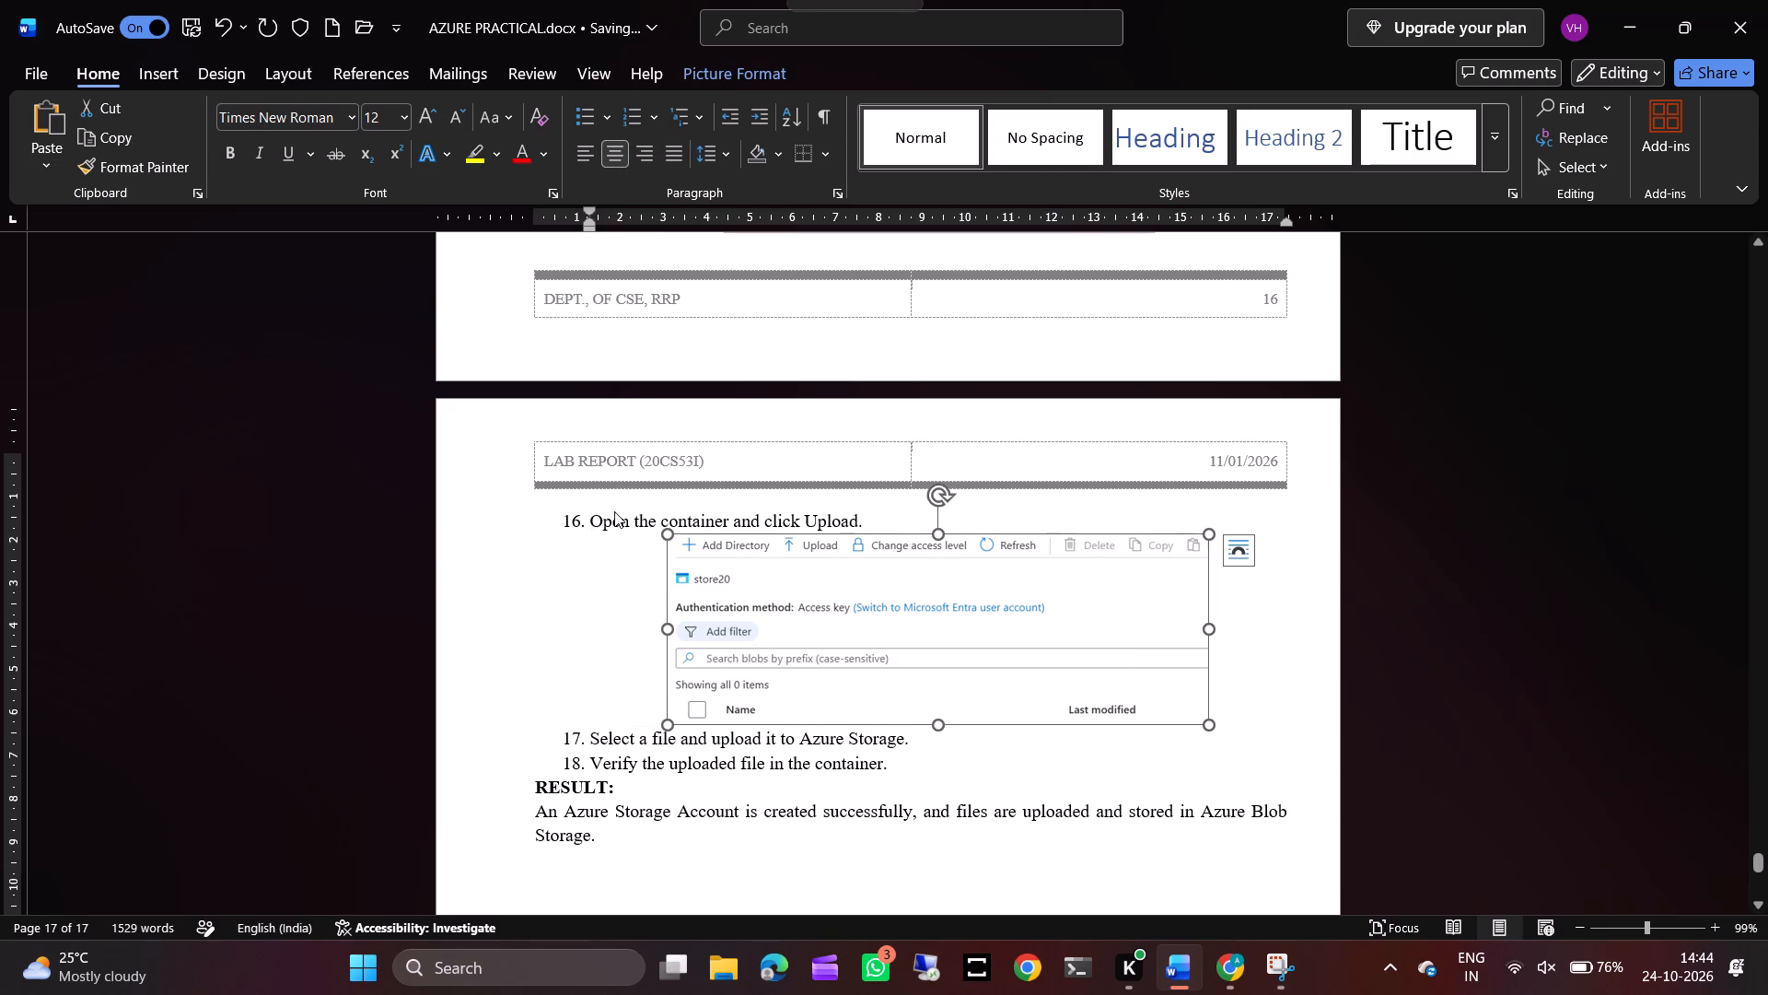
{"action": "left_click_drag", "start_coordinate": [667, 632], "coordinate": [640, 634]}
{"action": "left_click_drag", "start_coordinate": [654, 723], "coordinate": [667, 718]}
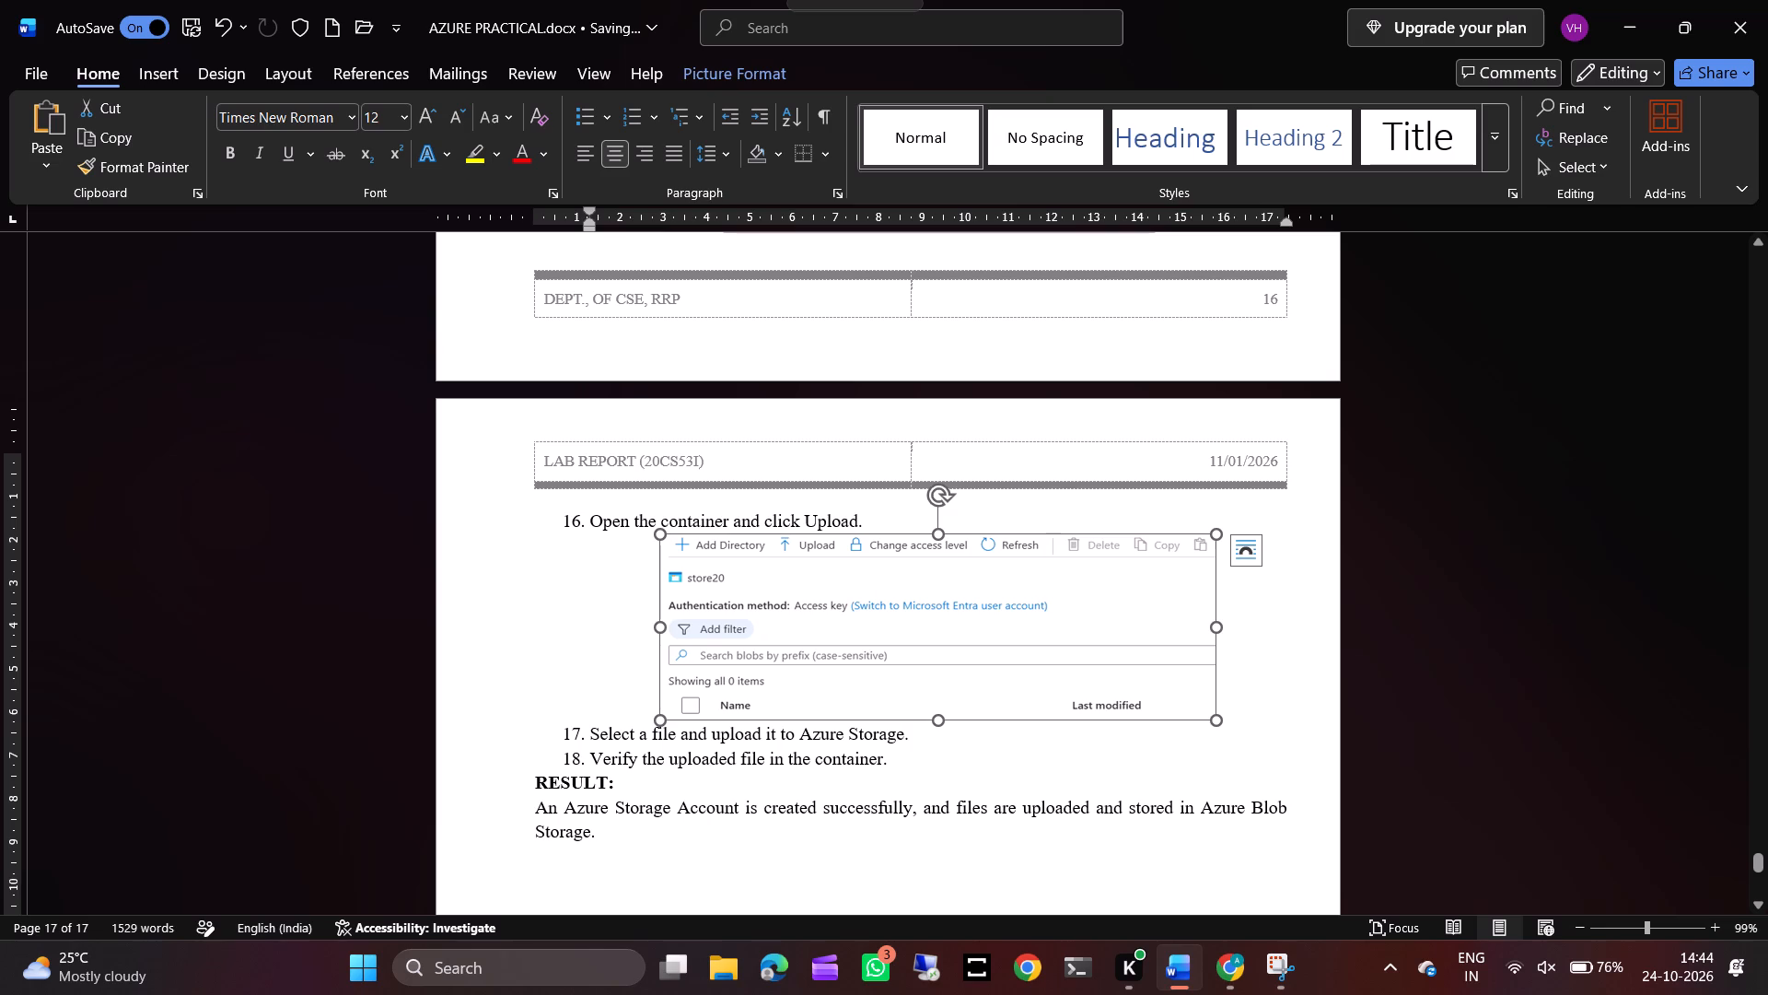
Switch to the Azure portal, start a blob upload in store20, and choose logo.jpeg from the Desktop as the file.
{"action": "left_click", "coordinate": [913, 739]}
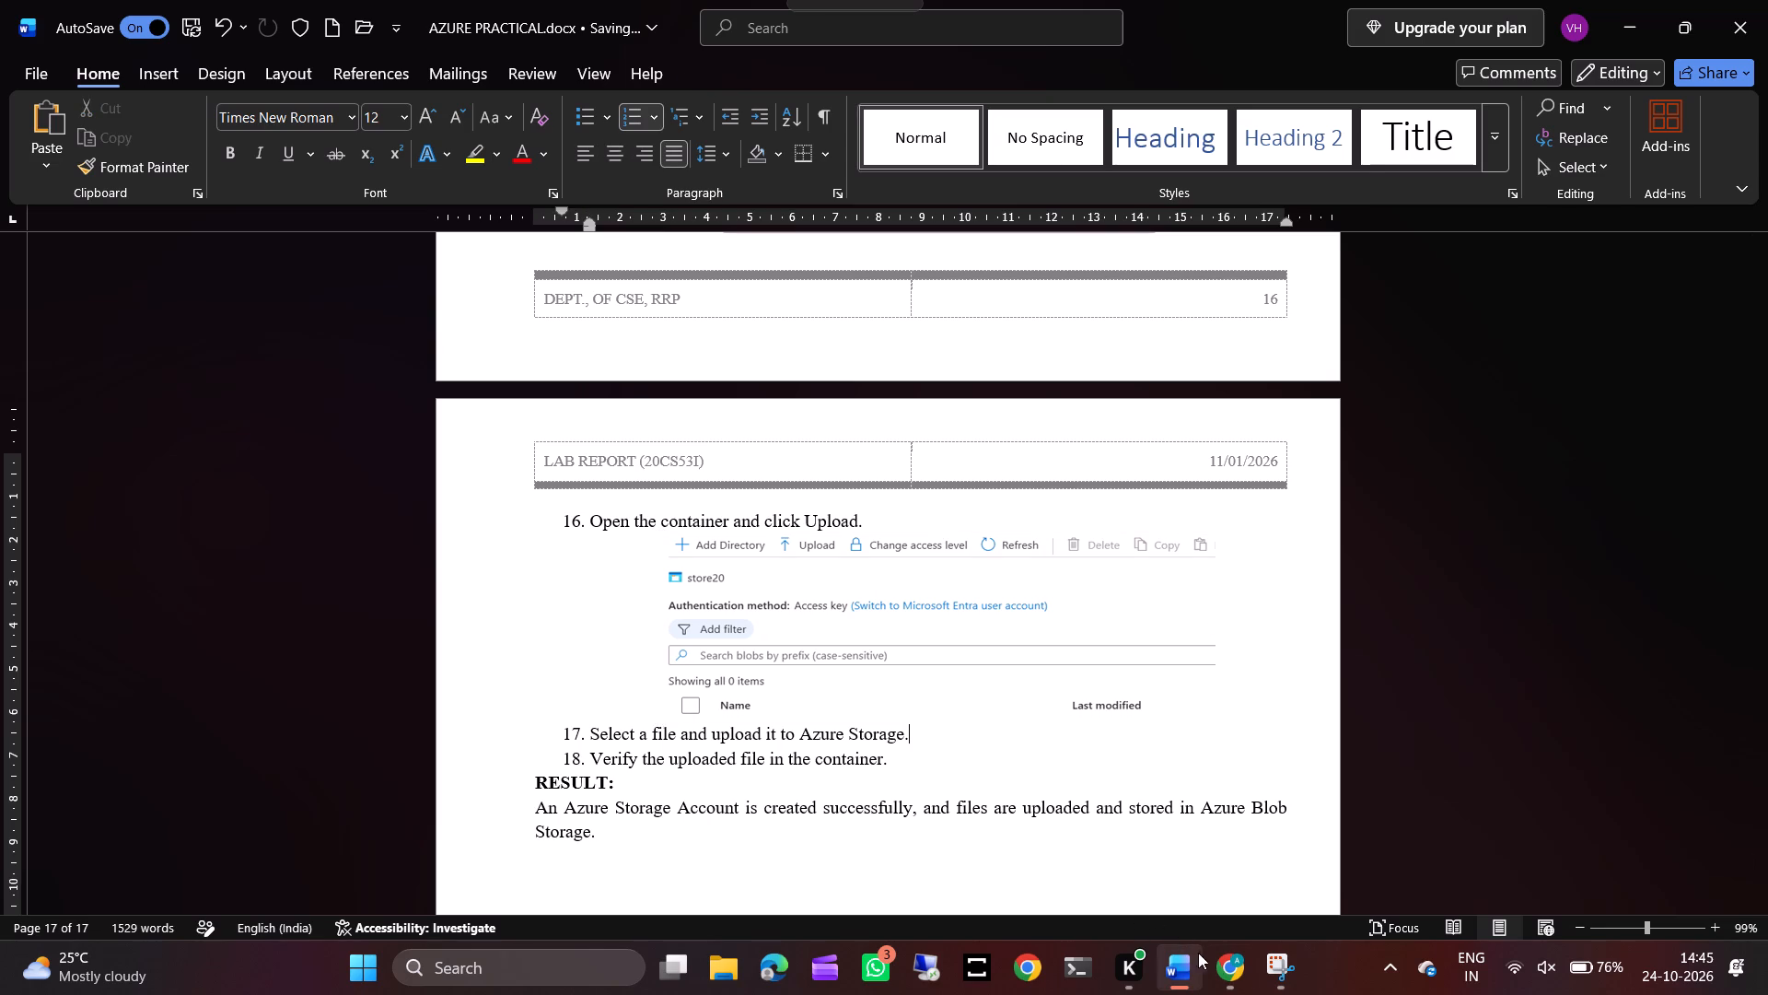
{"action": "left_click", "coordinate": [1231, 969]}
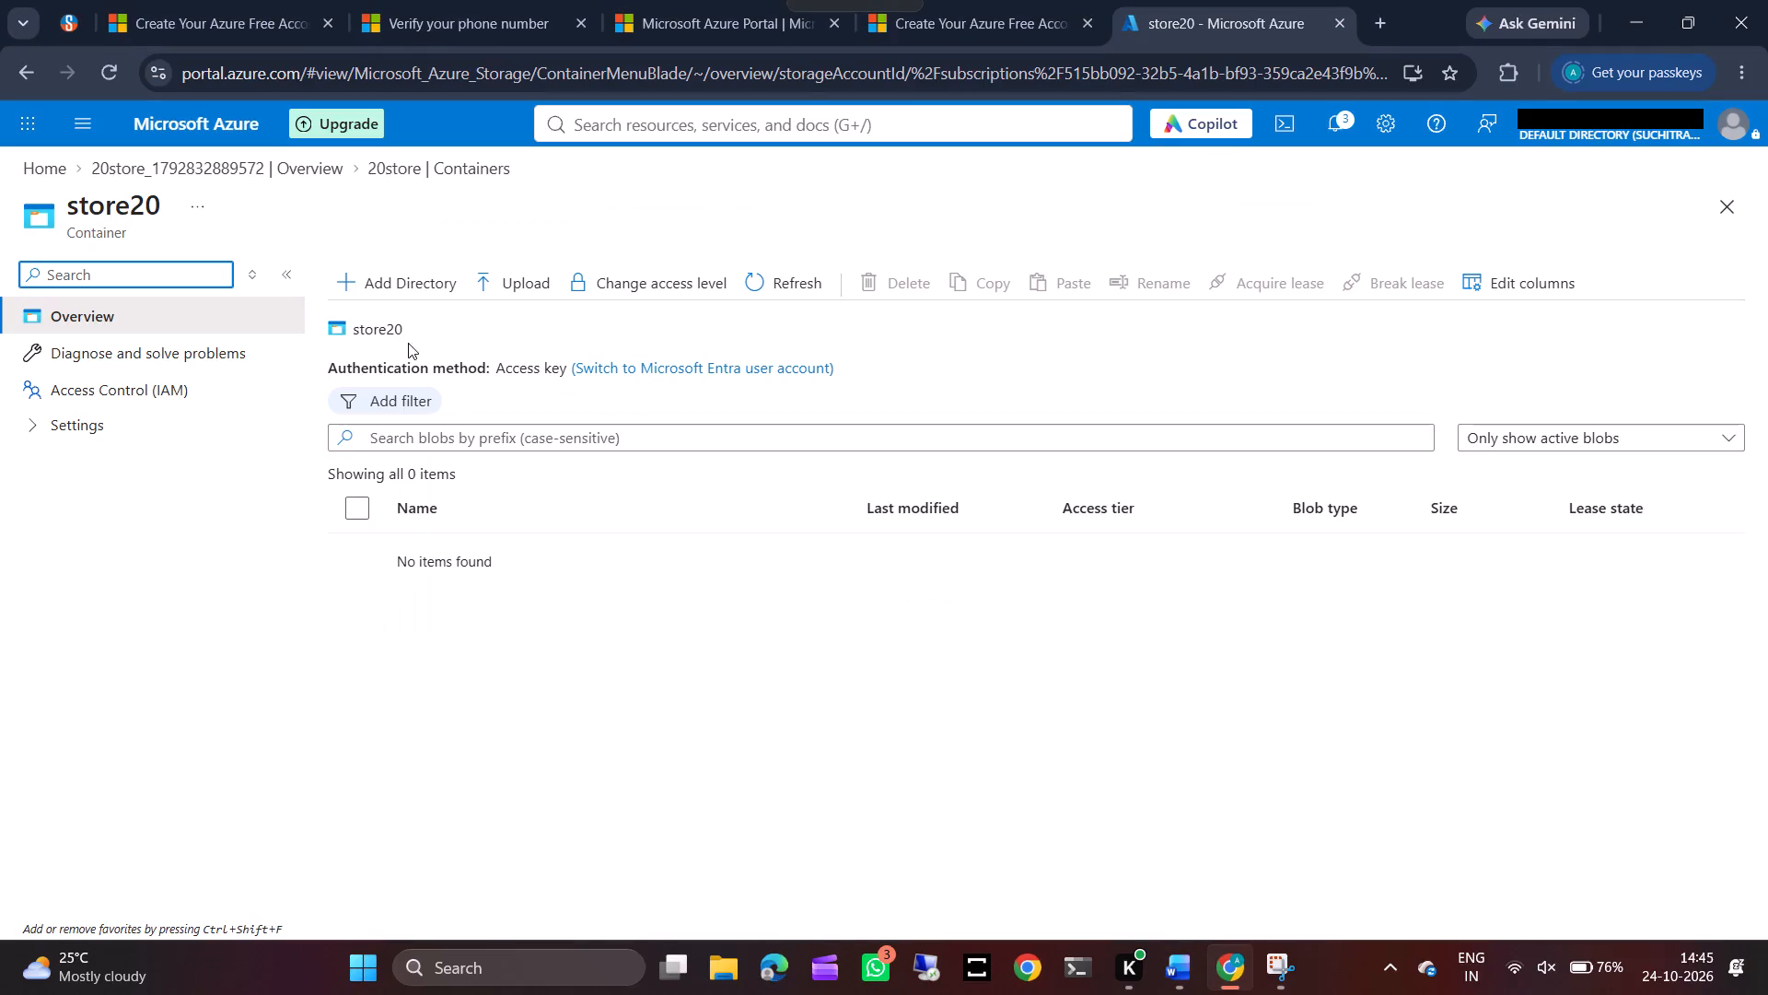
{"action": "left_click", "coordinate": [523, 287]}
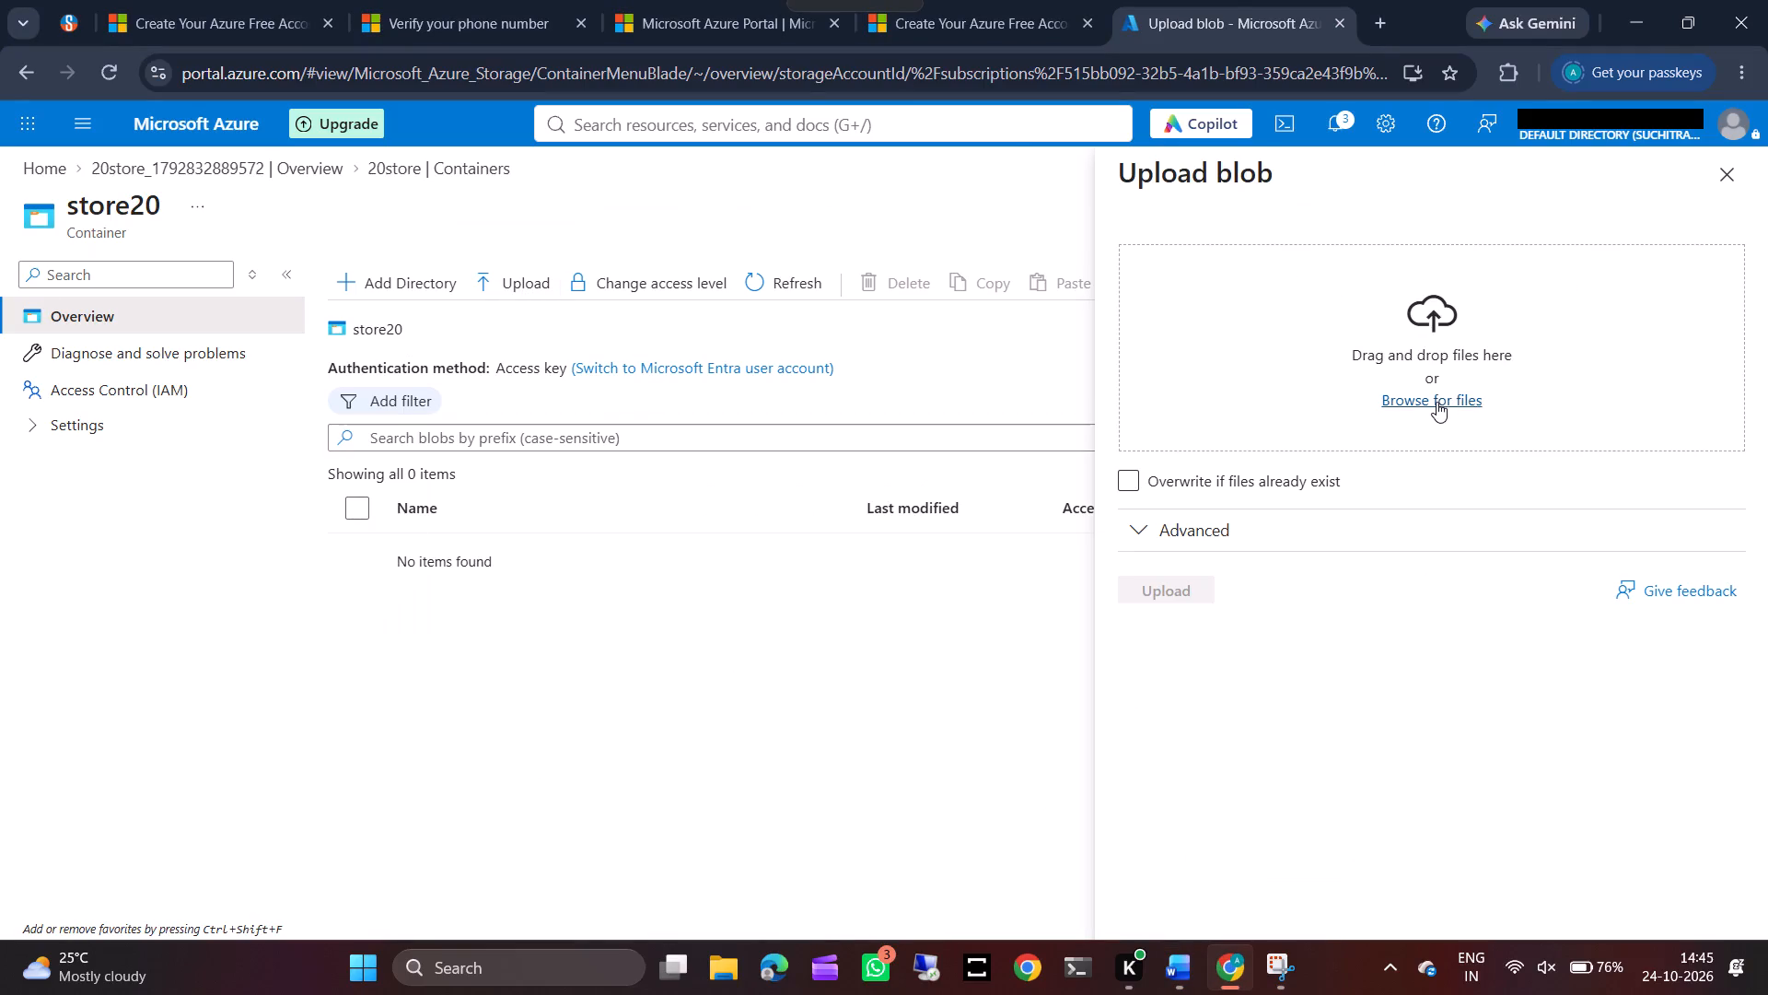
{"action": "left_click", "coordinate": [1436, 402]}
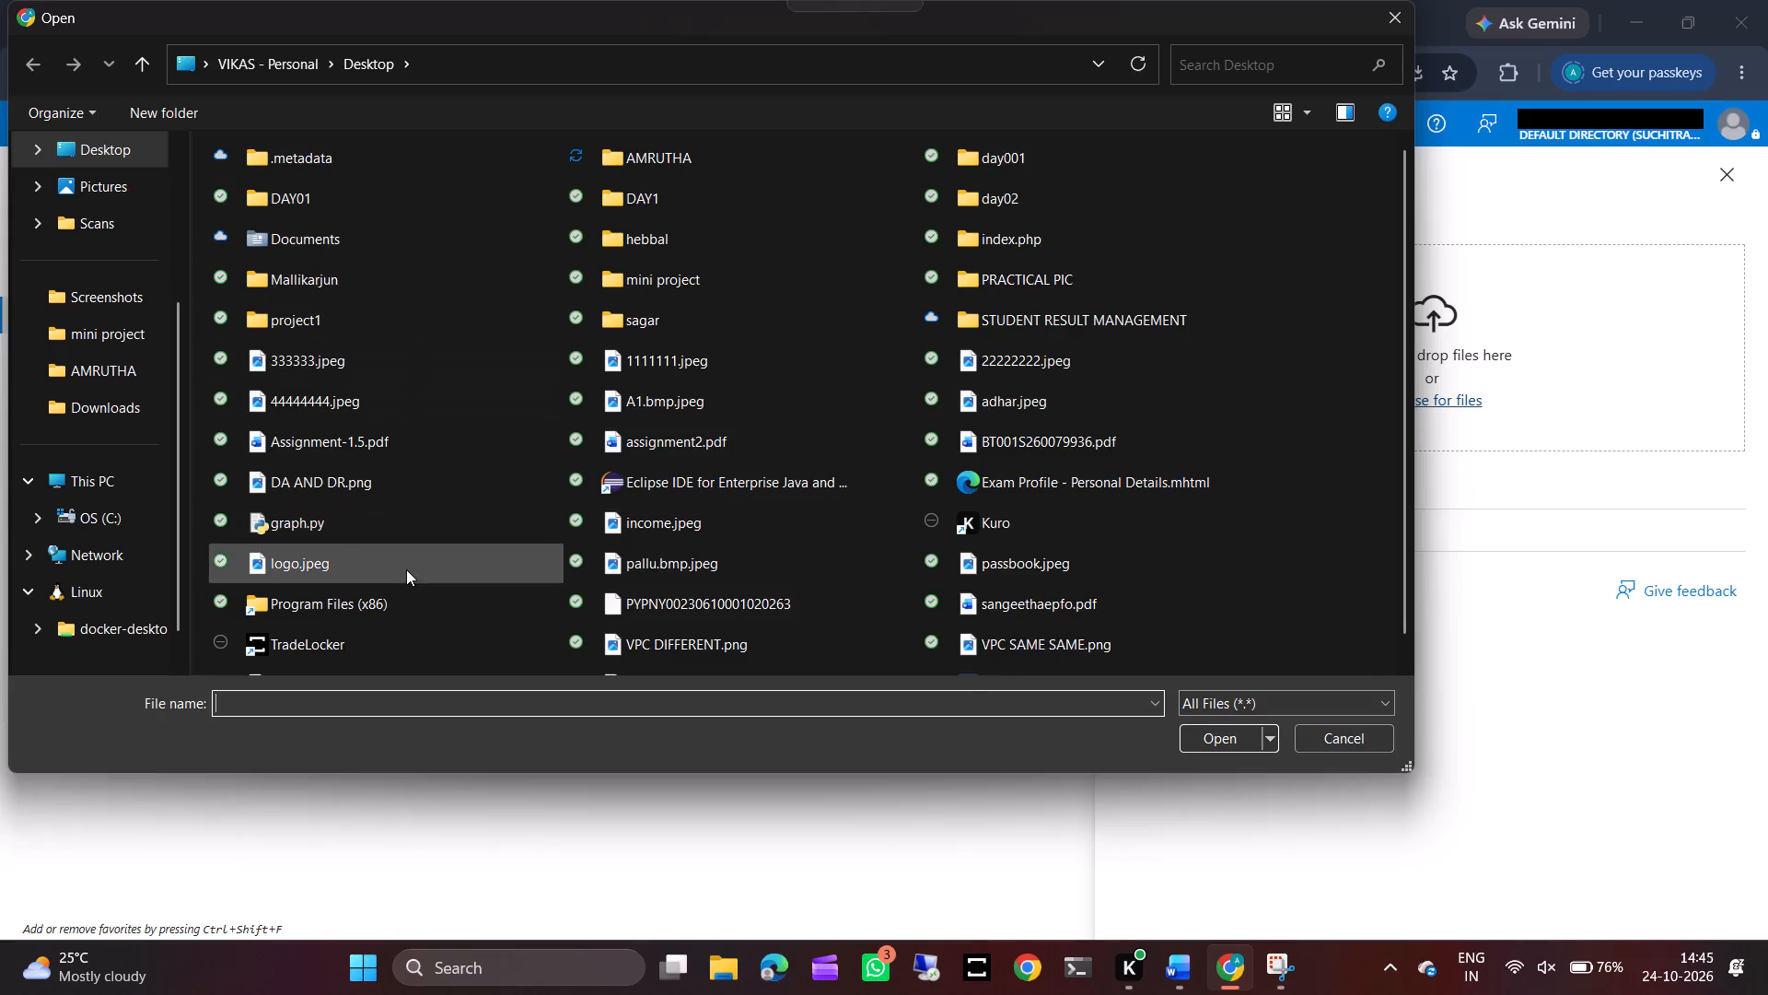
{"action": "scroll", "coordinate": [406, 569], "scroll_direction": "down", "scroll_amount": 2}
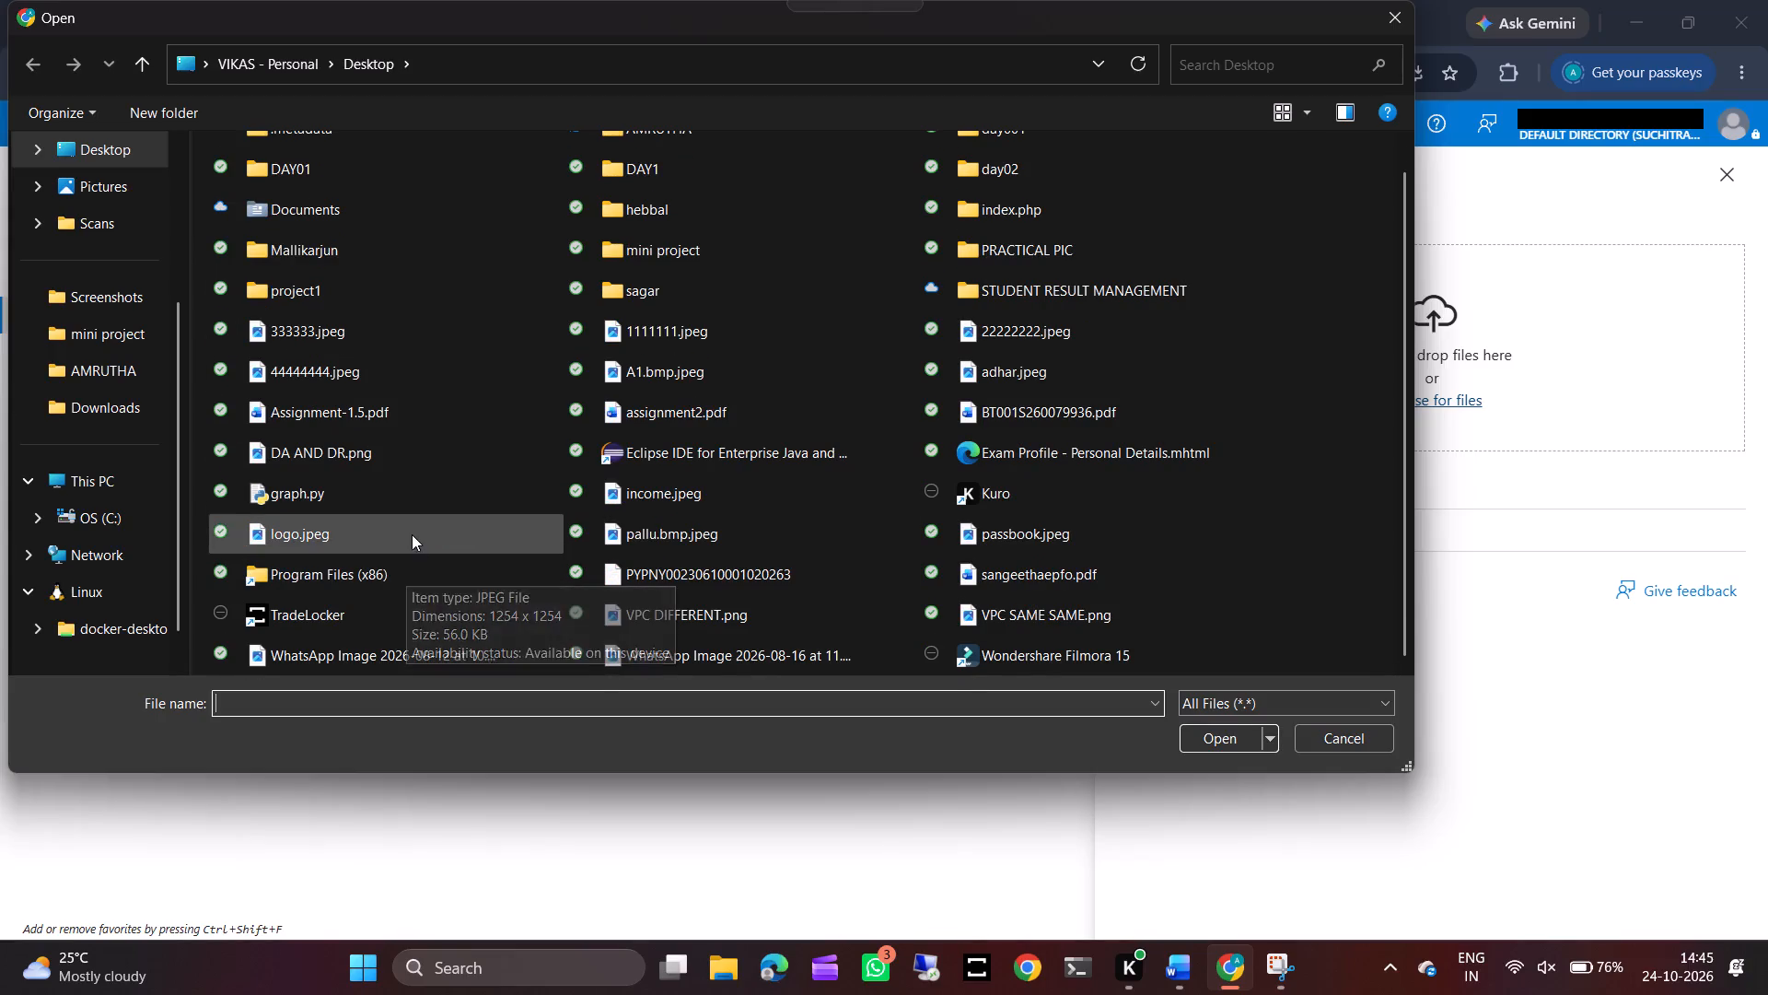
{"action": "double_click", "coordinate": [413, 533]}
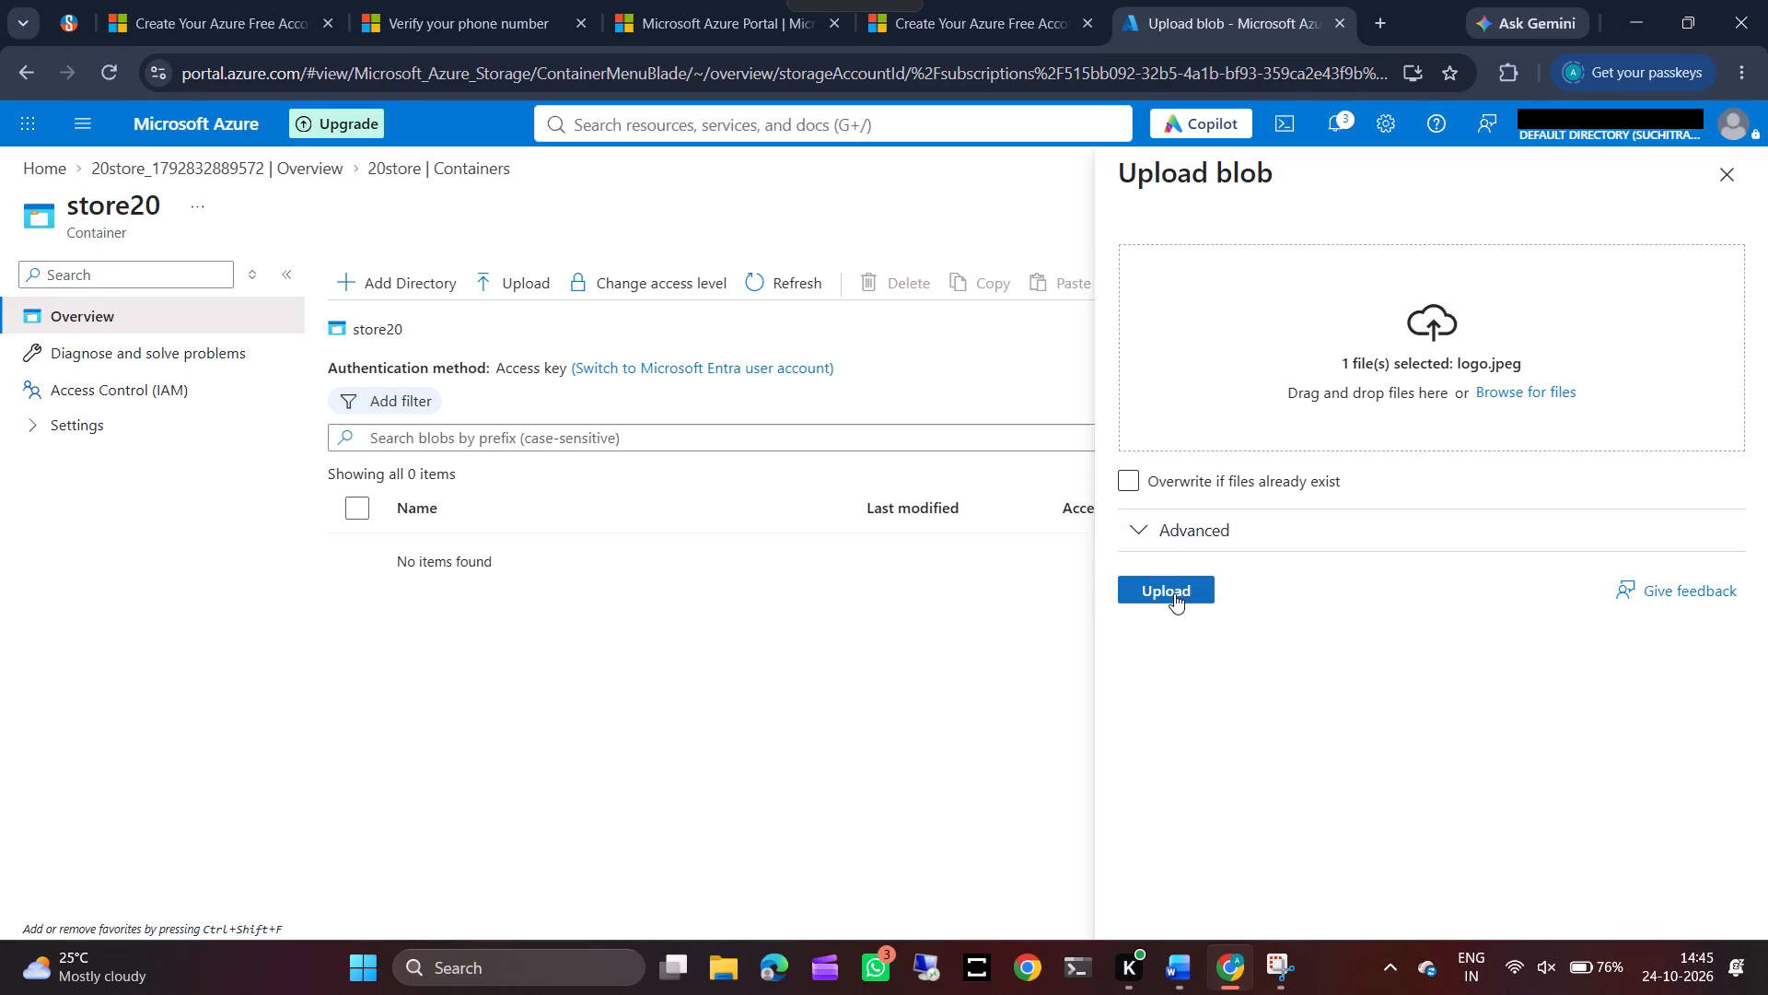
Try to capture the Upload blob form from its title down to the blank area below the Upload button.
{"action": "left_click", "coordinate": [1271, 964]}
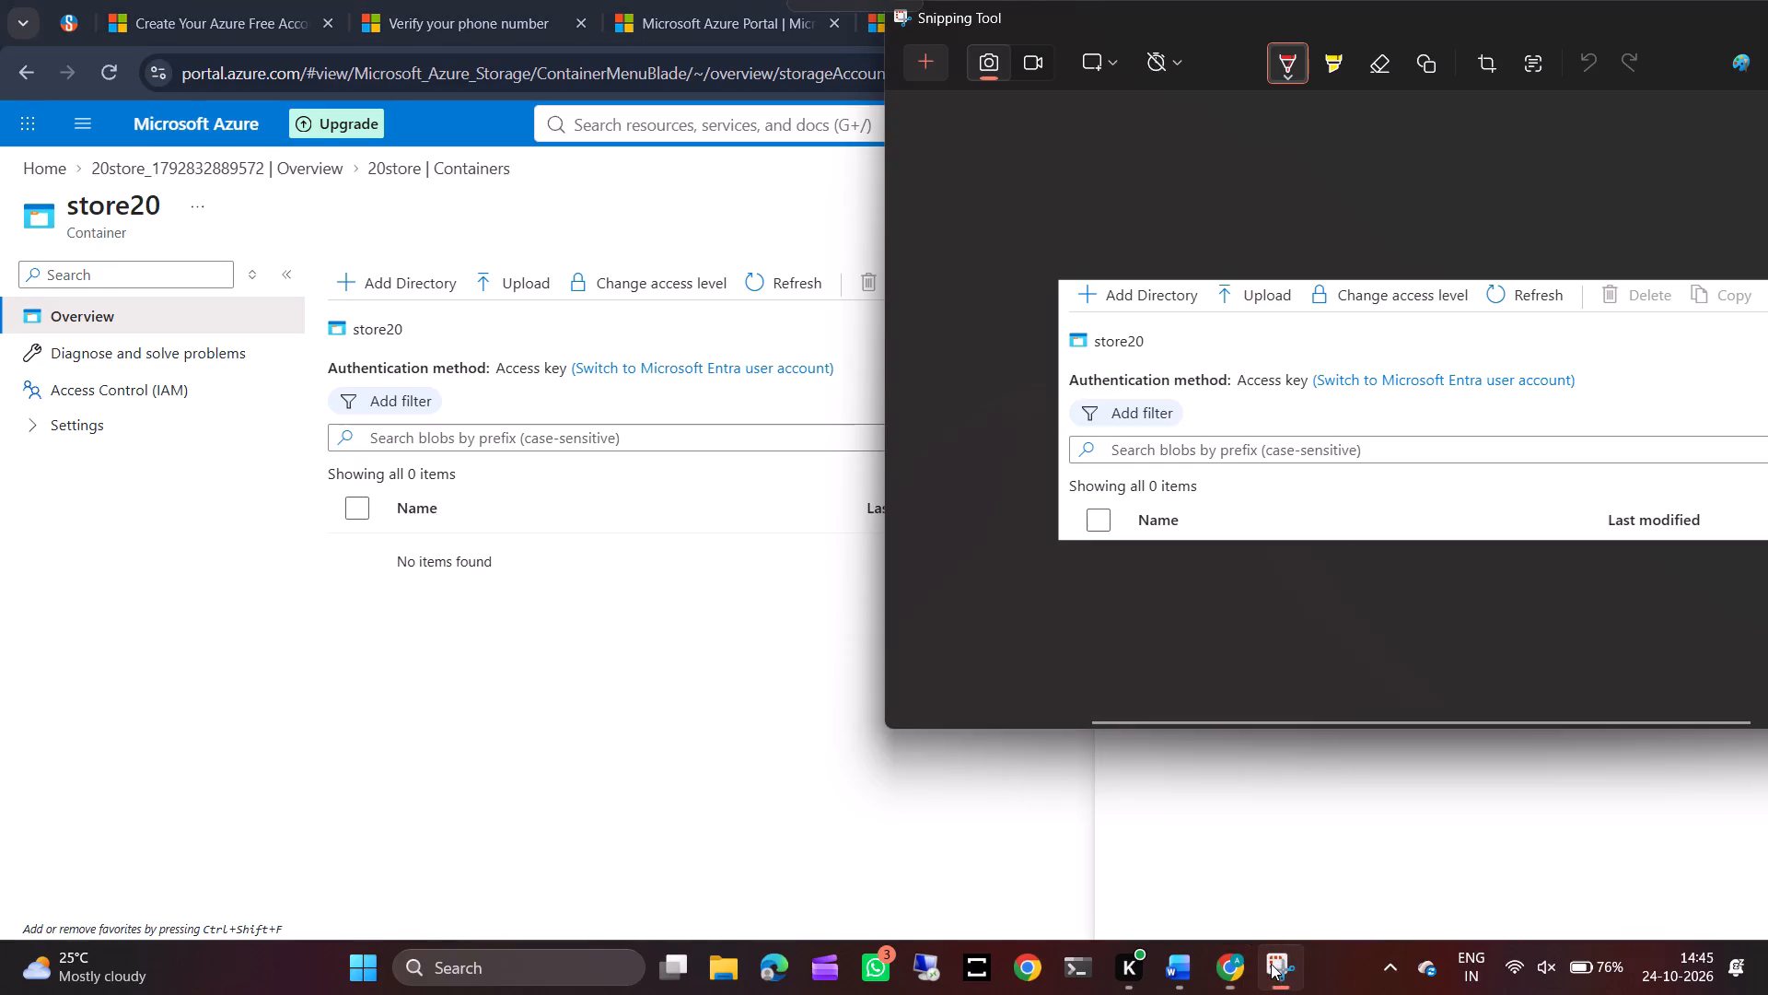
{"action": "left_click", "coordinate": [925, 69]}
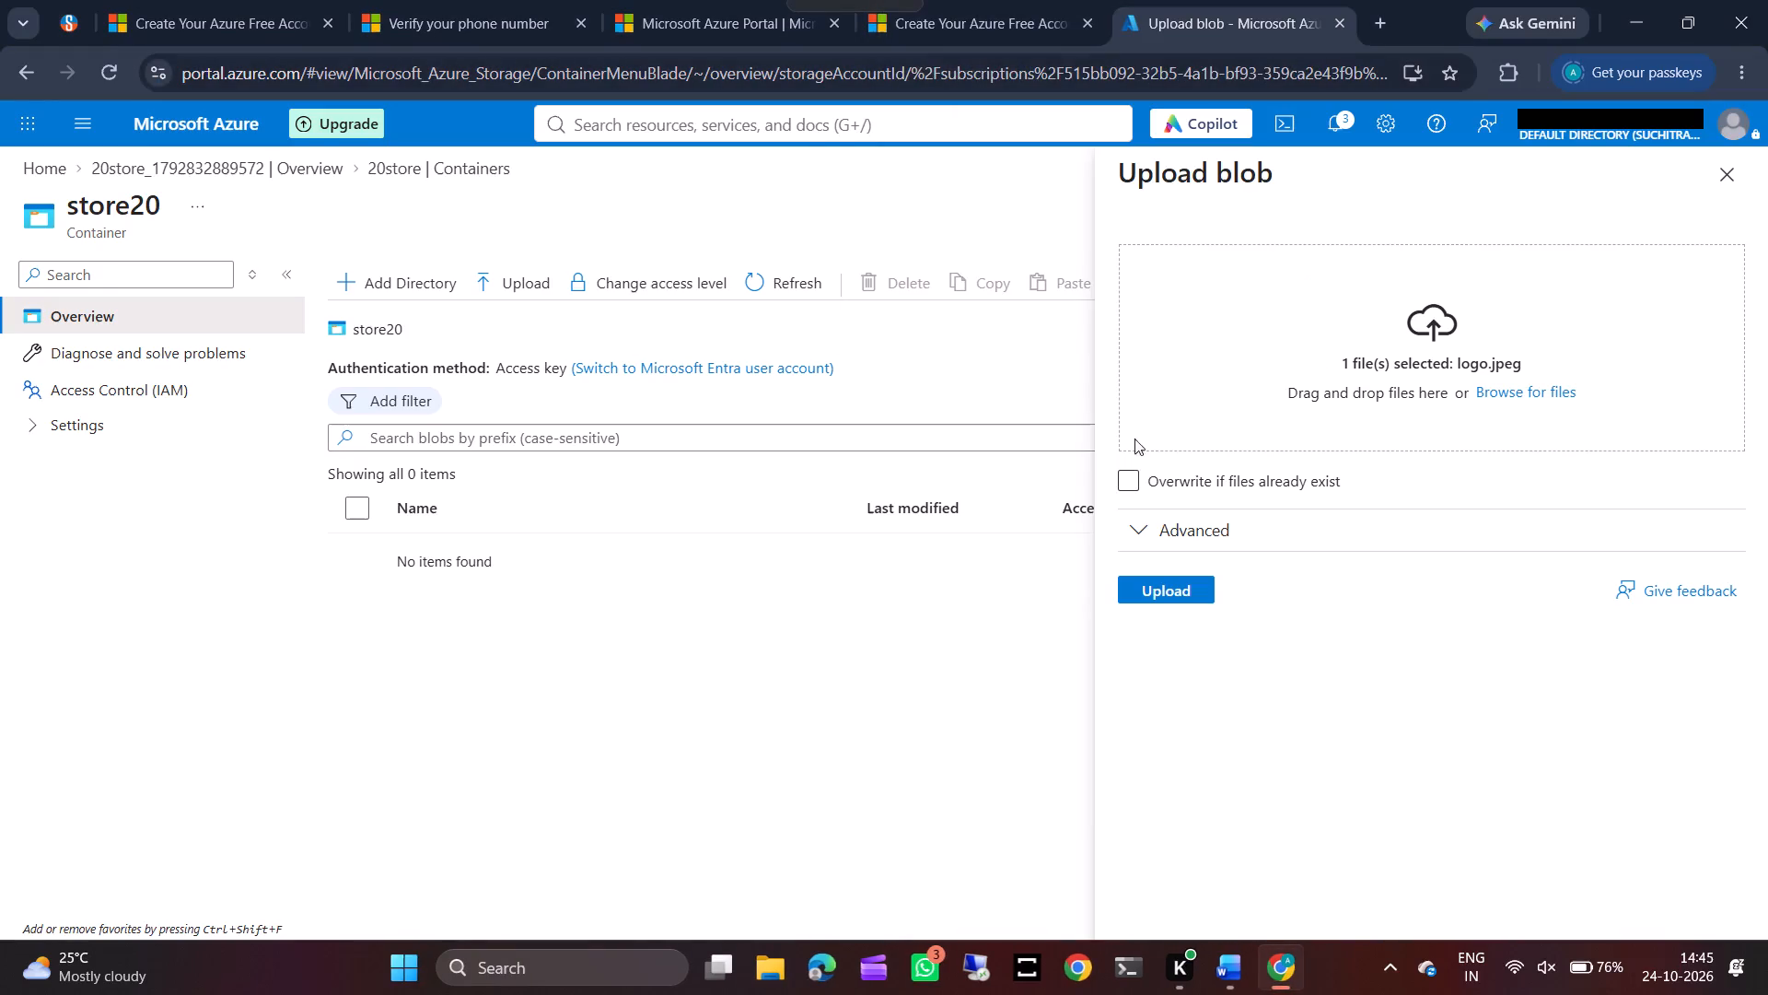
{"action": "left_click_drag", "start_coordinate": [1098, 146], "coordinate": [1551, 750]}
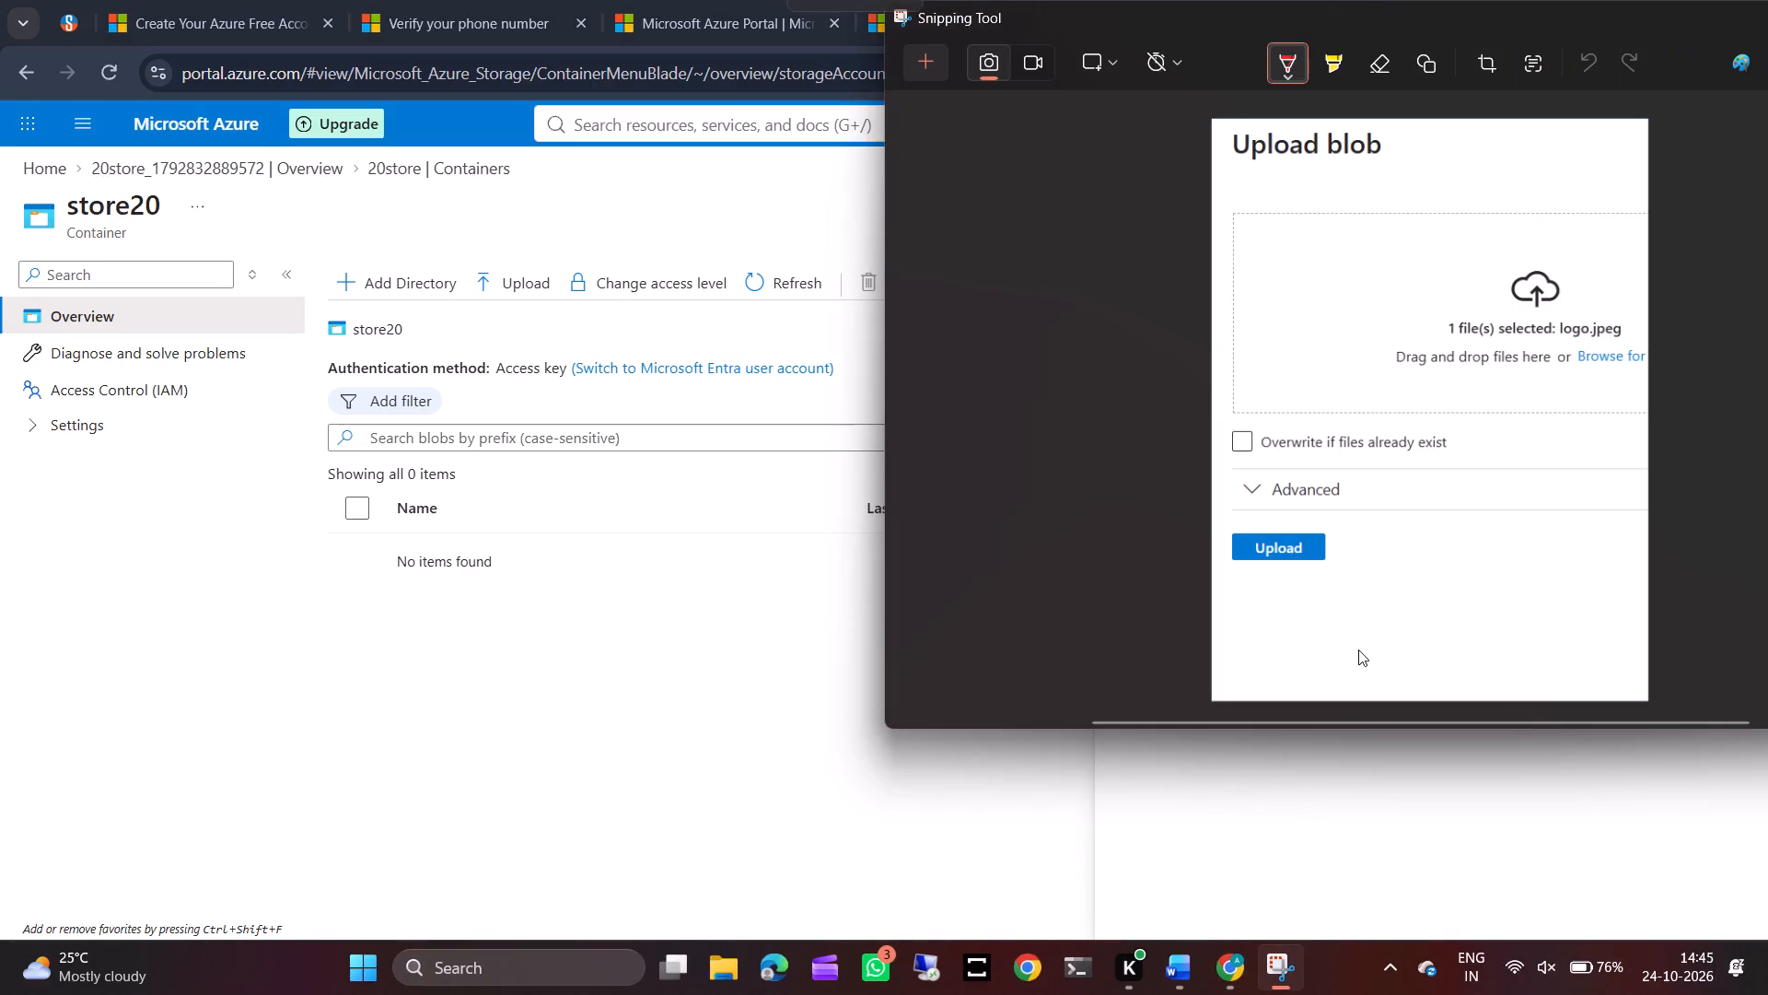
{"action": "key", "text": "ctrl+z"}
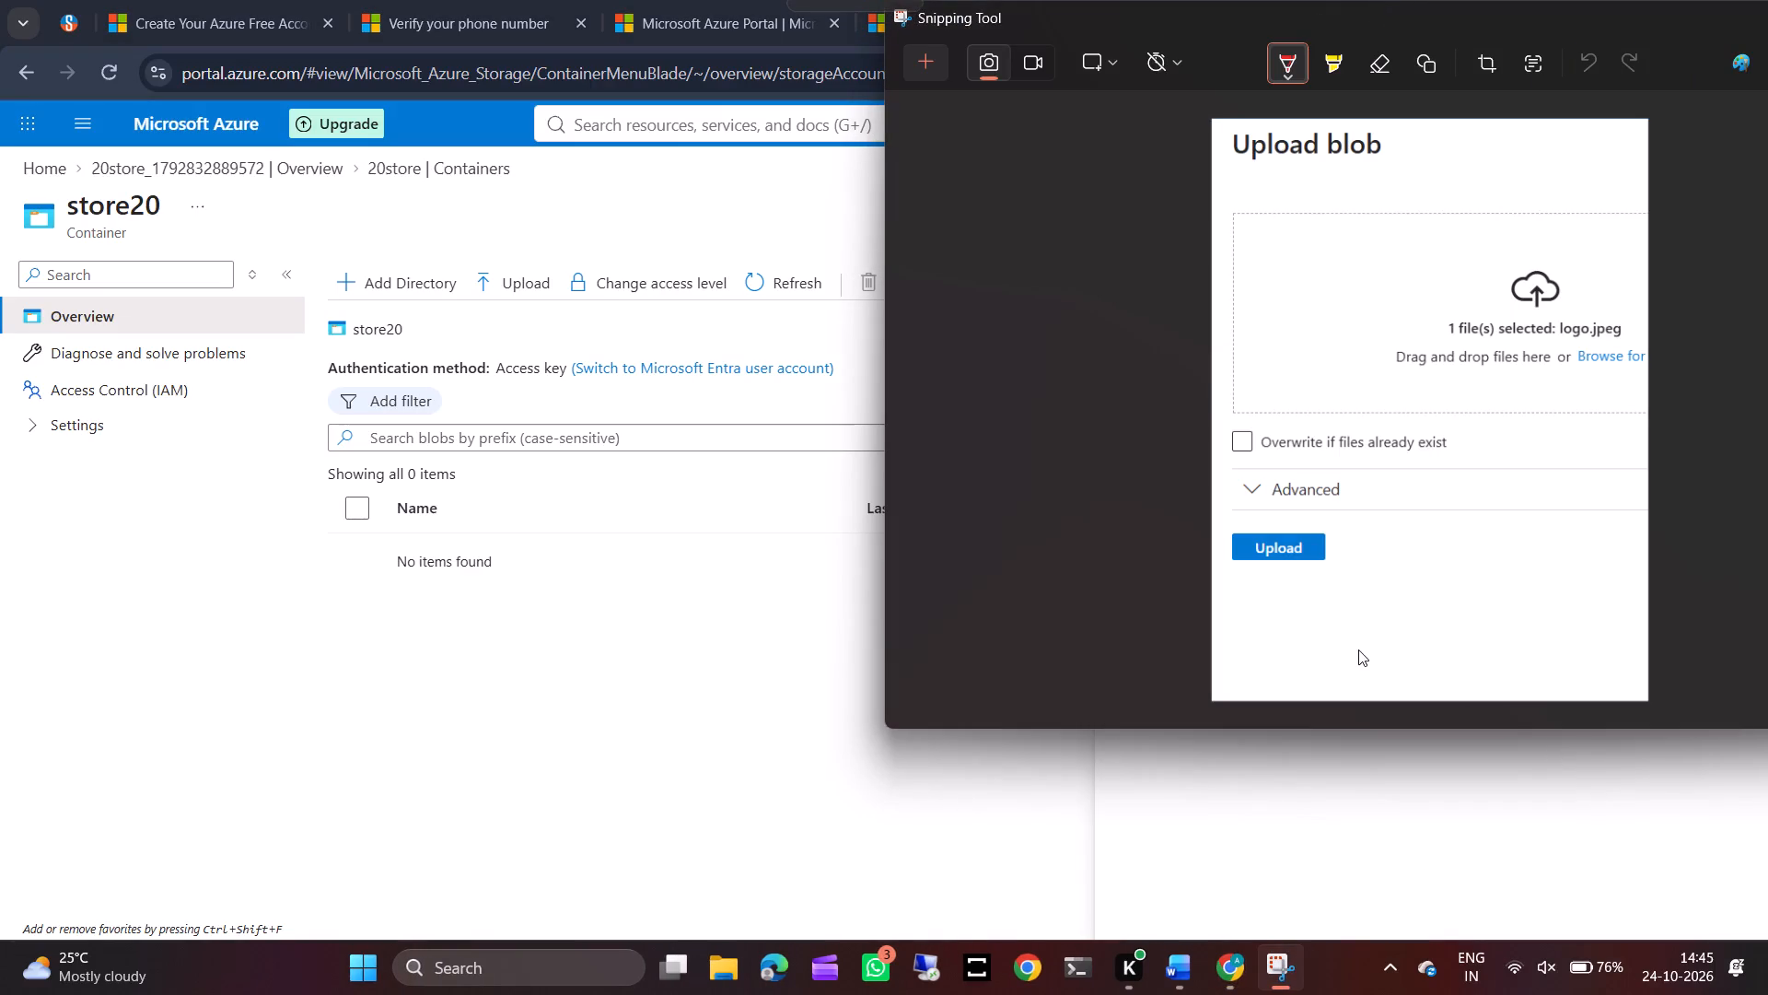
Capture the full-width Upload blob form from its title down to the Upload button, and copy the screenshot.
{"action": "left_click", "coordinate": [925, 55]}
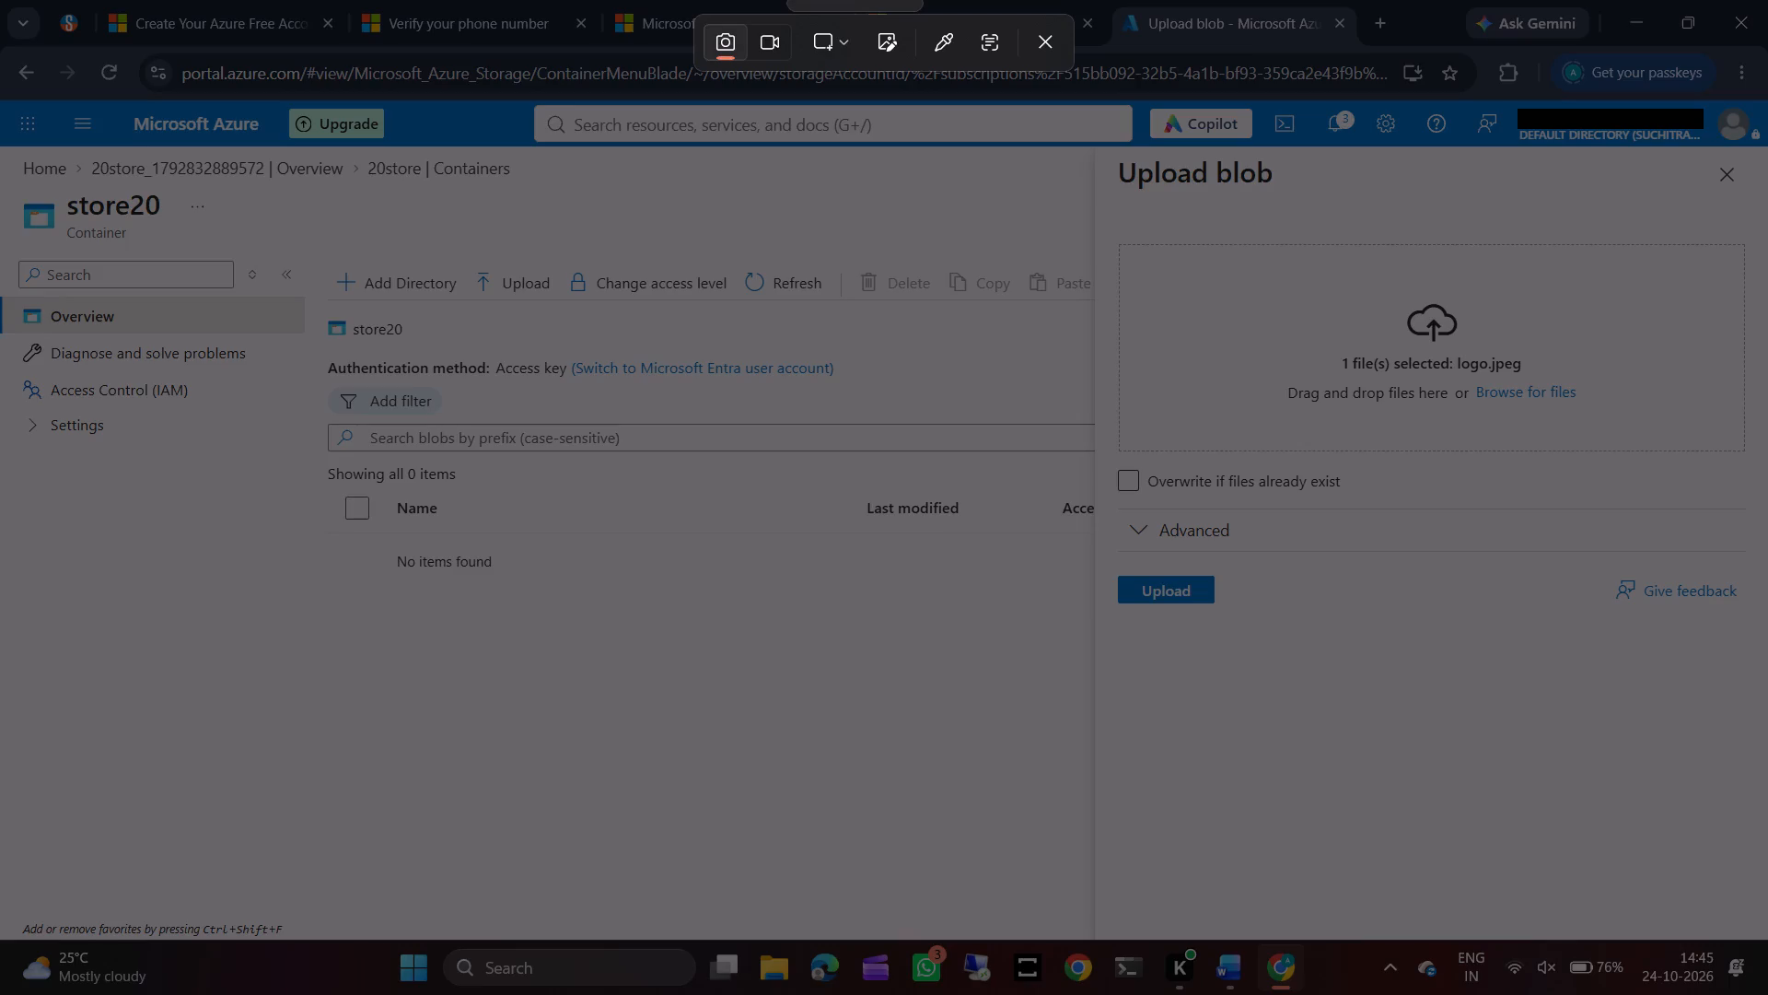
{"action": "left_click_drag", "start_coordinate": [1093, 156], "coordinate": [1644, 568]}
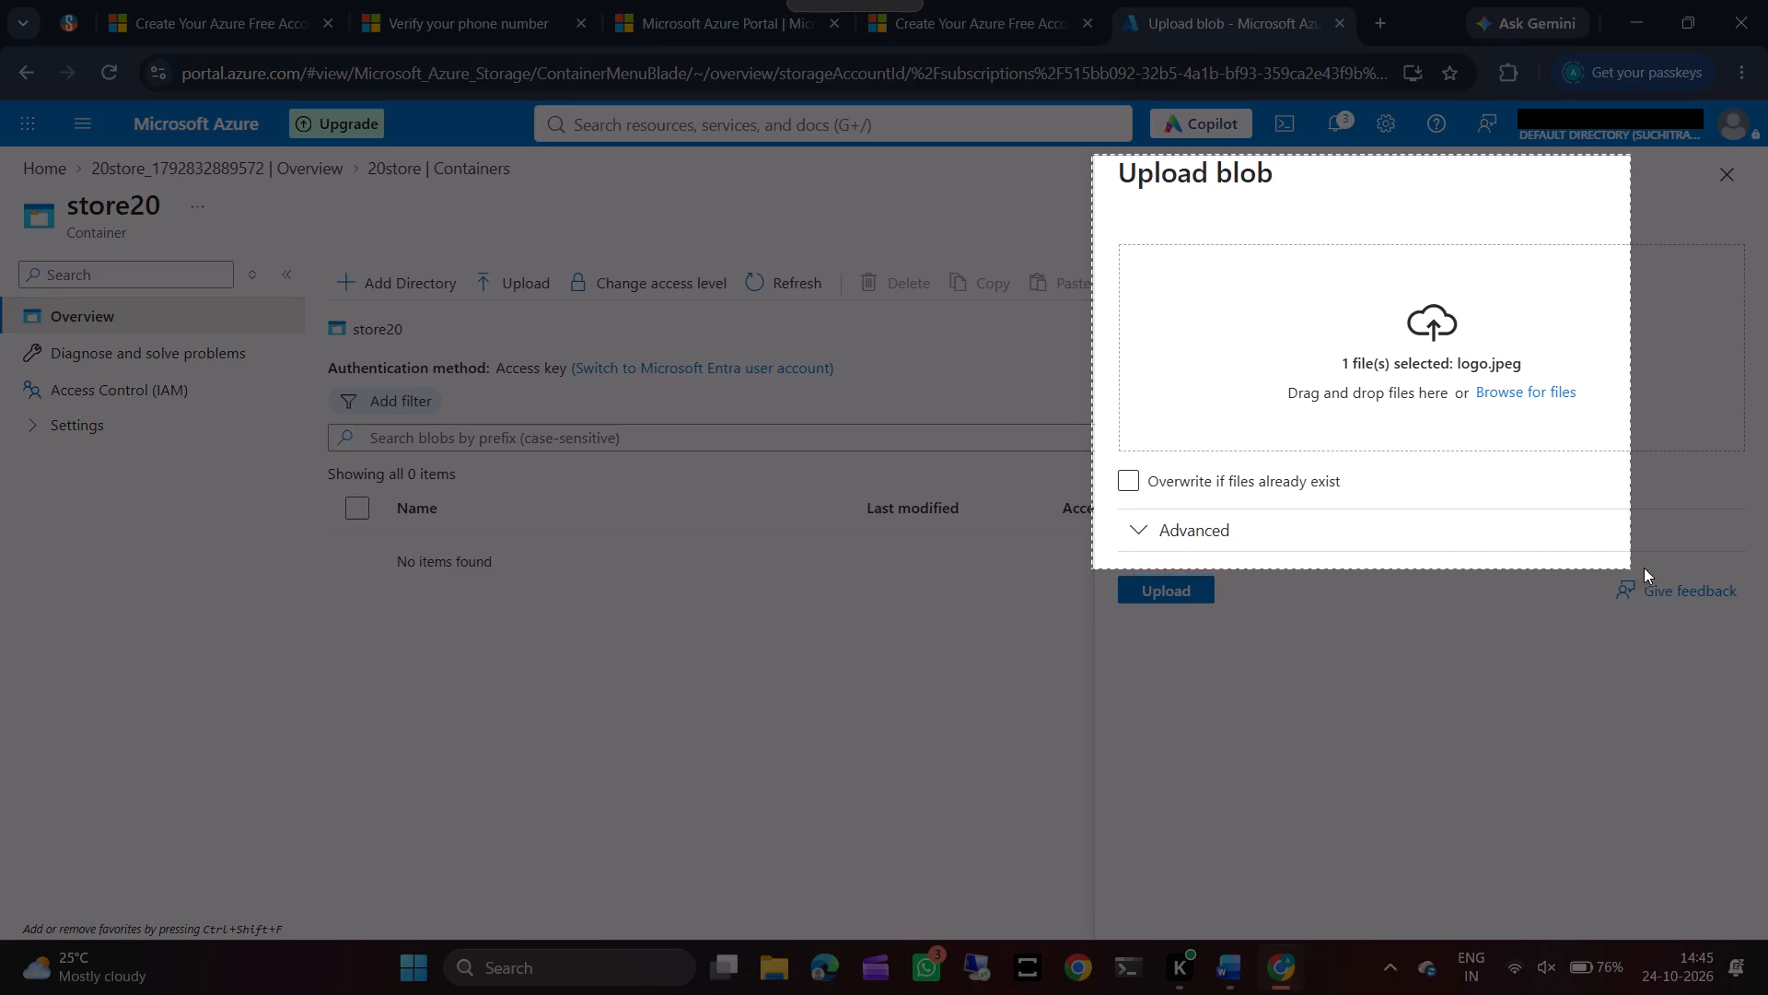
{"action": "left_click_drag", "start_coordinate": [1644, 568], "coordinate": [1767, 609]}
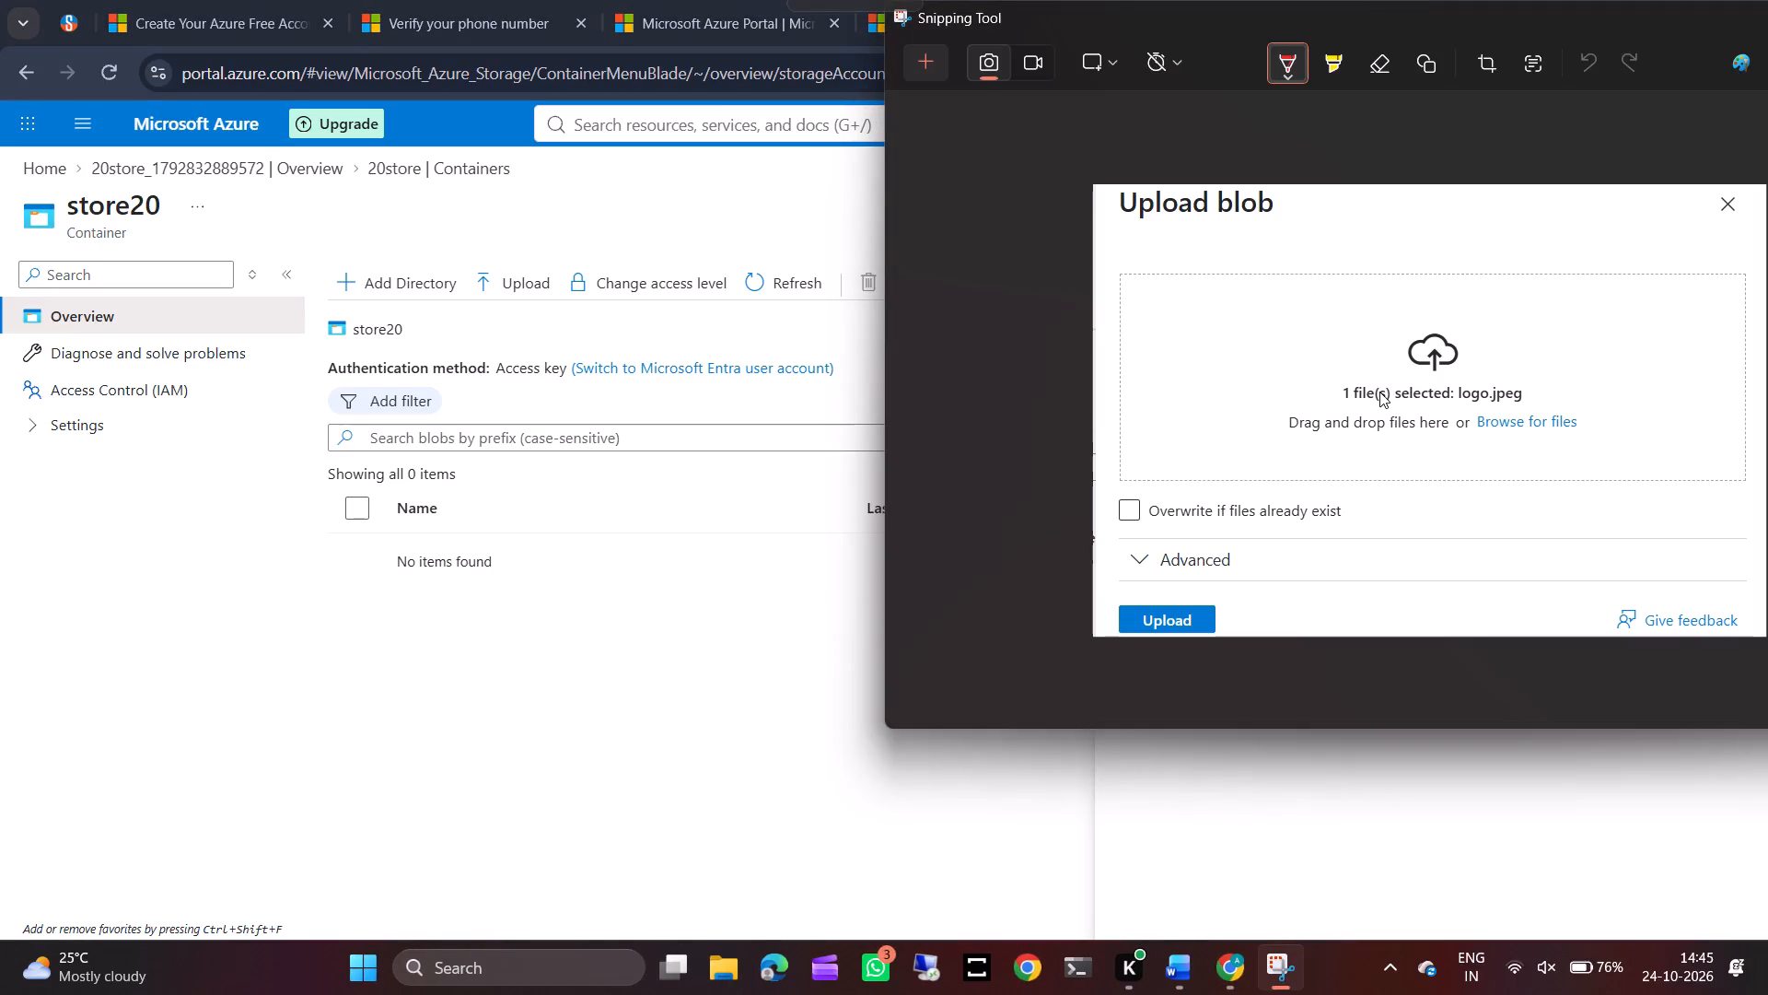
{"action": "key", "text": "ctrl+c"}
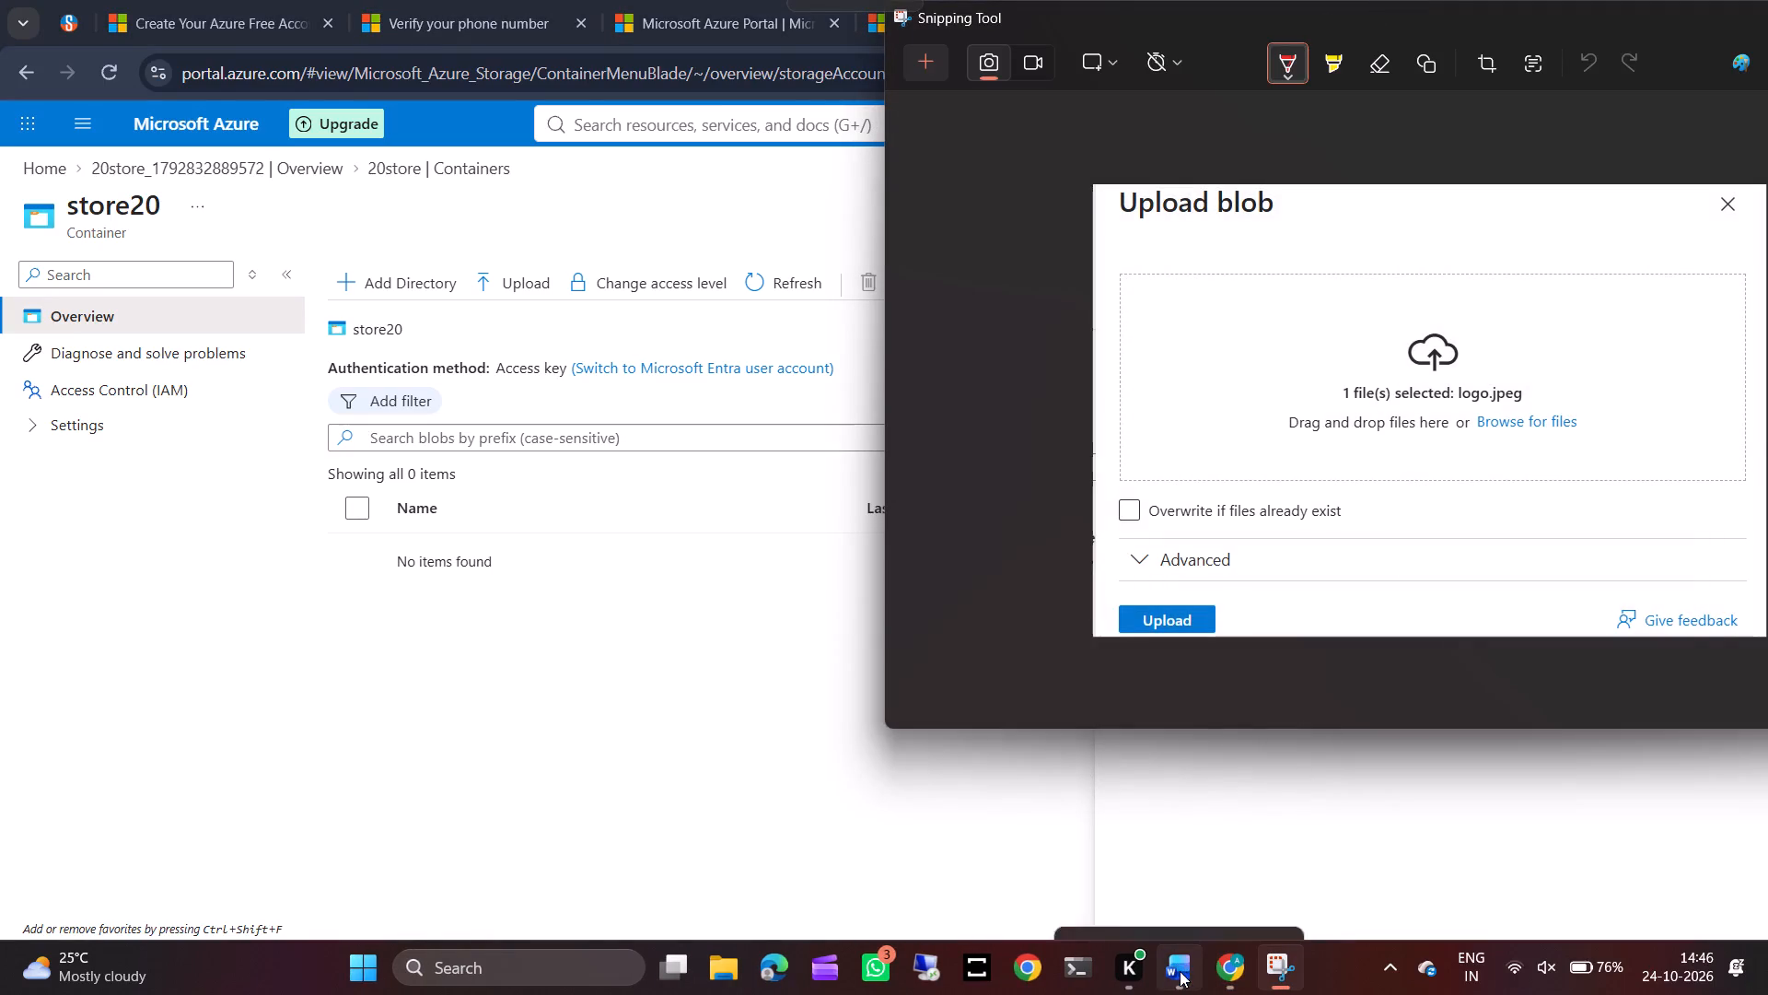
Switch to AZURE PRACTICAL and paste the screenshot on an unnumbered line below procedure item 17, "Select a file and upload it to Azure Storage.".
{"action": "left_click", "coordinate": [1180, 971]}
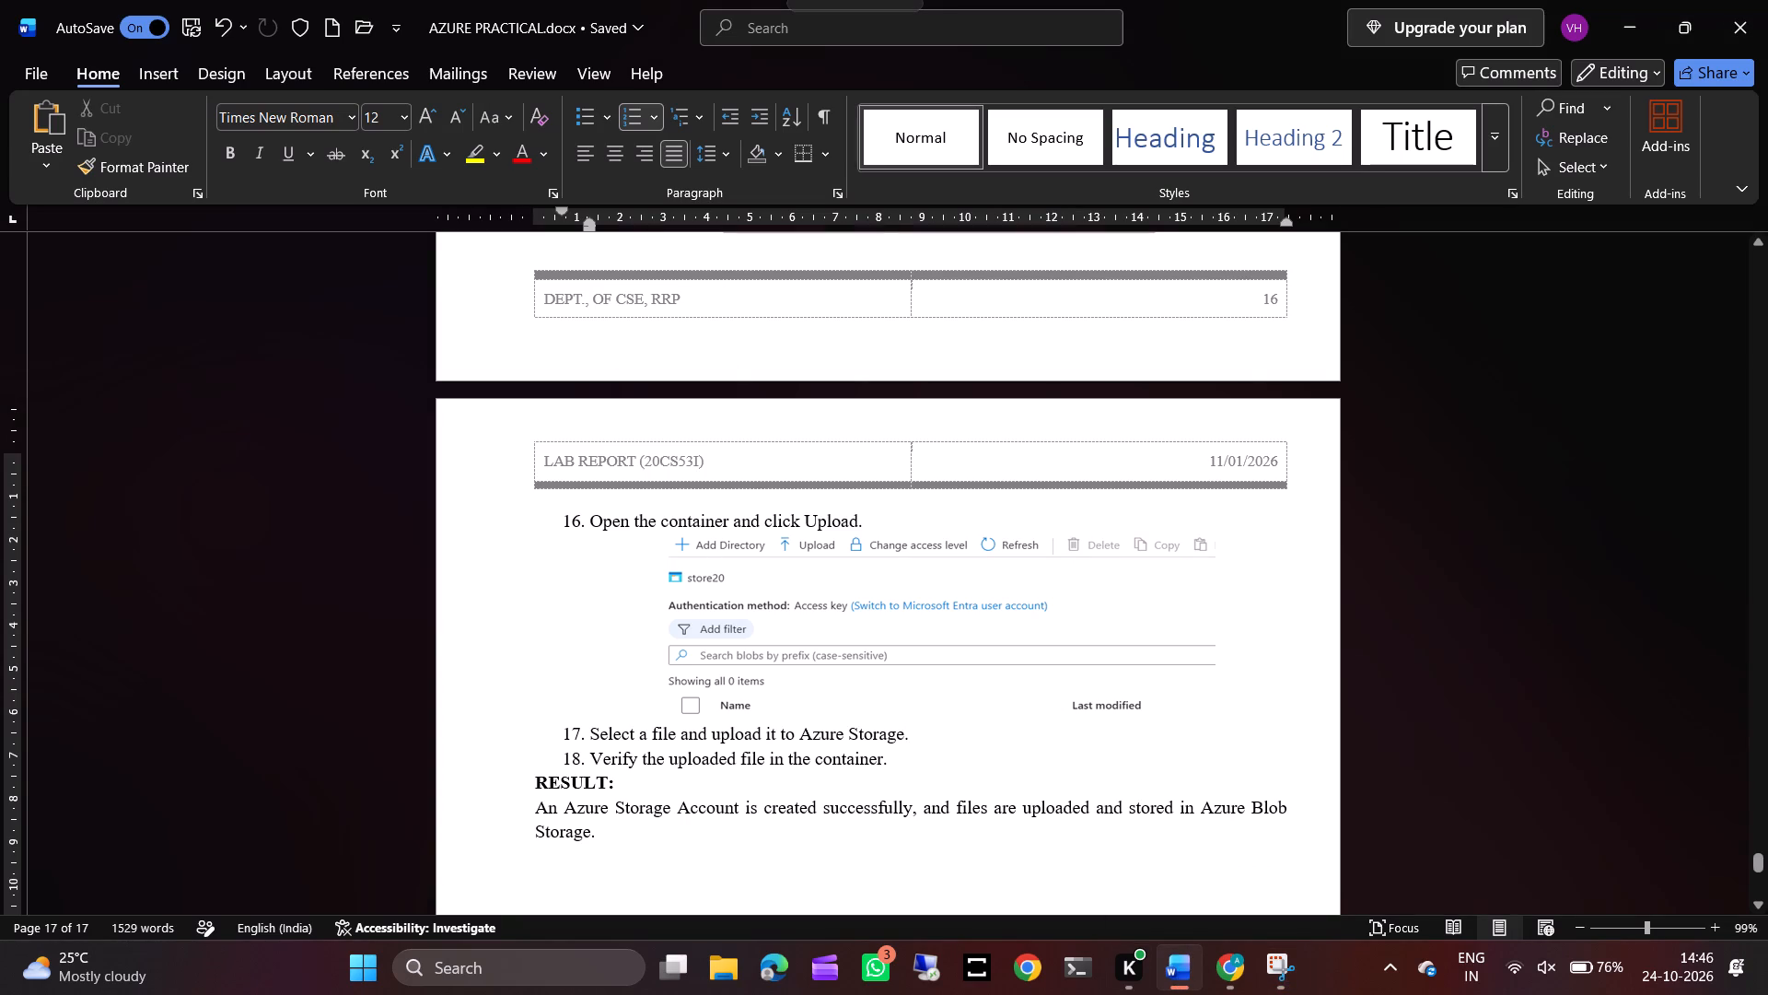
{"action": "key", "text": "Return"}
{"action": "key", "text": "BackSpace"}
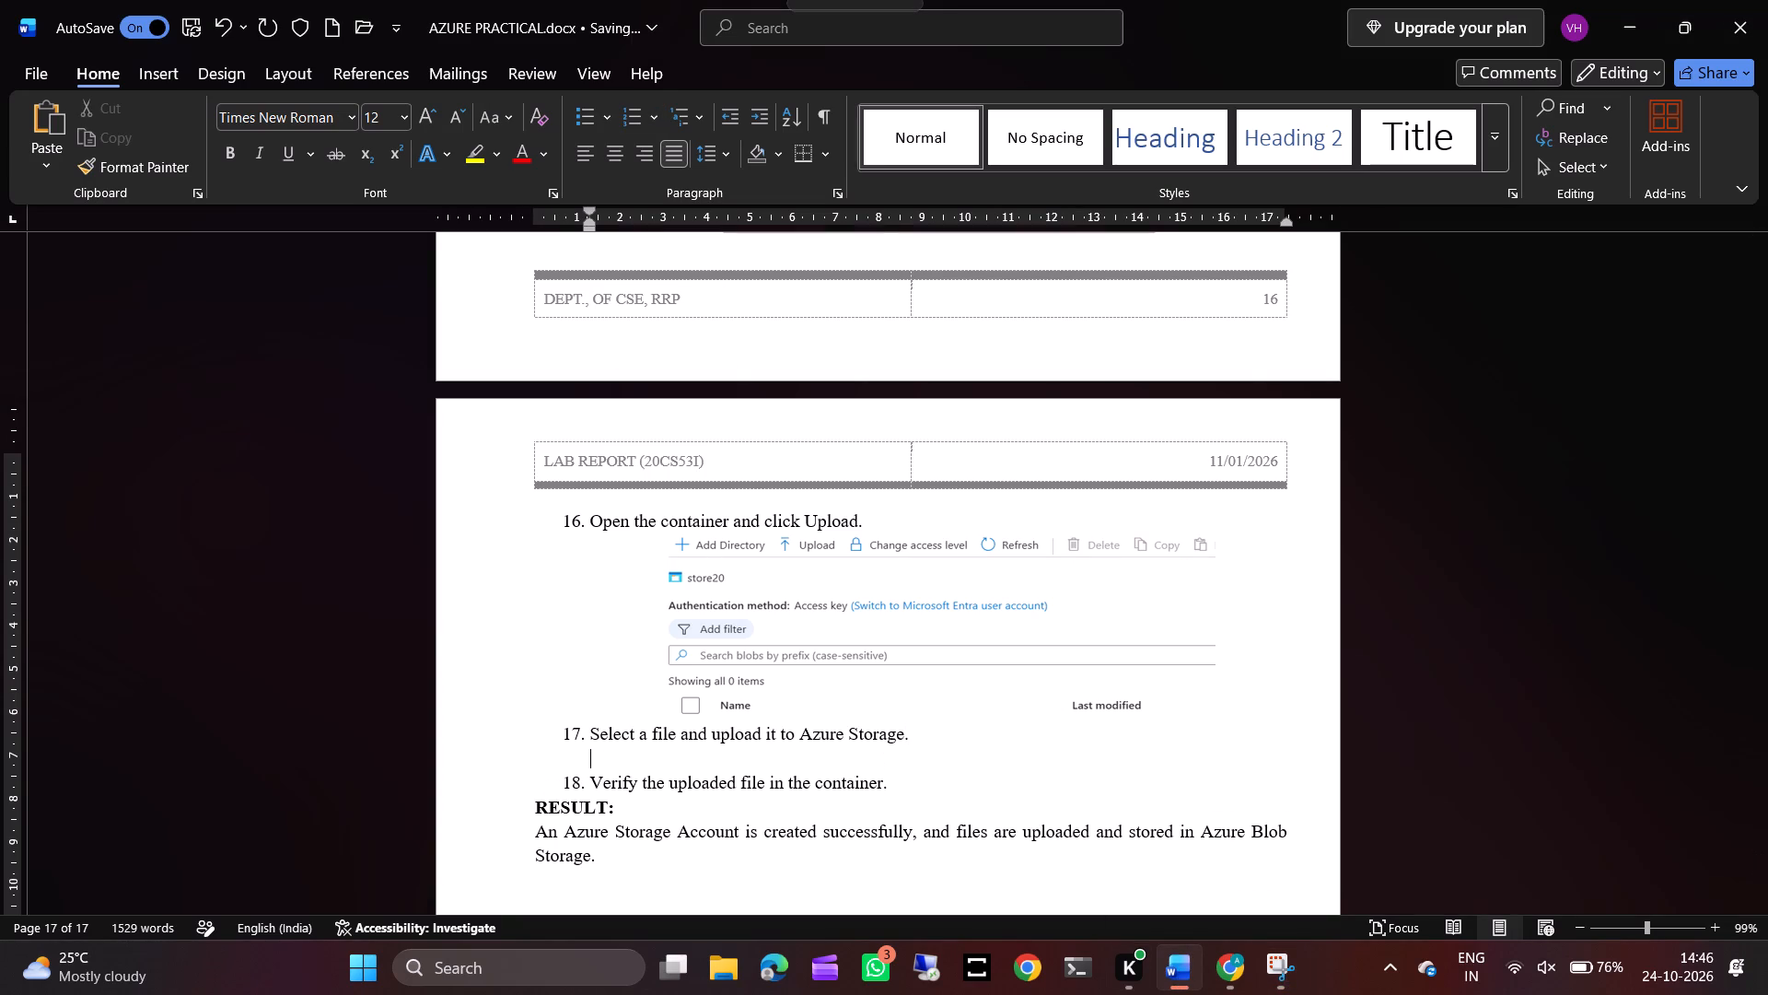
{"action": "key", "text": "ctrl+v"}
Centre the Upload blob screenshot and resize it to about two thirds of its pasted width and half its pasted height.
{"action": "left_click", "coordinate": [853, 721]}
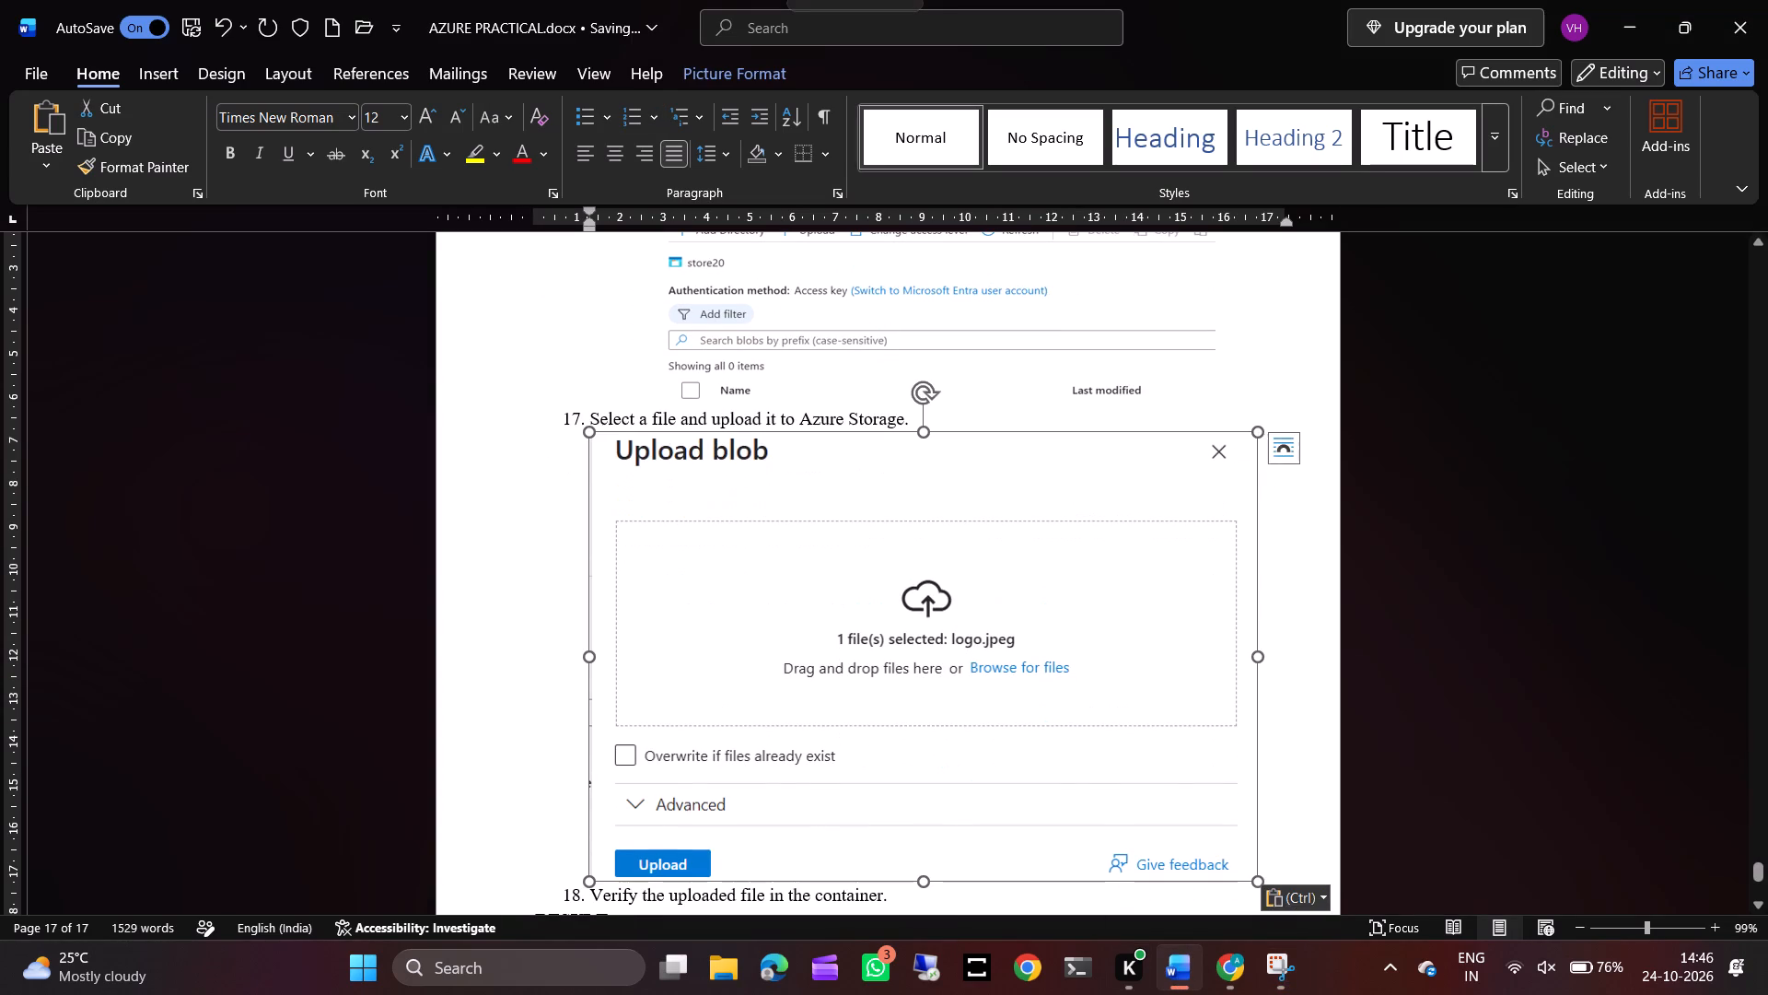
{"action": "left_click_drag", "start_coordinate": [588, 882], "coordinate": [798, 751]}
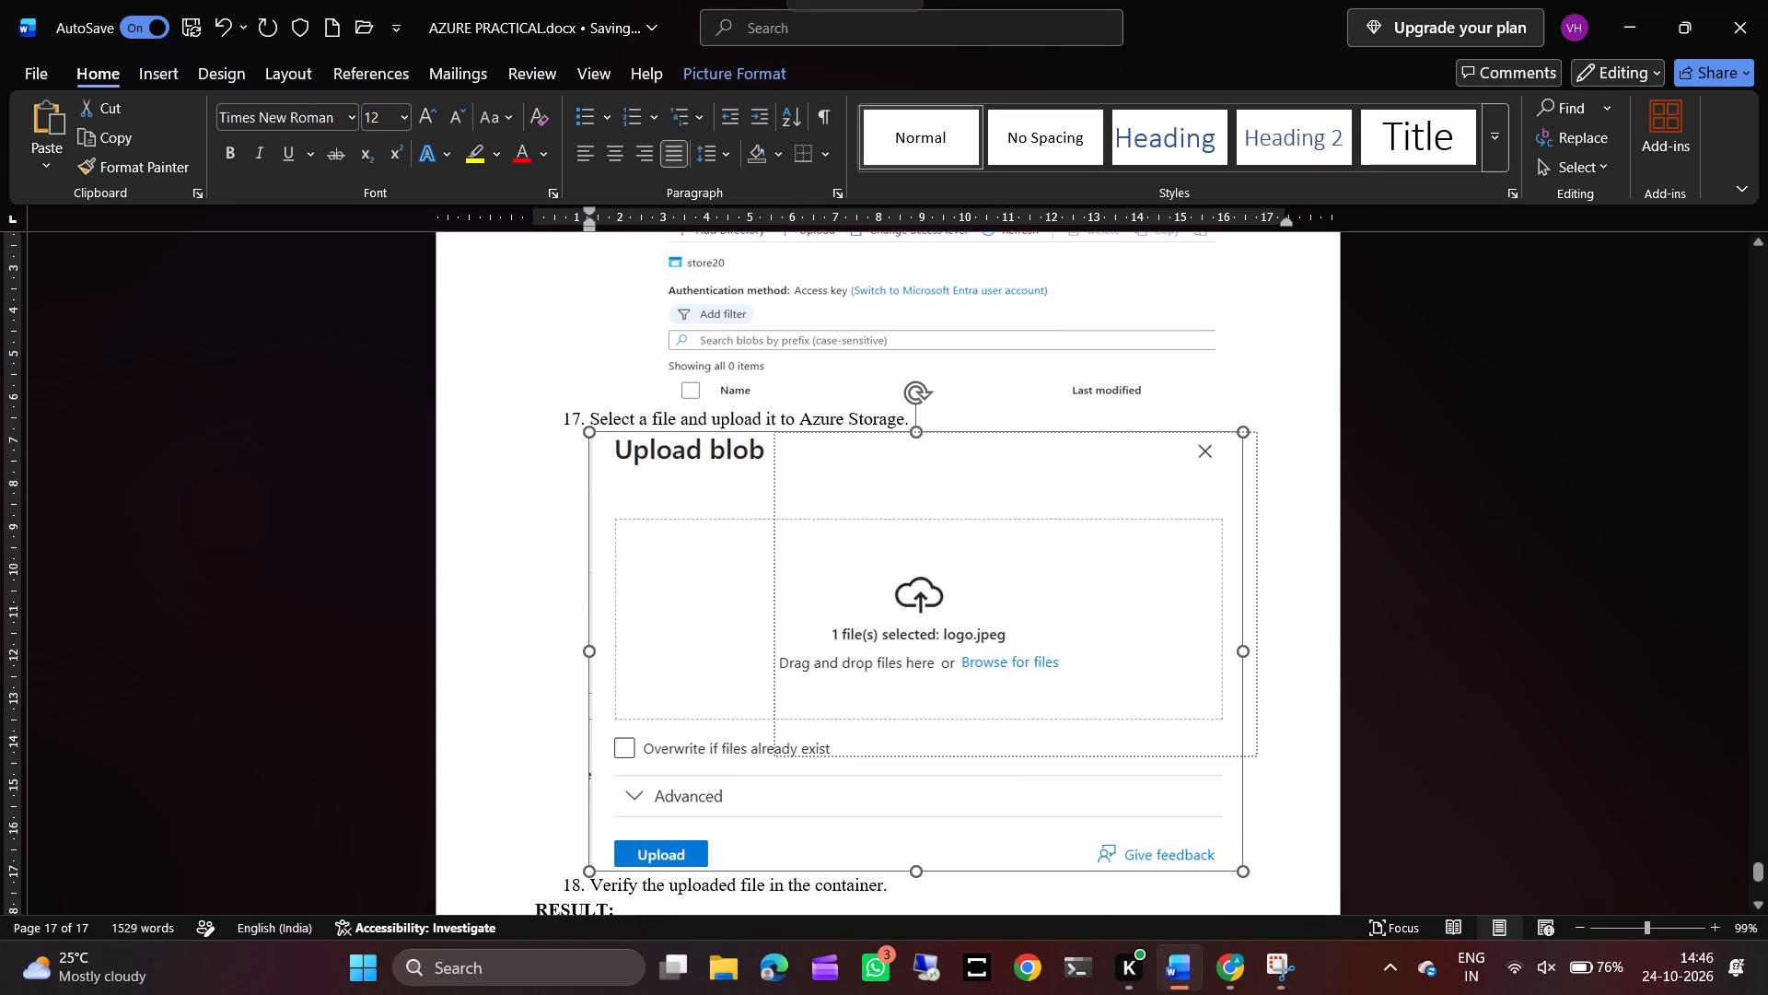
{"action": "left_click_drag", "start_coordinate": [798, 751], "coordinate": [902, 655]}
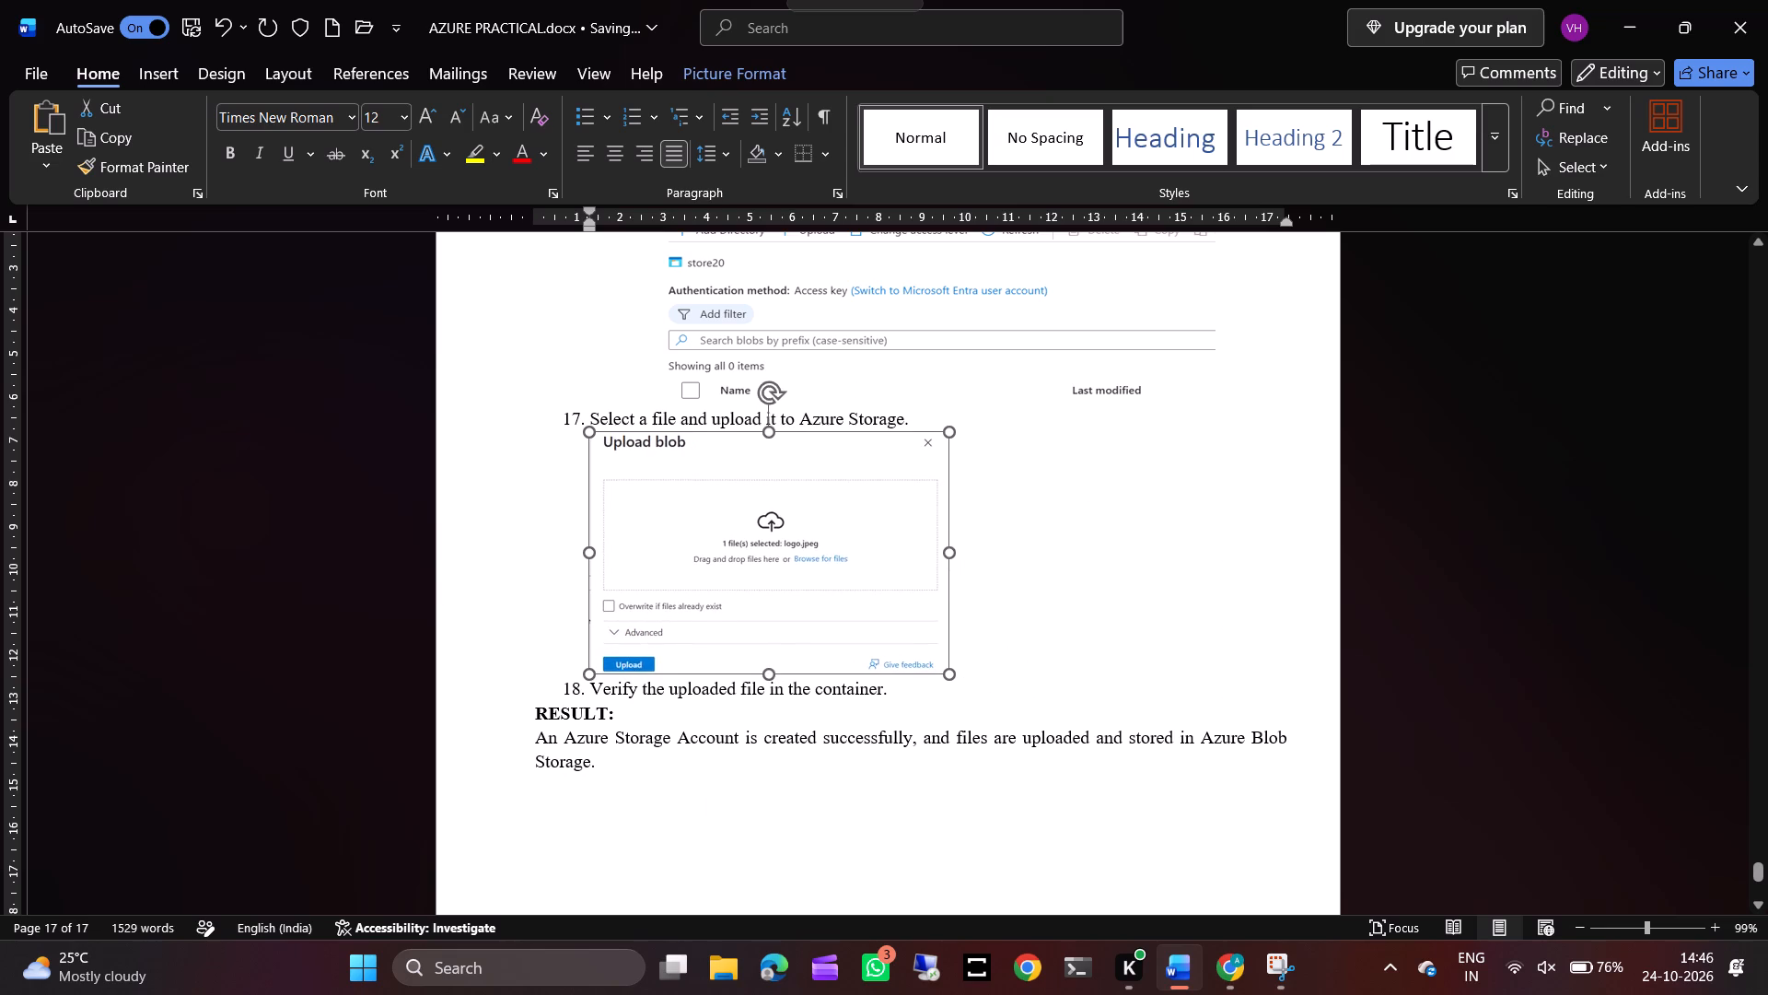
{"action": "left_click_drag", "start_coordinate": [902, 655], "coordinate": [923, 644]}
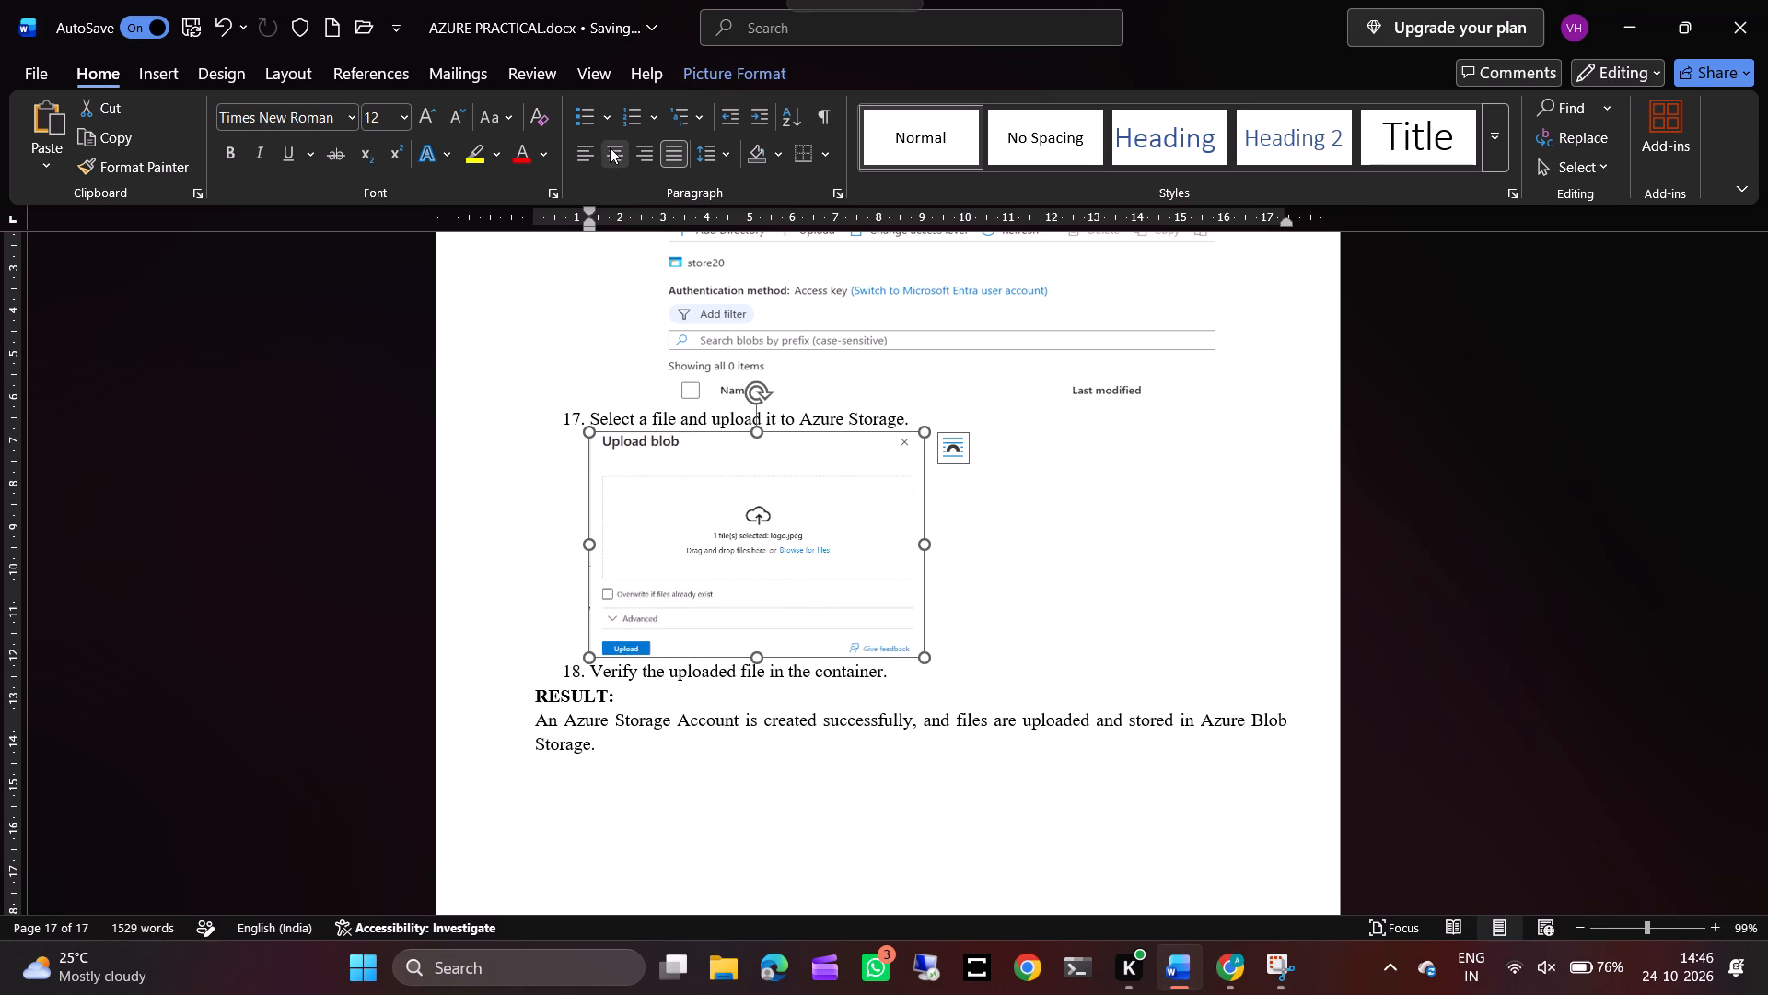
{"action": "left_click", "coordinate": [610, 147]}
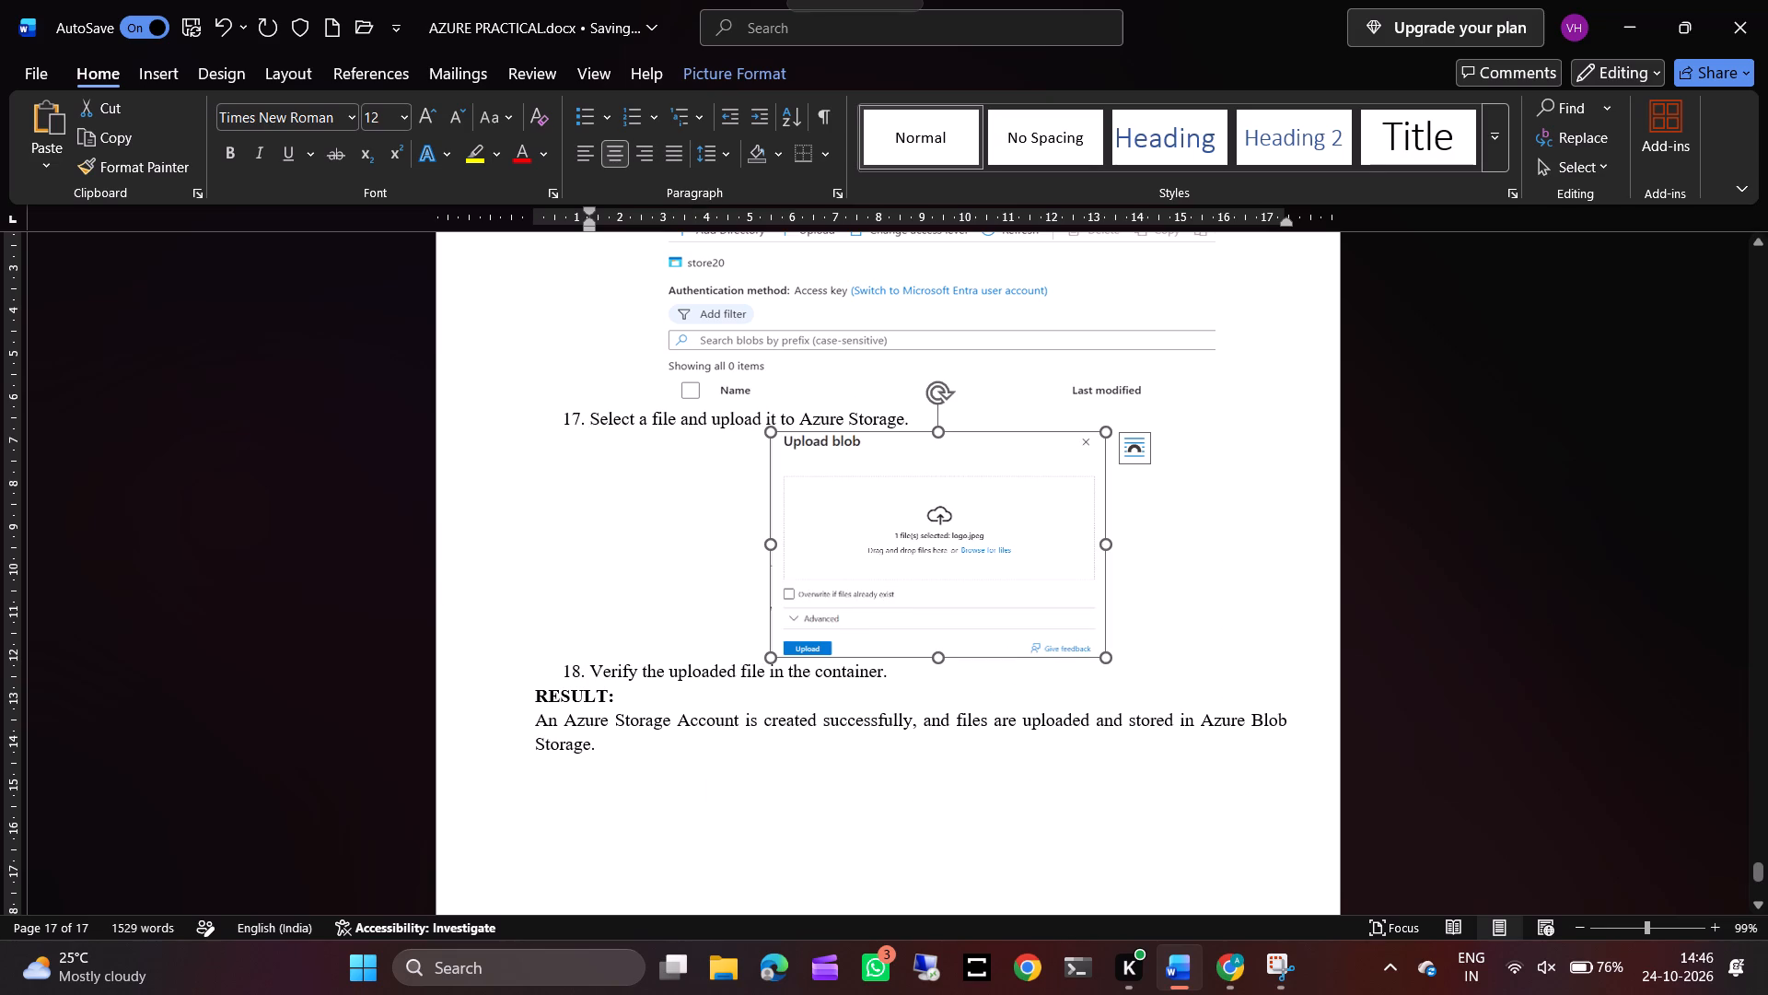
{"action": "left_click", "coordinate": [769, 551]}
{"action": "left_click_drag", "start_coordinate": [769, 544], "coordinate": [651, 540]}
{"action": "left_click", "coordinate": [892, 676]}
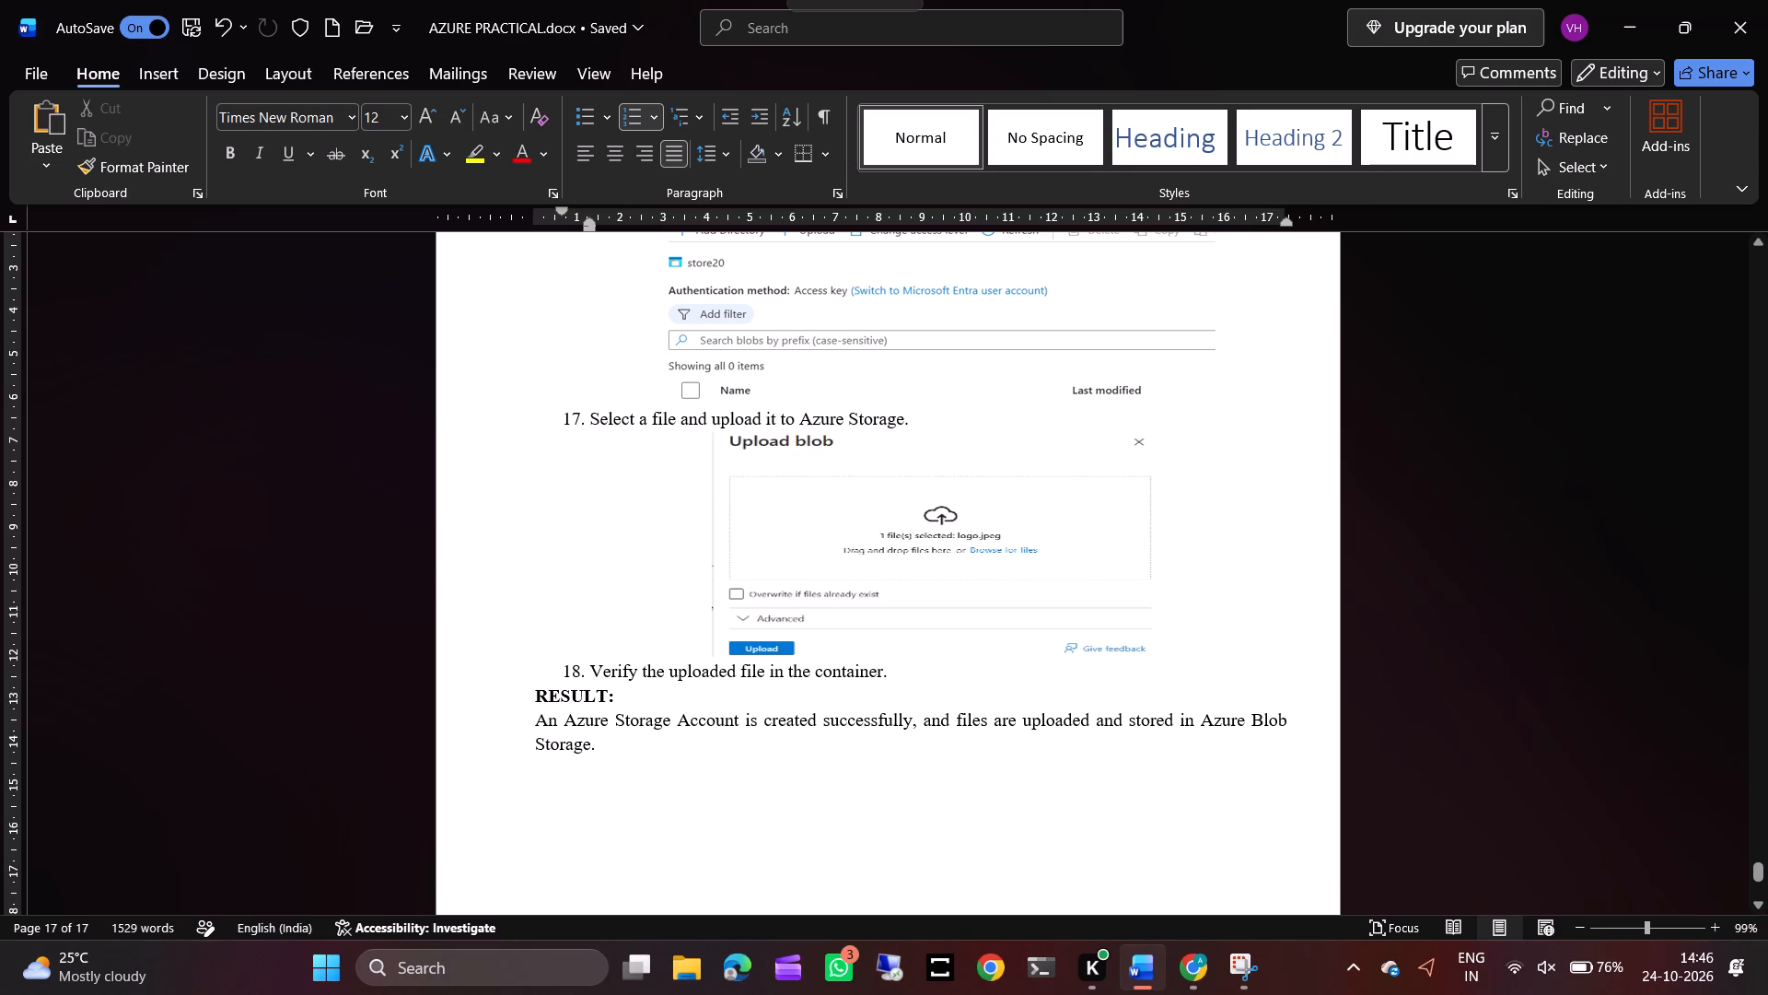
Insert "click on" before "upload" in procedure item 17.
{"action": "left_click", "coordinate": [711, 415]}
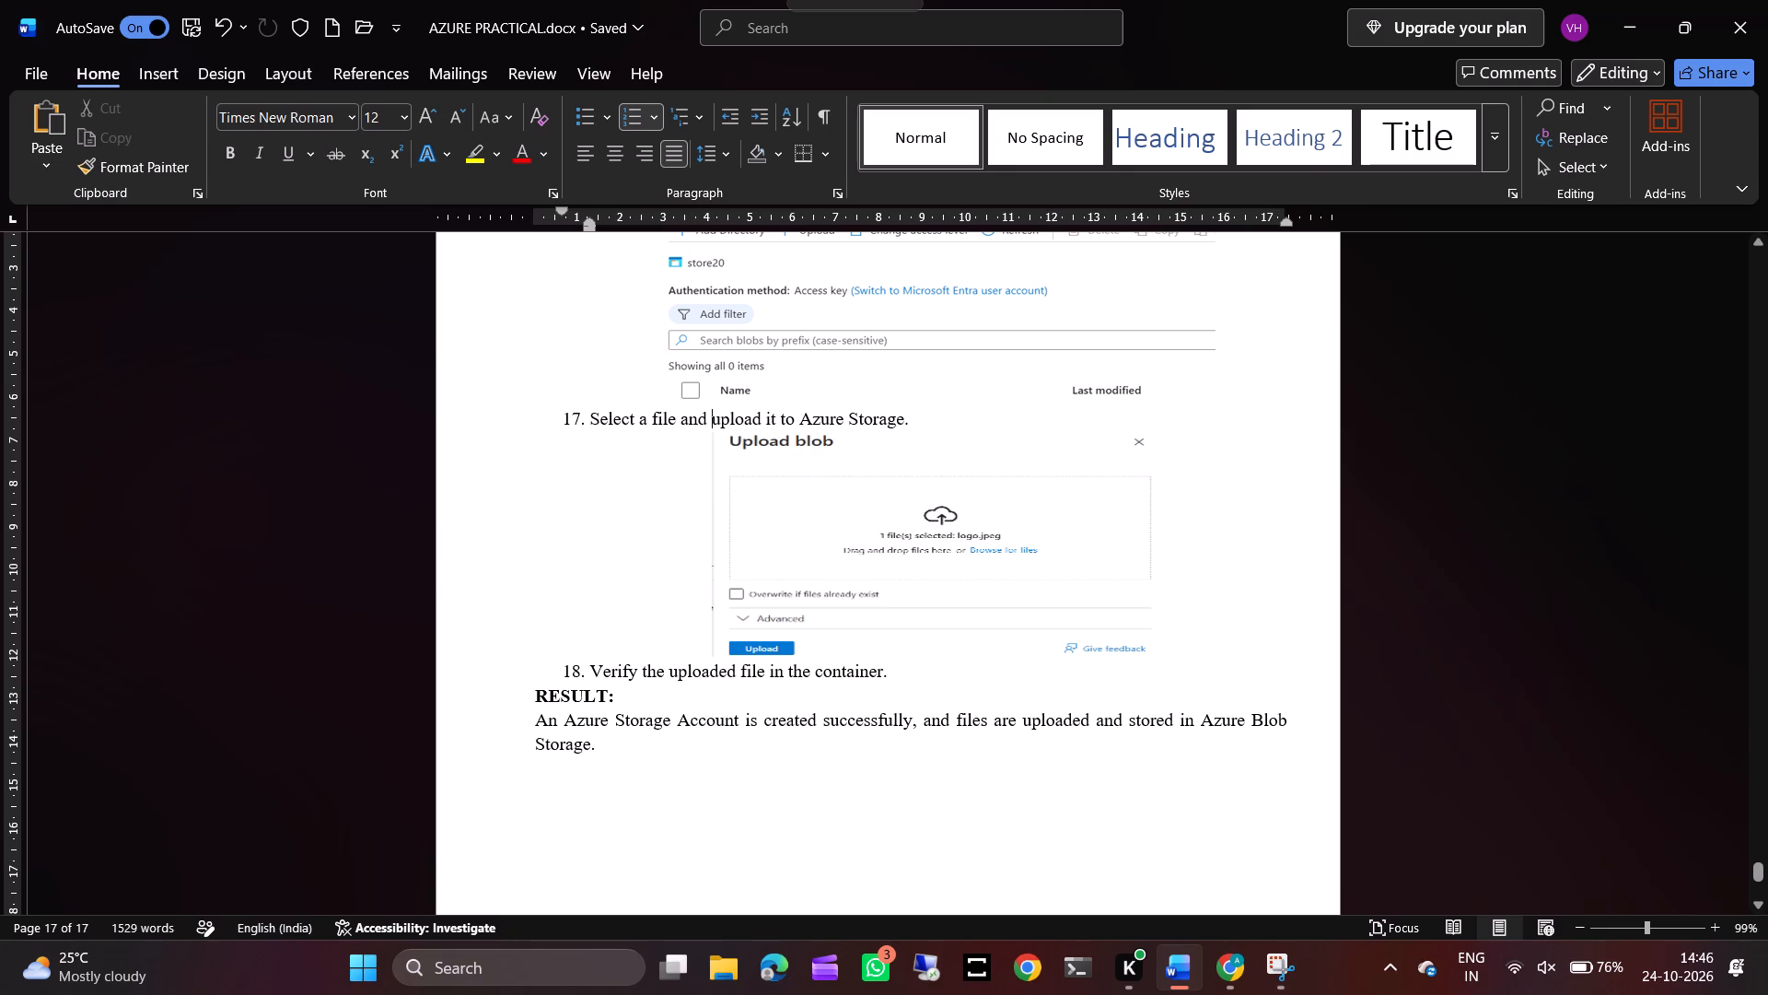
{"action": "type", "text": "cli"}
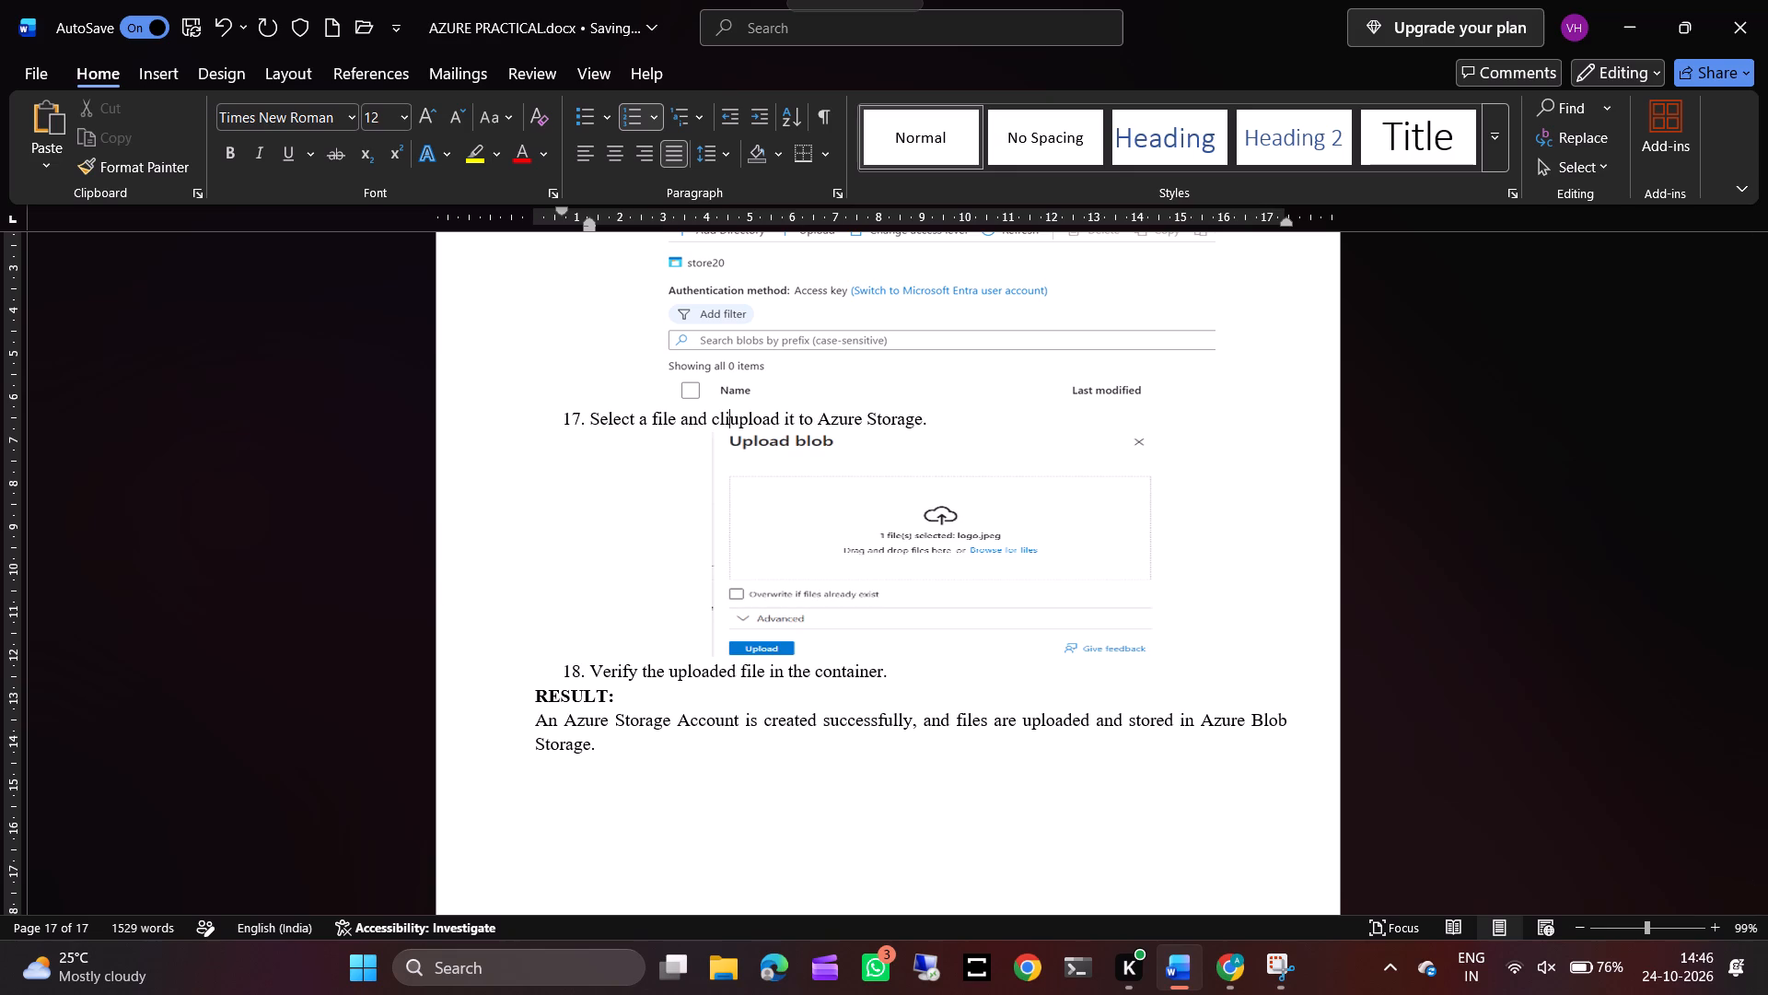
{"action": "type", "text": "ck"}
{"action": "key", "text": "space"}
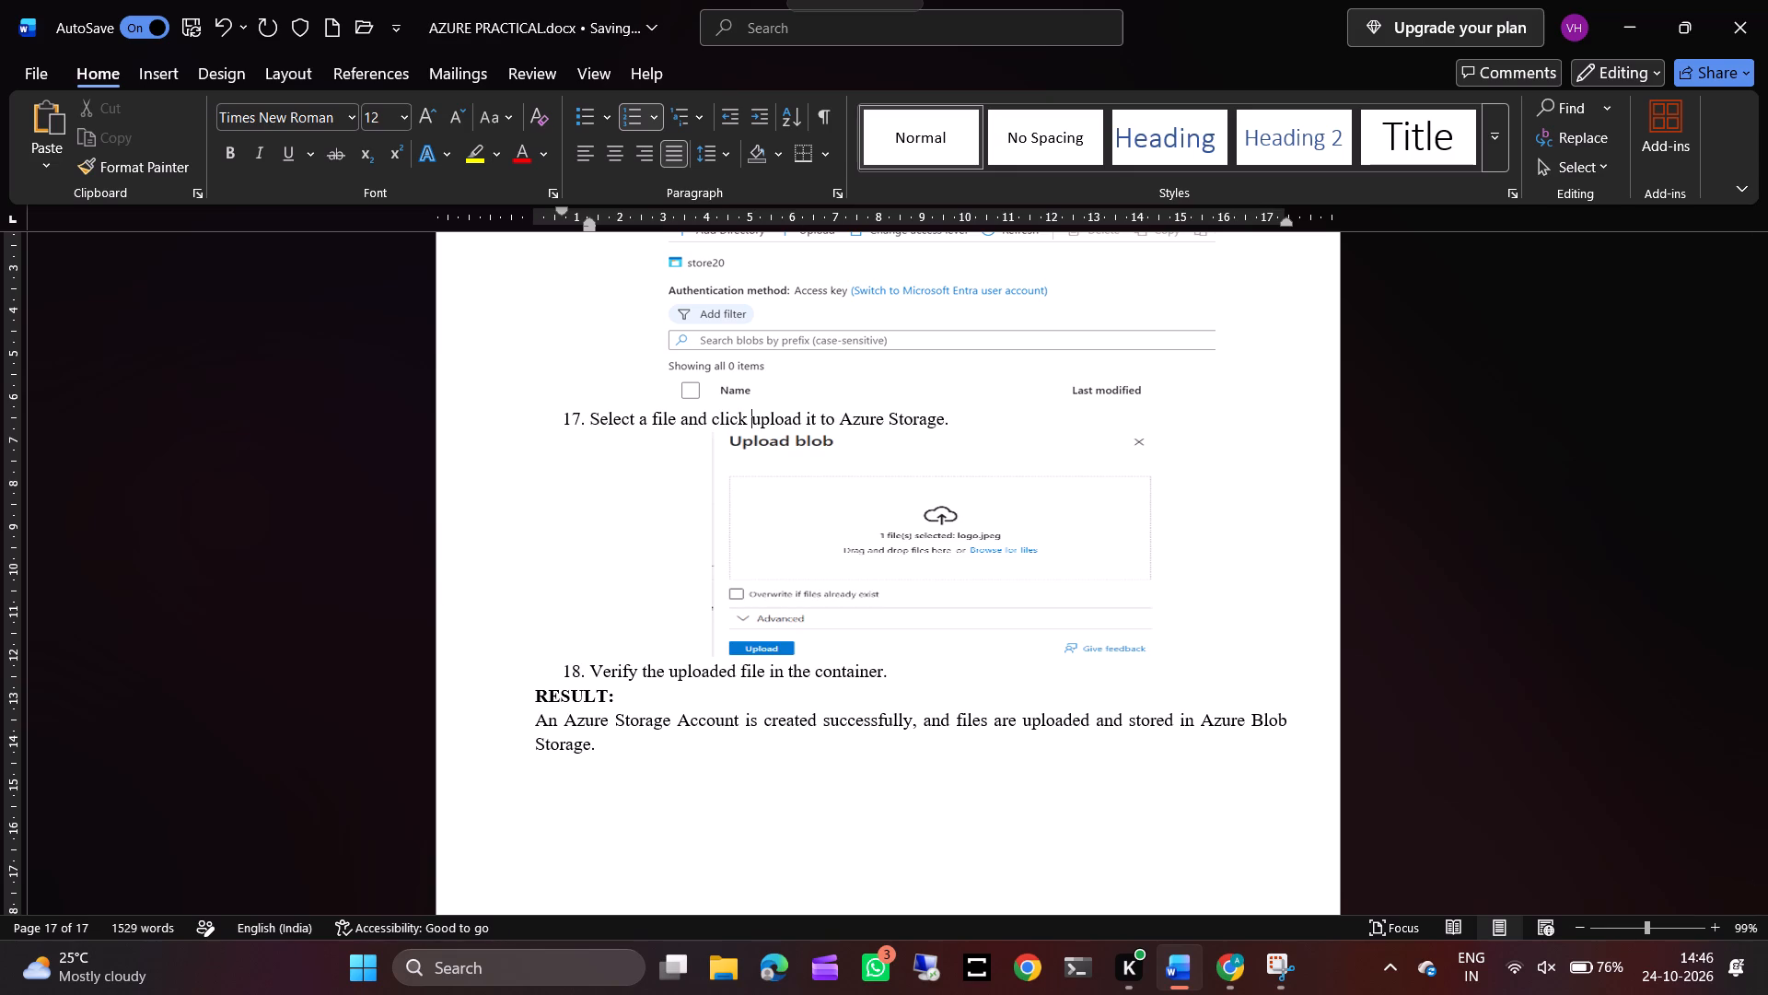
{"action": "type", "text": "on"}
{"action": "key", "text": "space"}
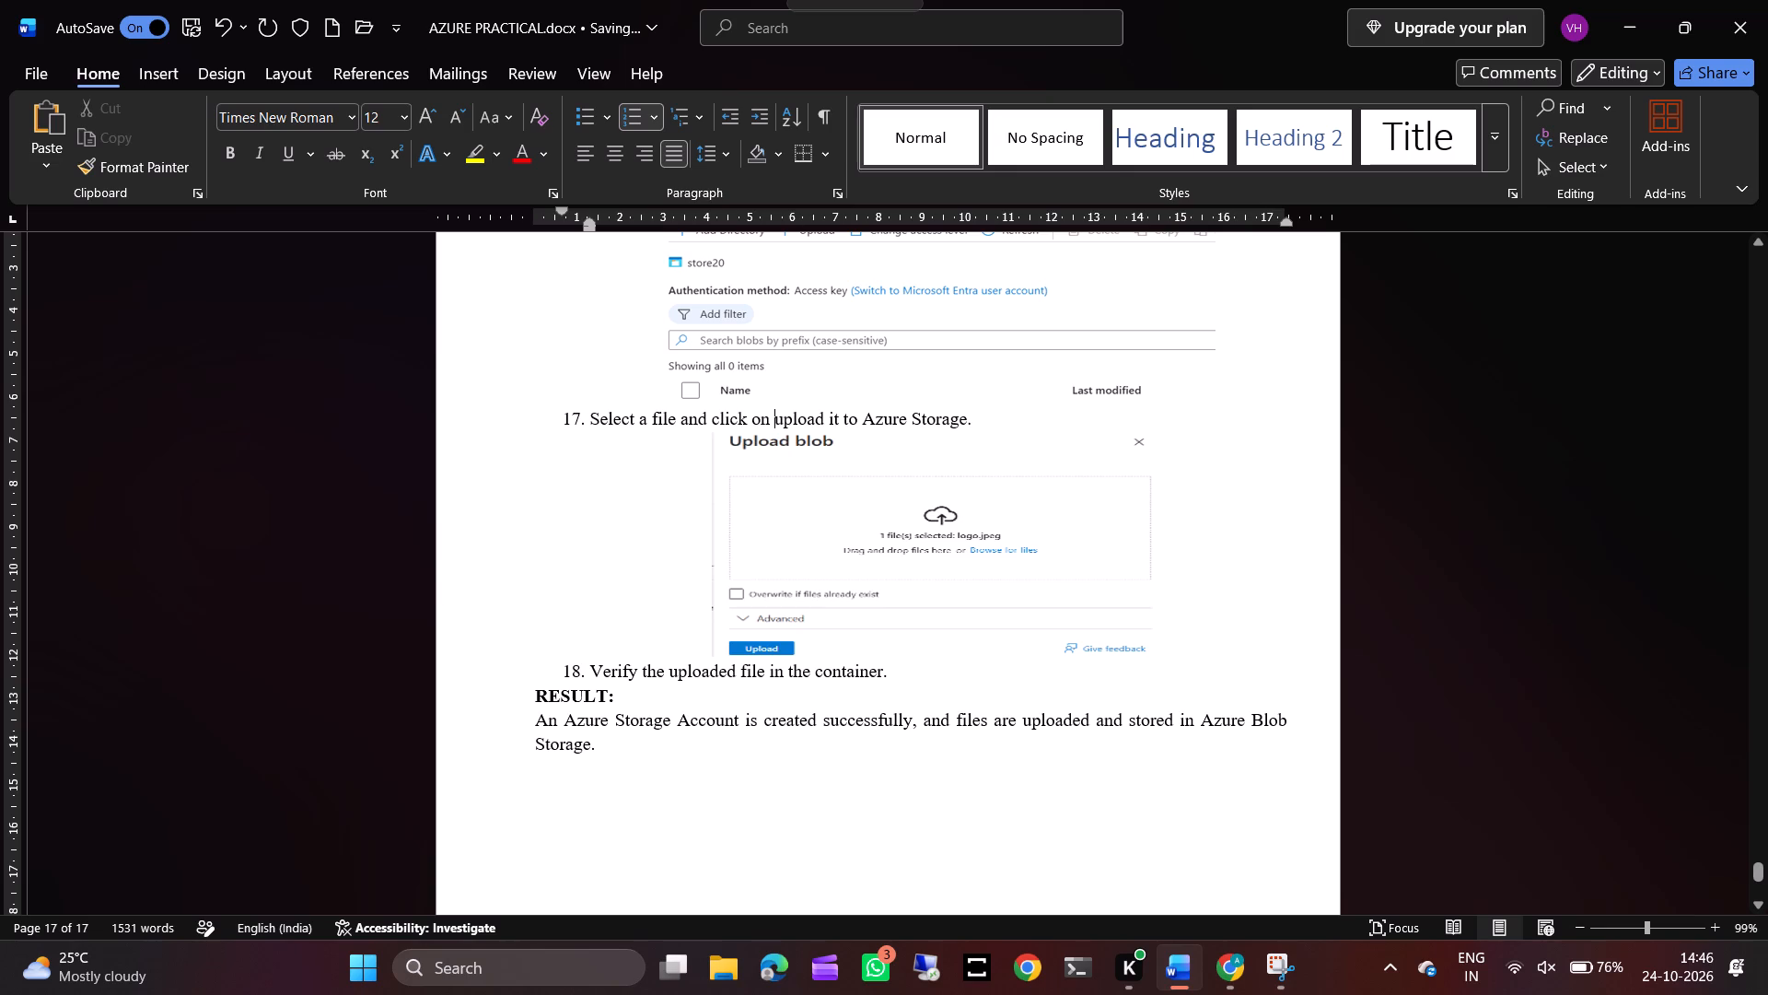
Extend procedure item 18 with "by downloading the uploaded file" before its full stop.
{"action": "scroll", "coordinate": [809, 517], "scroll_direction": "down", "scroll_amount": 1}
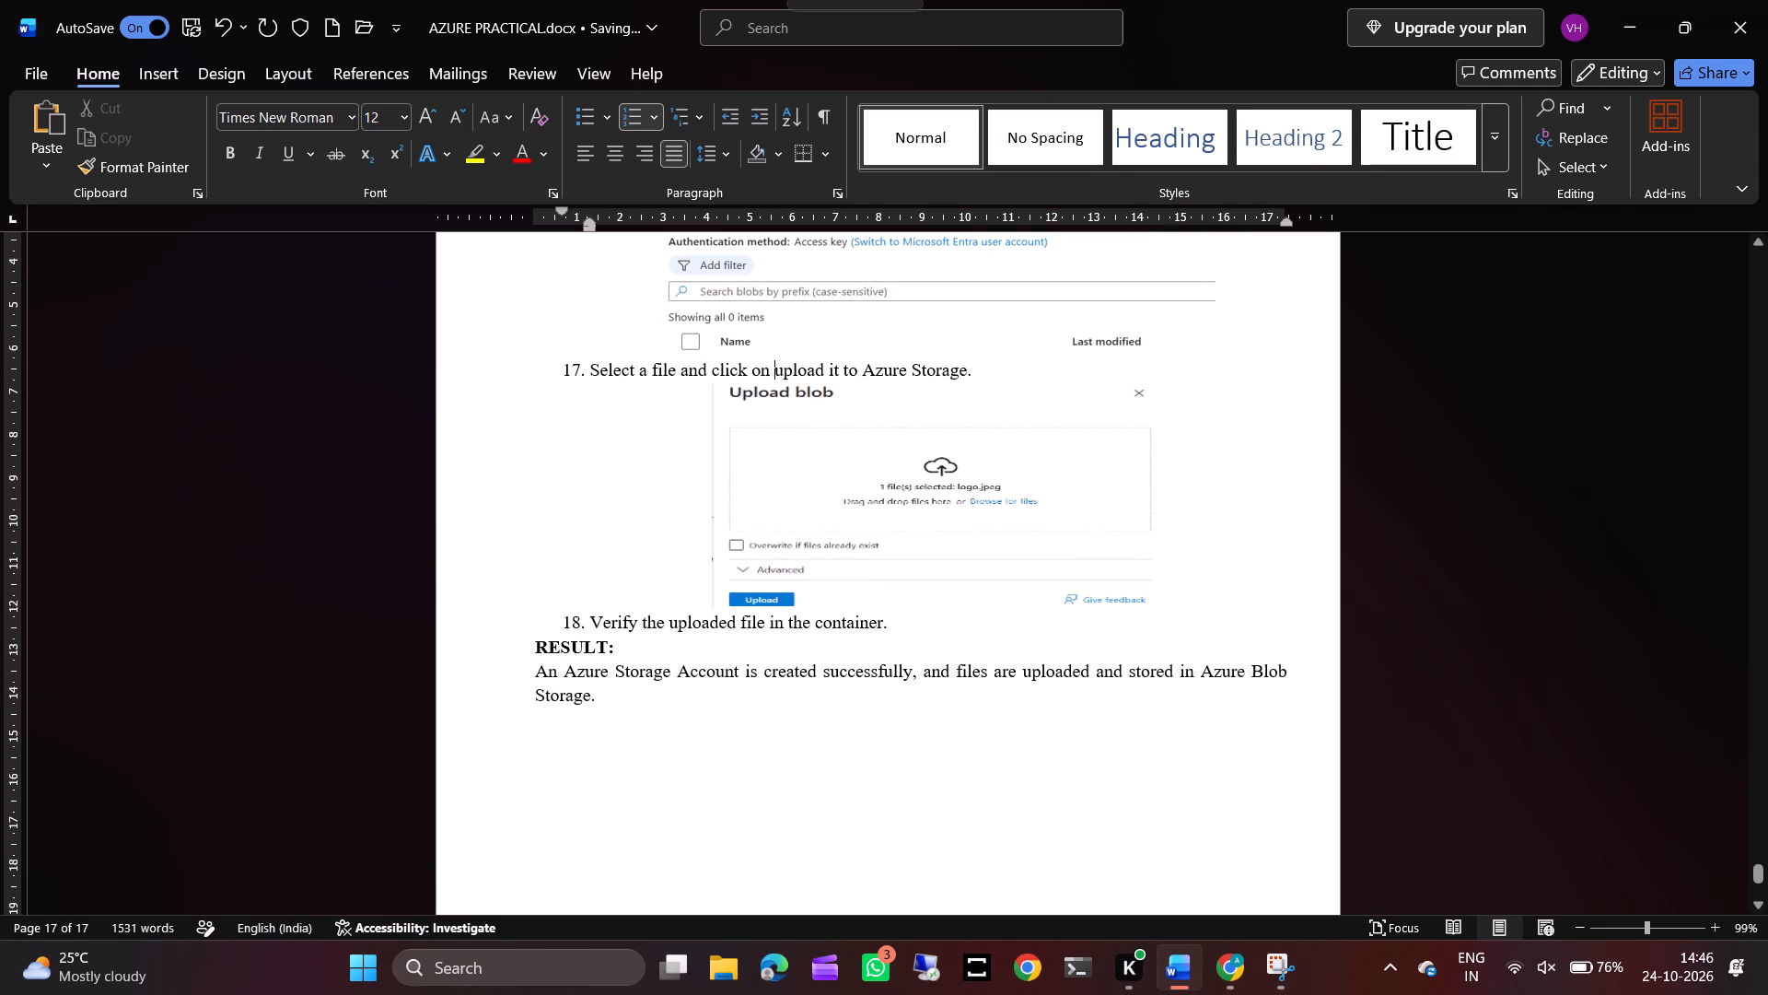
{"action": "left_click", "coordinate": [878, 626]}
{"action": "key", "text": "Right"}
{"action": "key", "text": "space"}
{"action": "type", "text": "by"}
{"action": "key", "text": "space"}
{"action": "type", "text": "downl"}
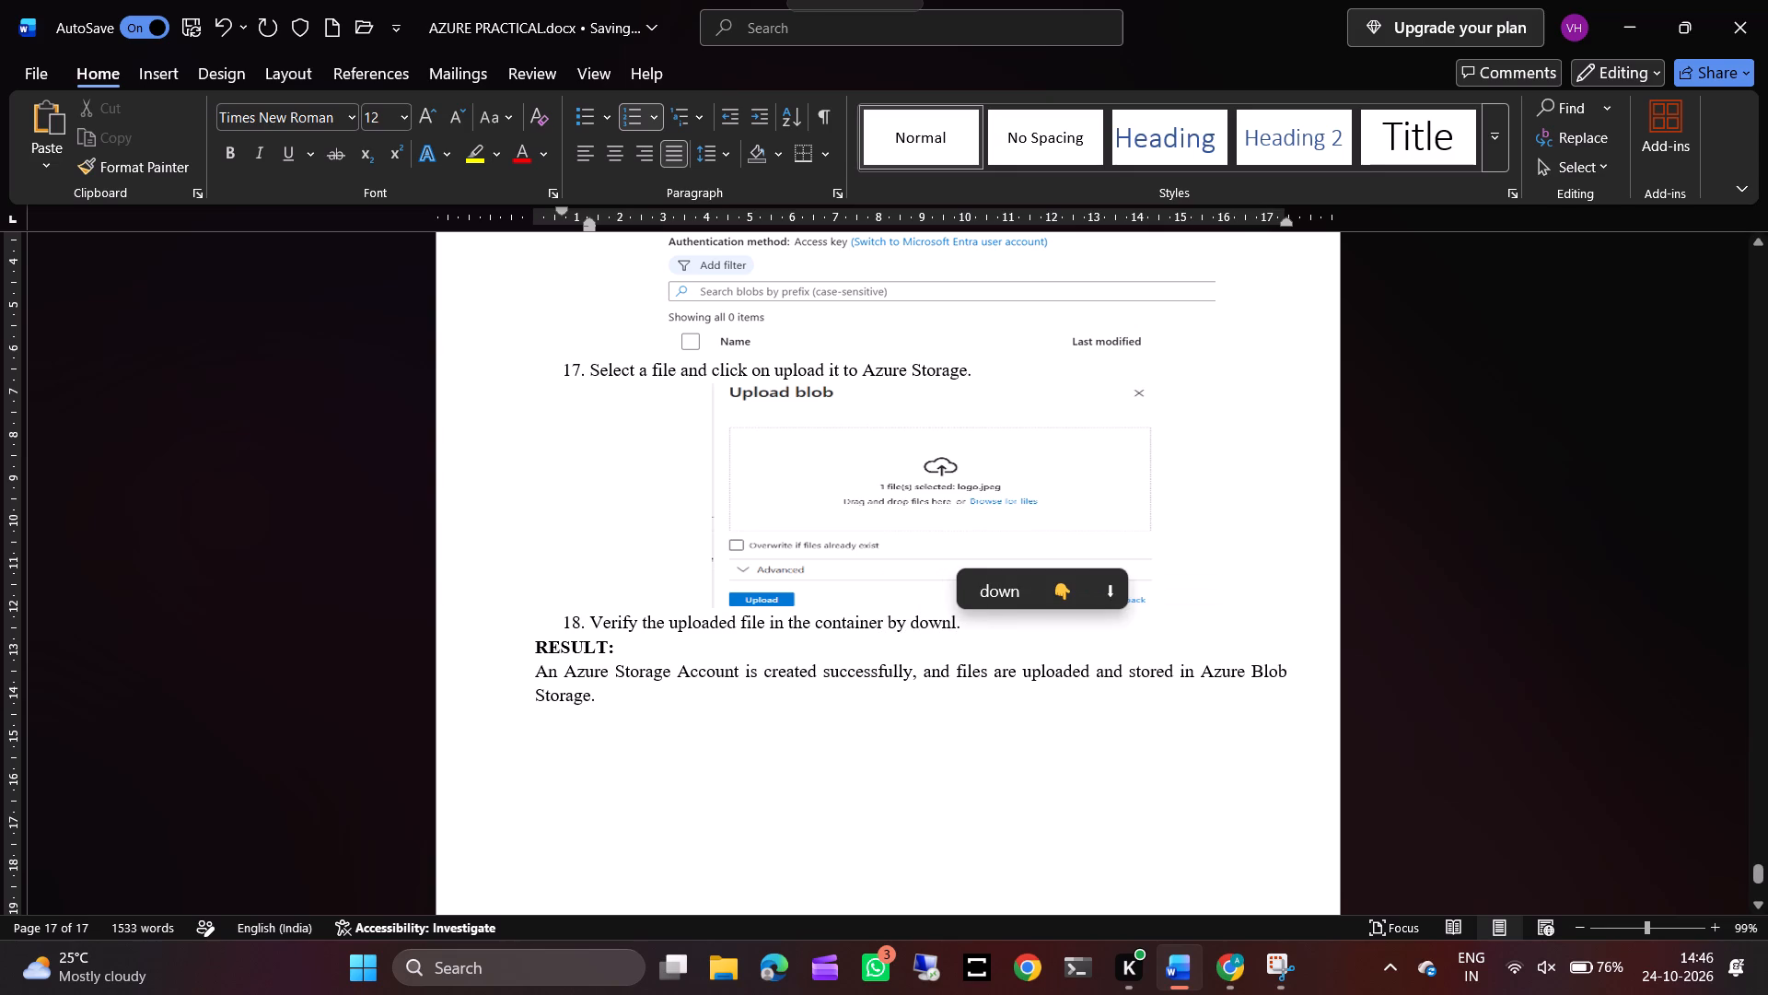
{"action": "type", "text": "oad"}
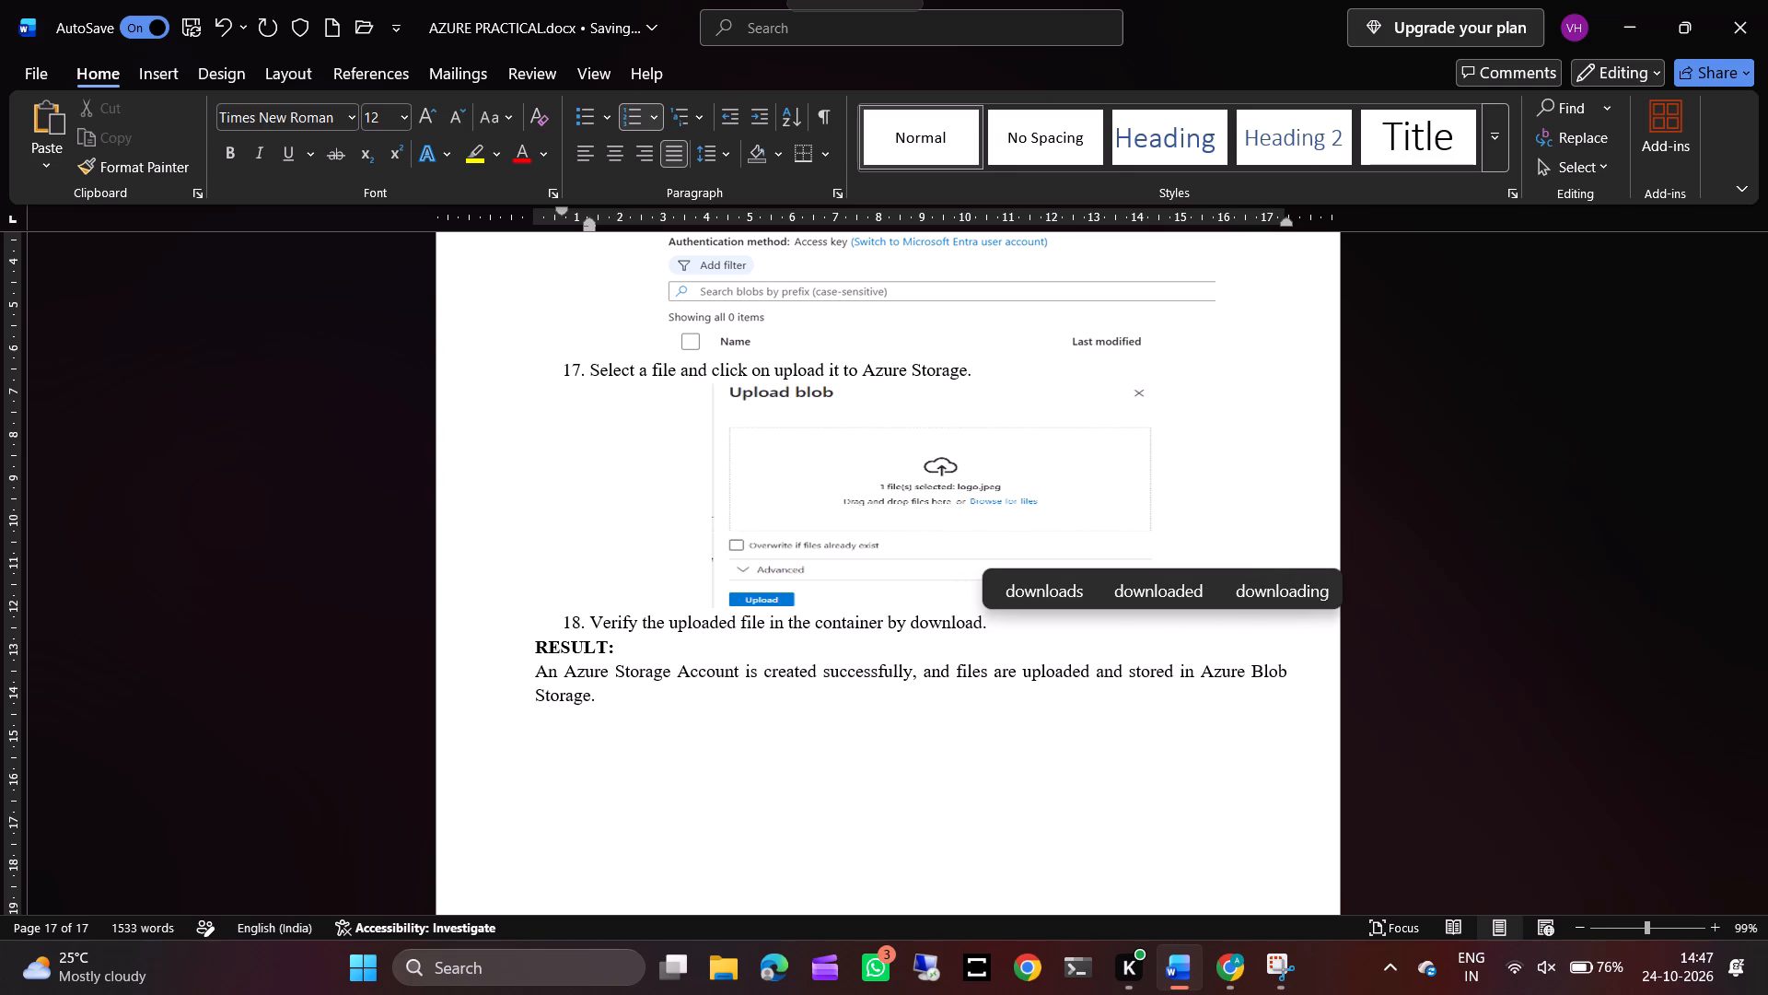
{"action": "left_click", "coordinate": [1273, 594]}
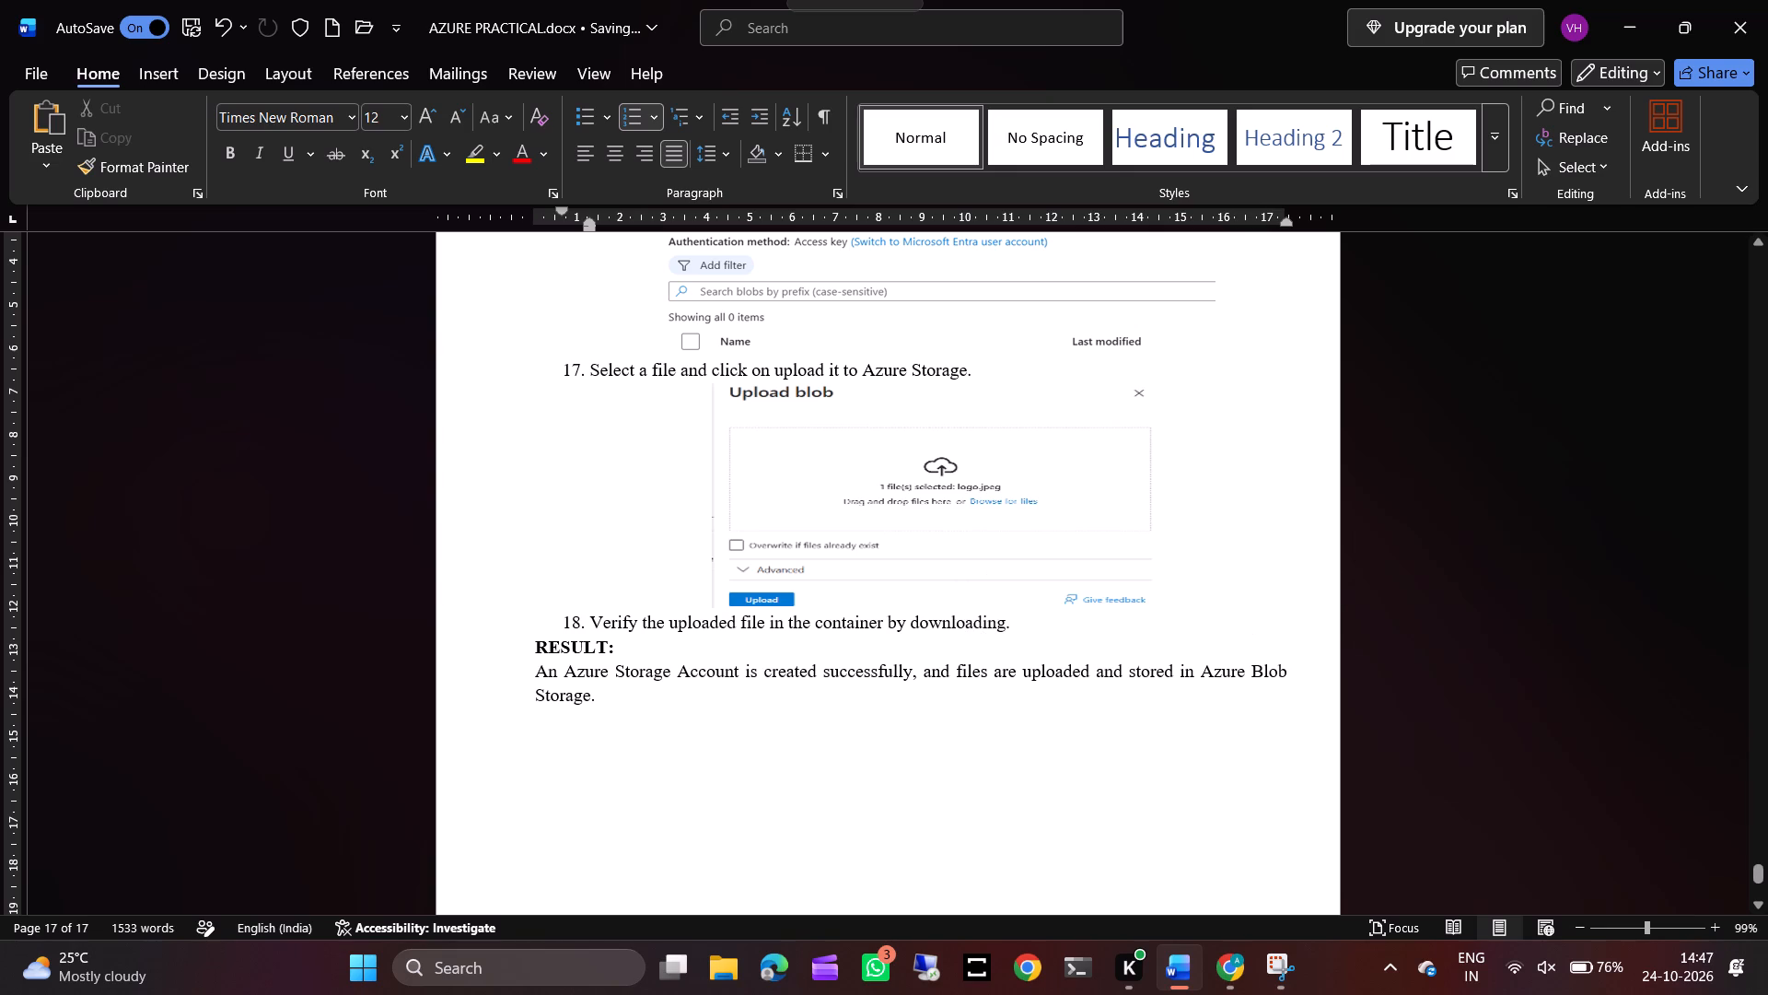
{"action": "key", "text": "space"}
{"action": "type", "text": "the"}
{"action": "key", "text": "space"}
{"action": "type", "text": "uploaded file"}
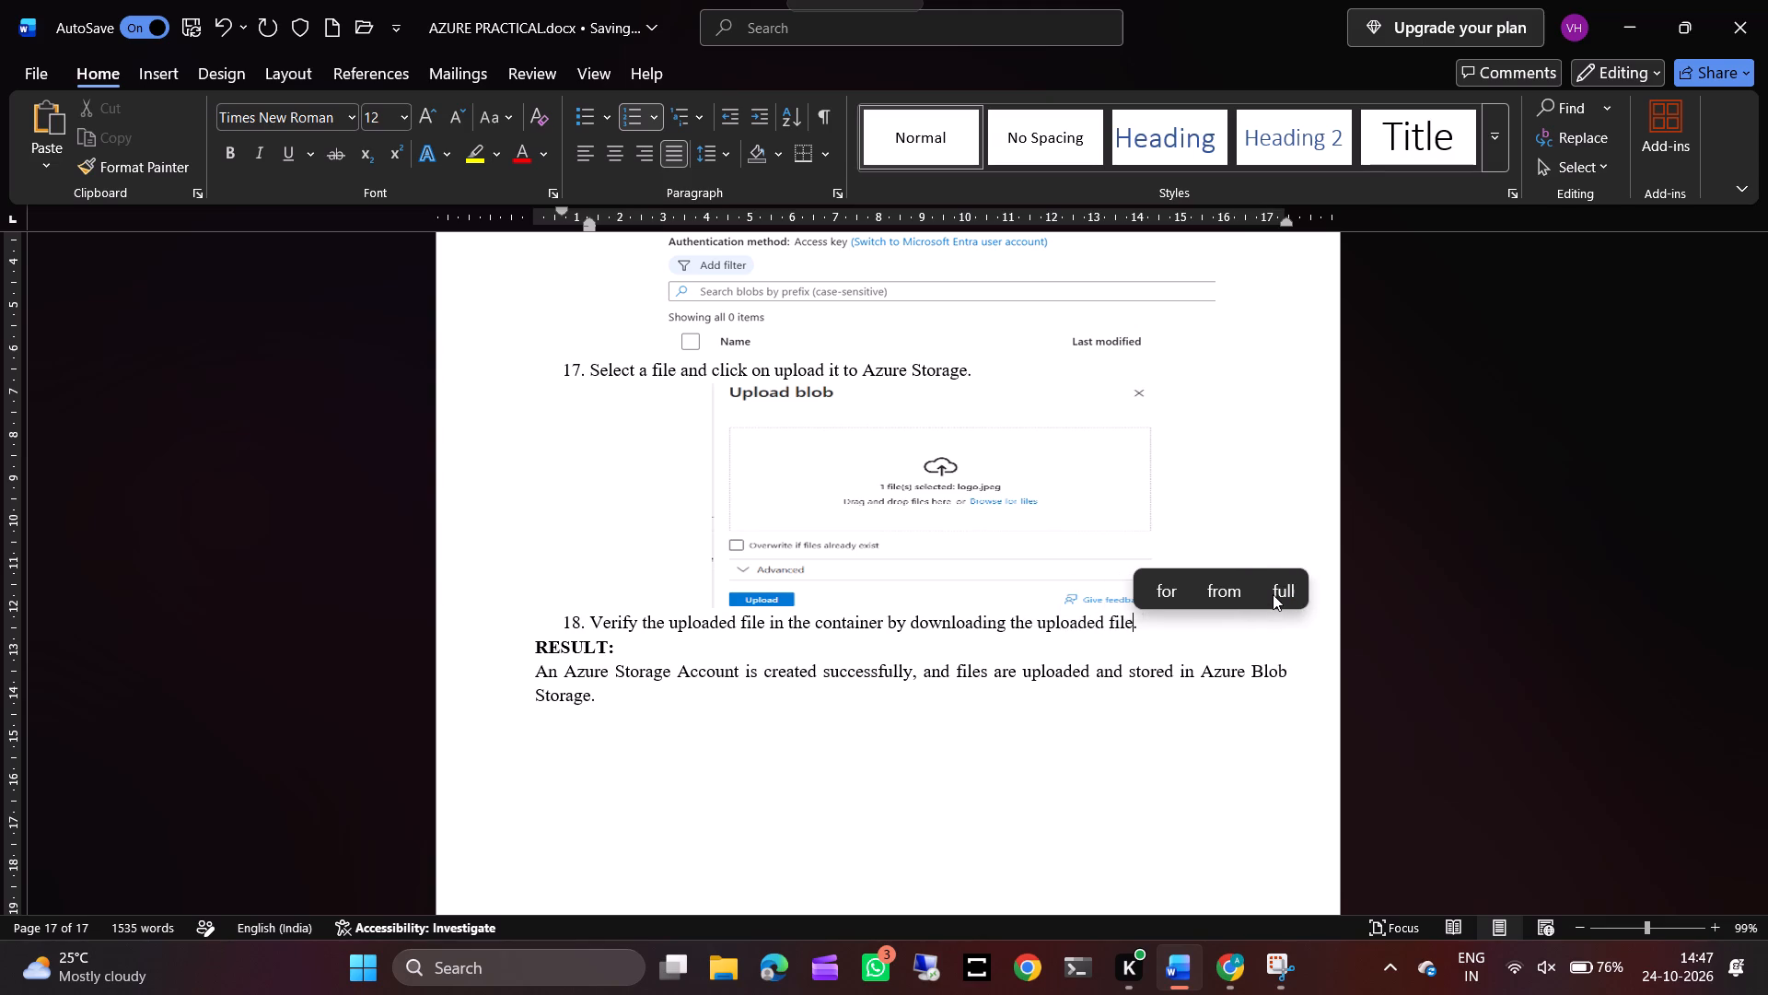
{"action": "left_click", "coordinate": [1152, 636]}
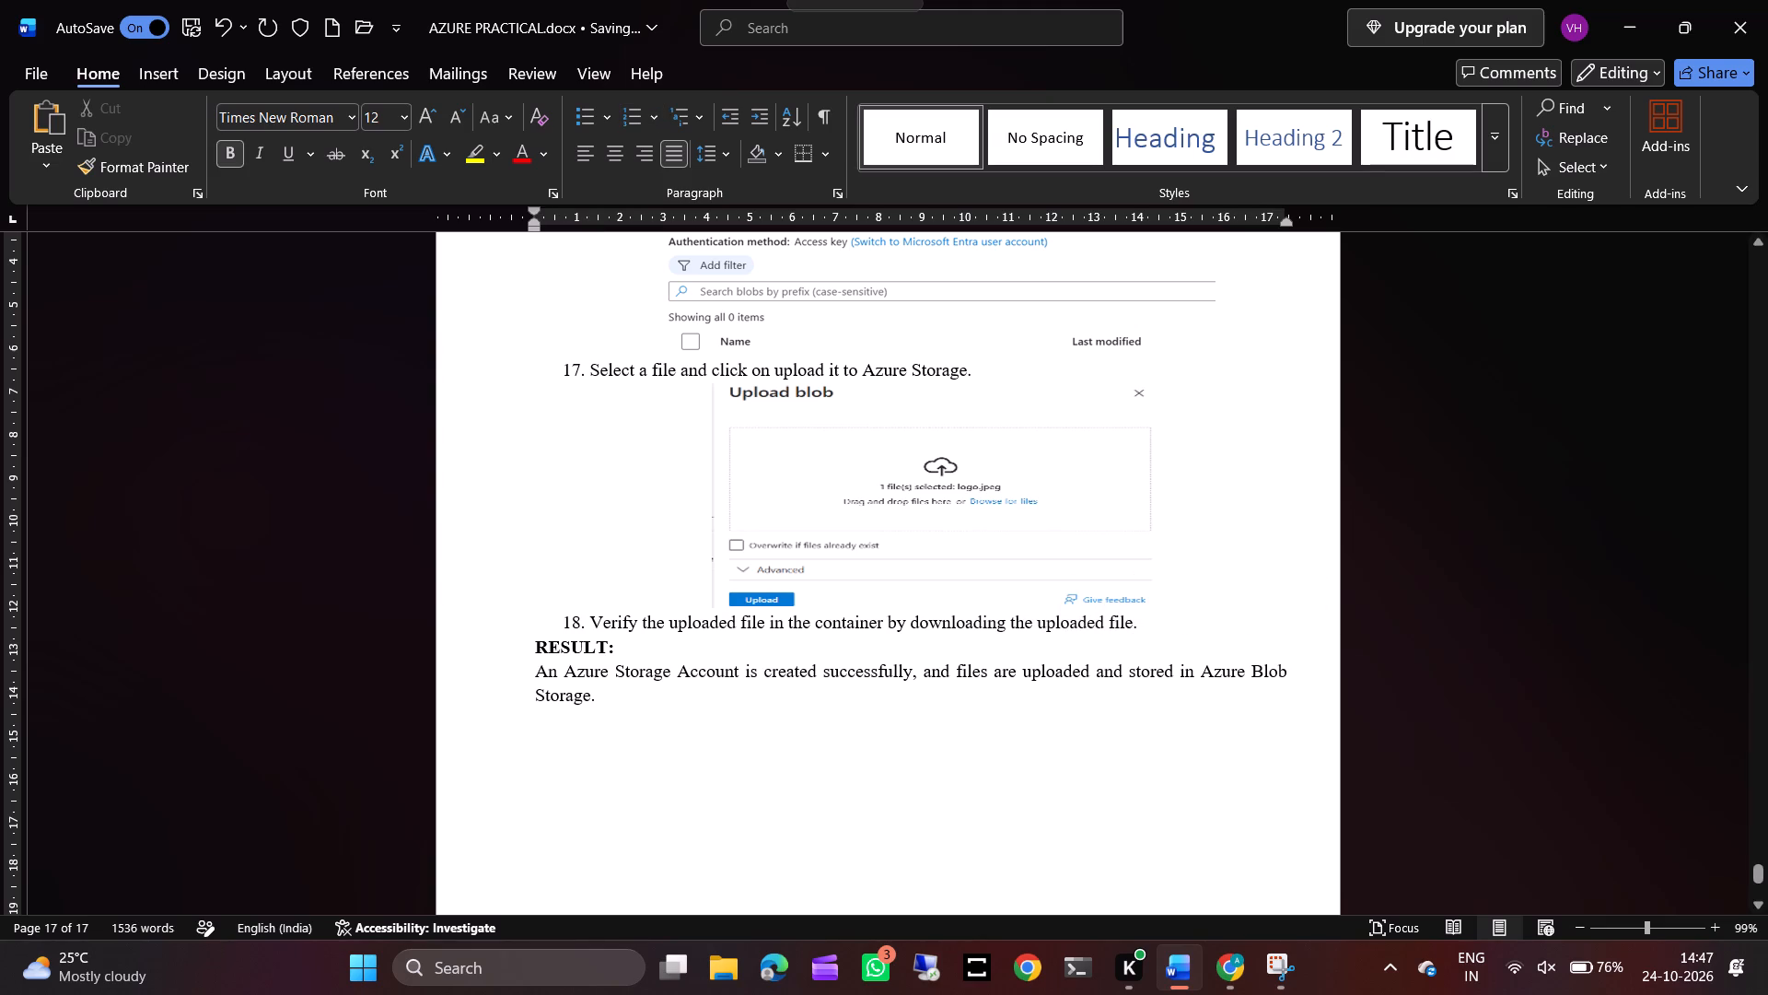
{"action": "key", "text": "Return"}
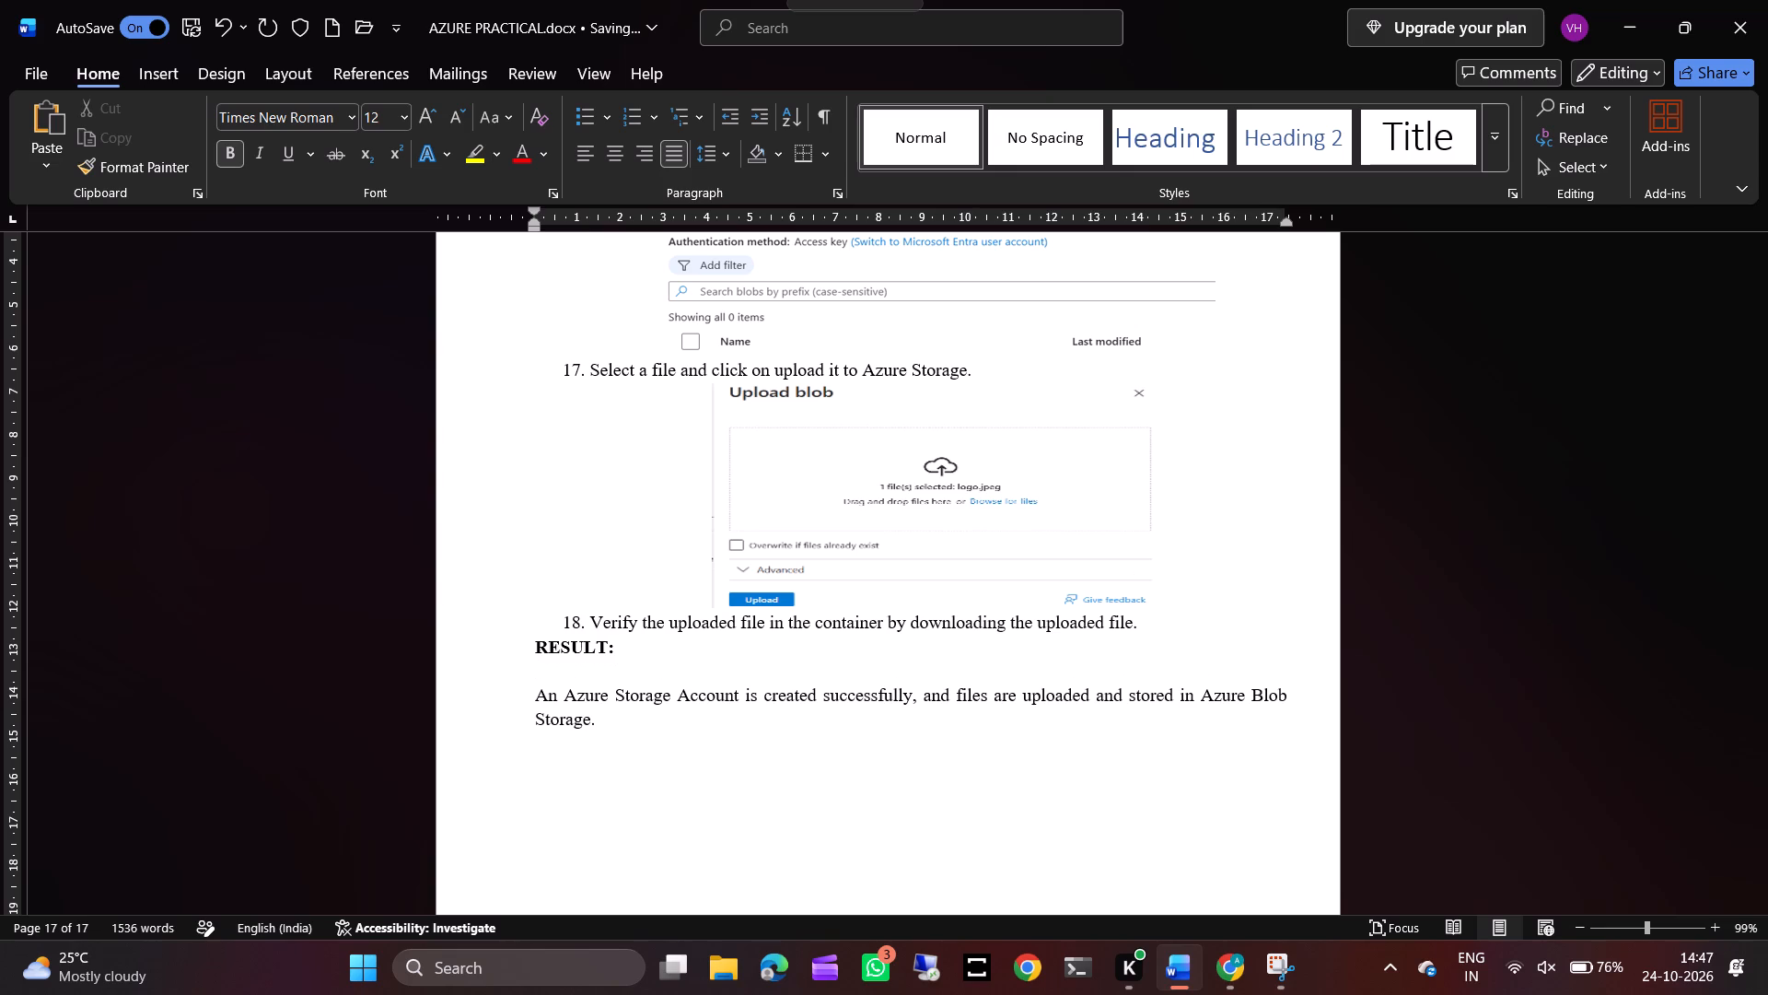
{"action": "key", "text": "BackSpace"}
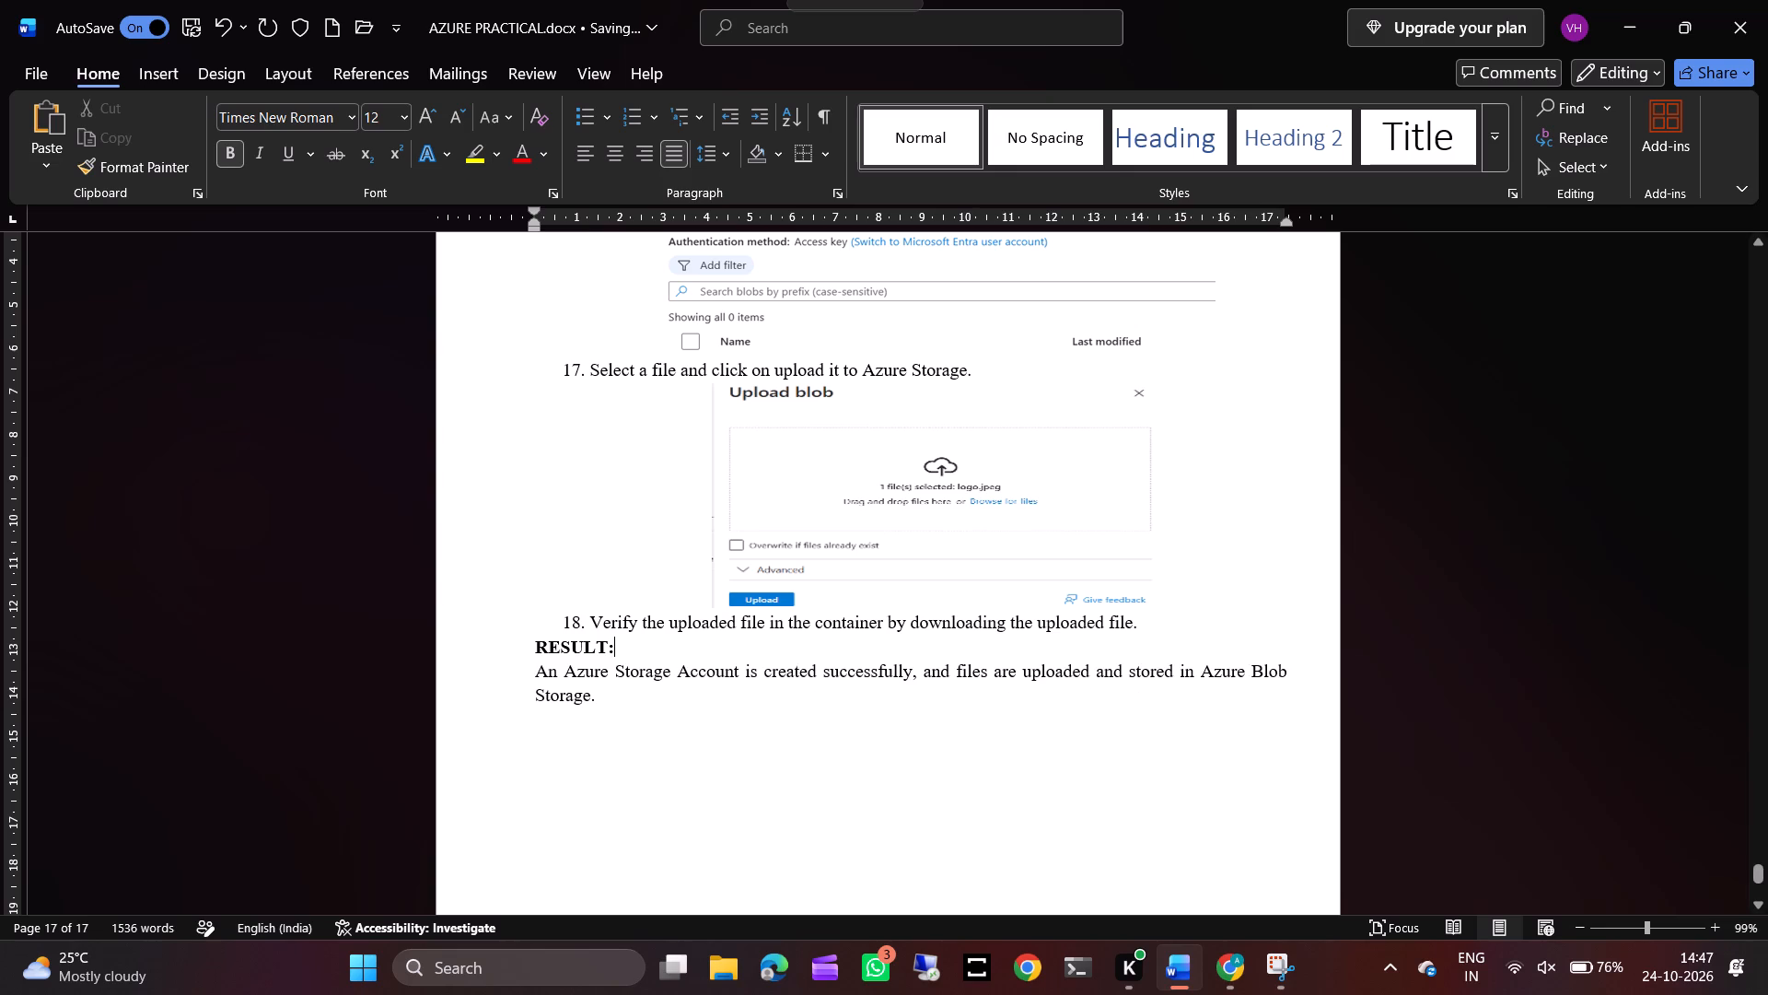
Add an empty unnumbered line below procedure item 18, above the RESULT heading.
{"action": "left_click", "coordinate": [1172, 619]}
{"action": "key", "text": "Return"}
{"action": "key", "text": "BackSpace"}
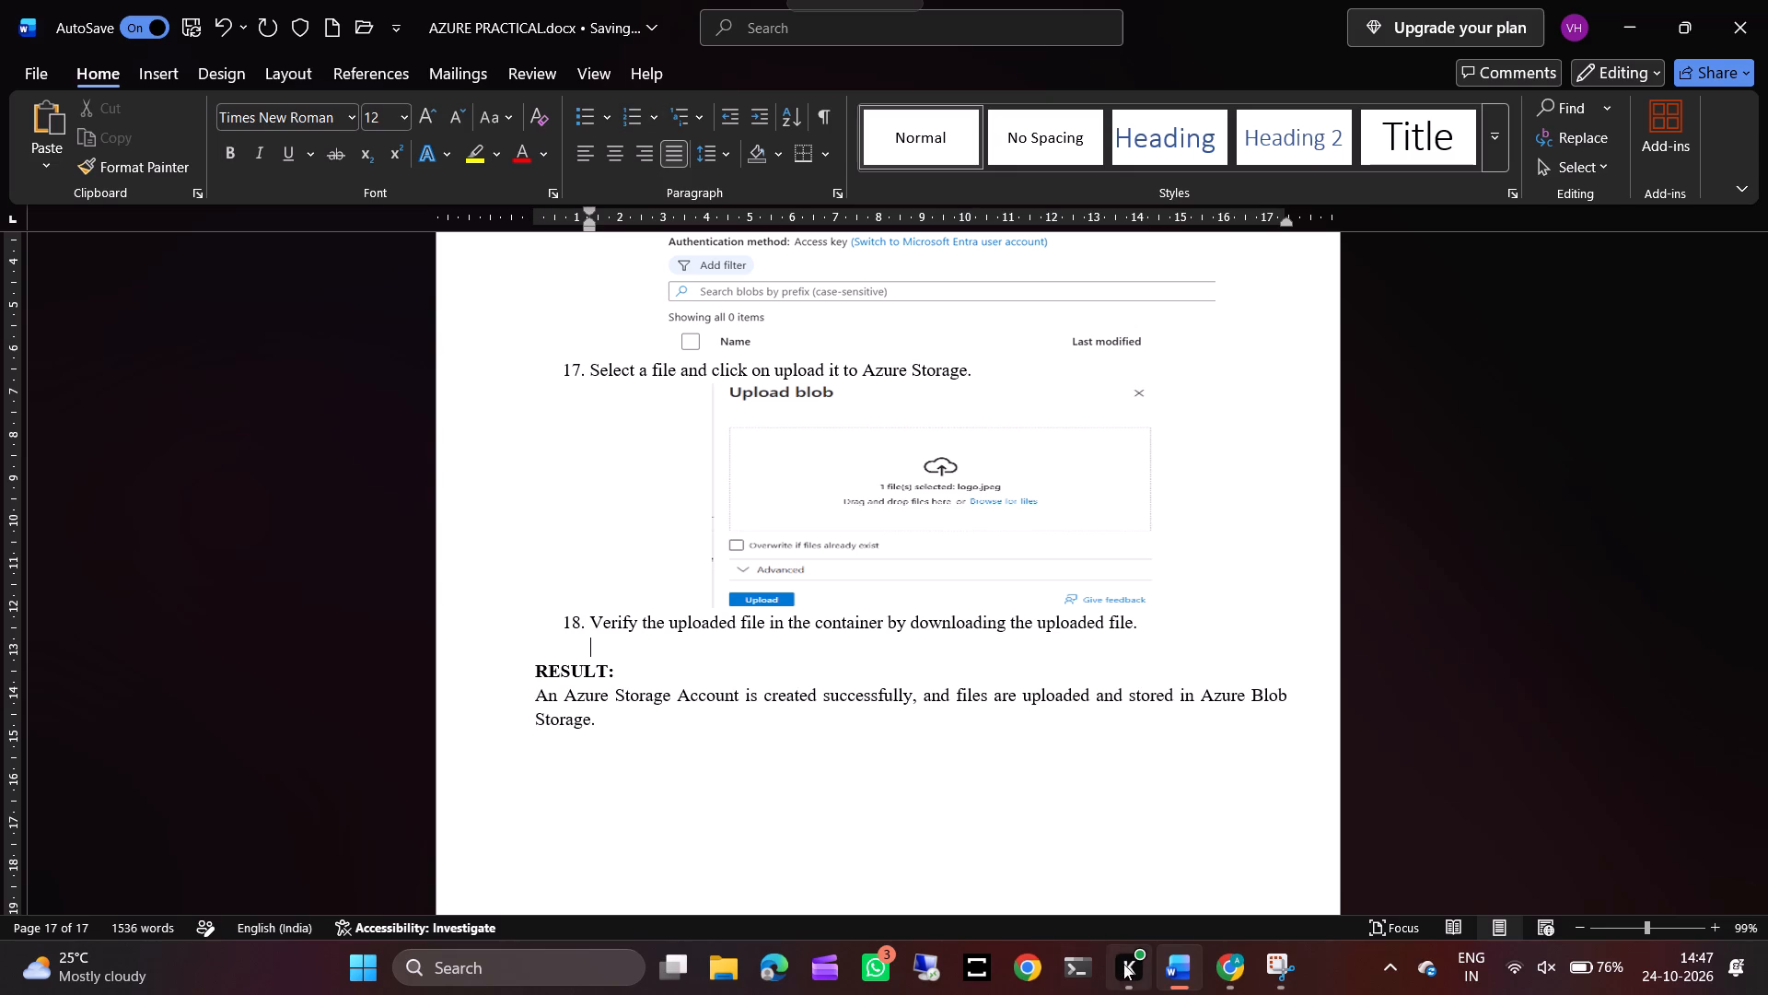
Switch to the Azure portal and upload the selected logo.jpeg to container store20.
{"action": "left_click", "coordinate": [1227, 963]}
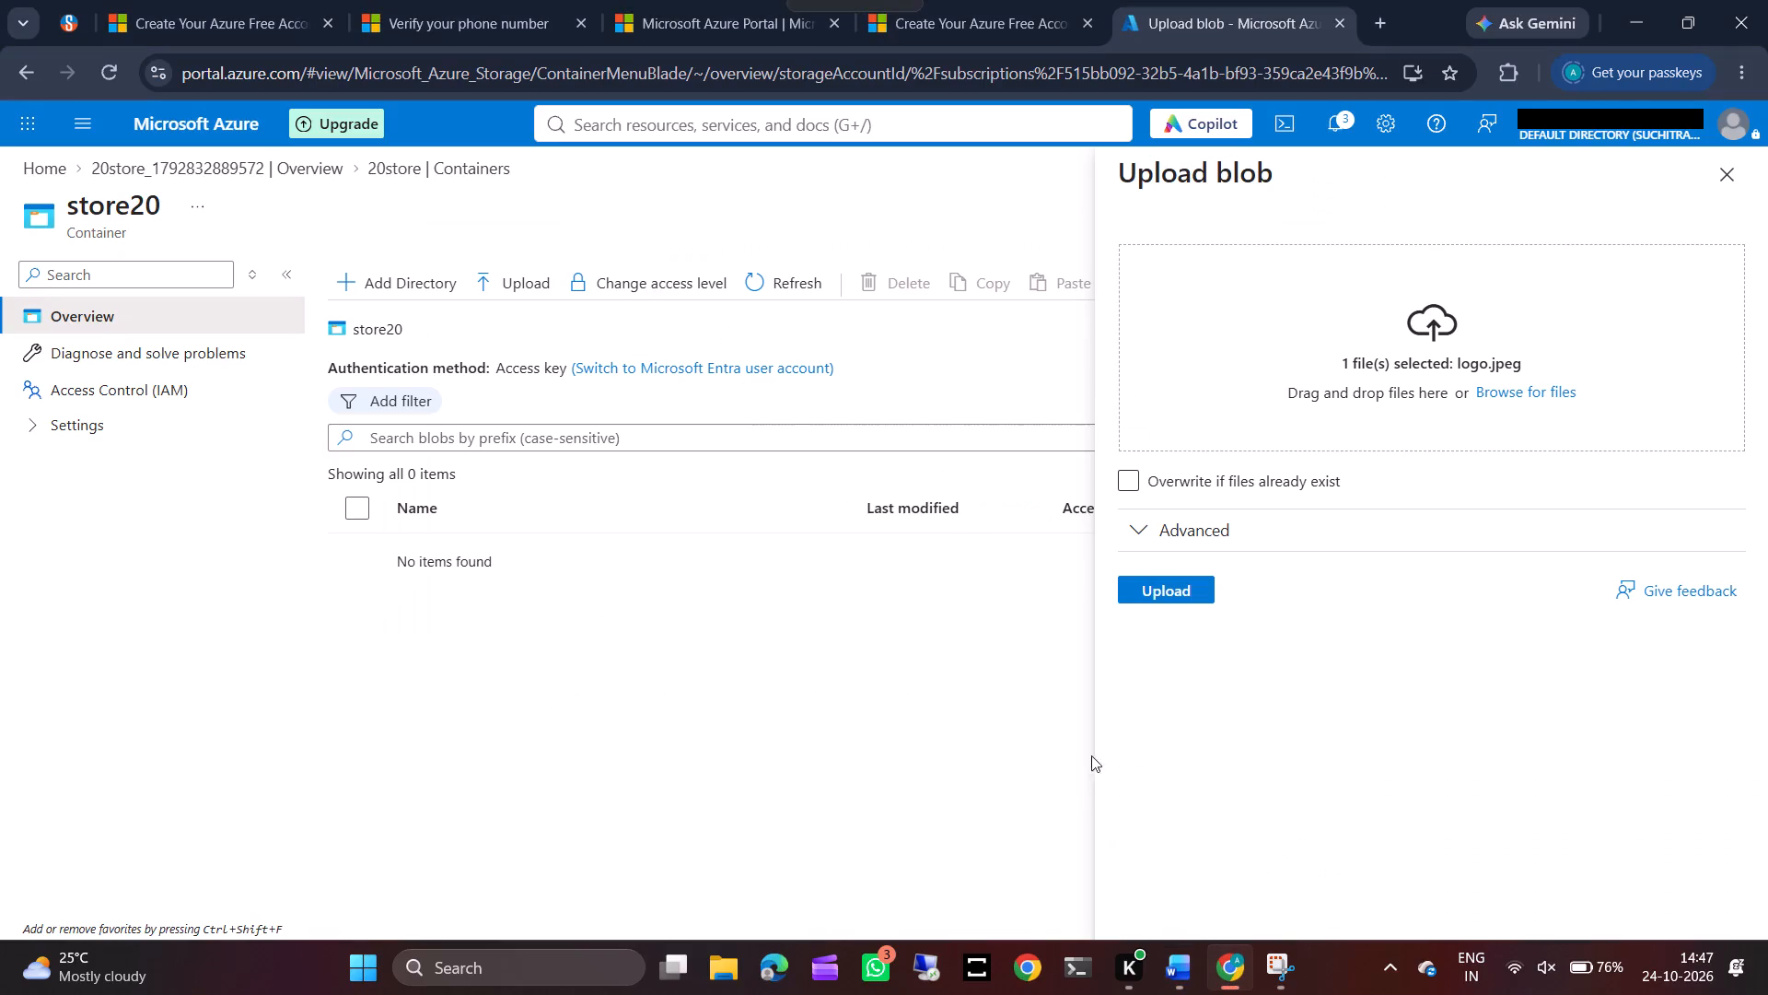
{"action": "left_click", "coordinate": [1180, 577]}
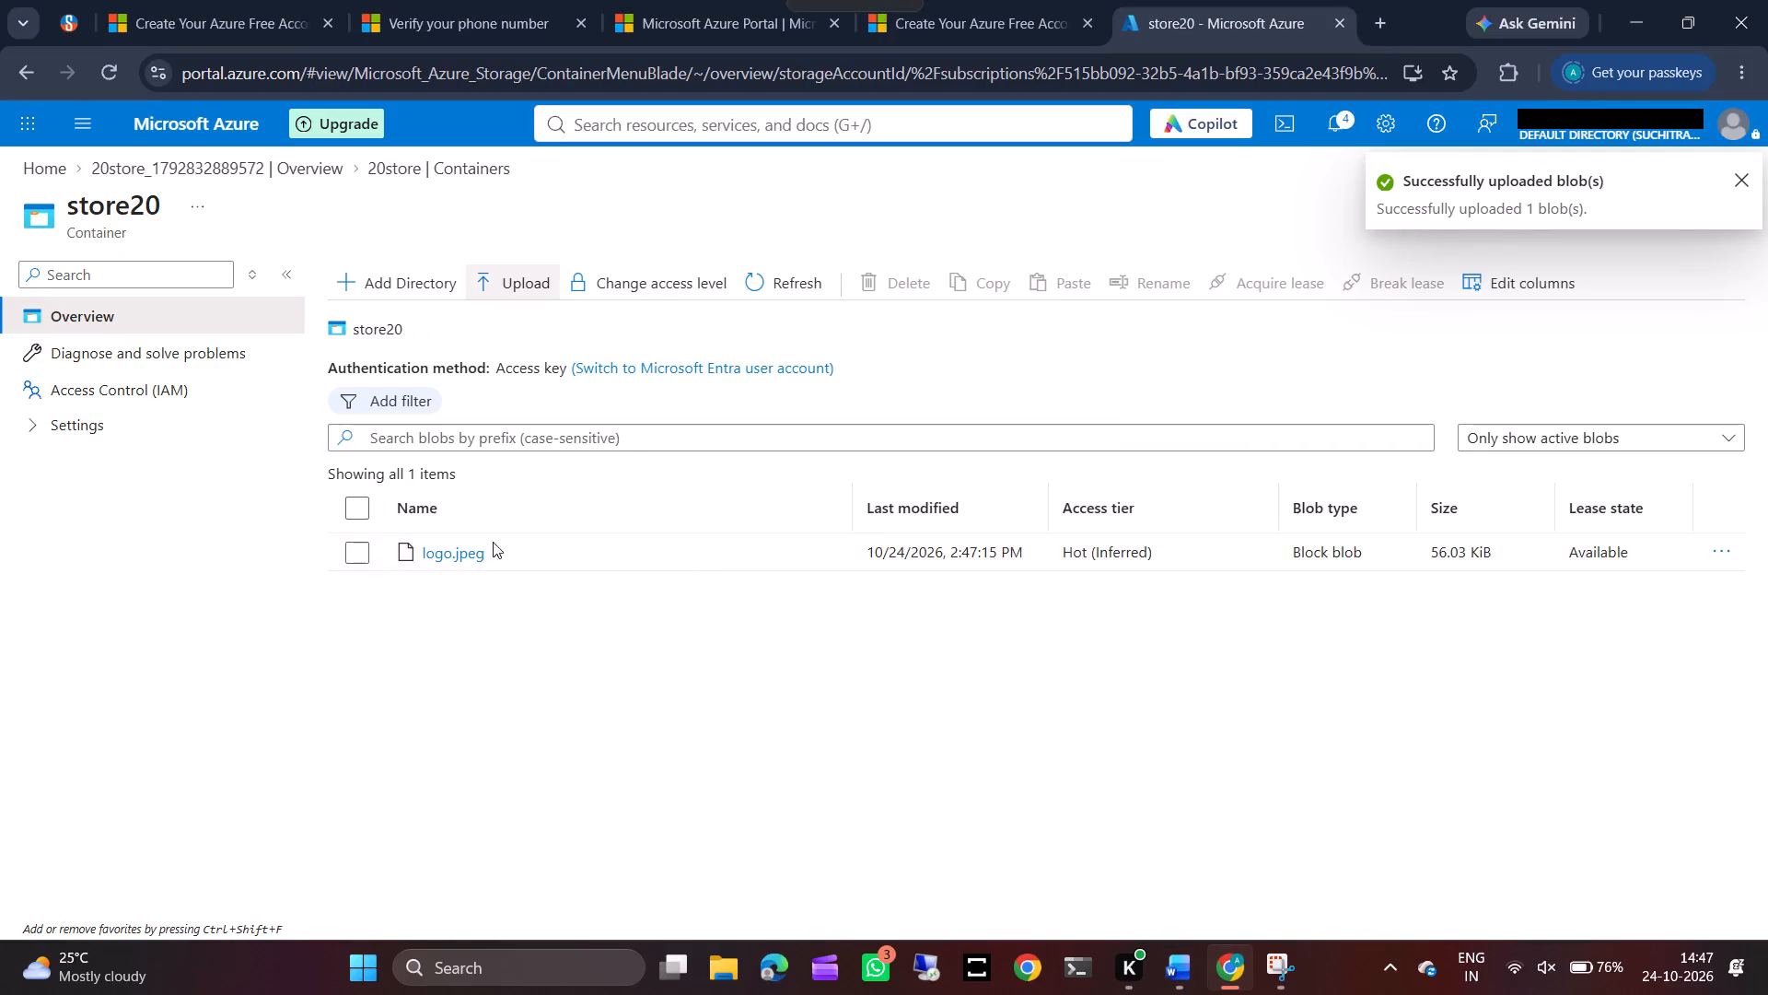
Open the logo.jpeg blob in store20 and download it.
{"action": "left_click", "coordinate": [467, 553]}
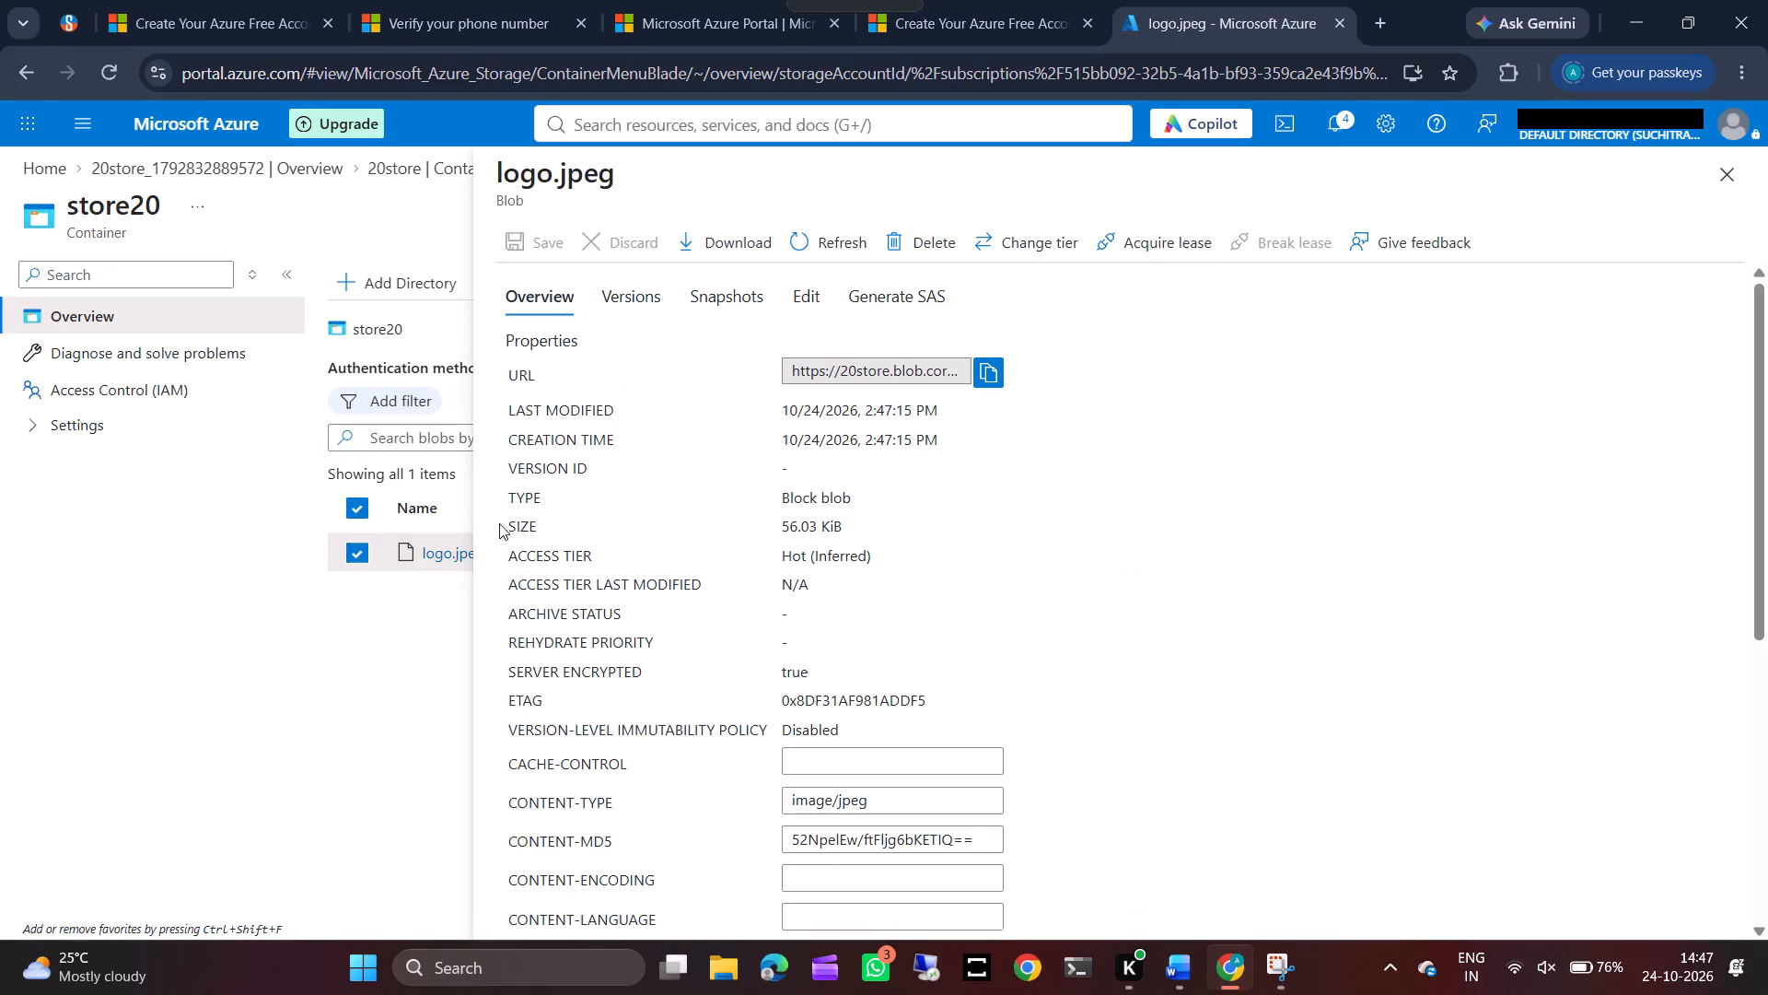
{"action": "left_click", "coordinate": [744, 243]}
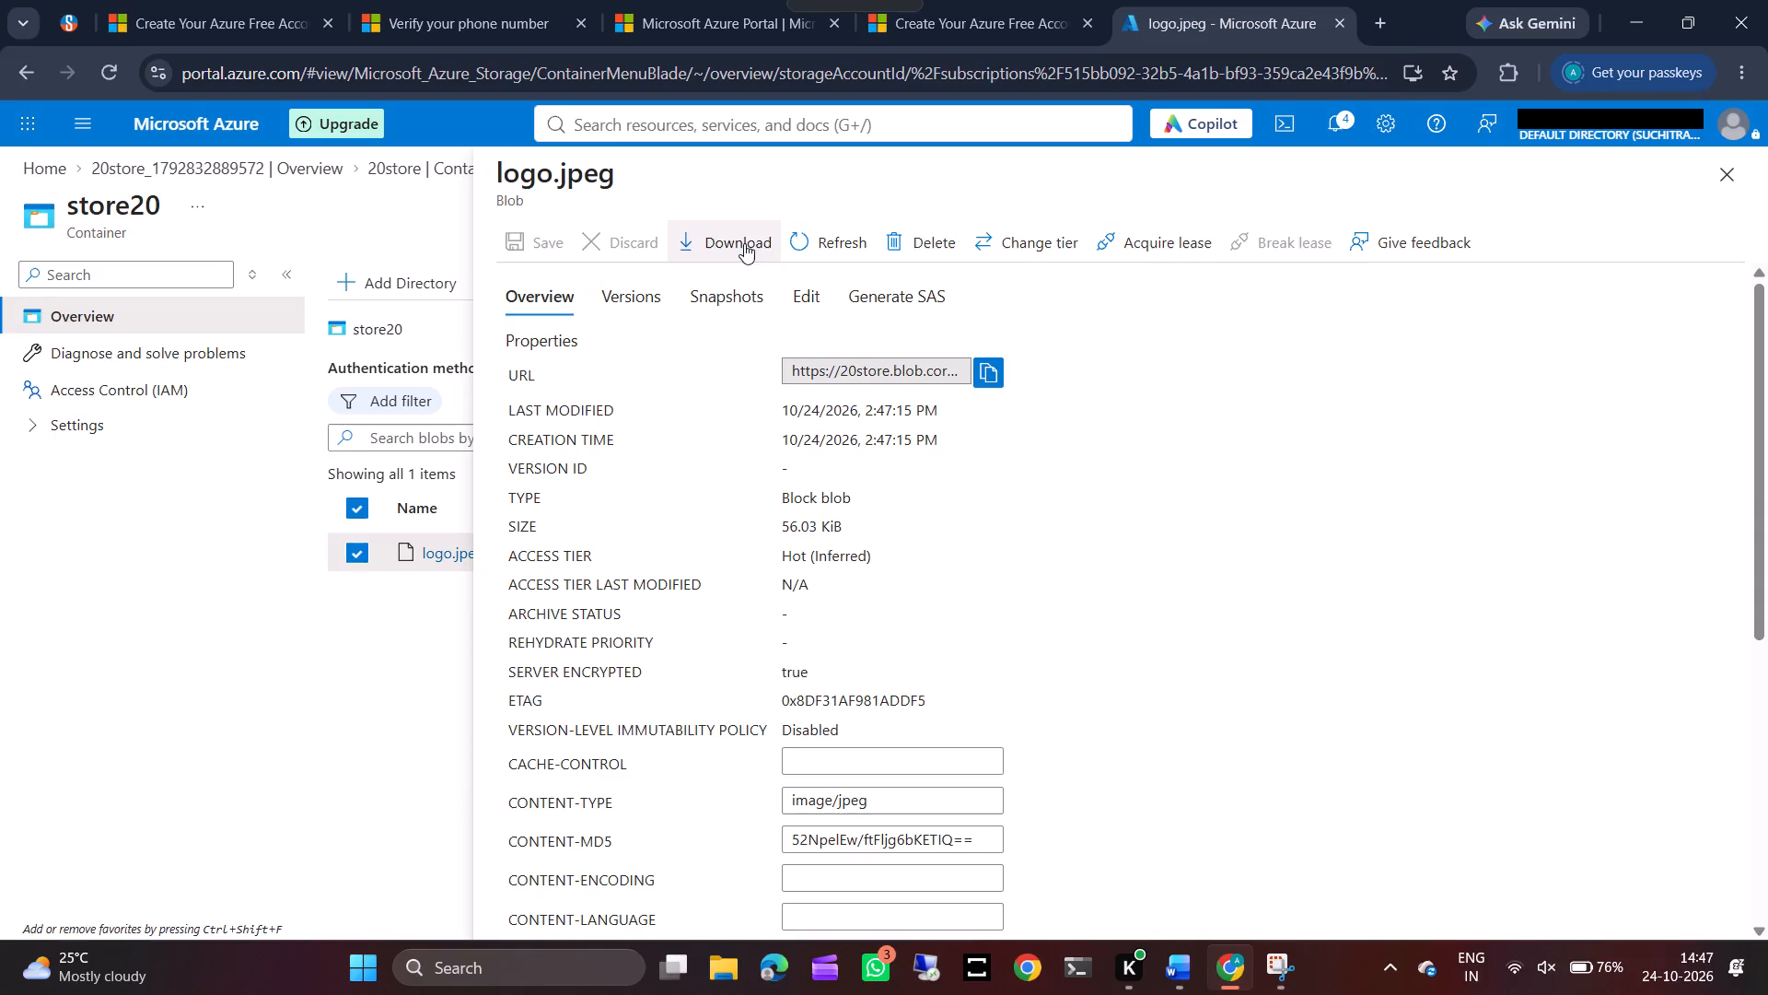
Capture a screenshot of the upper logo.jpeg blob page including the finished download notification, and copy it.
{"action": "left_click", "coordinate": [1274, 968]}
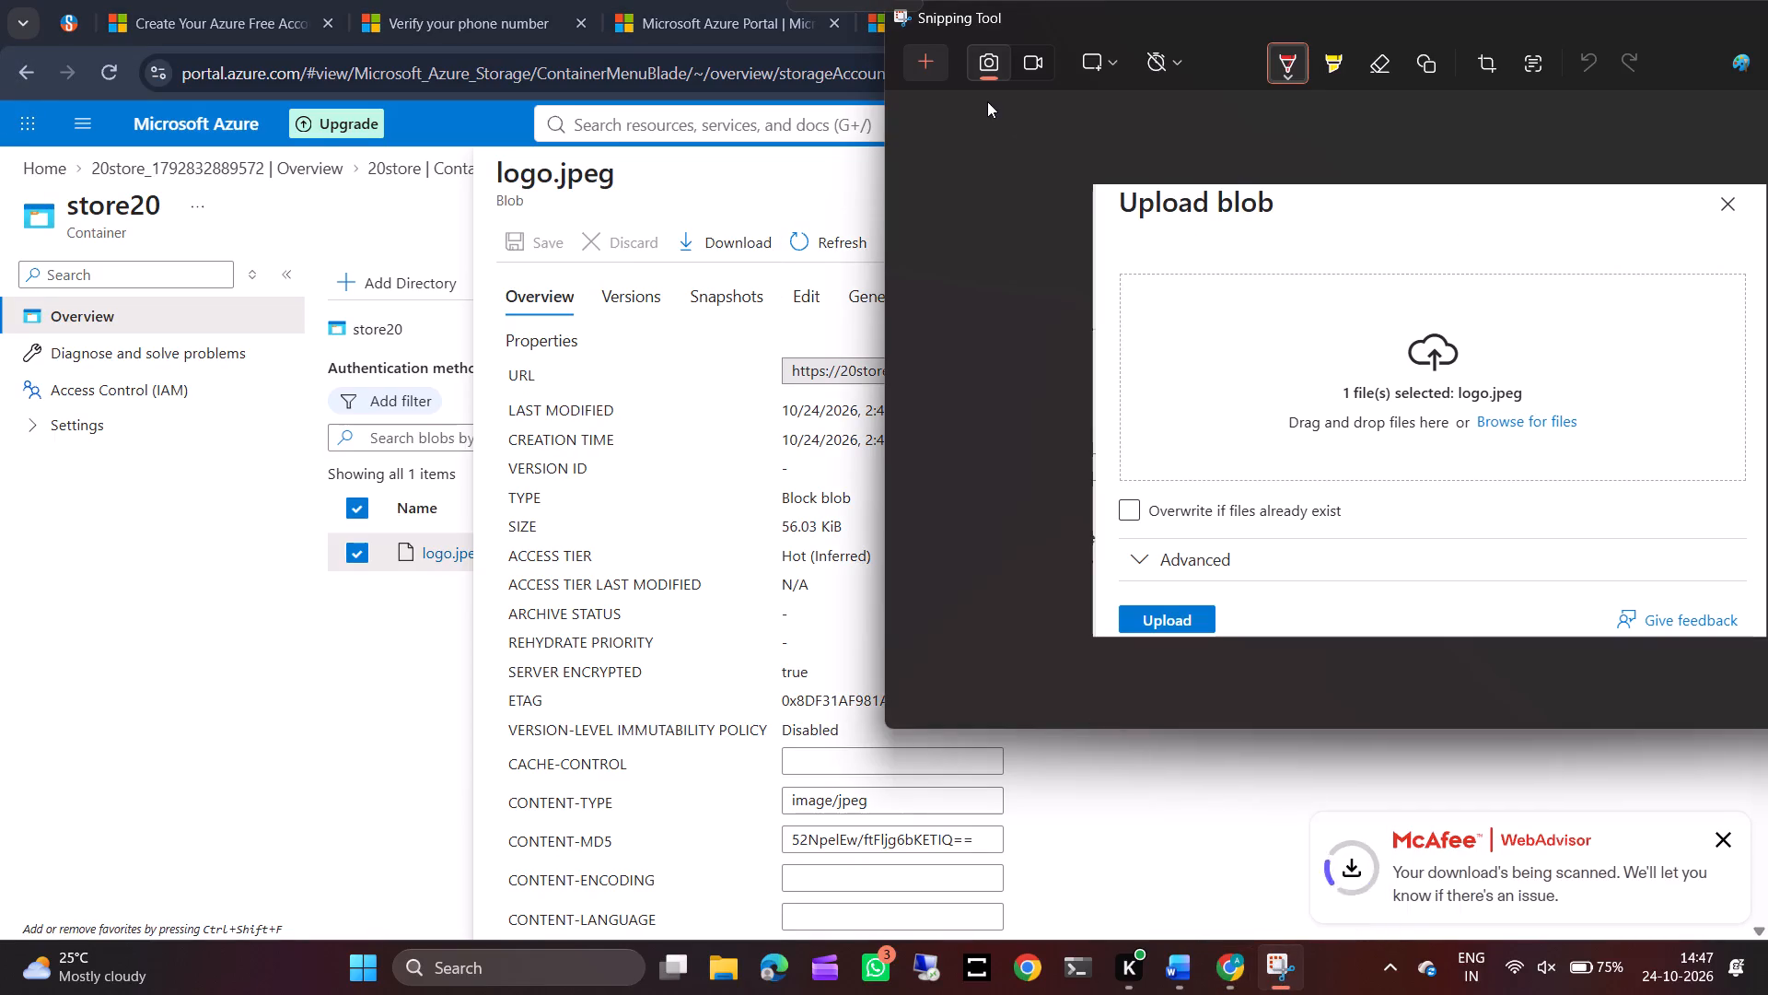
{"action": "left_click", "coordinate": [925, 54]}
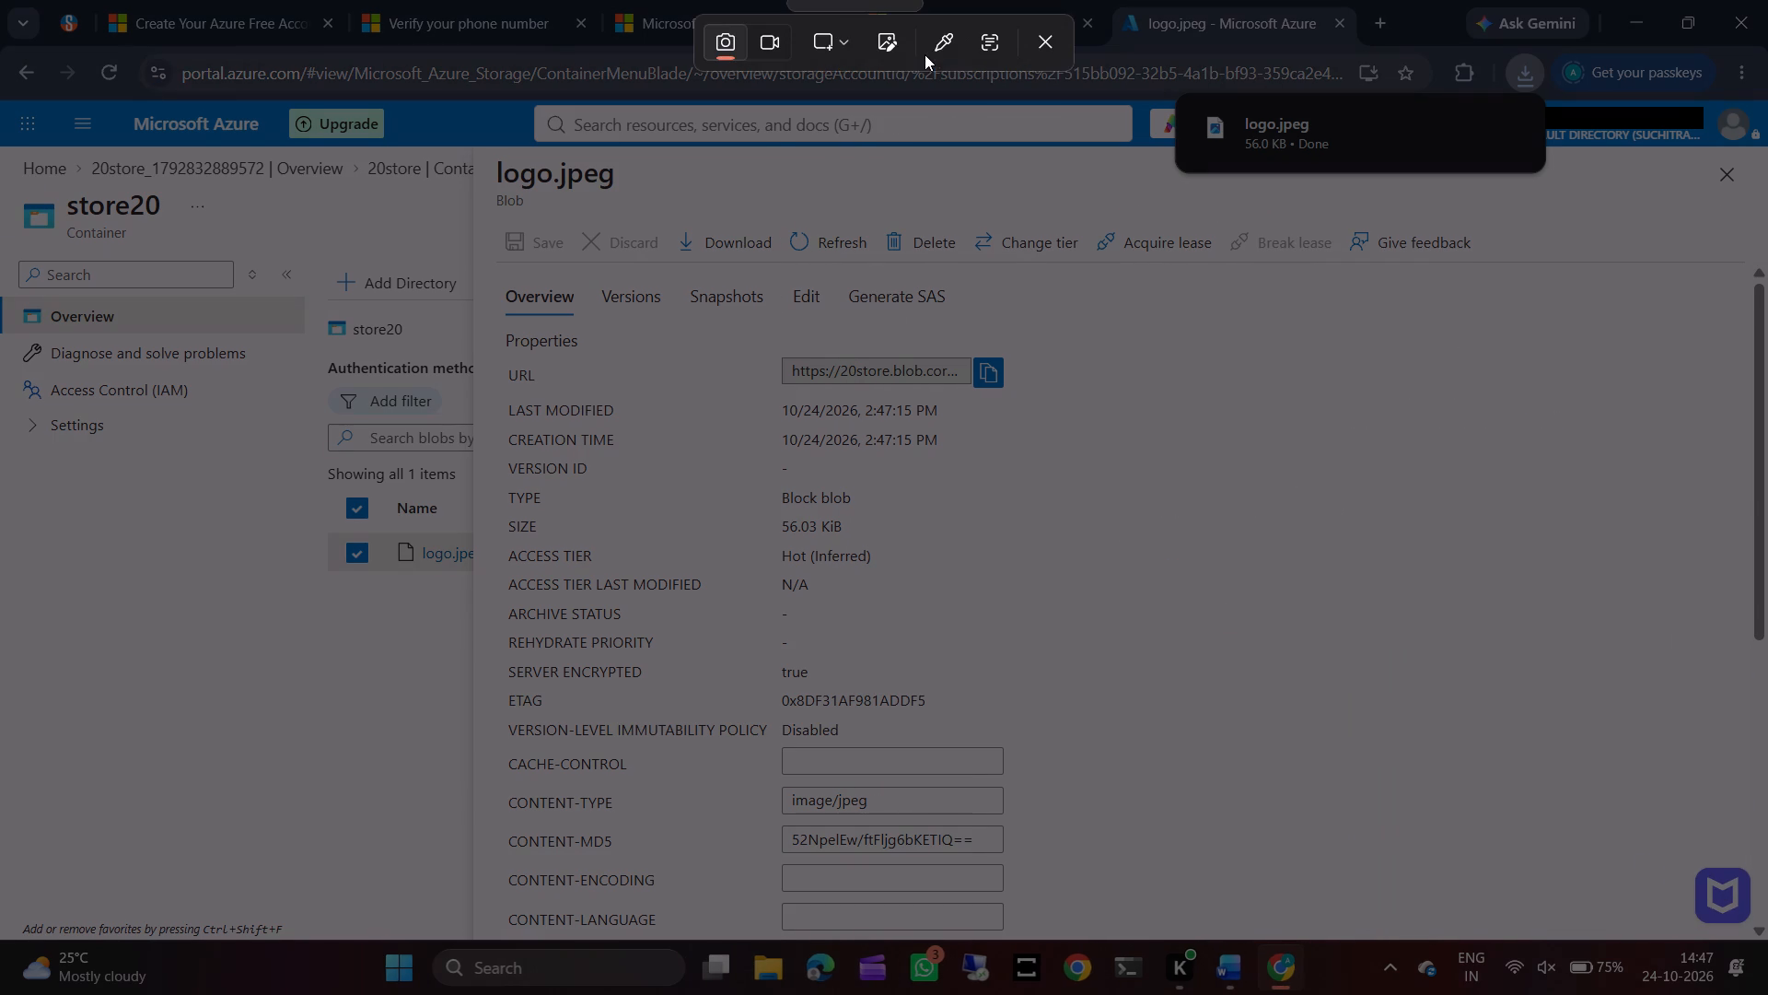
{"action": "left_click_drag", "start_coordinate": [492, 100], "coordinate": [1727, 449]}
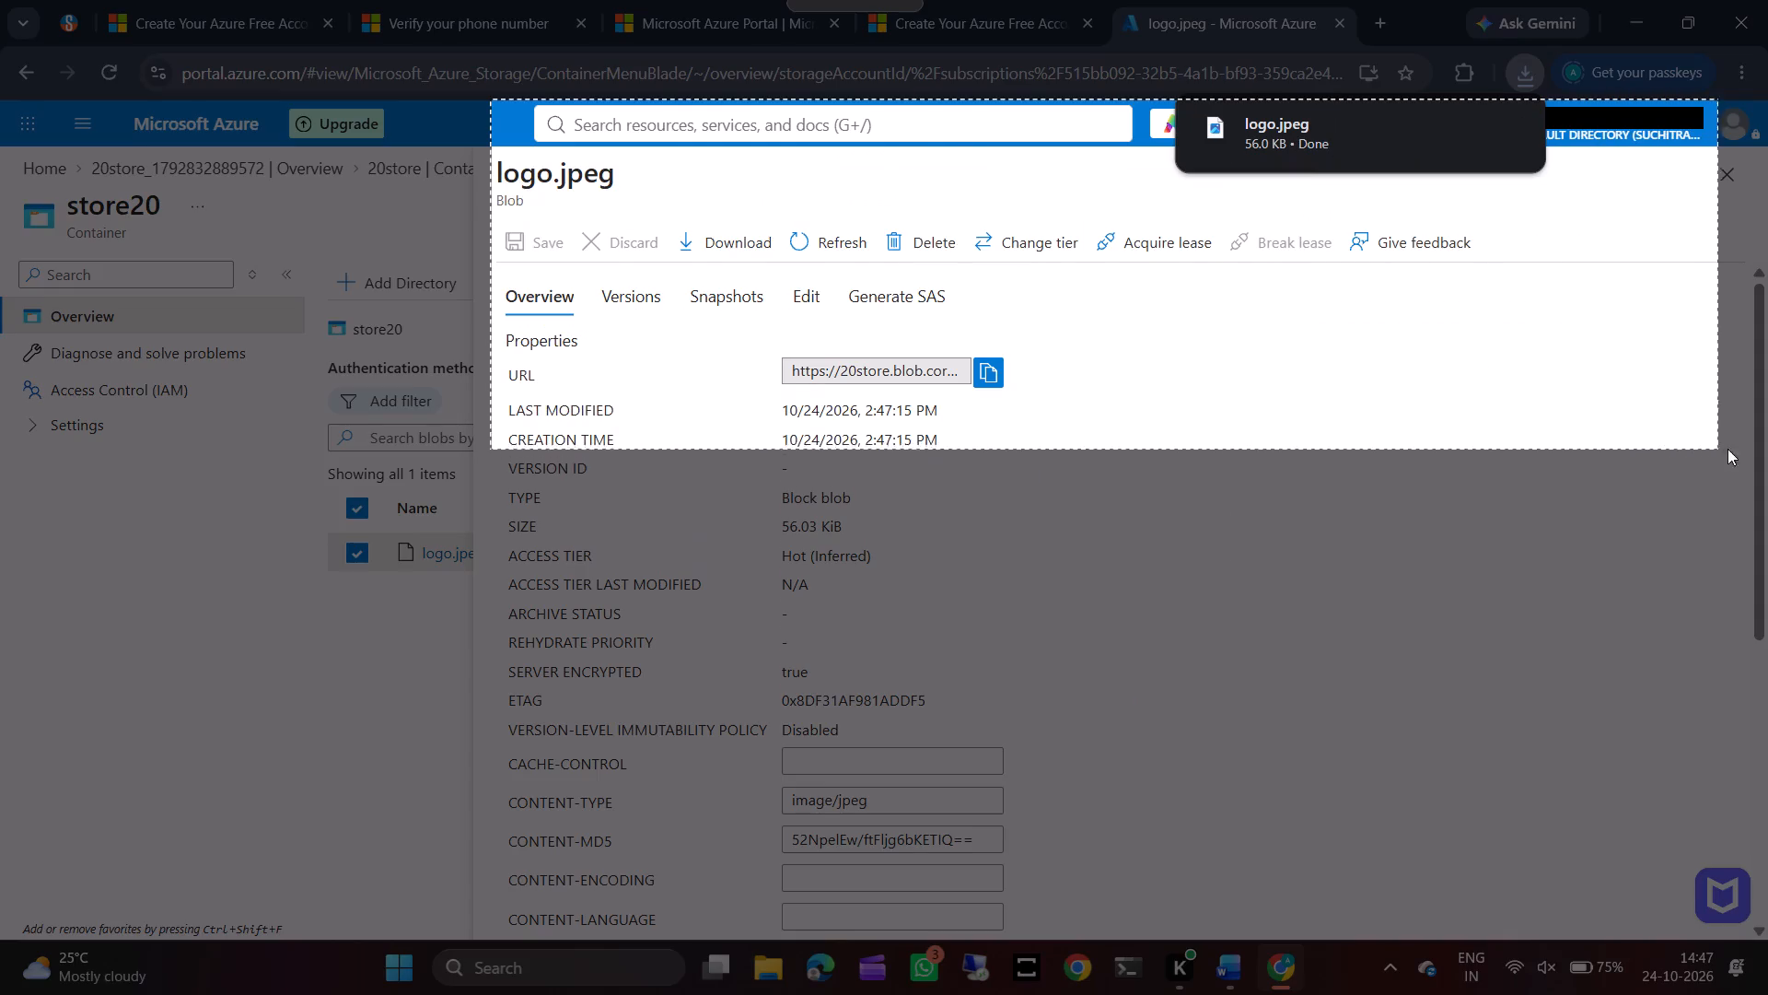
{"action": "left_click_drag", "start_coordinate": [1727, 449], "coordinate": [1642, 375]}
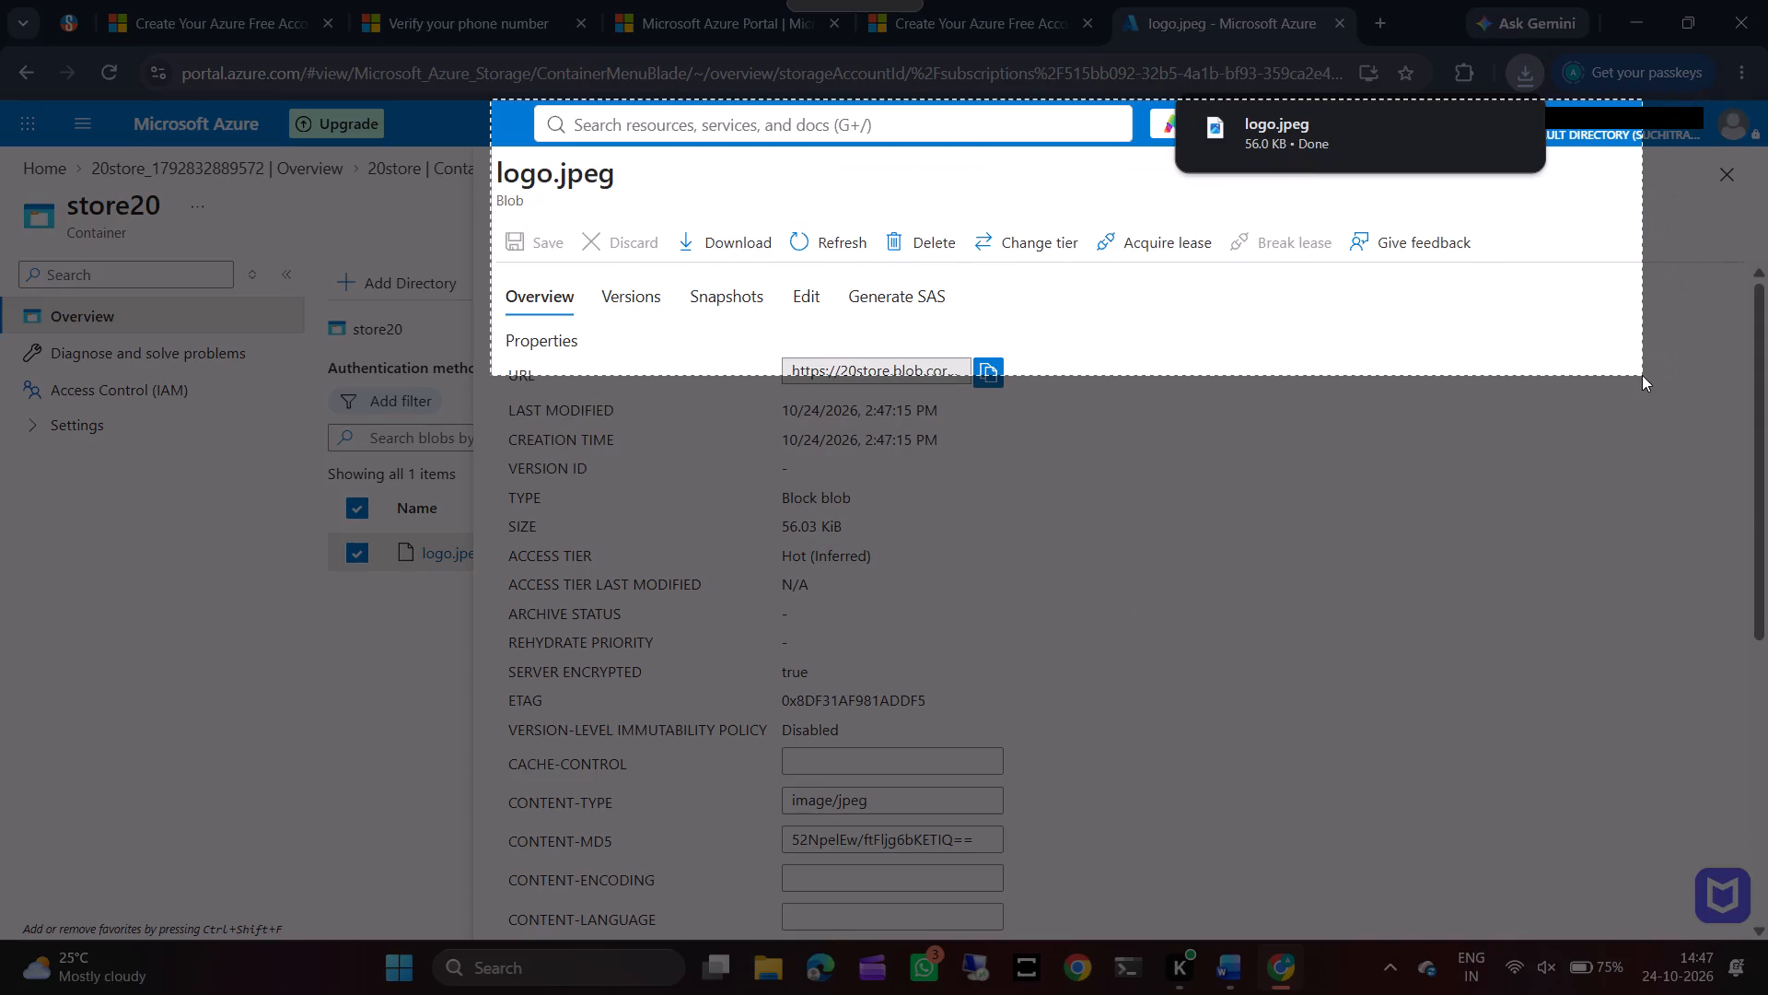
{"action": "left_click_drag", "start_coordinate": [1642, 375], "coordinate": [1638, 415]}
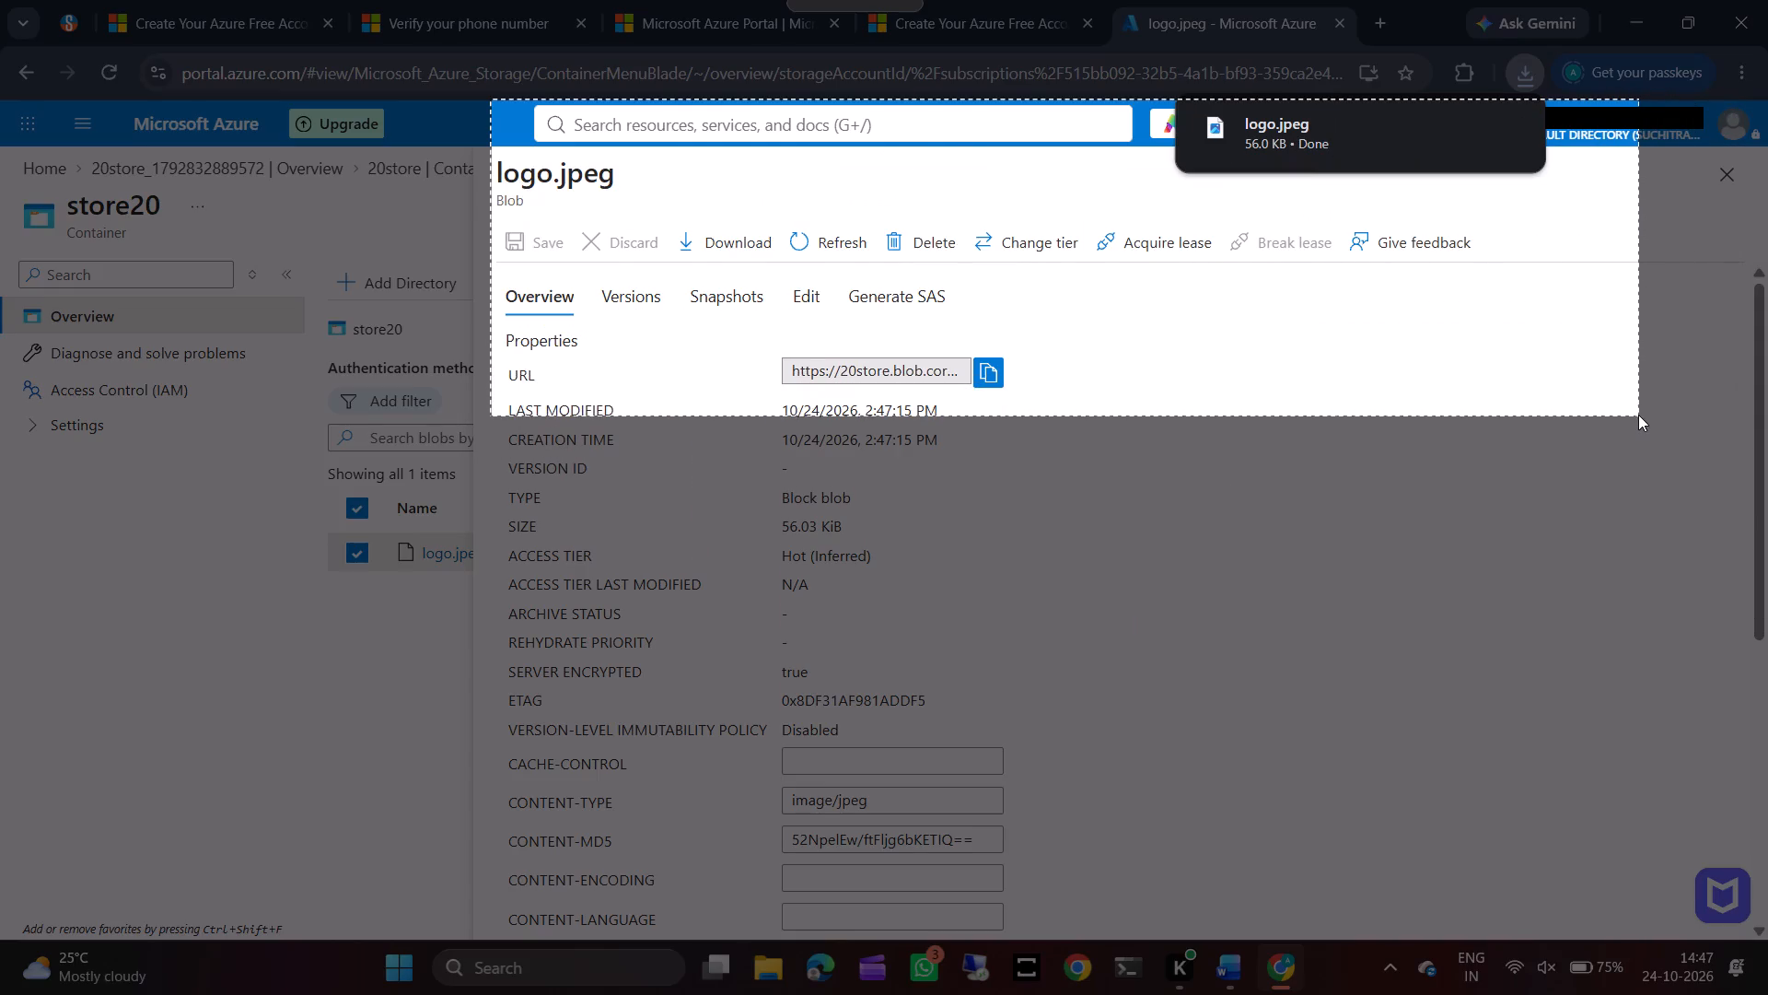
{"action": "left_click_drag", "start_coordinate": [1638, 415], "coordinate": [1638, 414]}
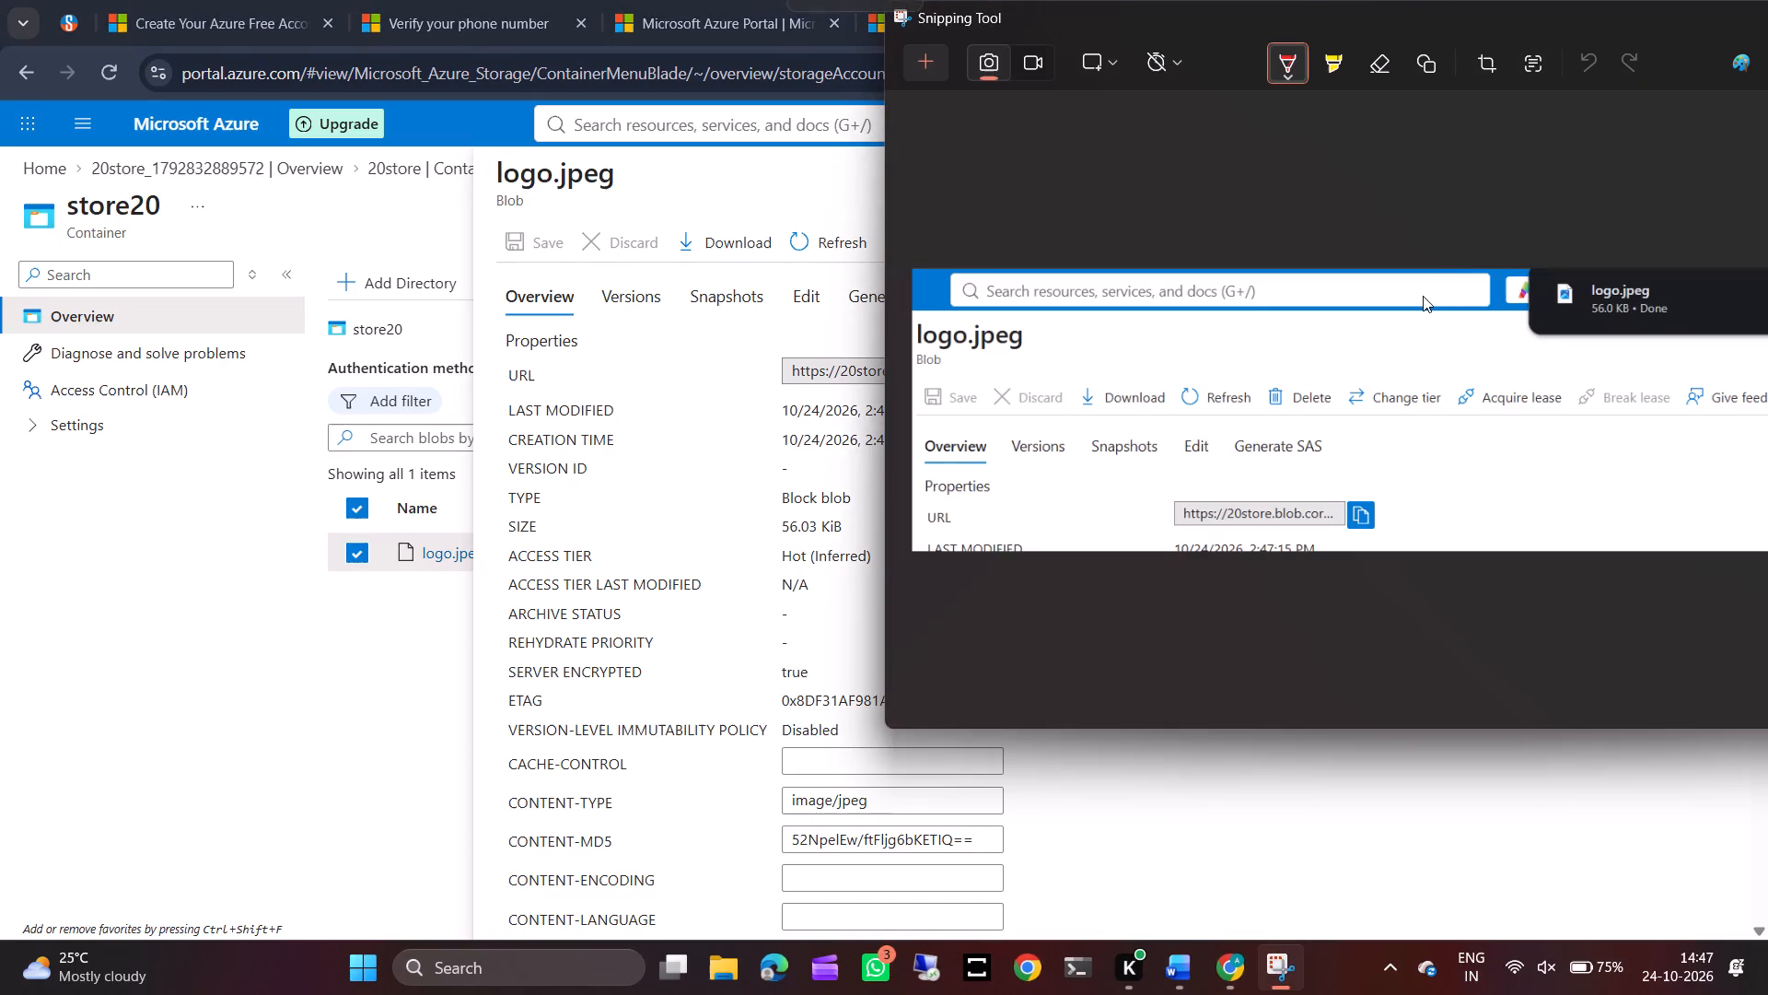
{"action": "key", "text": "ctrl+c"}
Switch to AZURE PRACTICAL.docx in Word and paste the copied screenshot on the empty line below procedure item 18.
{"action": "left_click", "coordinate": [1186, 953]}
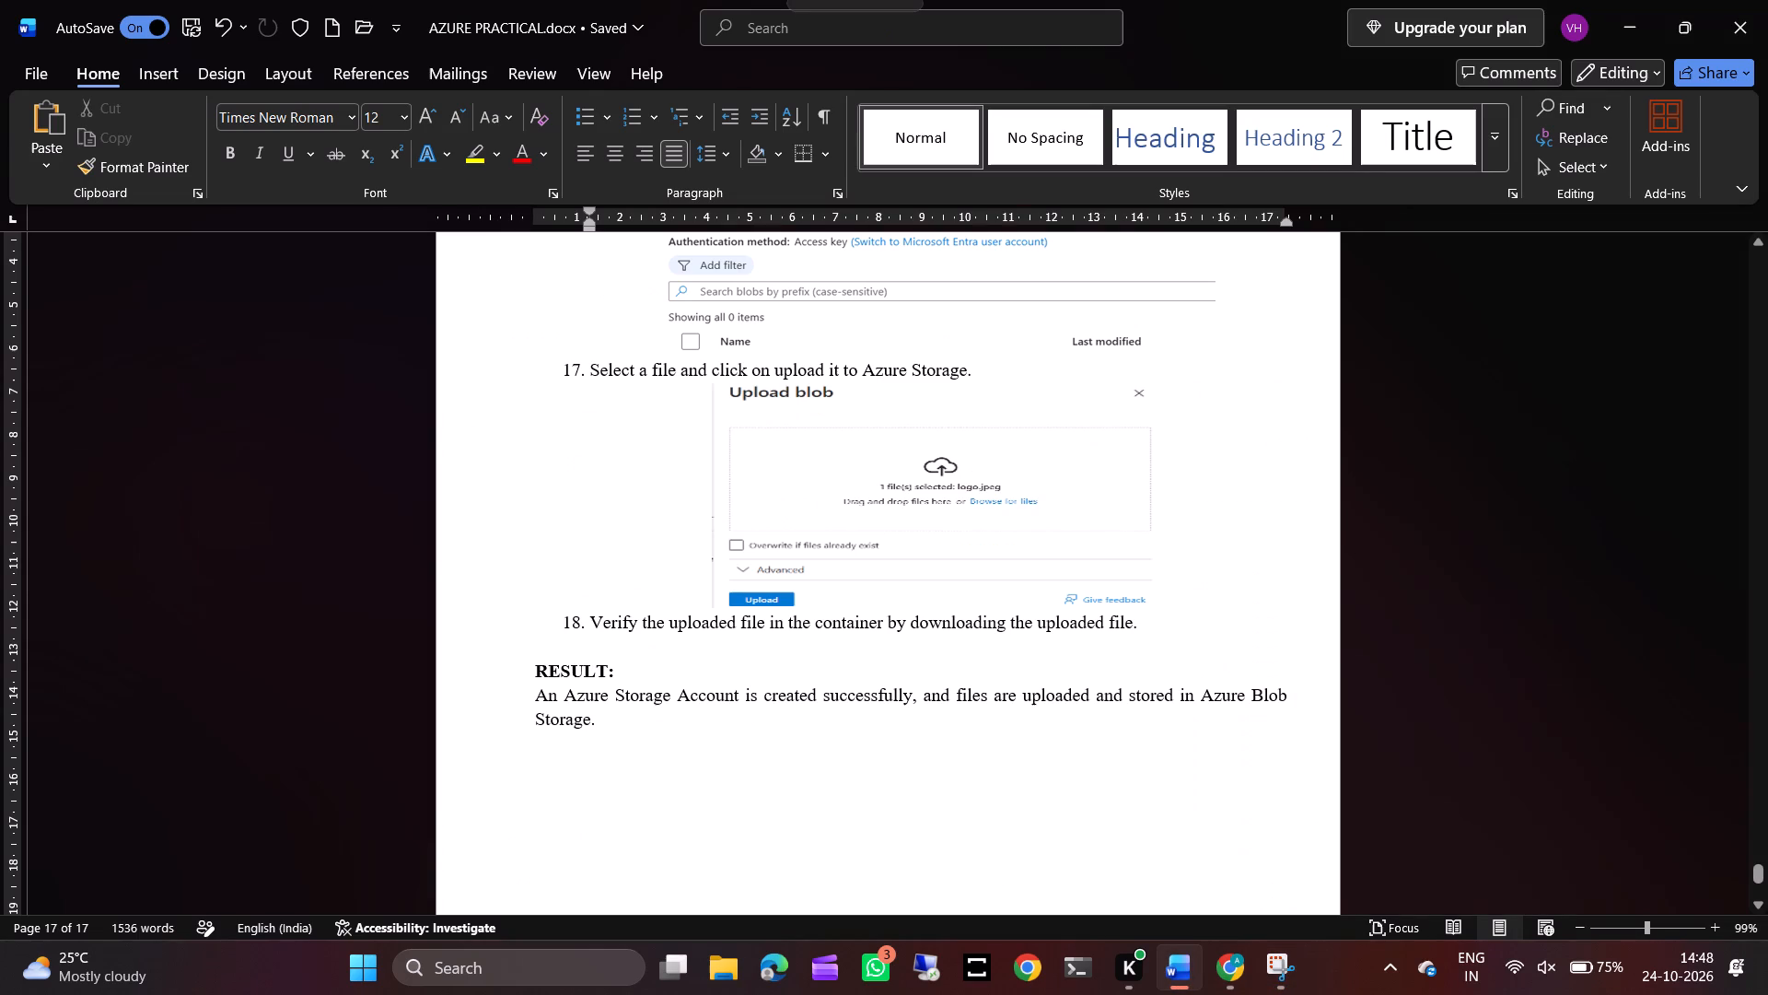
{"action": "key", "text": "ctrl+v"}
Shrink the item 18 screenshot to about two-thirds of the text width, centre it, and stretch its height slightly above the RESULT heading.
{"action": "left_click", "coordinate": [930, 732]}
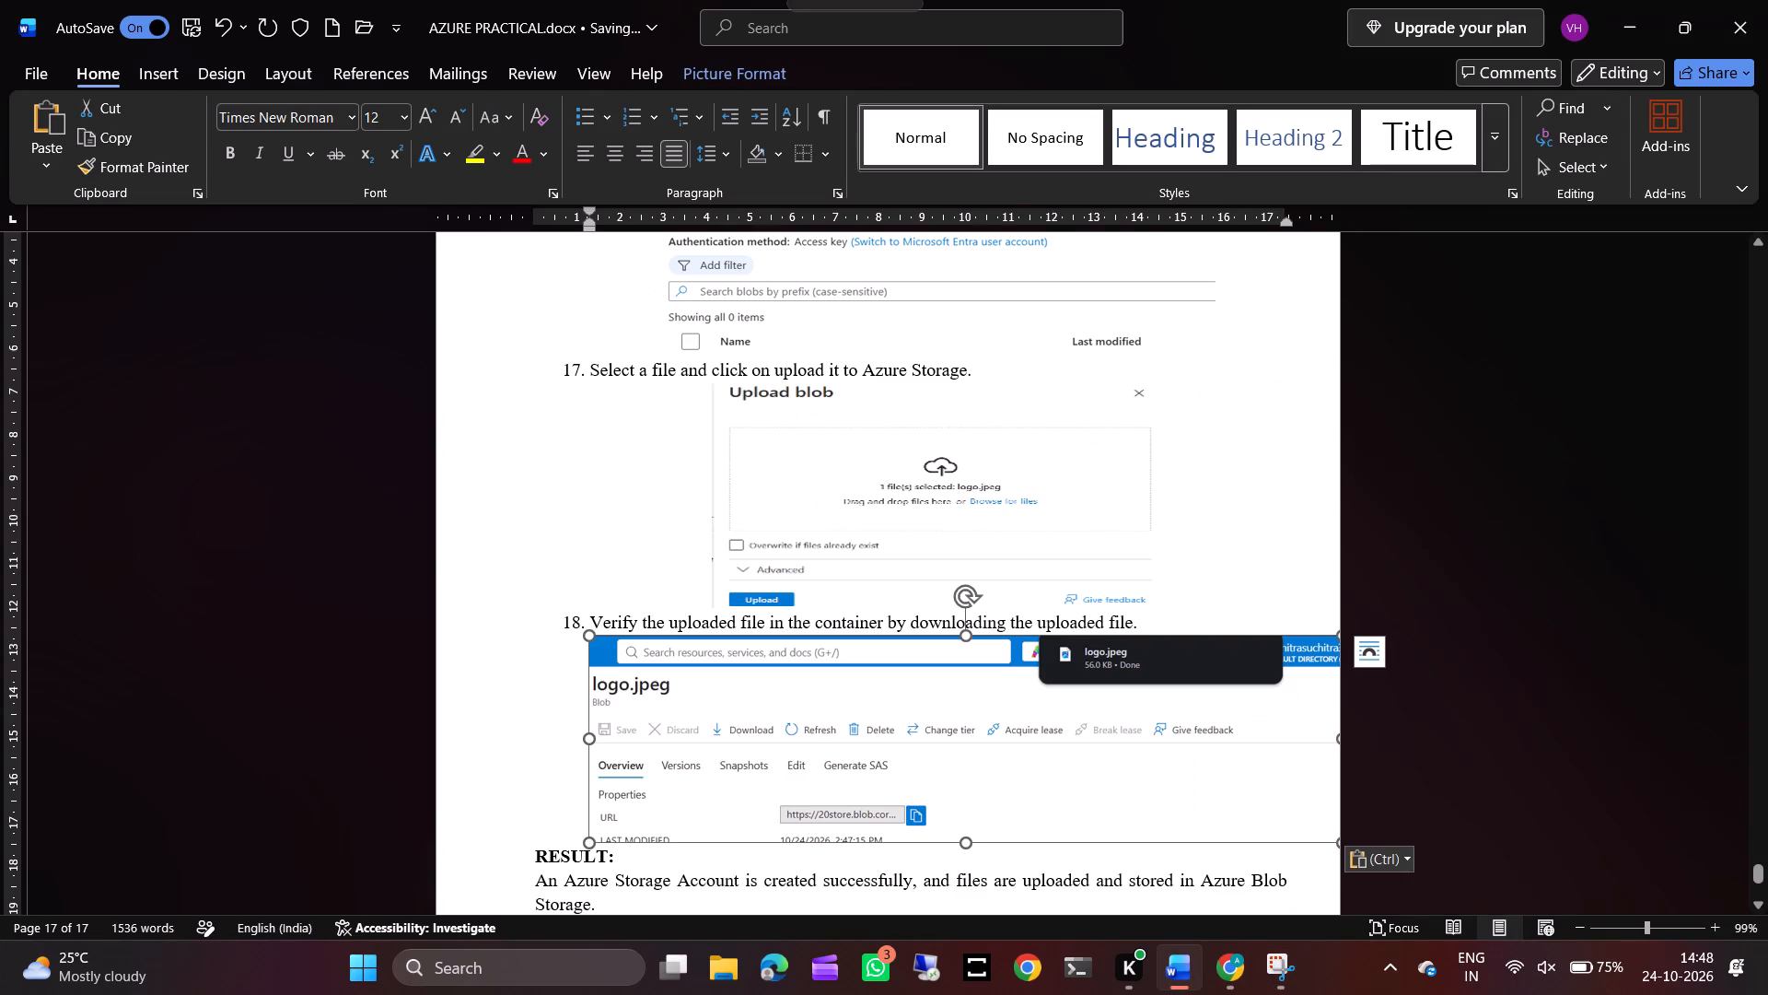
{"action": "left_click_drag", "start_coordinate": [590, 844], "coordinate": [710, 809]}
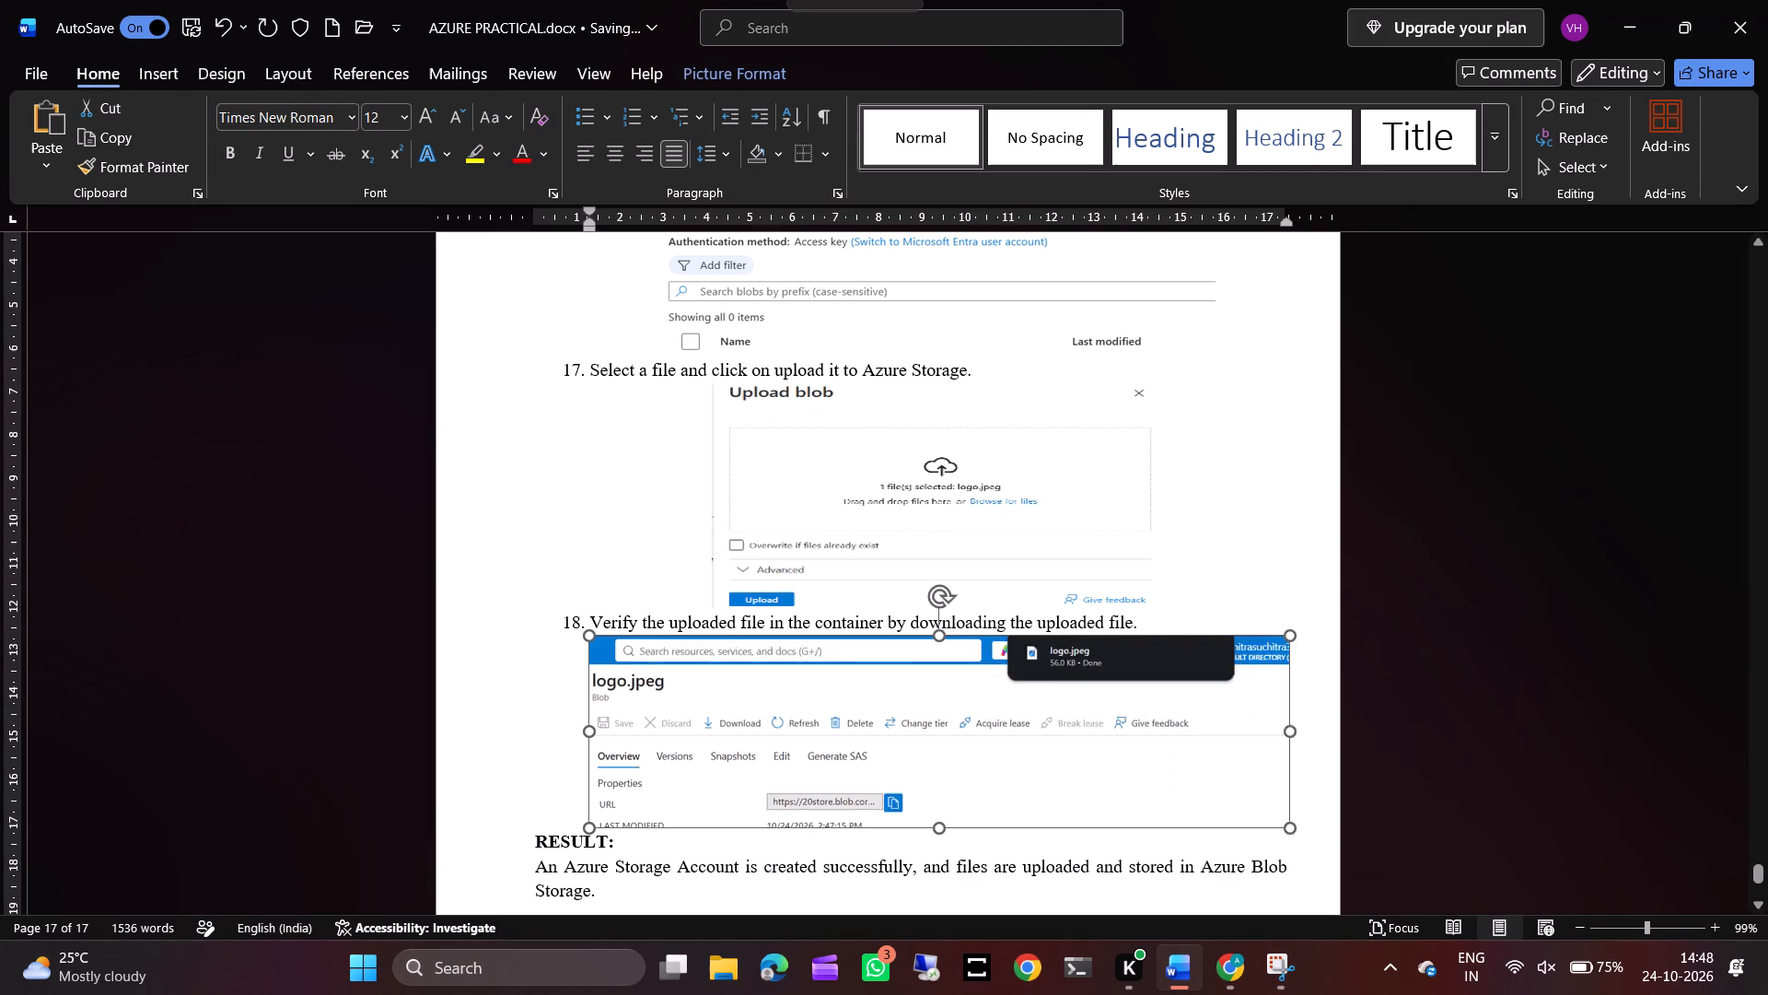
{"action": "left_click_drag", "start_coordinate": [710, 809], "coordinate": [853, 779]}
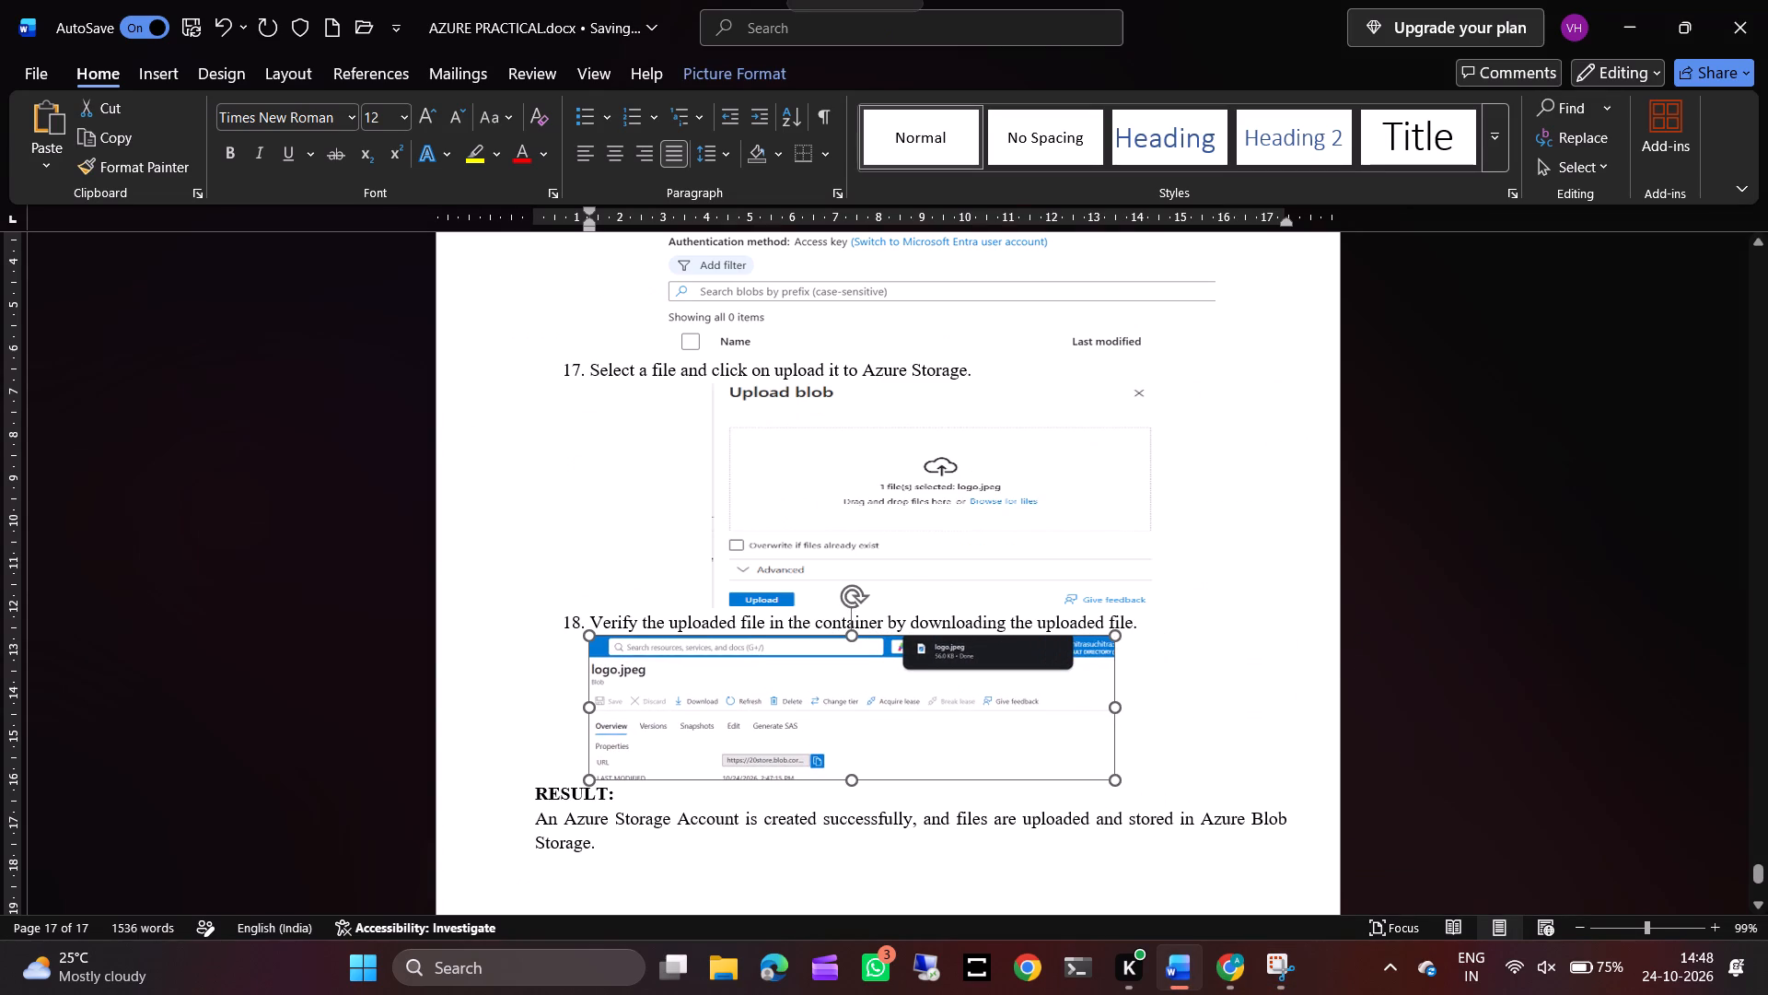
{"action": "left_click_drag", "start_coordinate": [853, 779], "coordinate": [867, 776]}
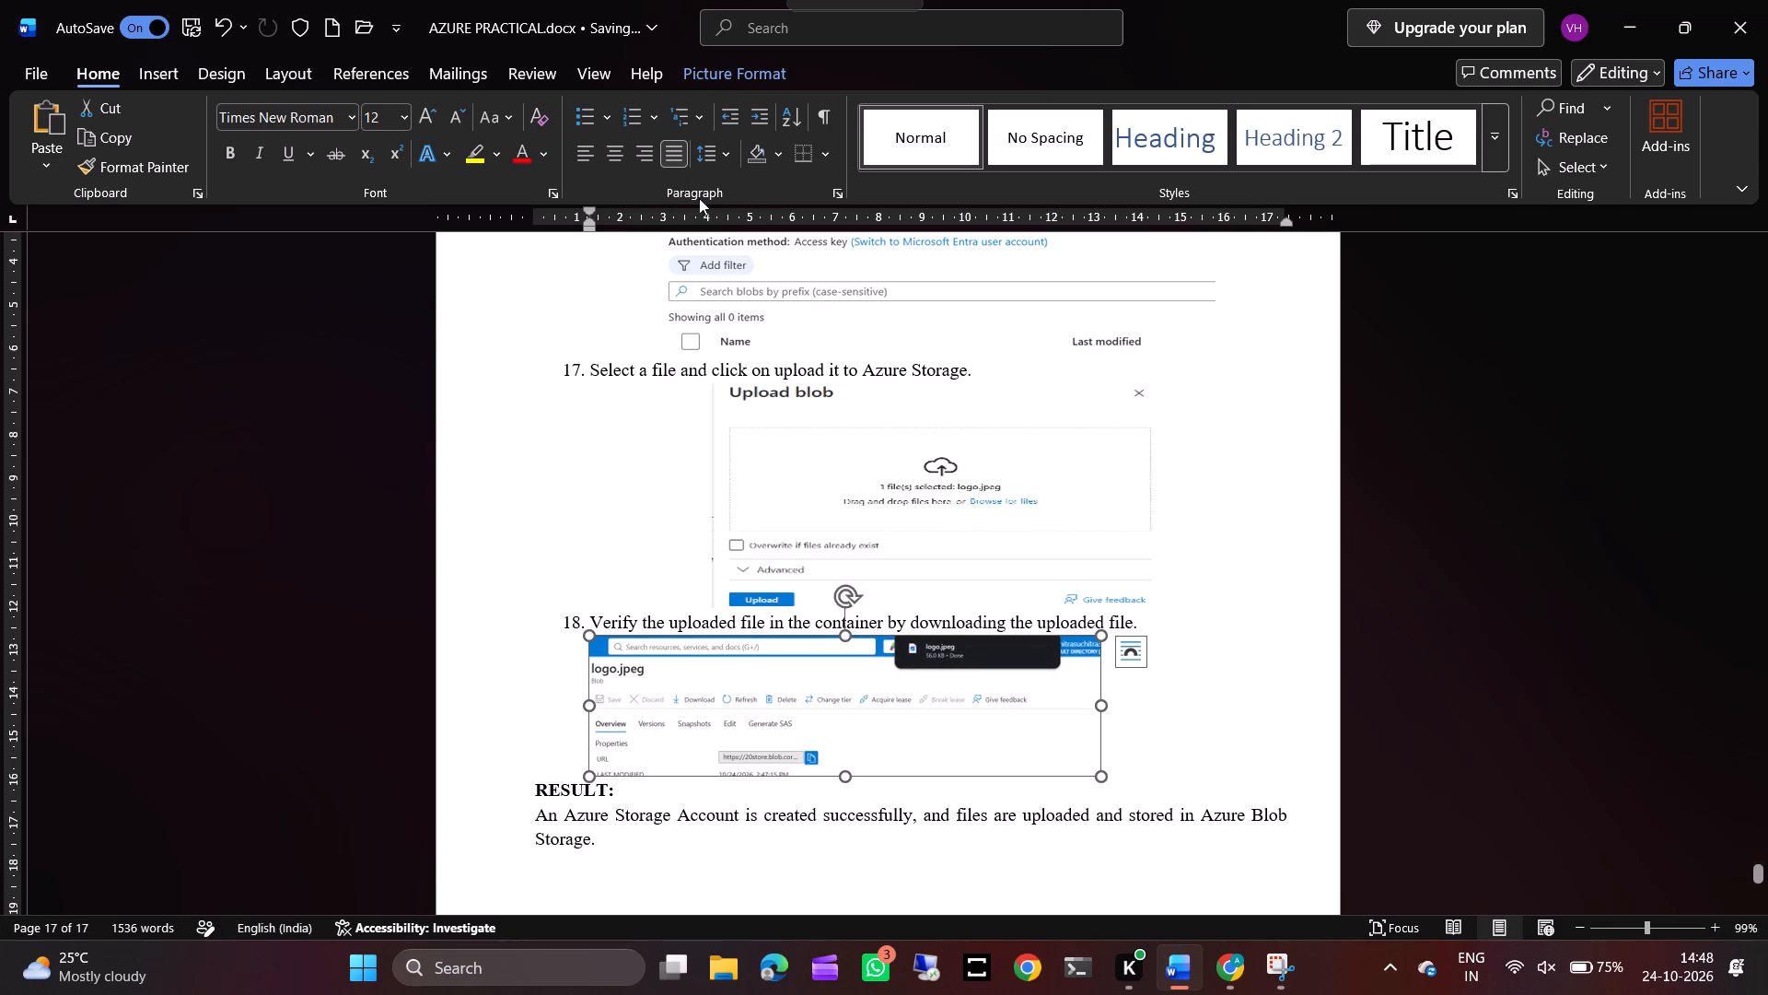
{"action": "left_click", "coordinate": [618, 140]}
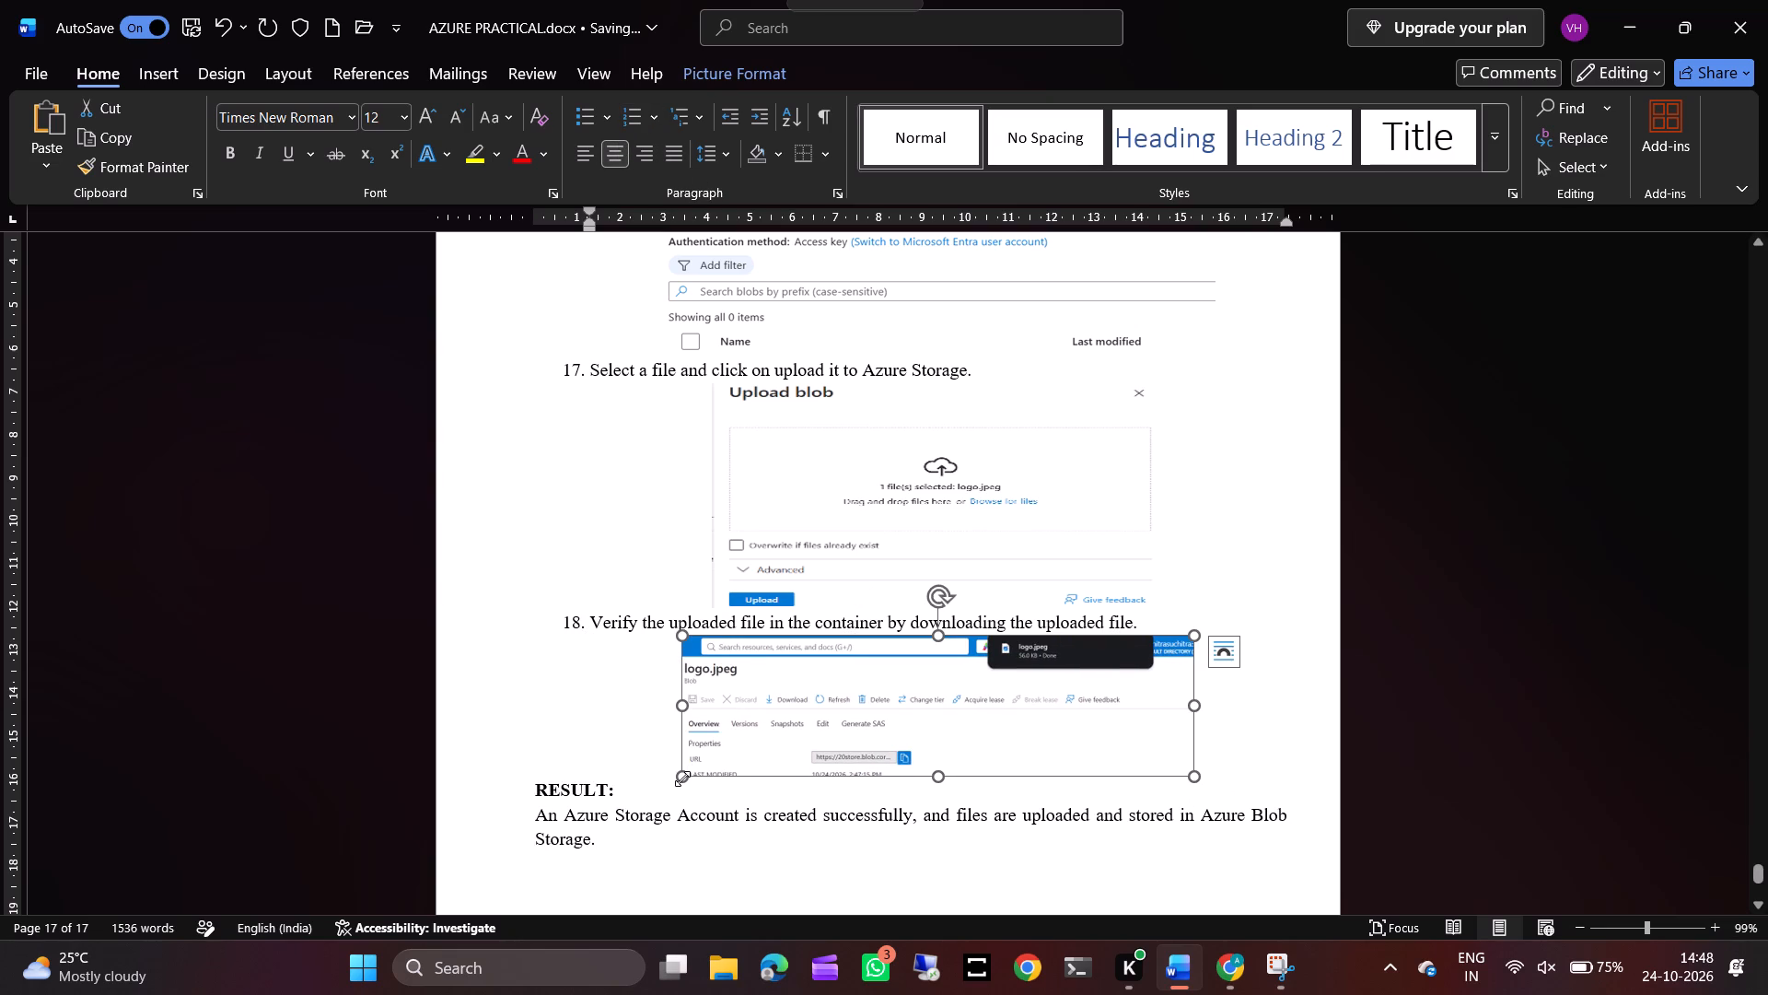
{"action": "left_click_drag", "start_coordinate": [682, 778], "coordinate": [707, 764]}
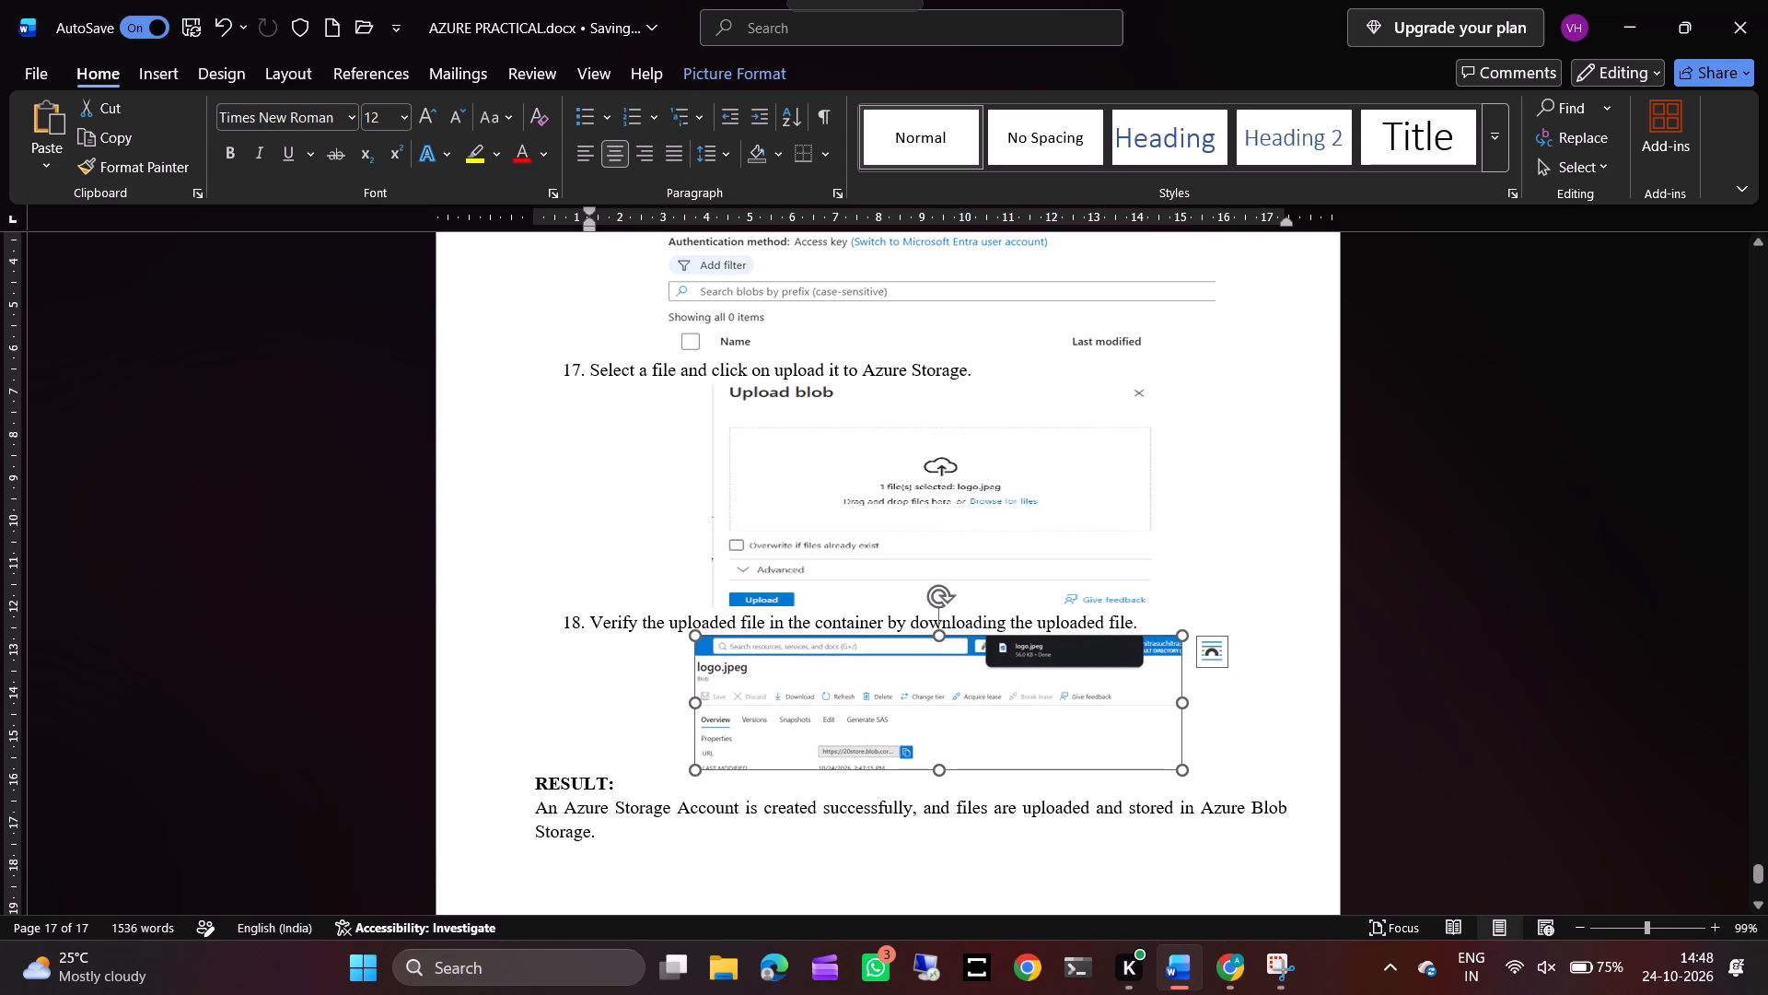
{"action": "left_click_drag", "start_coordinate": [697, 701], "coordinate": [673, 699]}
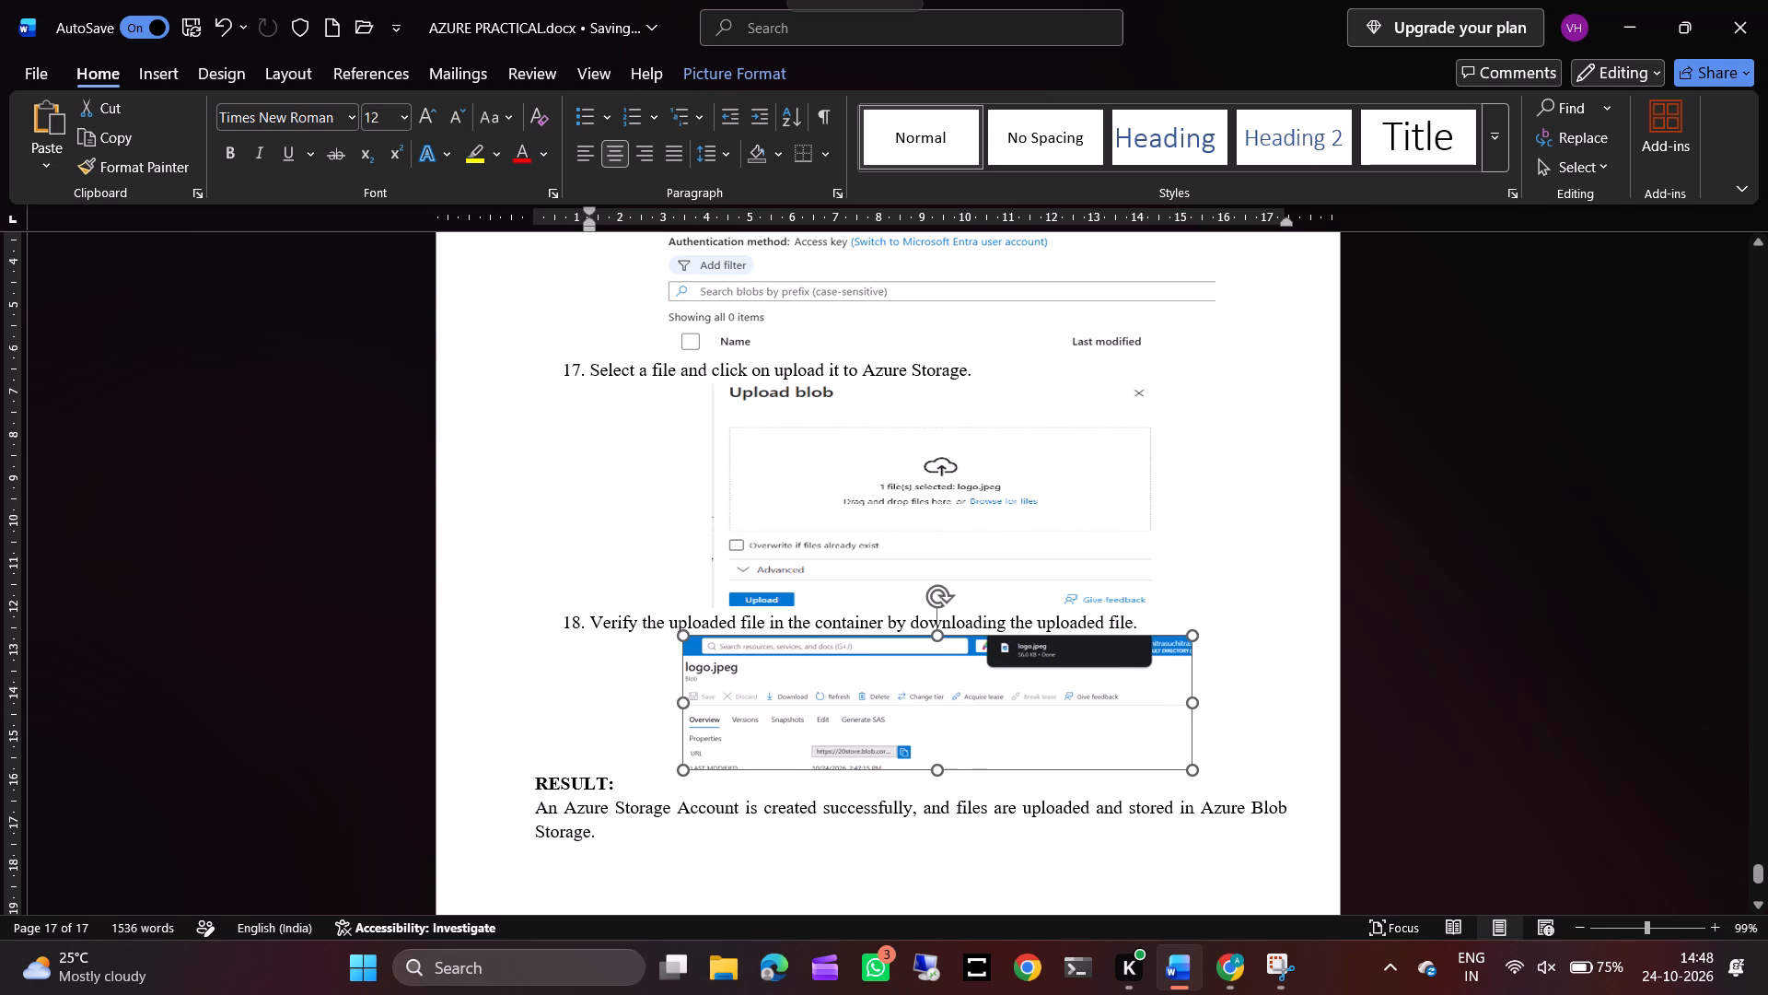
{"action": "left_click_drag", "start_coordinate": [673, 699], "coordinate": [672, 699]}
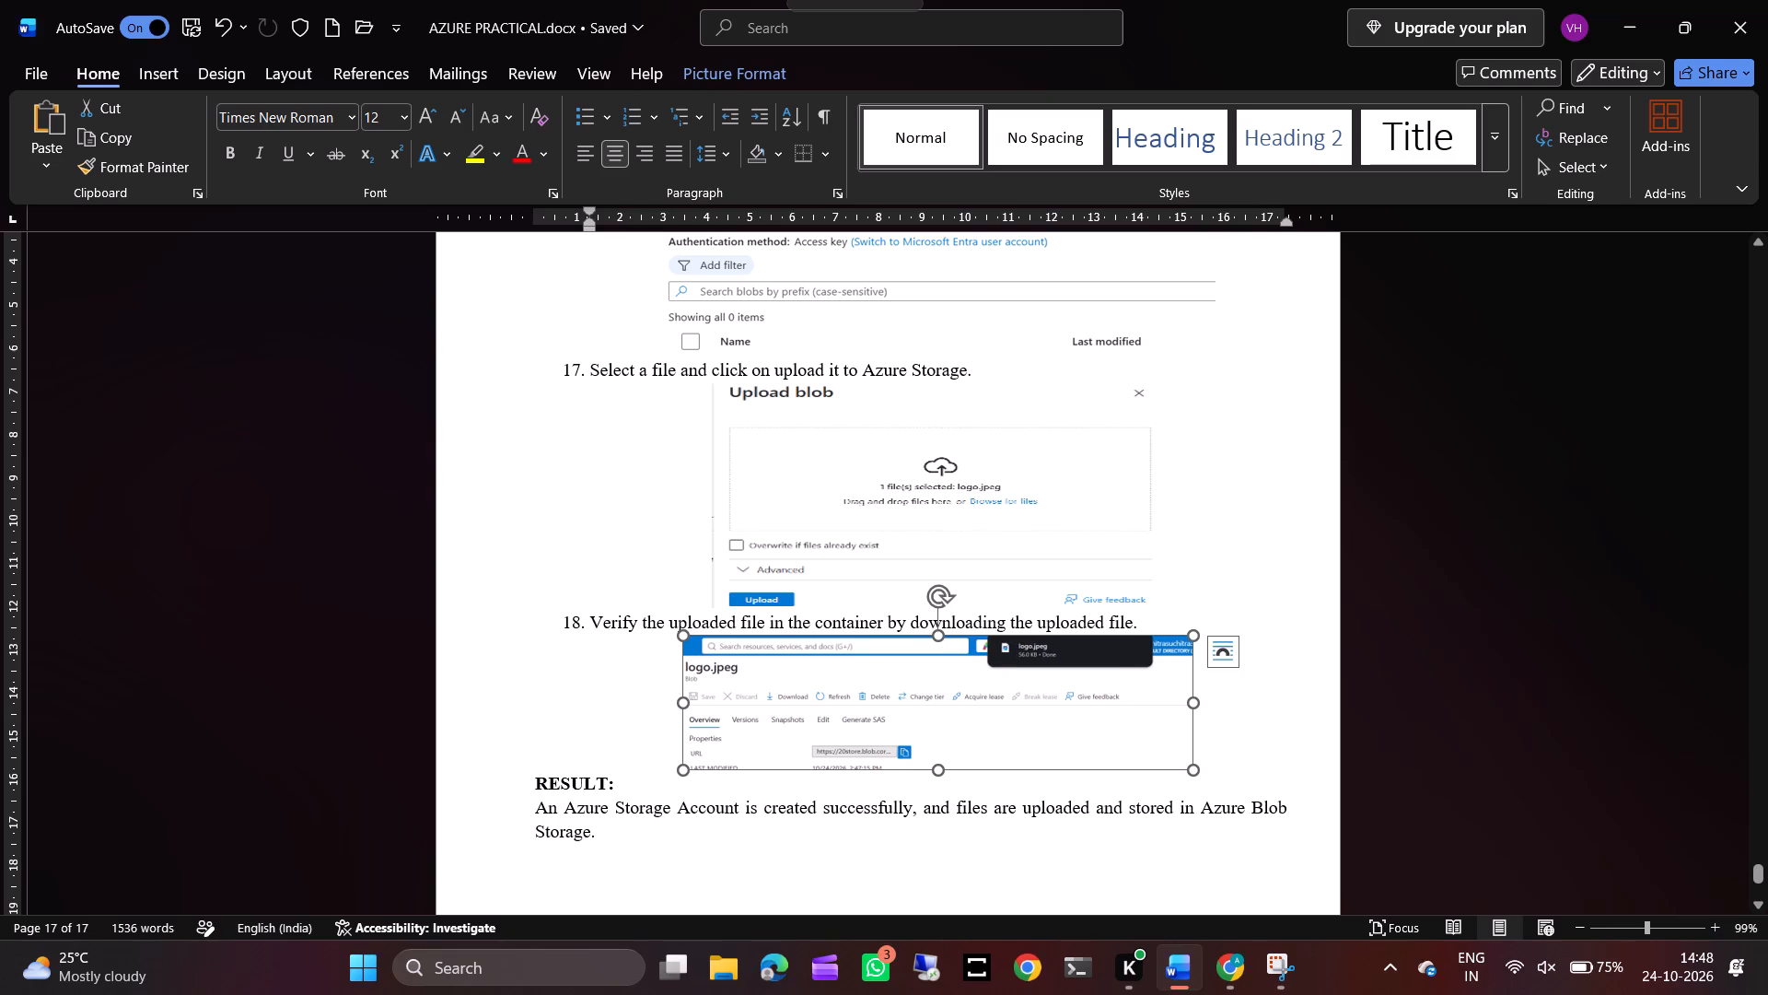
{"action": "left_click_drag", "start_coordinate": [941, 768], "coordinate": [943, 792]}
{"action": "left_click", "coordinate": [890, 867]}
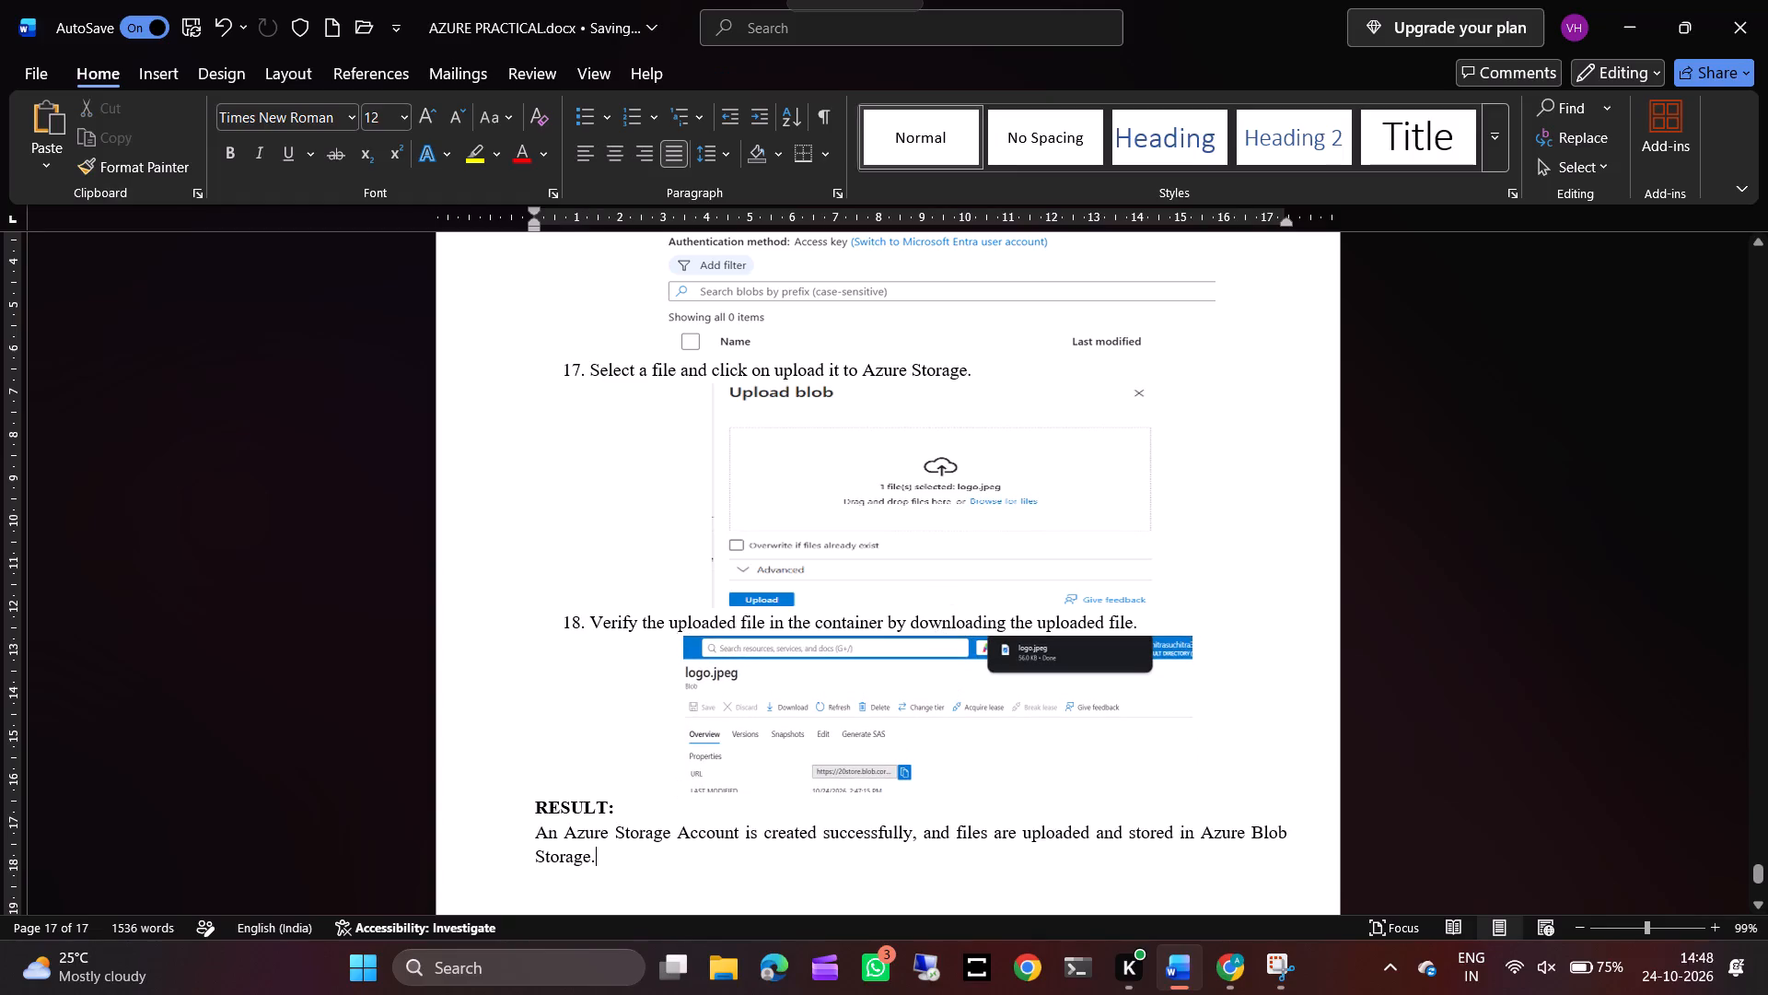
Look back through the storage account procedure and the preceding SQL database practical to examine their steps and screenshots.
{"action": "scroll", "coordinate": [563, 667], "scroll_direction": "up", "scroll_amount": 1}
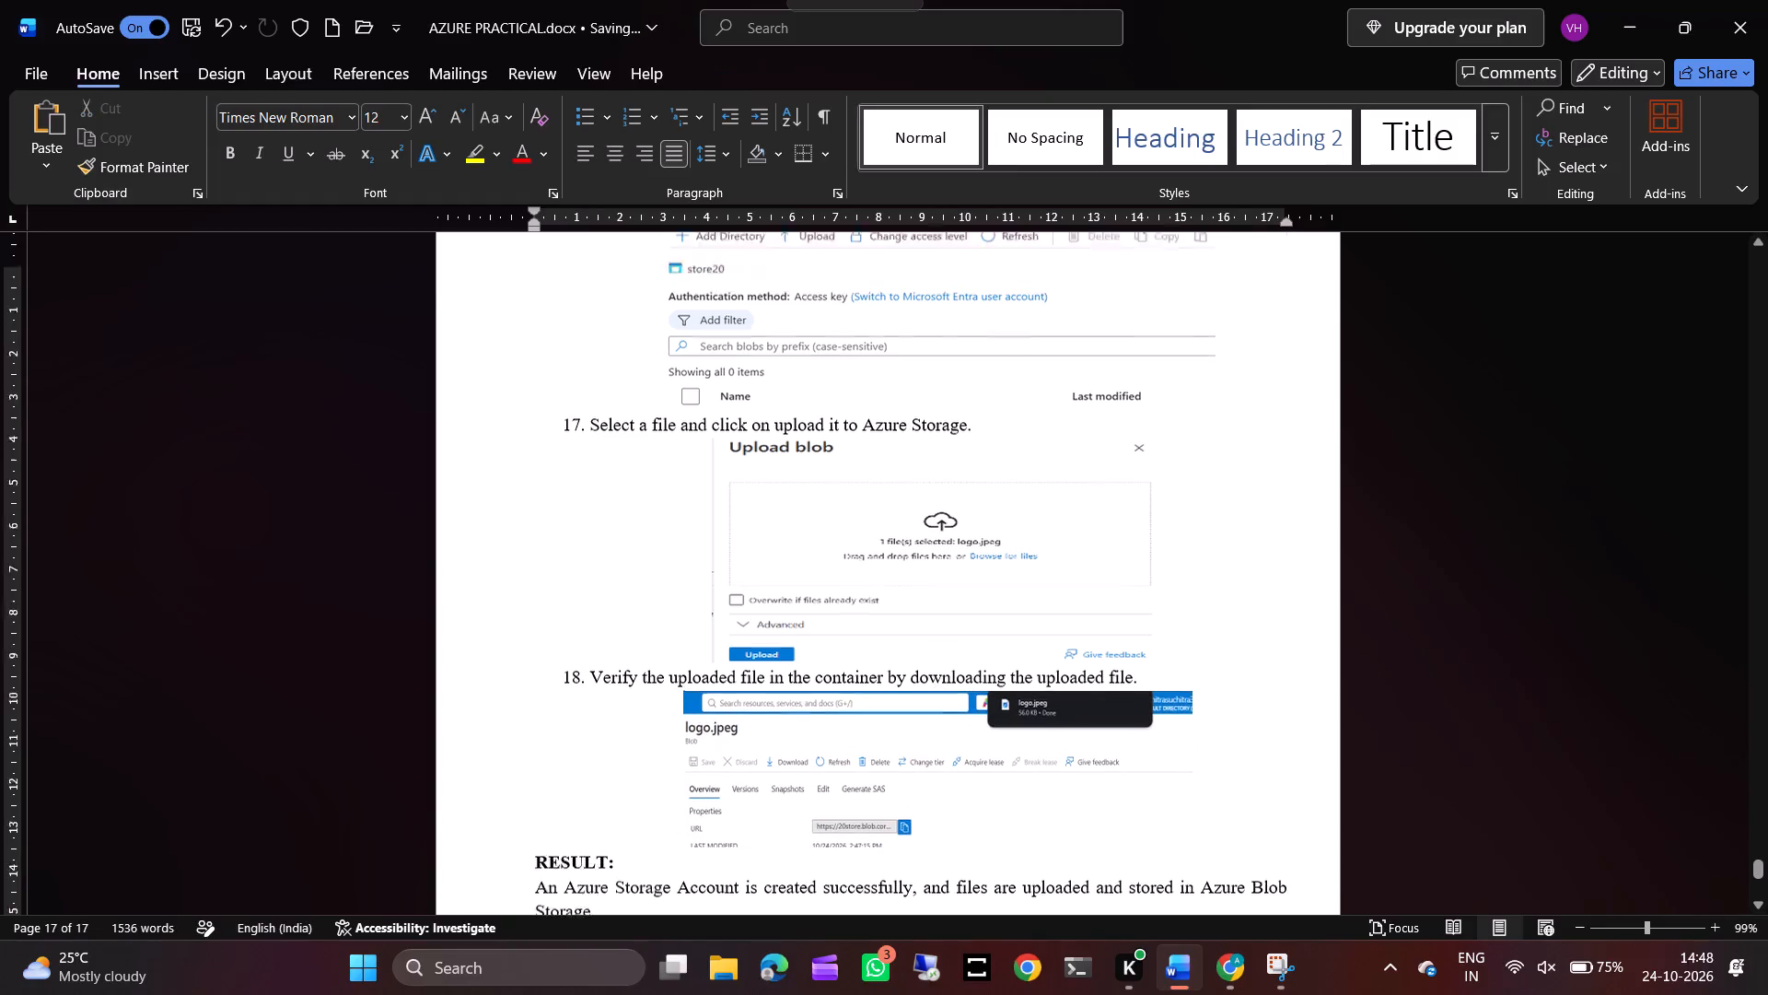
{"action": "scroll", "coordinate": [563, 667], "scroll_direction": "up", "scroll_amount": 3}
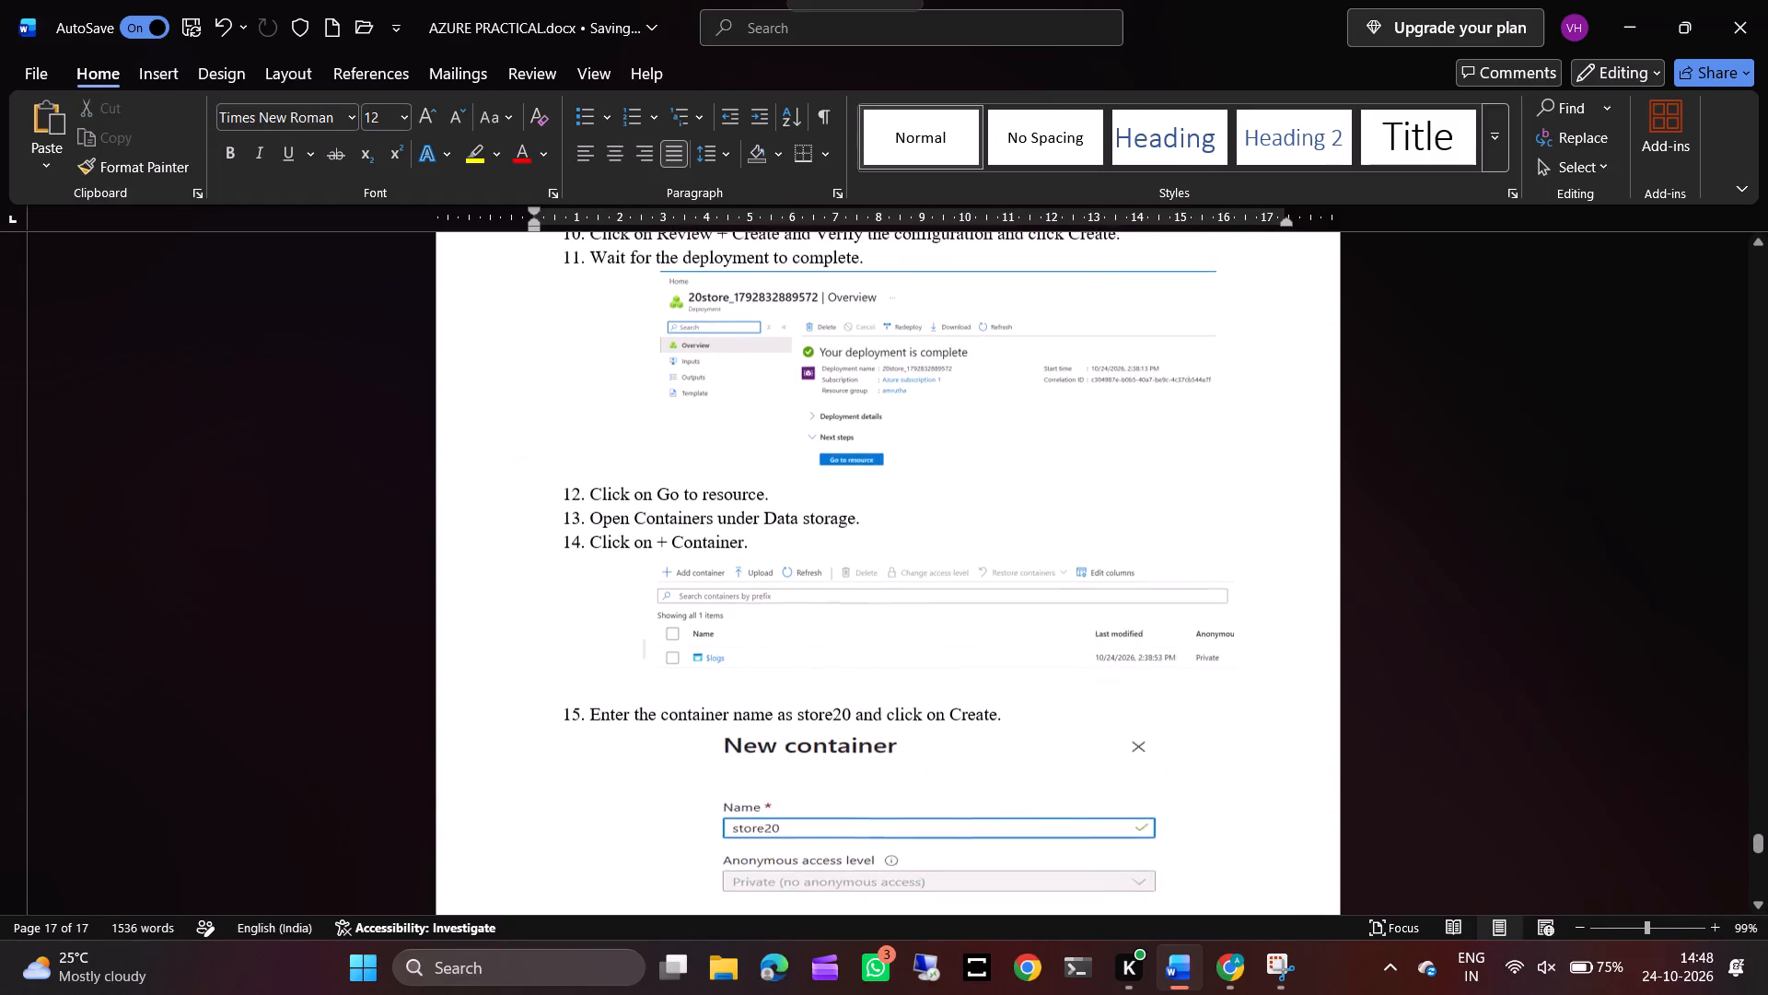
{"action": "scroll", "coordinate": [563, 667], "scroll_direction": "up", "scroll_amount": 4}
{"action": "scroll", "coordinate": [563, 667], "scroll_direction": "right", "scroll_amount": 1}
{"action": "scroll", "coordinate": [563, 667], "scroll_direction": "up", "scroll_amount": 1}
{"action": "scroll", "coordinate": [563, 667], "scroll_direction": "right", "scroll_amount": 1}
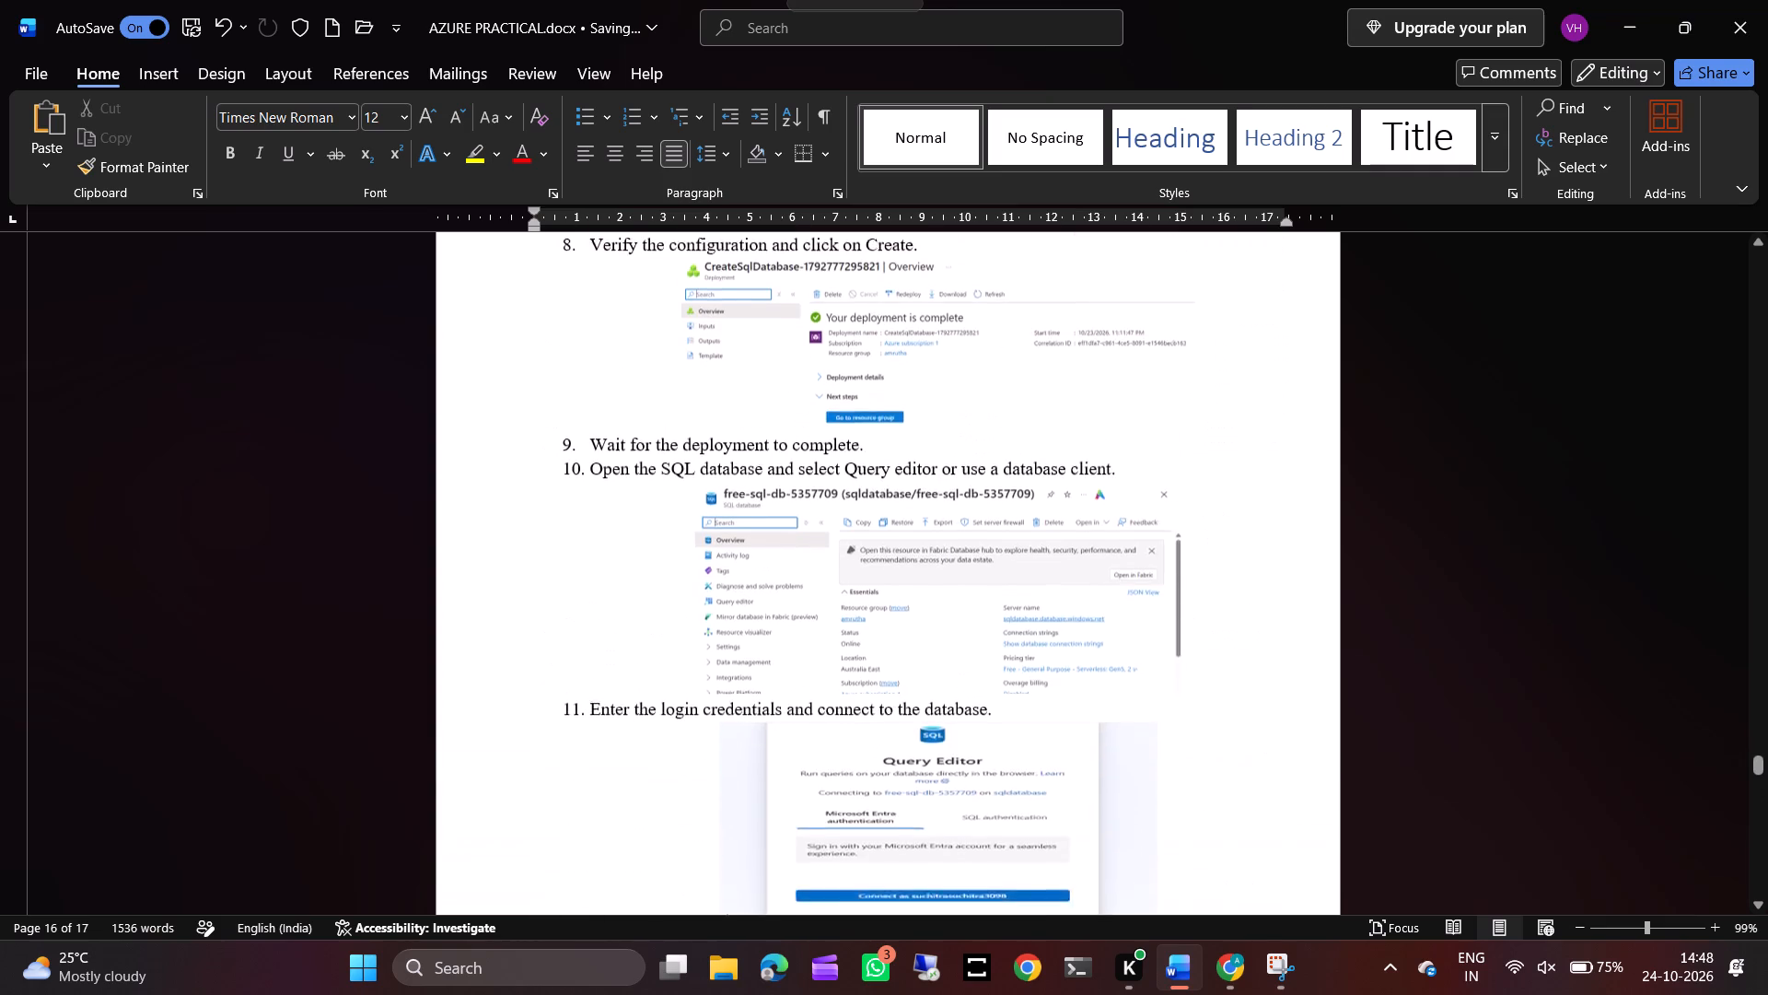
{"action": "scroll", "coordinate": [563, 667], "scroll_direction": "right", "scroll_amount": 1}
Start a new page after the RESULT text at the document's end and enter the heading "PRACTICAL - 09".
{"action": "scroll", "coordinate": [563, 667], "scroll_direction": "down", "scroll_amount": 7}
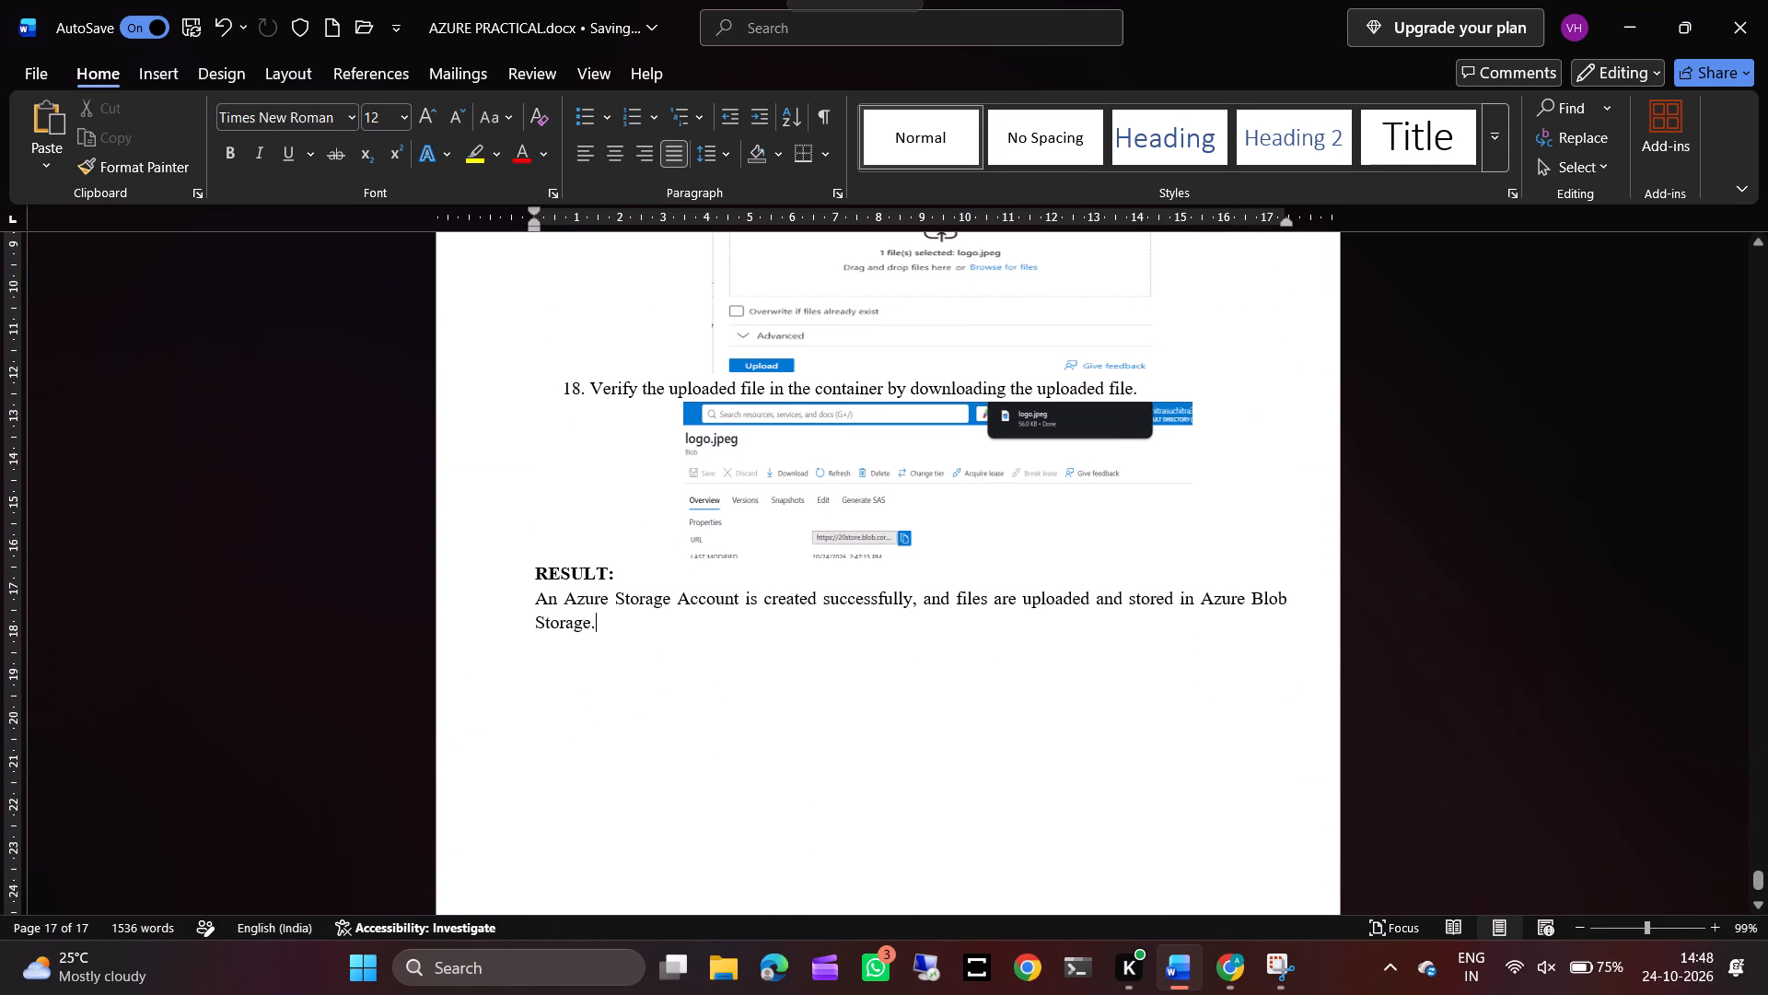
{"action": "scroll", "coordinate": [678, 652], "scroll_direction": "down", "scroll_amount": 1}
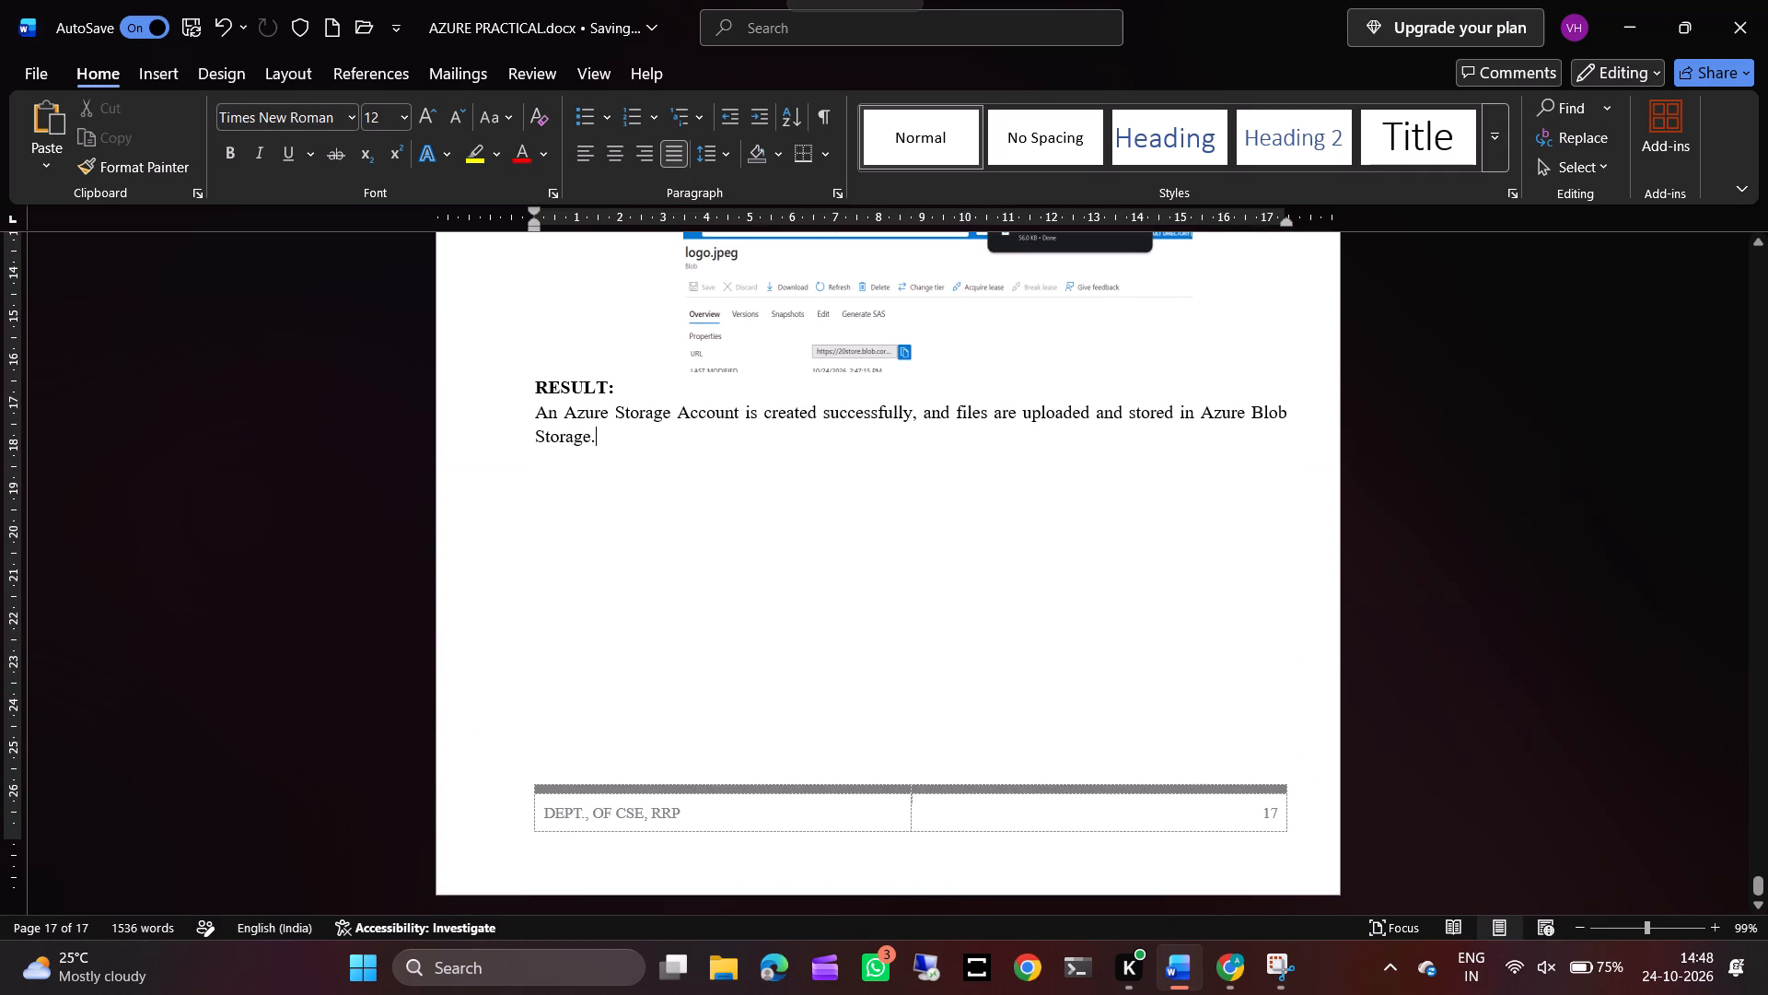
{"action": "key", "text": "ctrl+Return"}
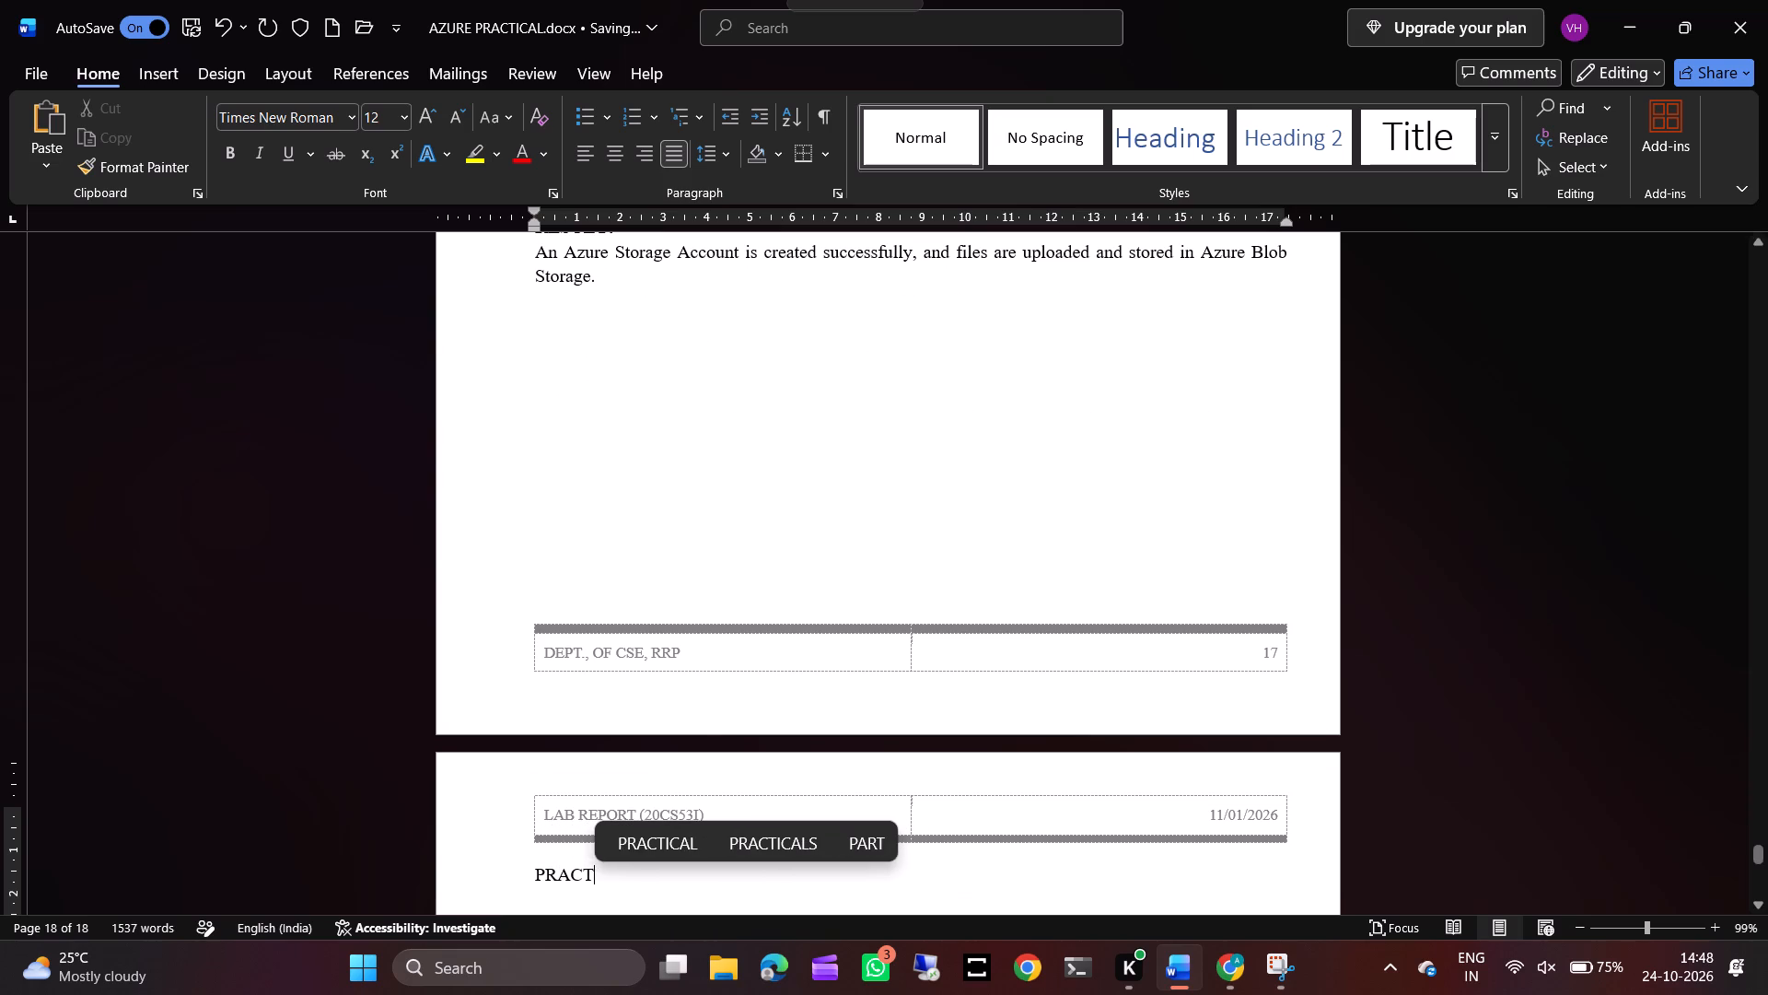
{"action": "left_click", "coordinate": [686, 849]}
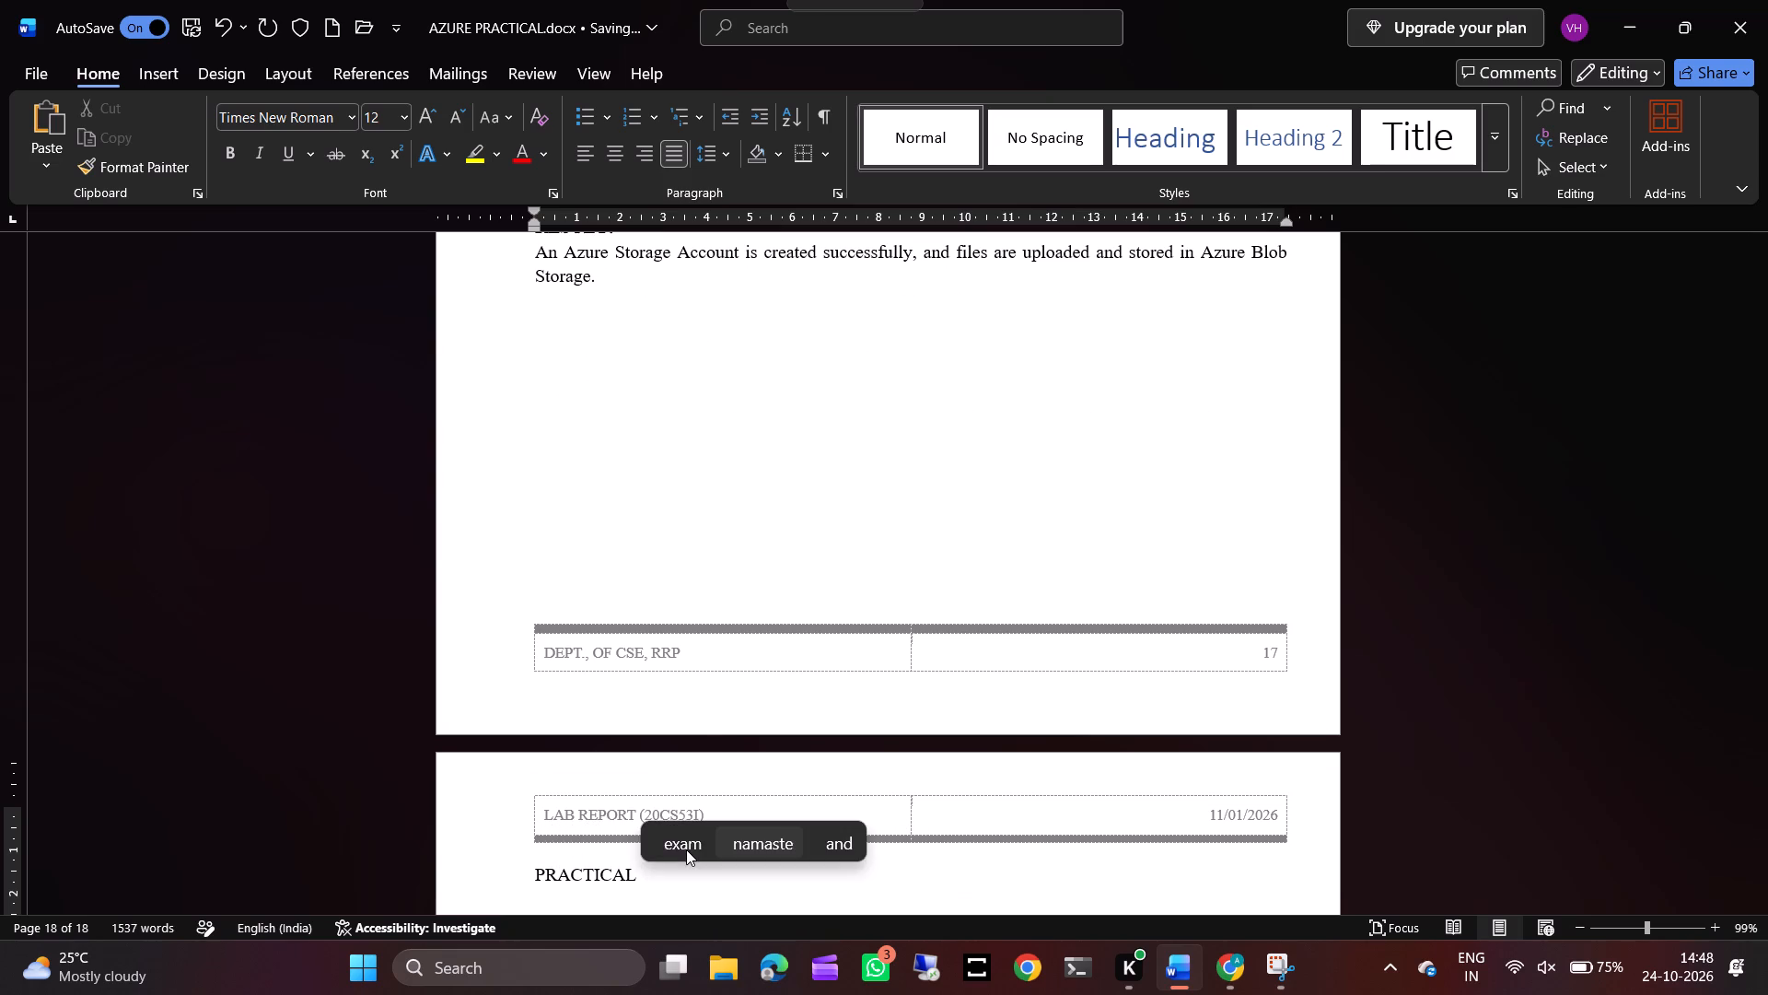
{"action": "type", "text": "- 09"}
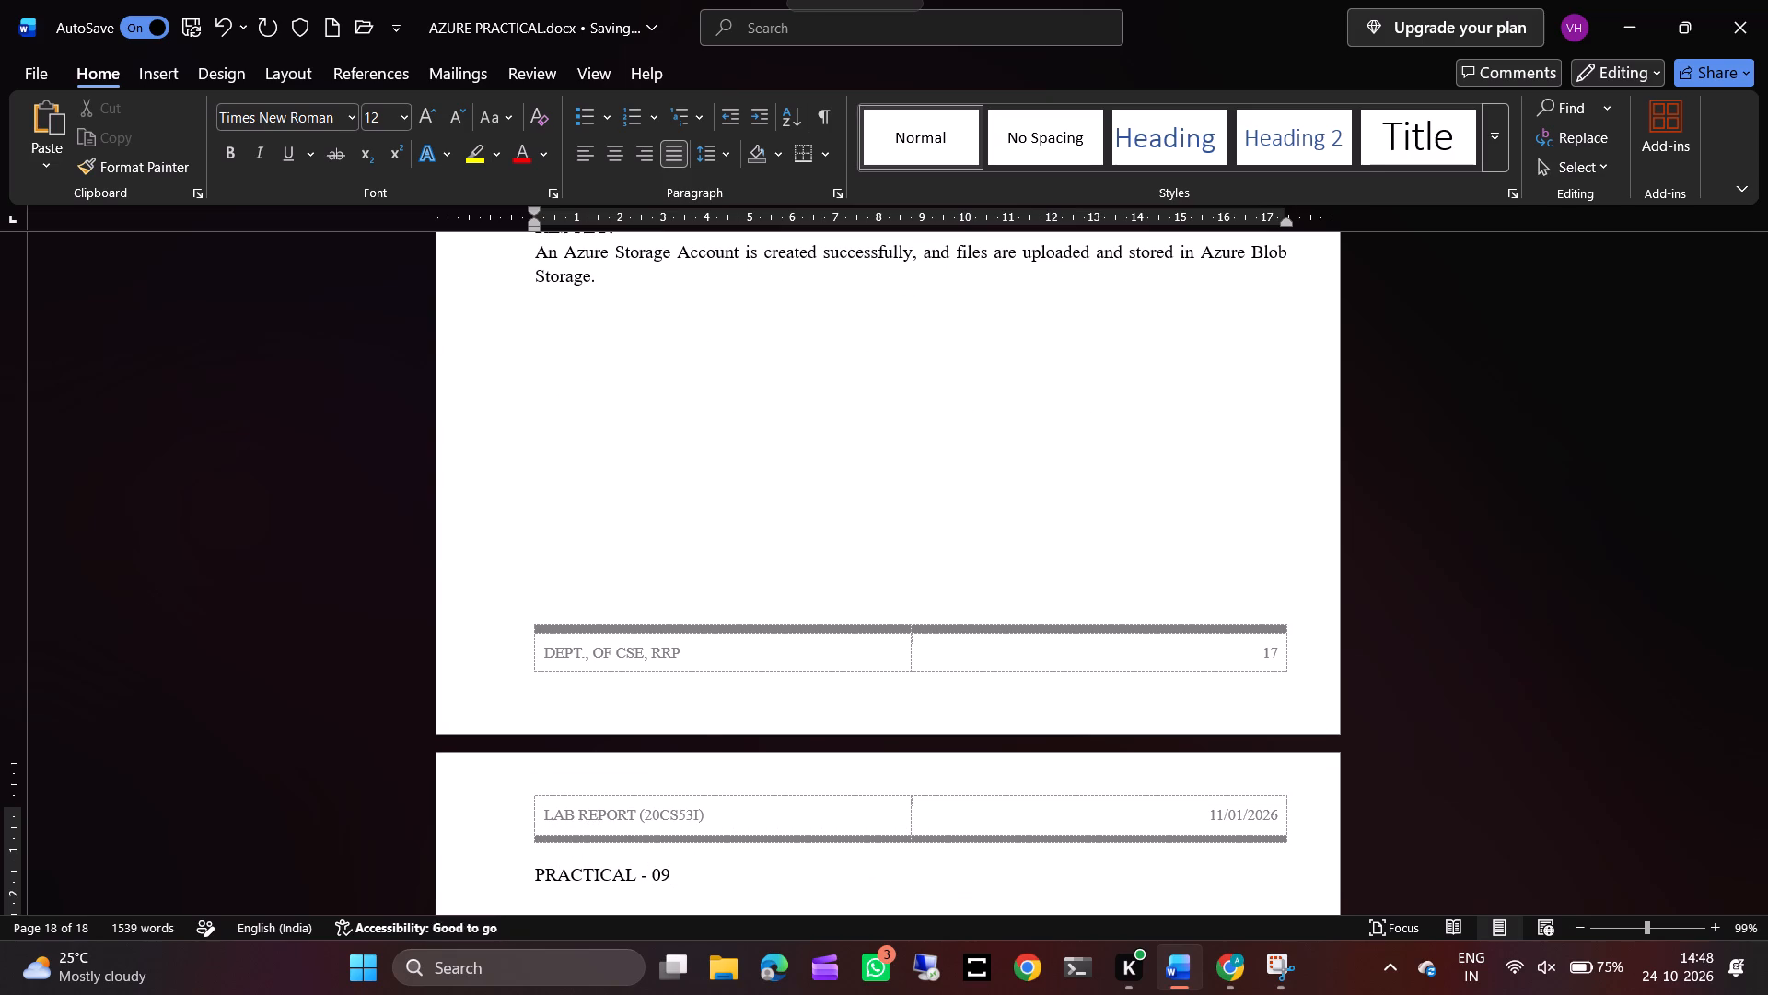
Make the "PRACTICAL - 09" heading on the new page bold and centred.
{"action": "left_click_drag", "start_coordinate": [534, 873], "coordinate": [611, 877]}
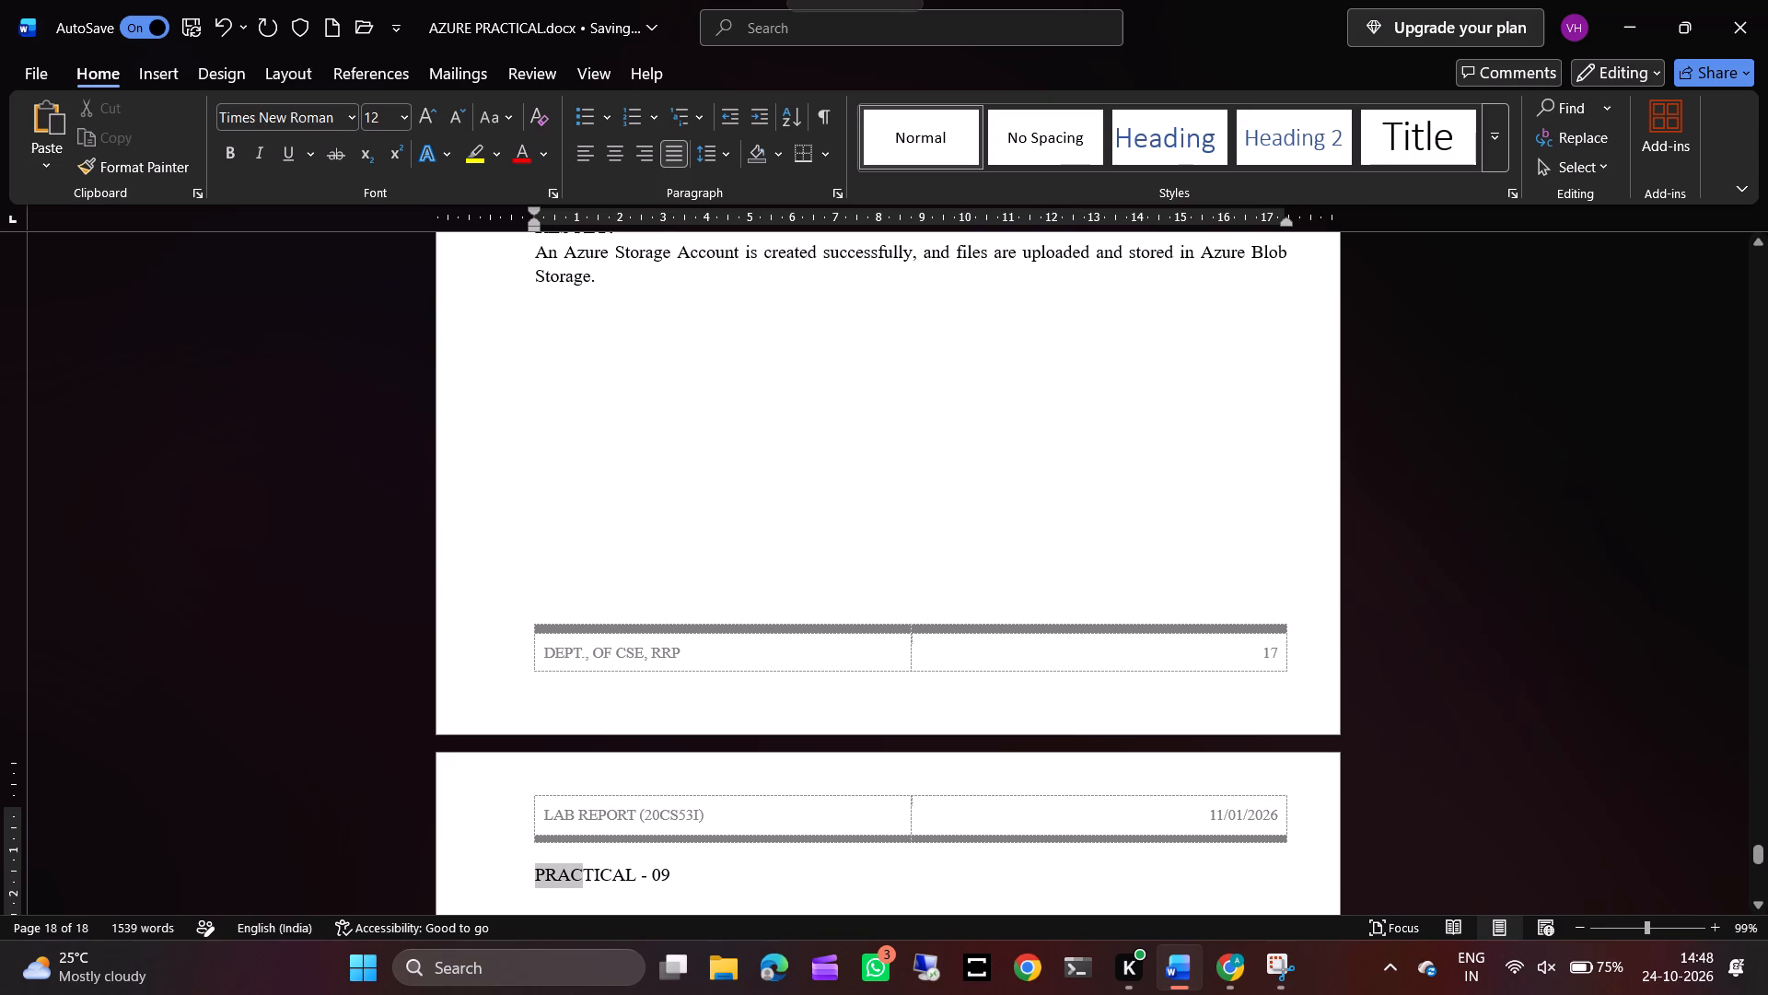
{"action": "left_click_drag", "start_coordinate": [611, 877], "coordinate": [696, 868]}
{"action": "left_click", "coordinate": [711, 835]}
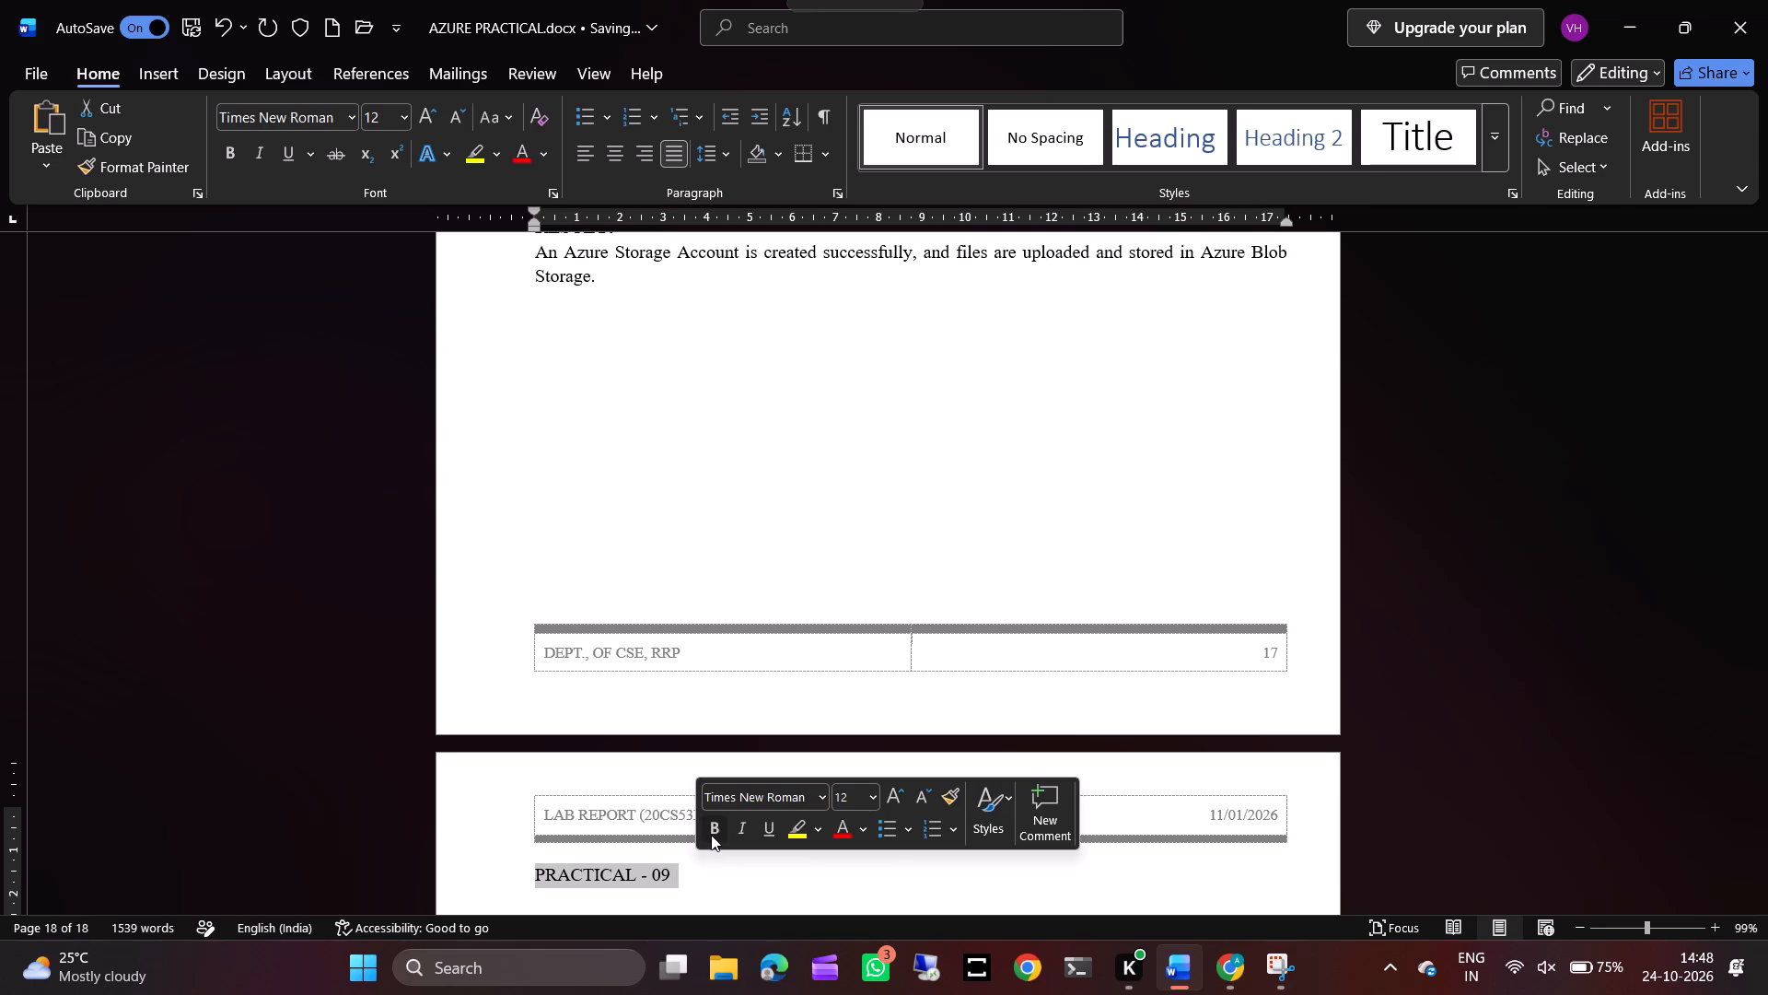
{"action": "left_click", "coordinate": [609, 157]}
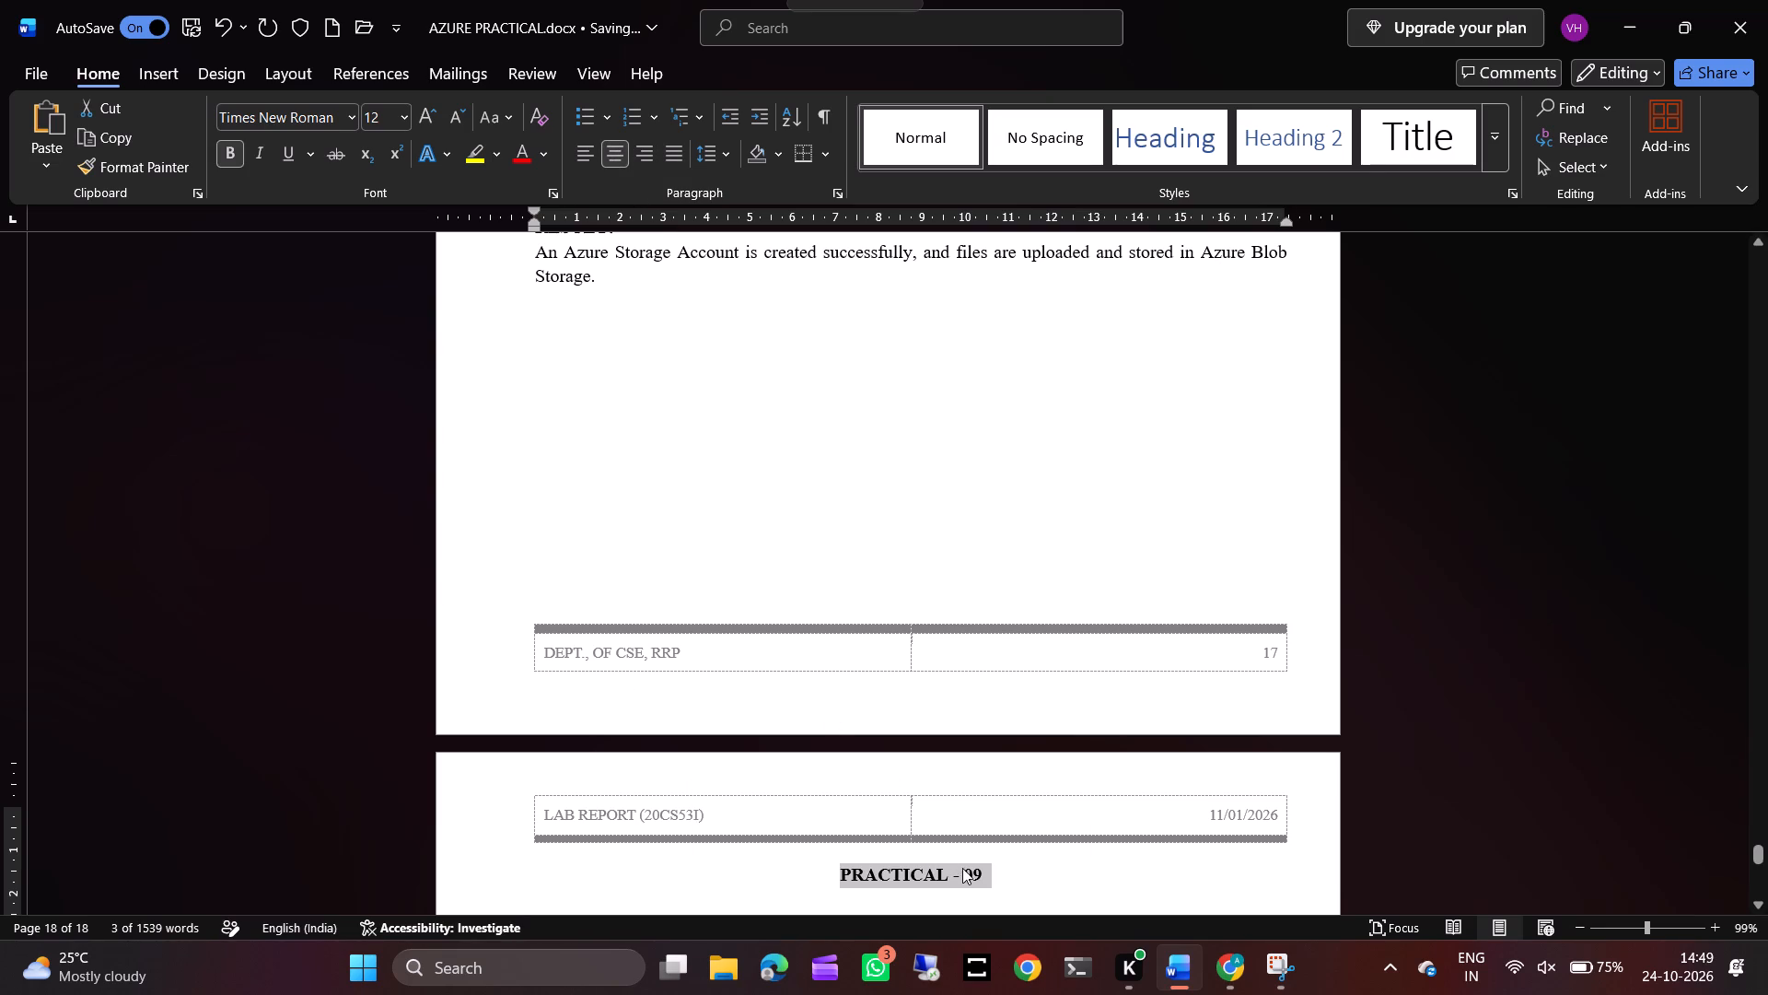
{"action": "left_click", "coordinate": [984, 871]}
{"action": "key", "text": "Return"}
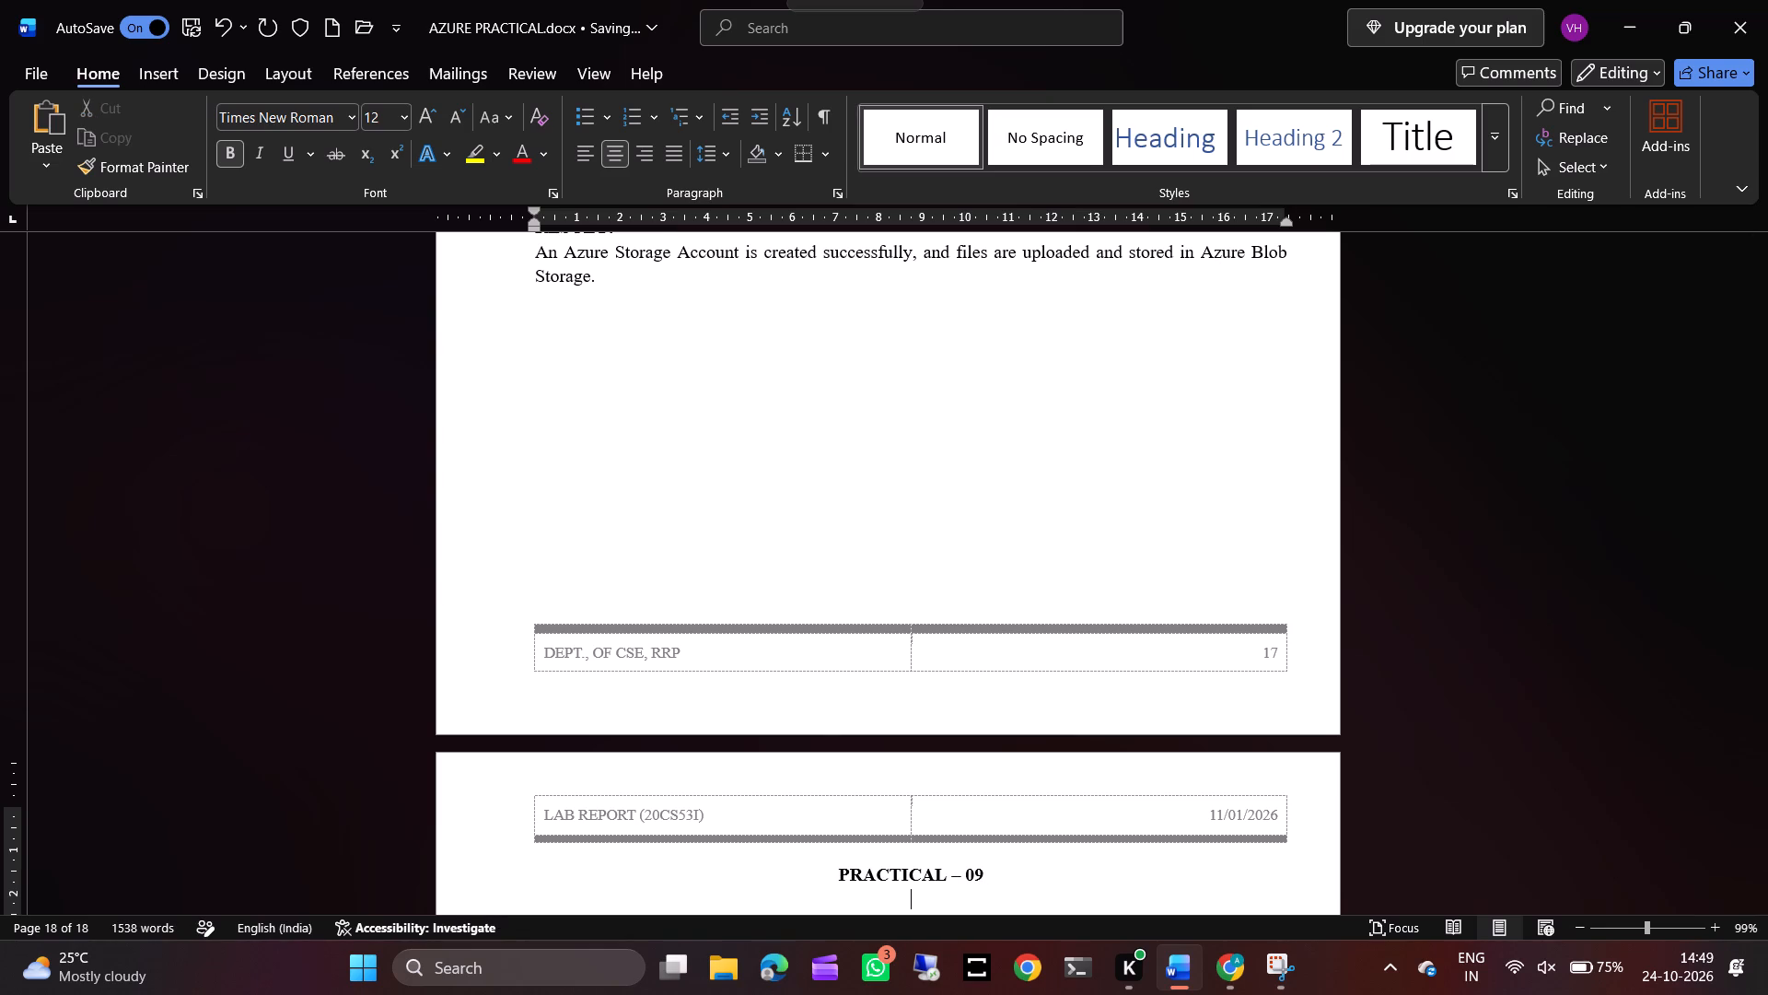
{"action": "key", "text": "BackSpace"}
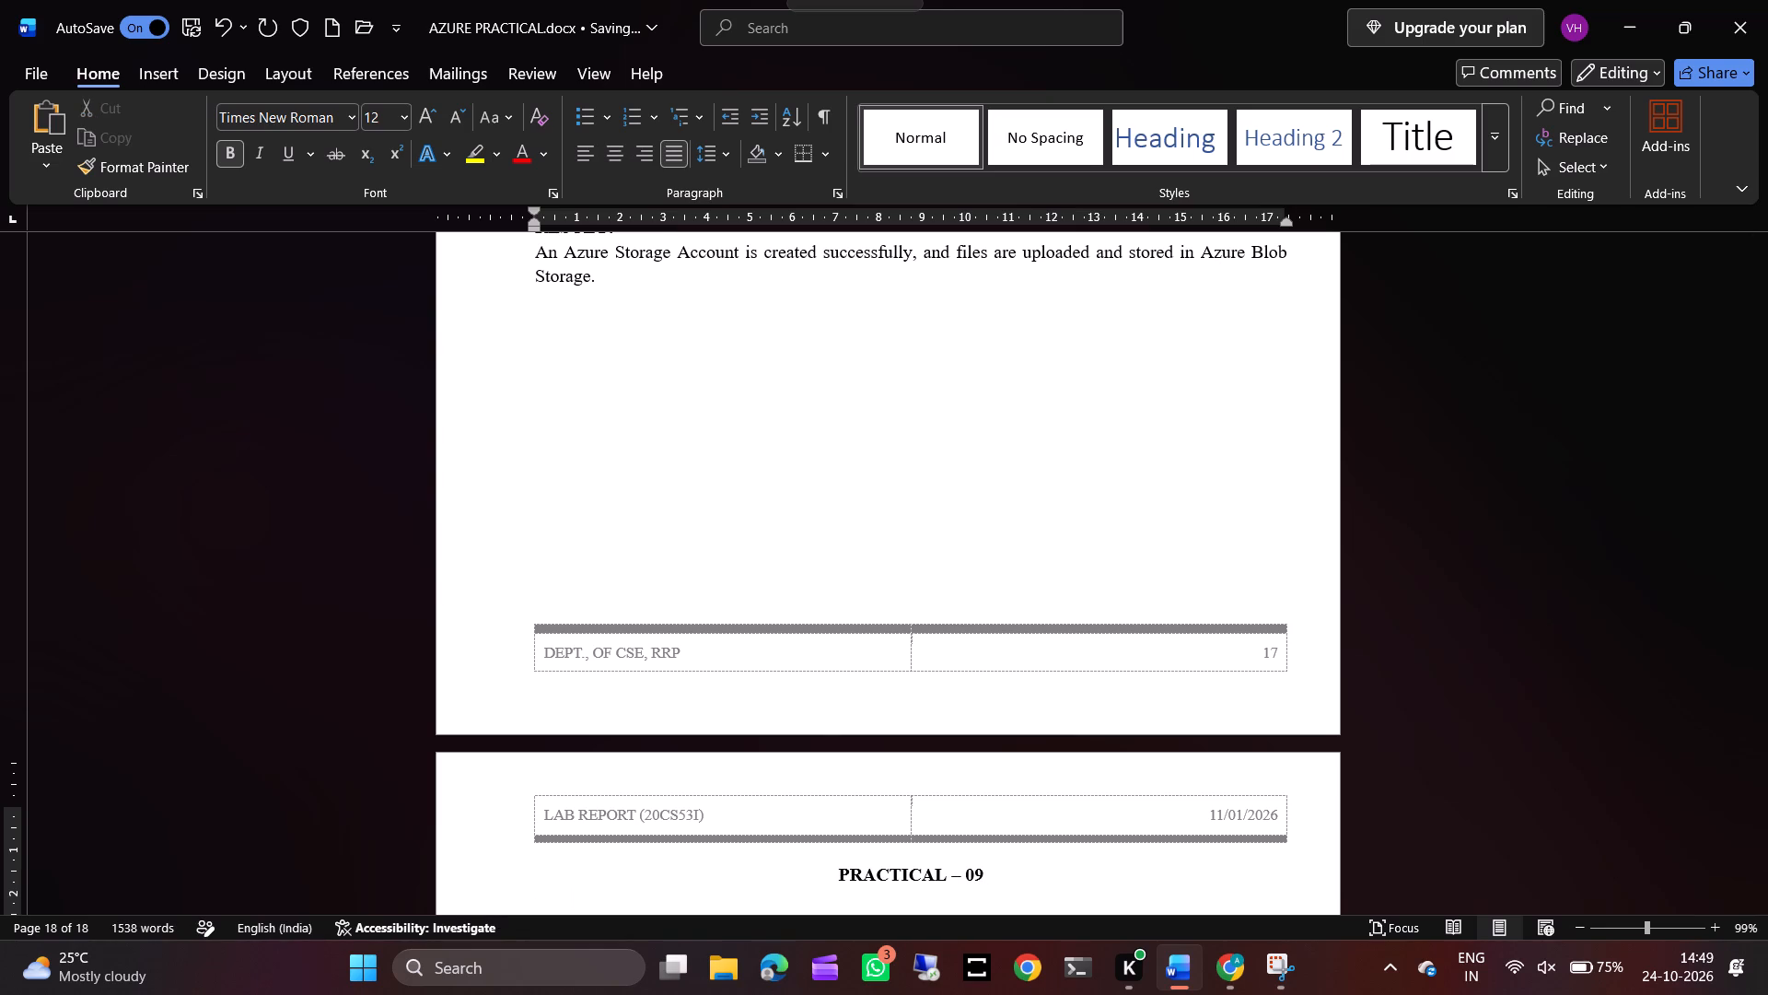
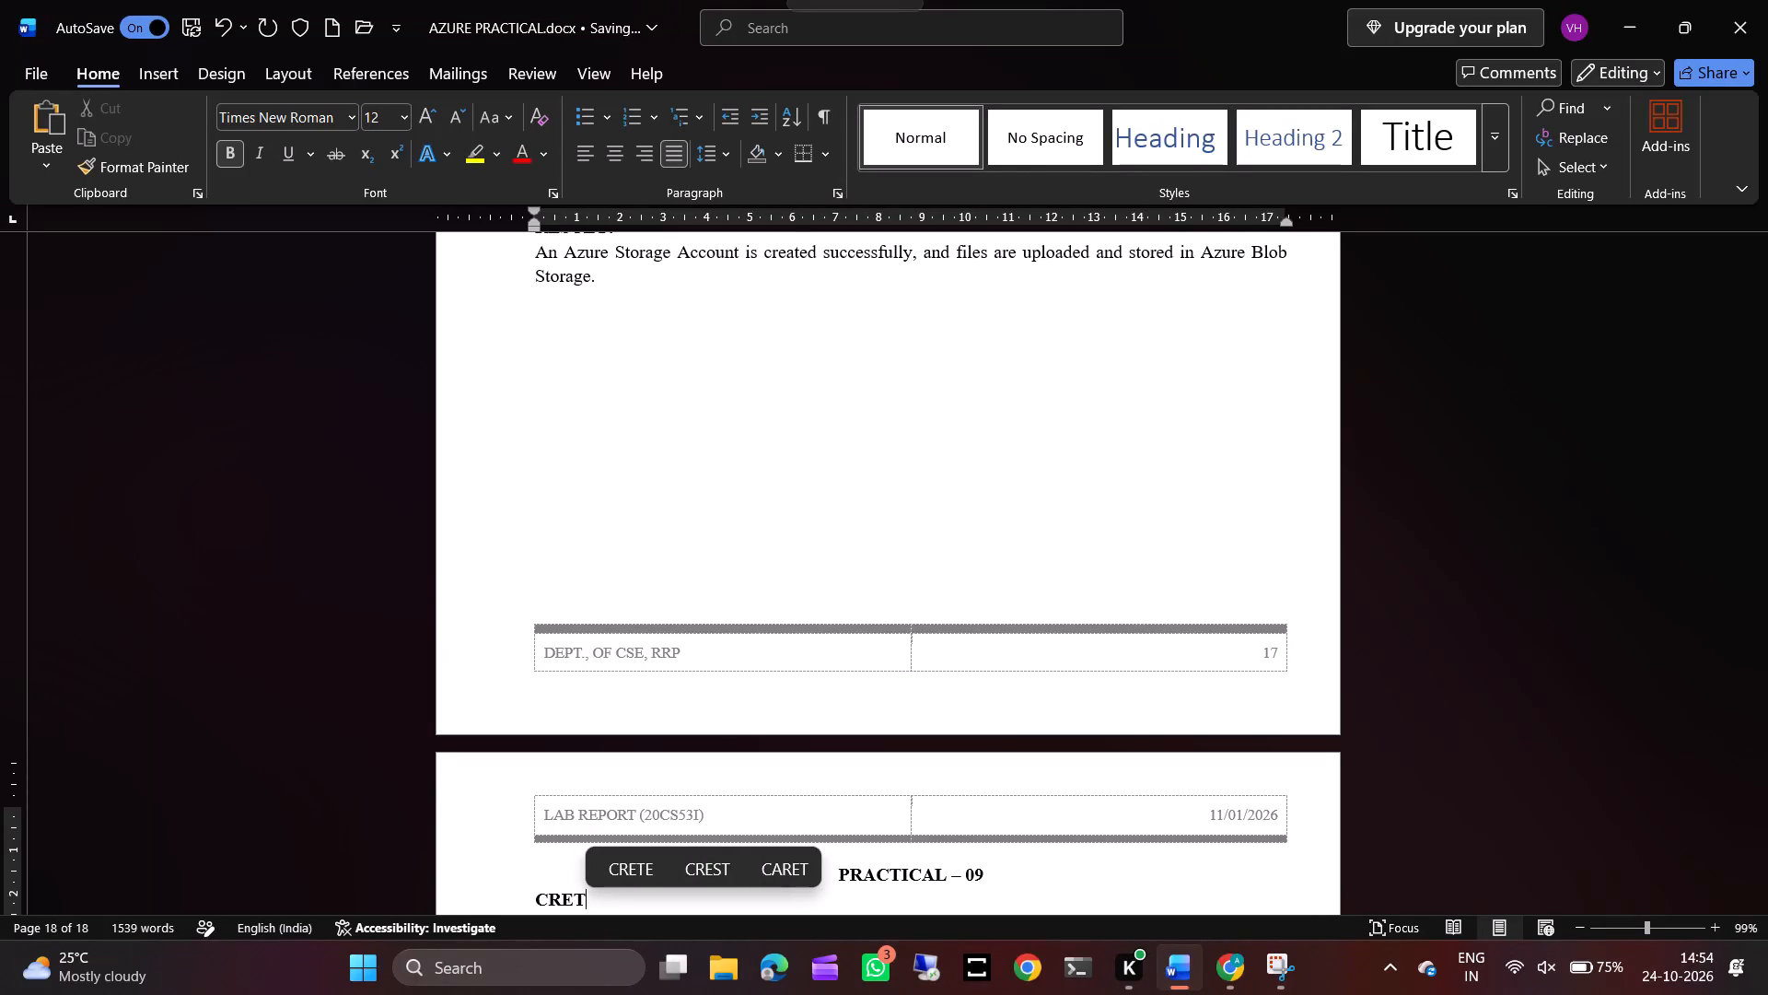
Complete the title line "CREATING AN AVAILABILITY SETS" below the PRACTICAL - 09 heading.
{"action": "key", "text": "BackSpace"}
{"action": "key", "text": "a"}
{"action": "type", "text": "TINF"}
{"action": "key", "text": "BackSpace"}
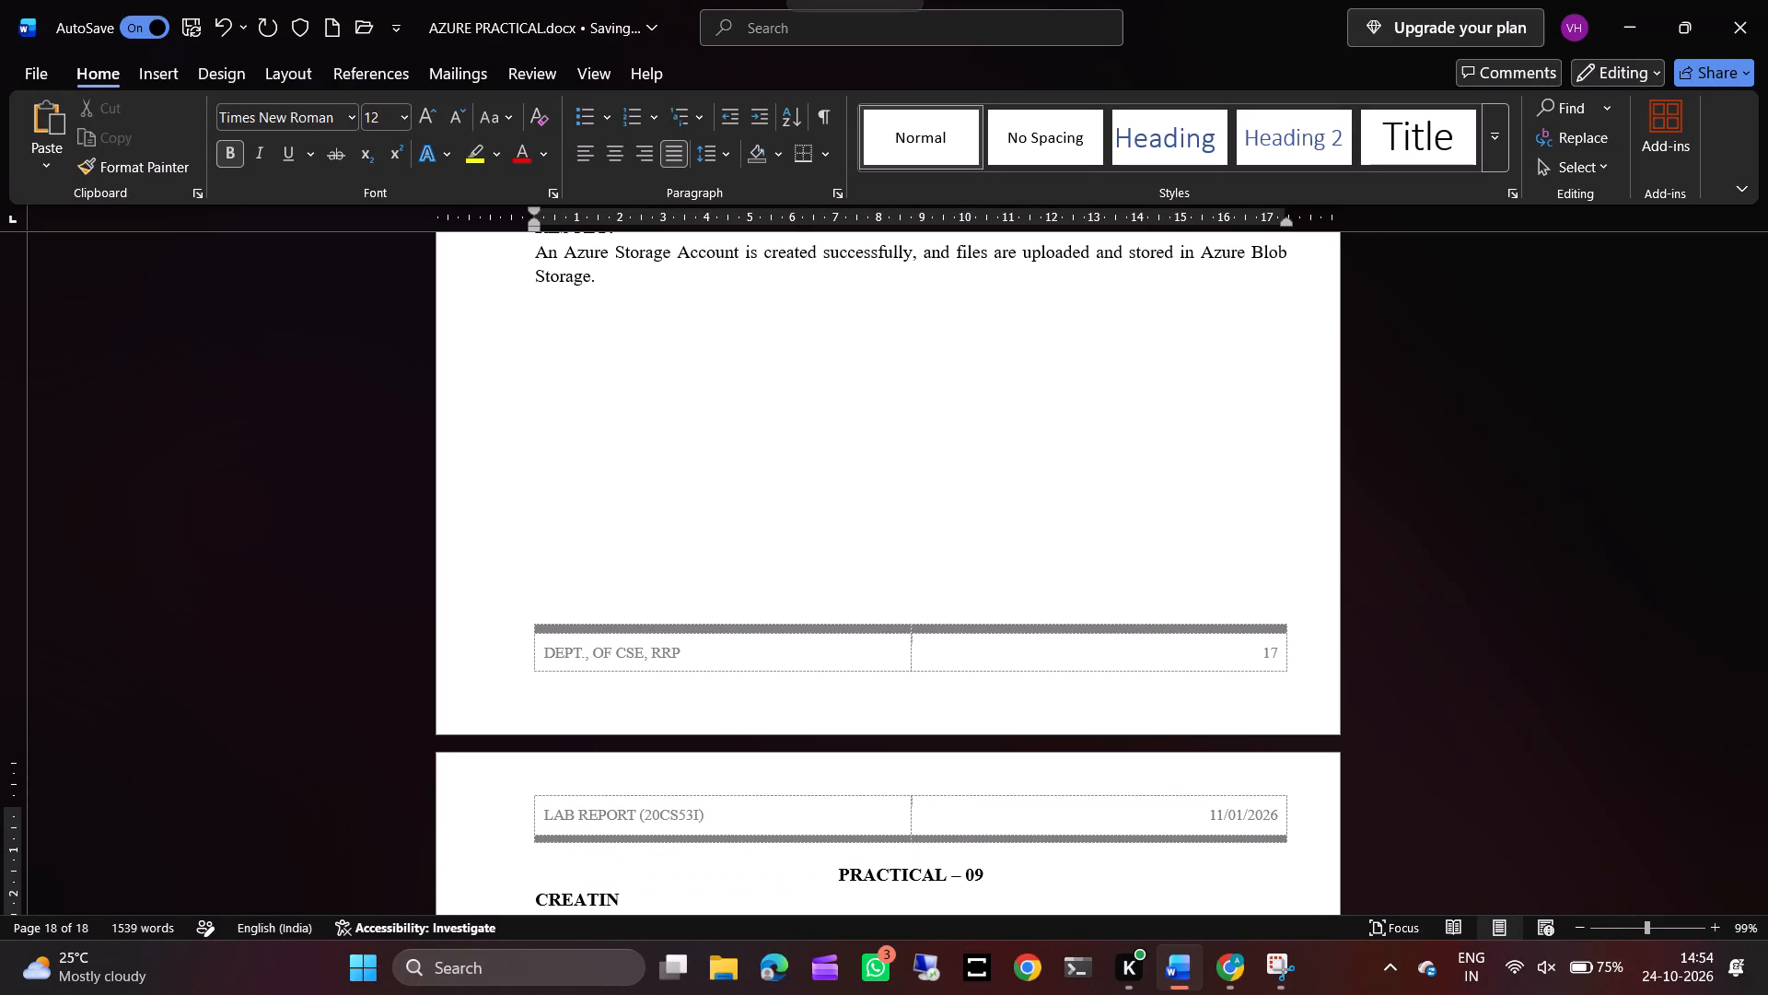
{"action": "type", "text": "G AN"}
{"action": "key", "text": "space"}
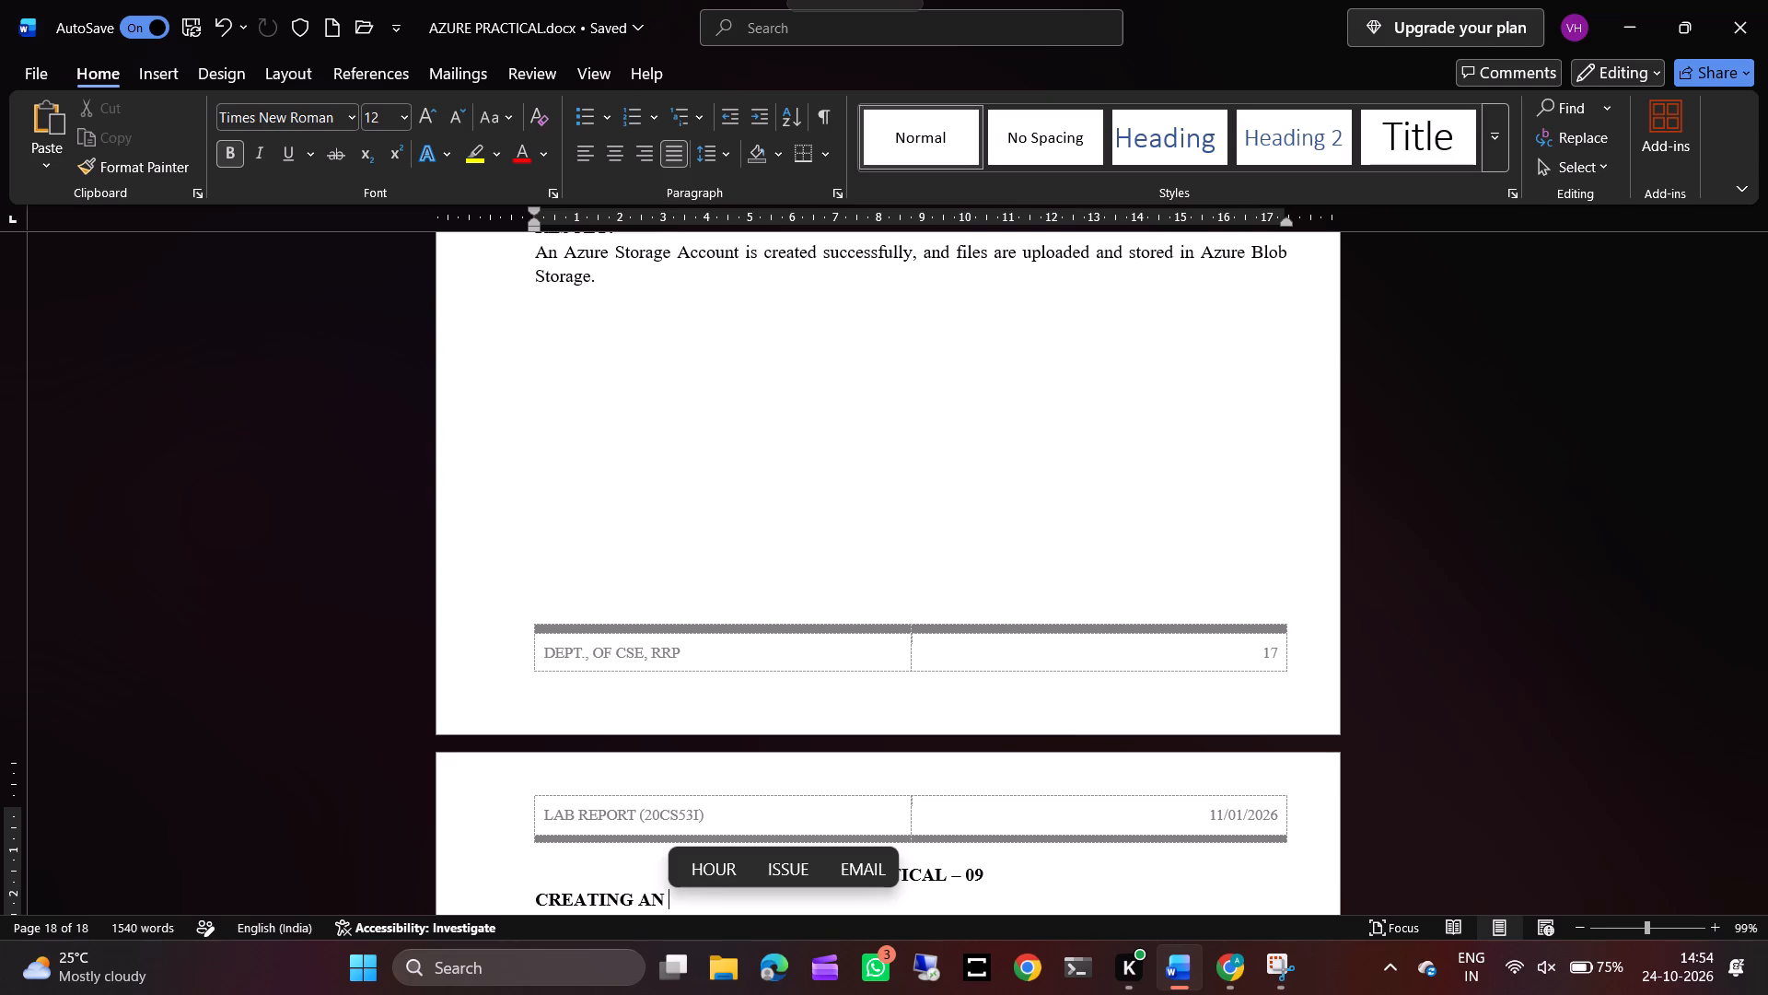
{"action": "type", "text": "AVA"}
{"action": "key", "text": "i"}
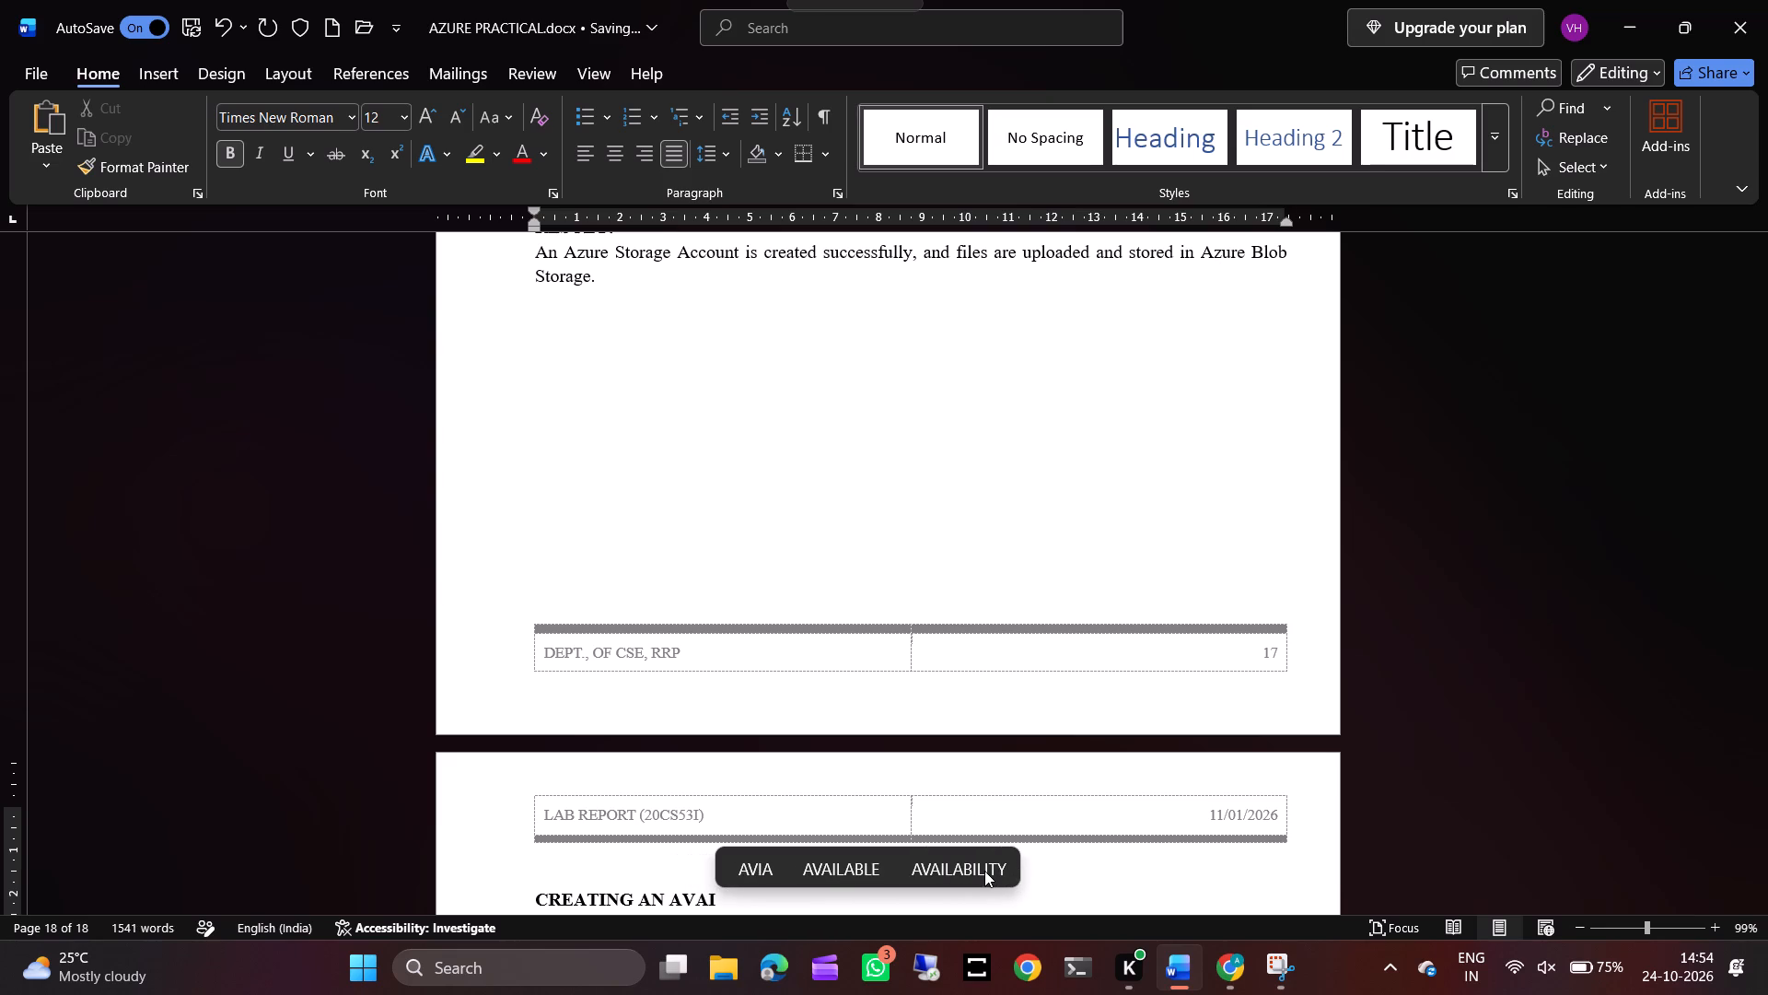
{"action": "left_click", "coordinate": [984, 871]}
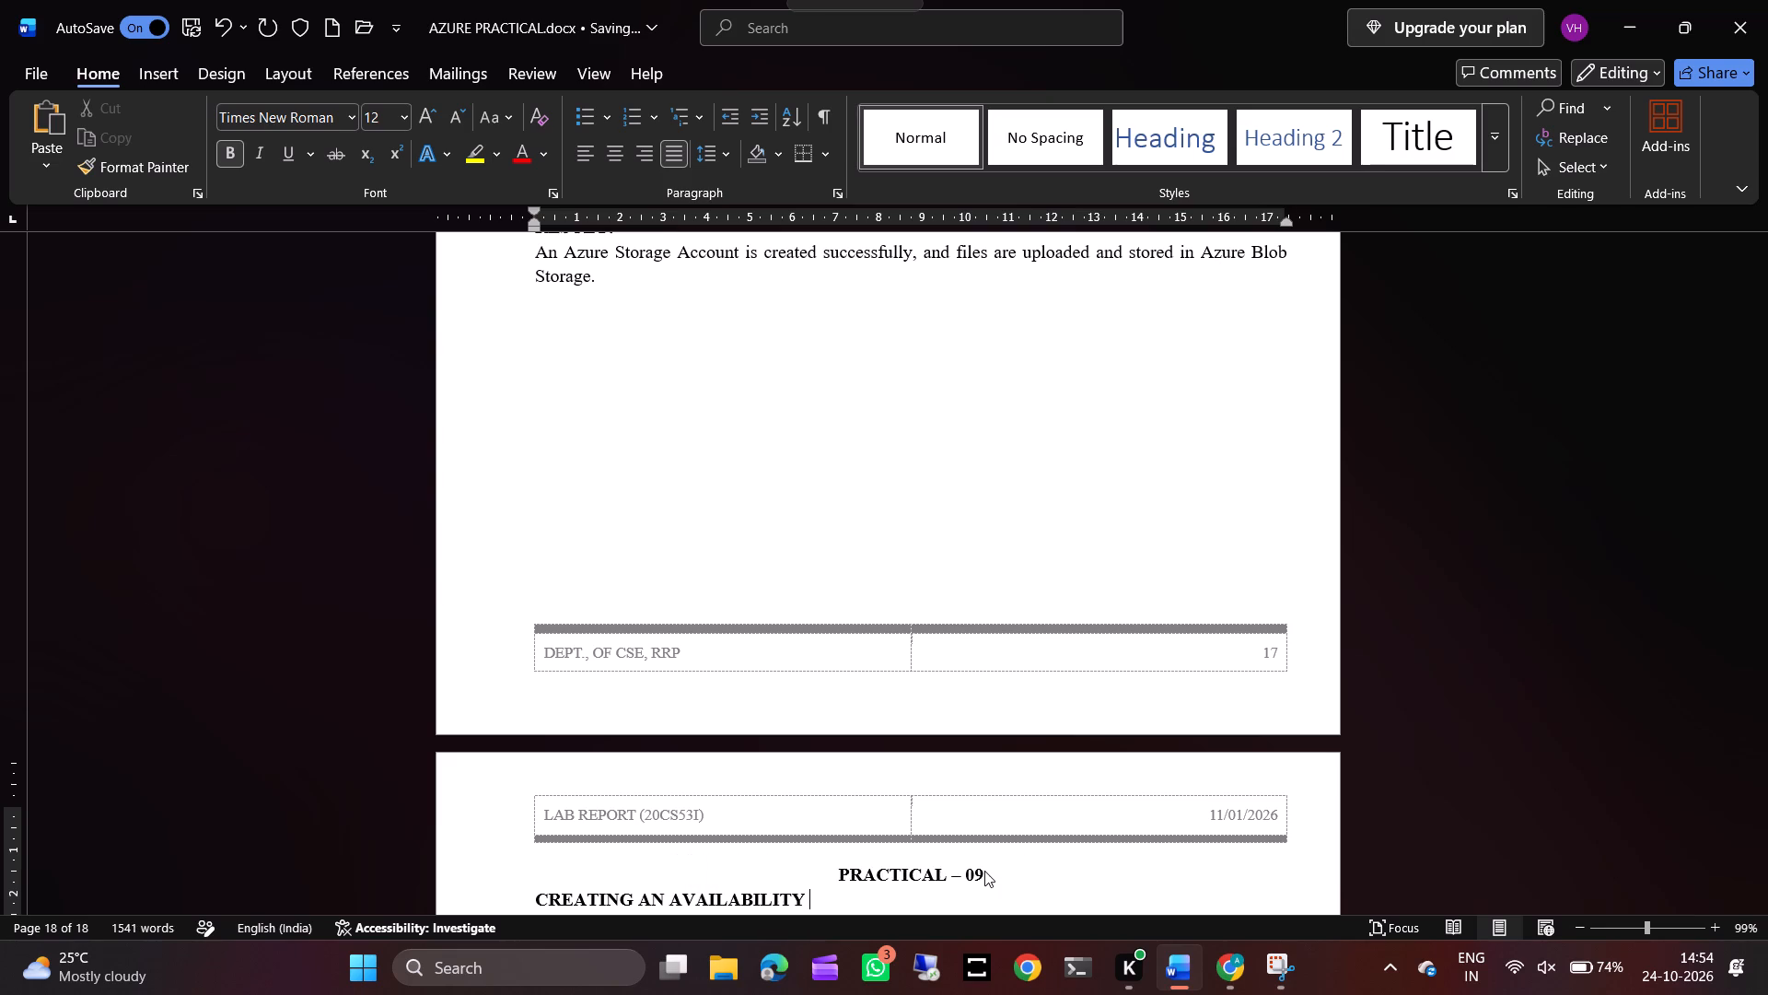
{"action": "key", "text": "s"}
{"action": "type", "text": "ETS"}
Copy the title line "CREATING AN AVAILABILITY SETS".
{"action": "scroll", "coordinate": [845, 801], "scroll_direction": "down", "scroll_amount": 1}
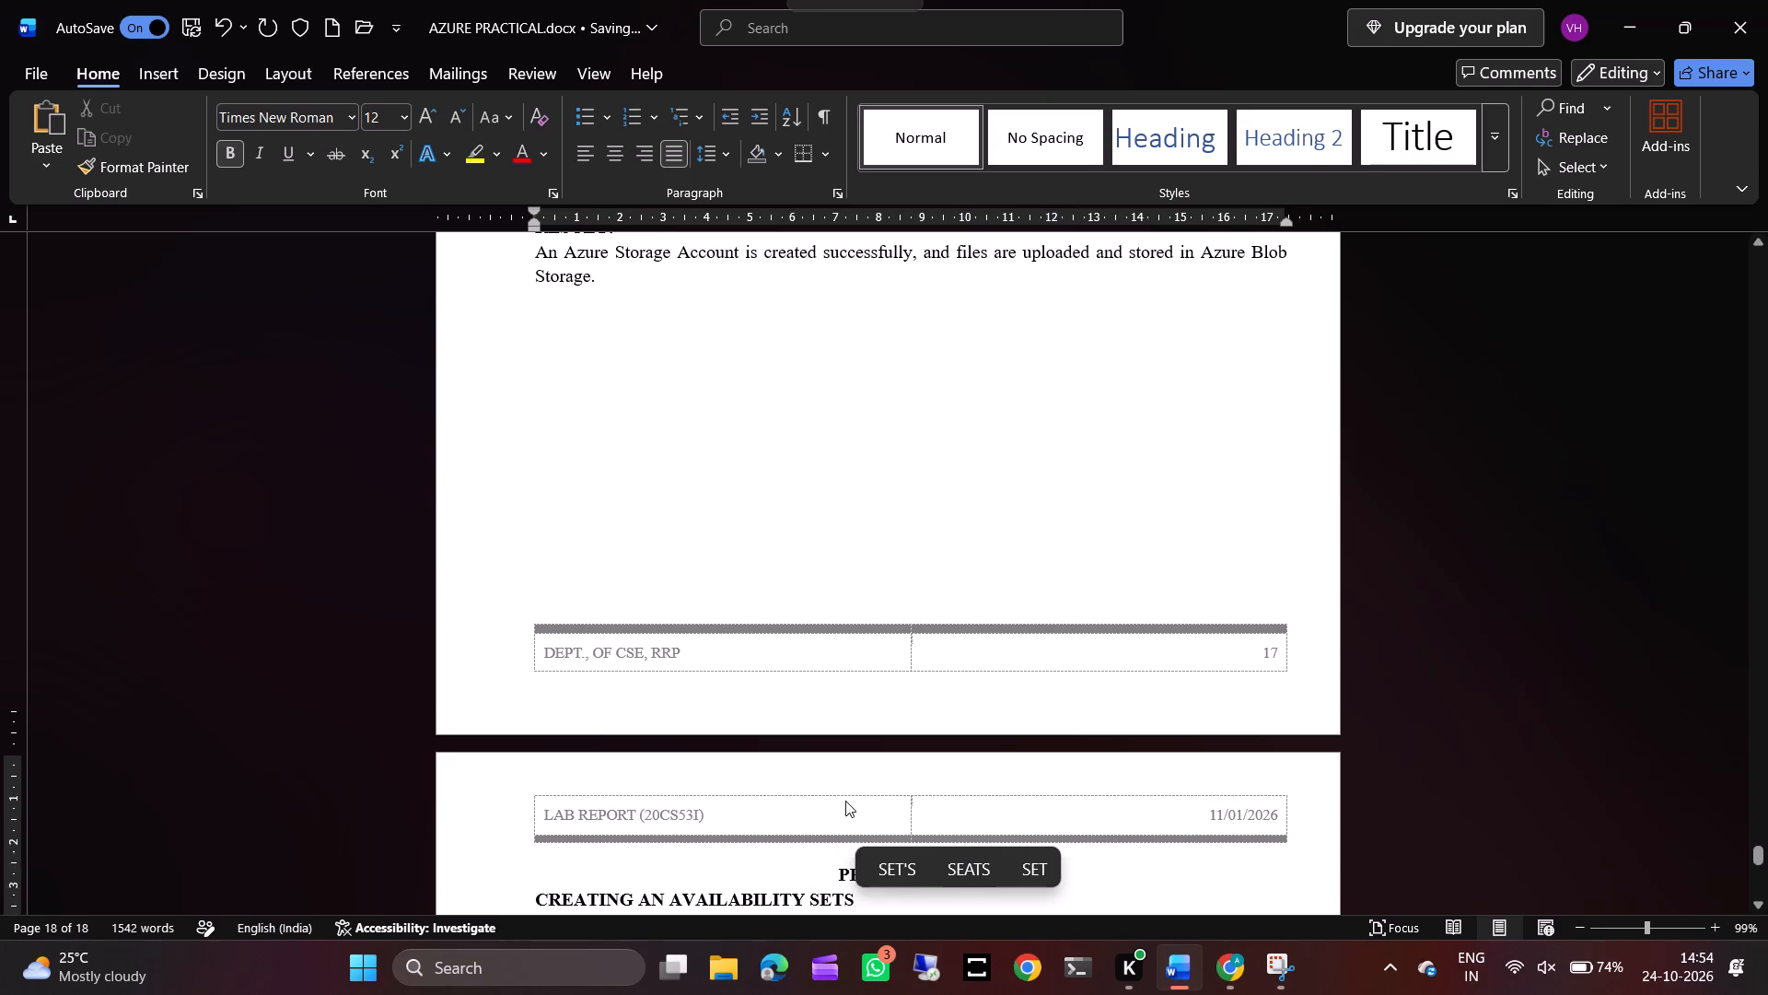
{"action": "scroll", "coordinate": [845, 801], "scroll_direction": "down", "scroll_amount": 1}
{"action": "left_click_drag", "start_coordinate": [858, 724], "coordinate": [556, 723]}
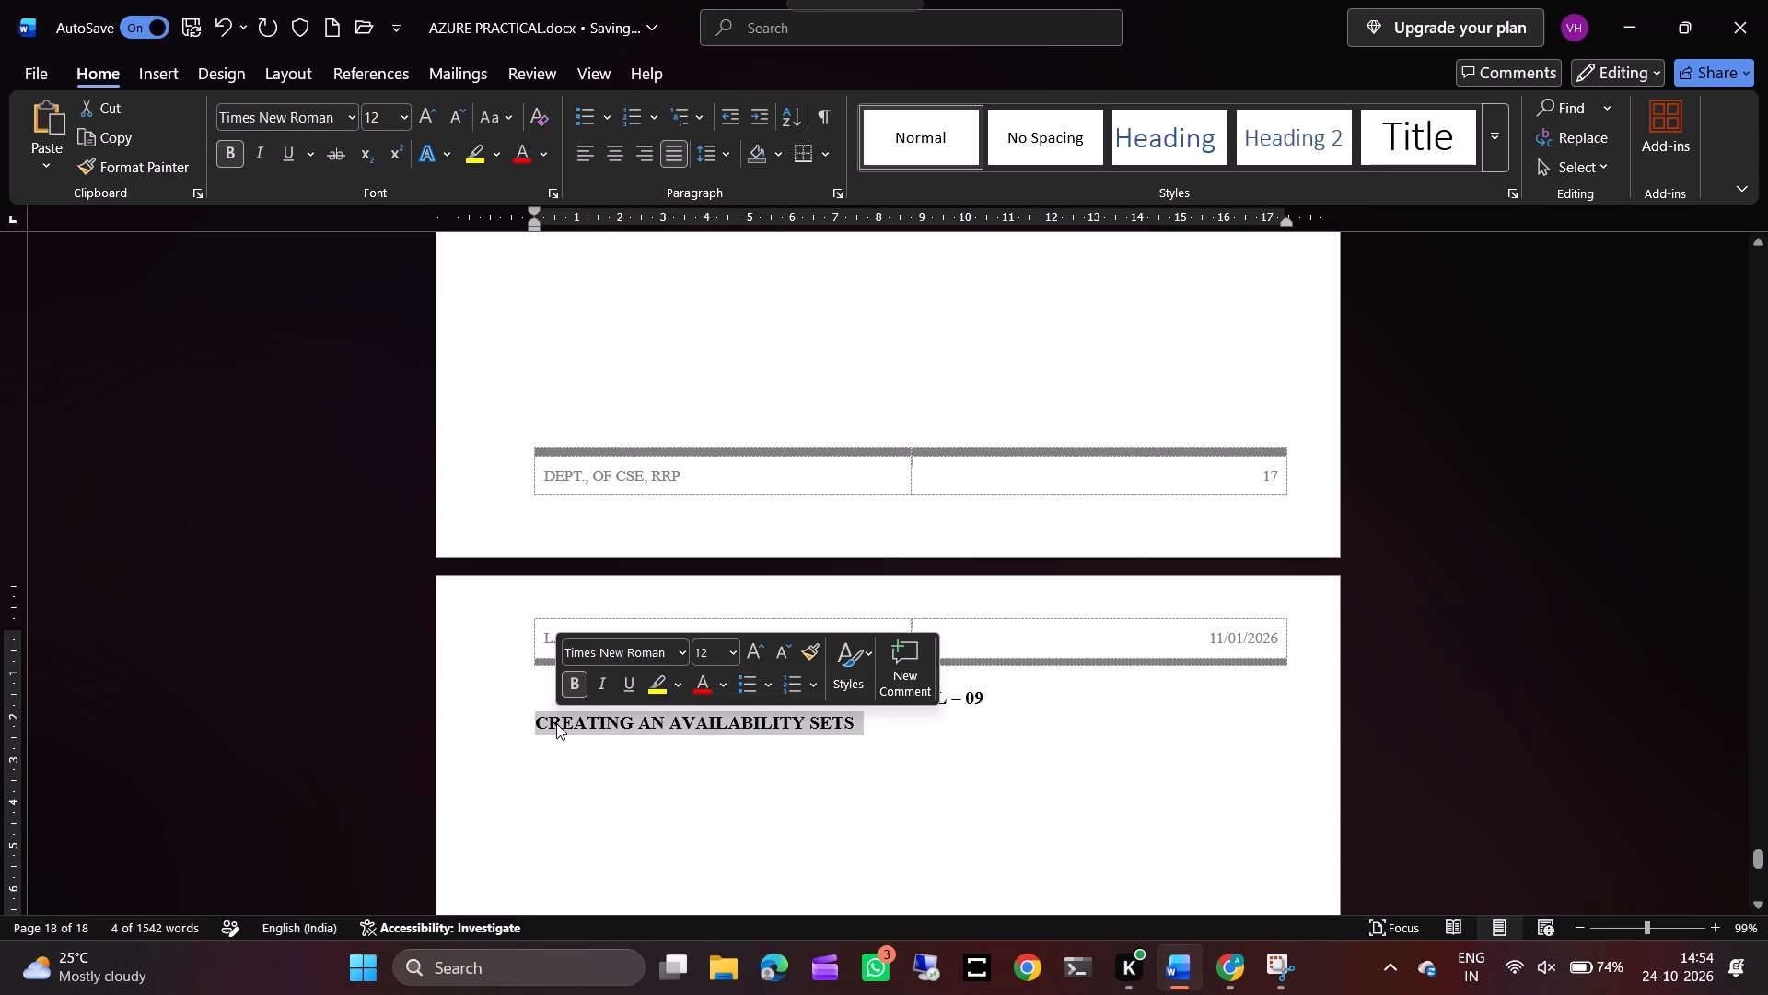
{"action": "key", "text": "ctrl+c"}
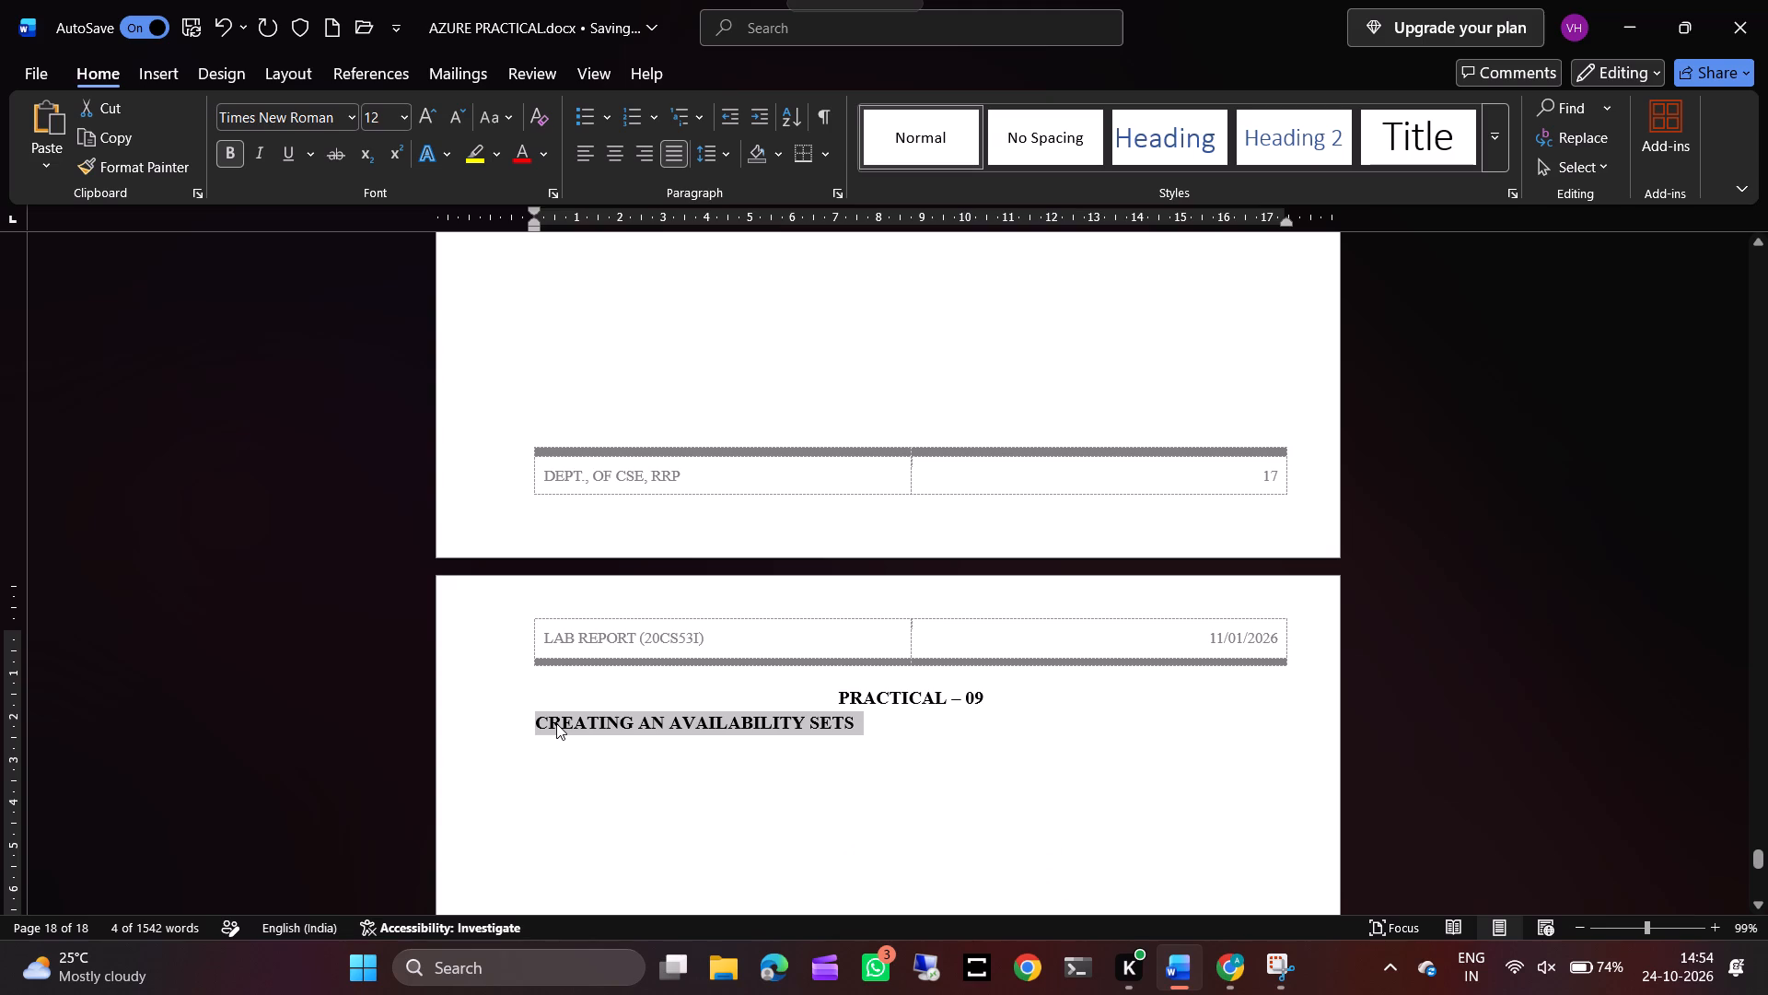
{"action": "key", "text": "ctrl+c"}
{"action": "key", "text": "ctrl+c"}
{"action": "left_click", "coordinate": [669, 724]}
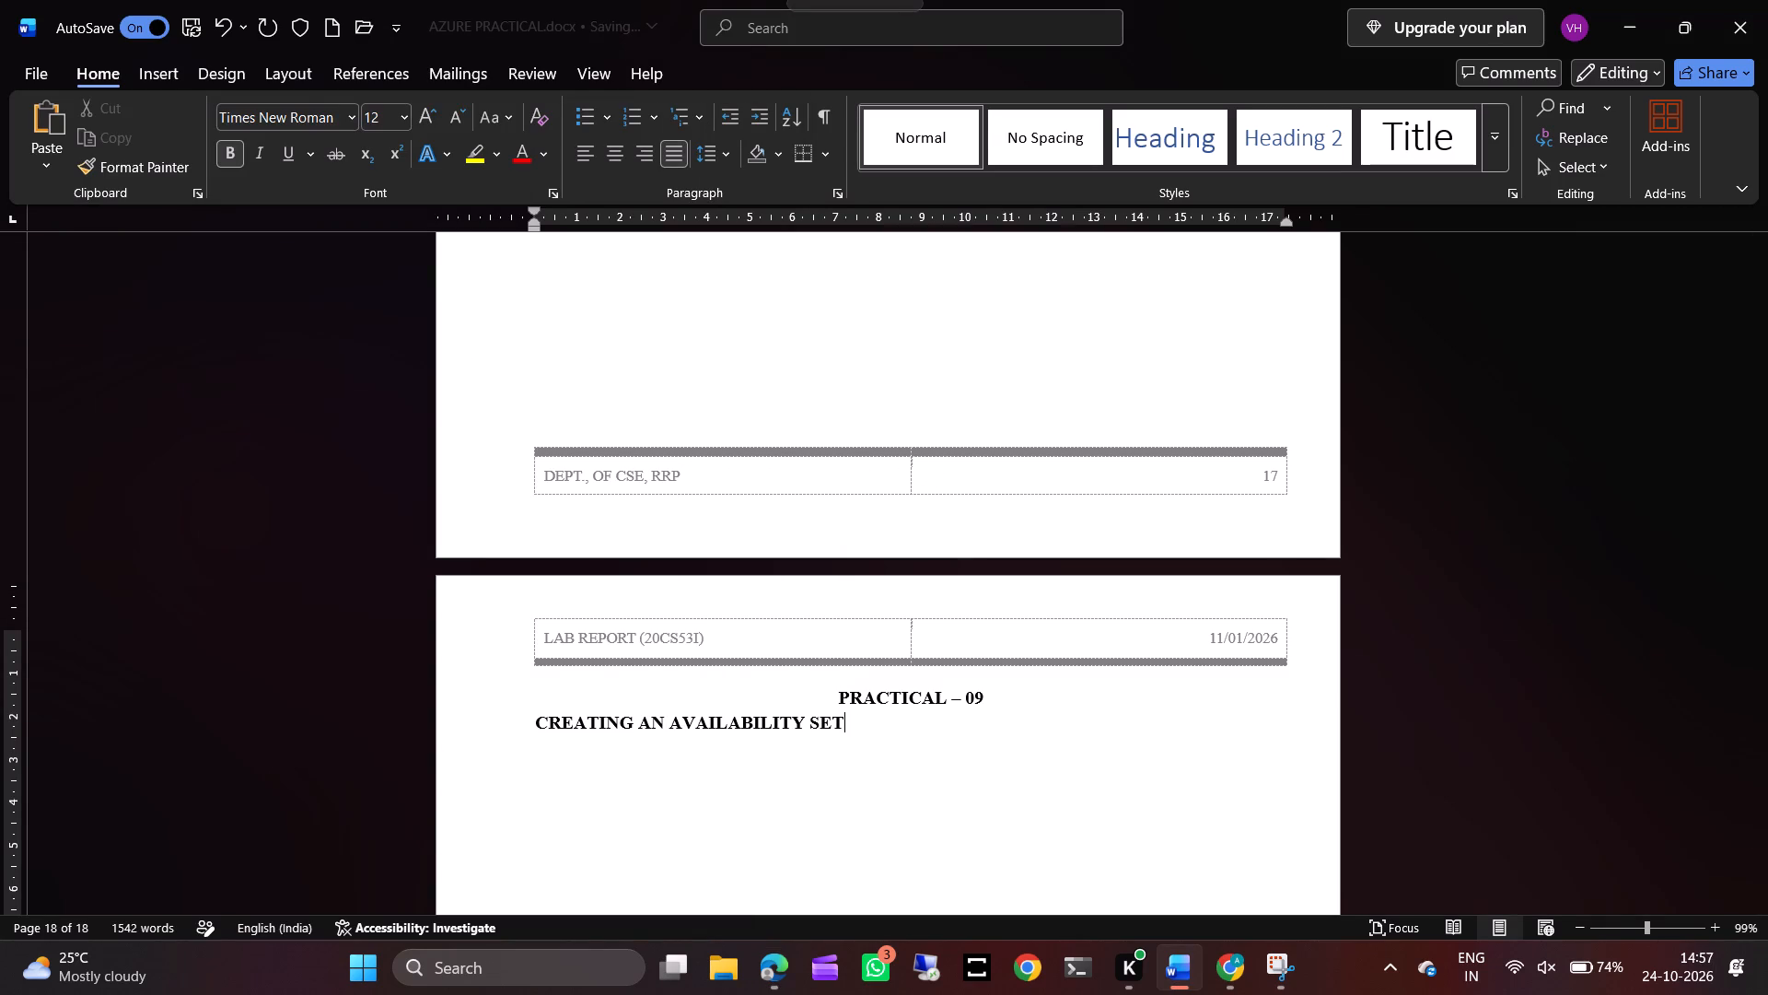
{"action": "key", "text": "space"}
{"action": "type", "text": "IN MICRO"}
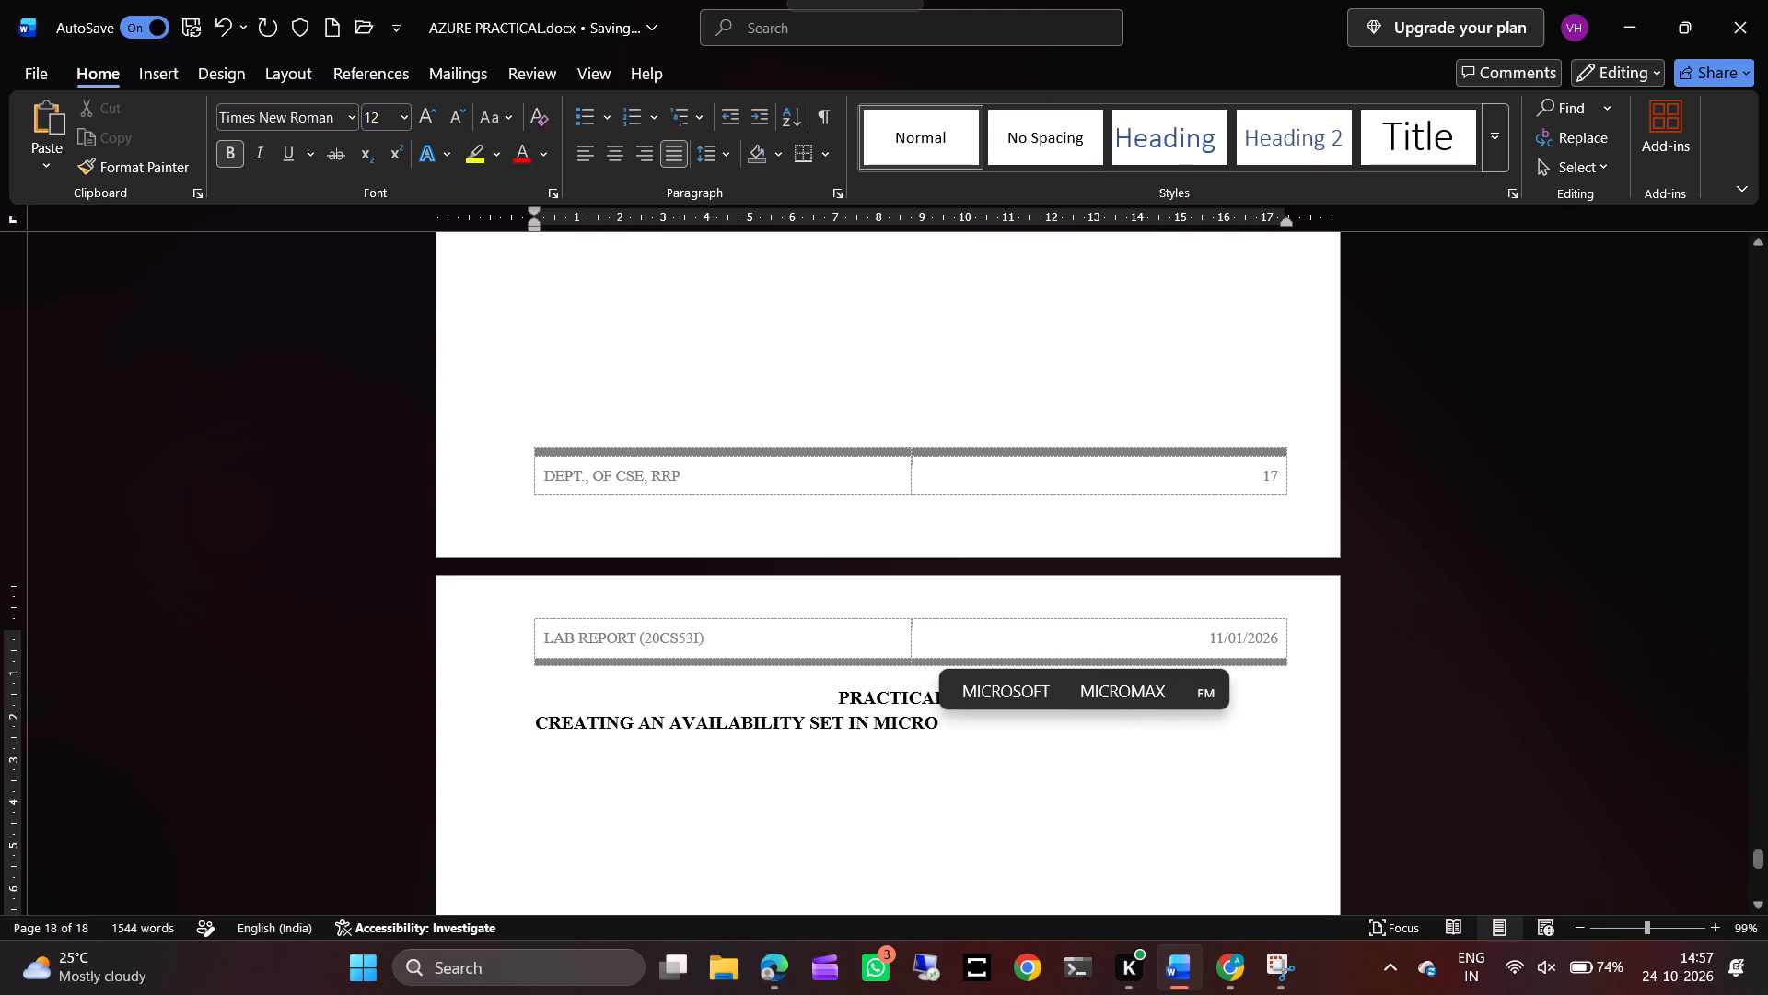
{"action": "left_click", "coordinate": [1000, 686]}
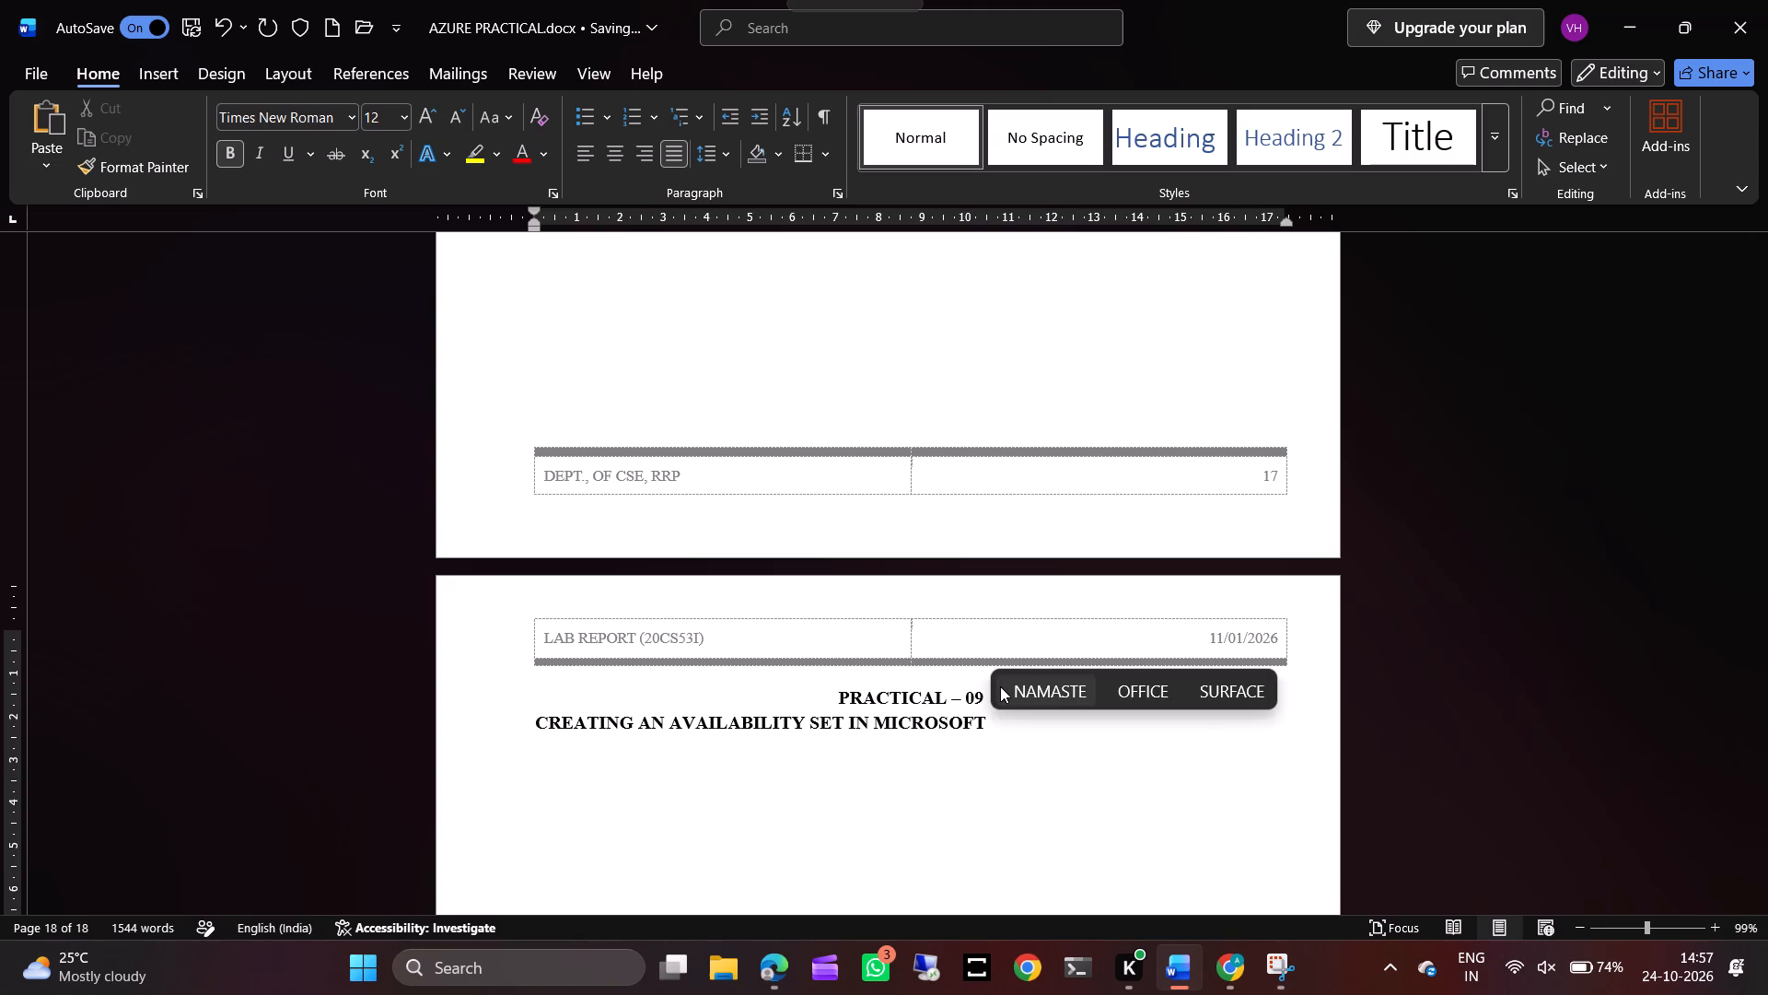
{"action": "key", "text": "a"}
{"action": "key", "text": "z"}
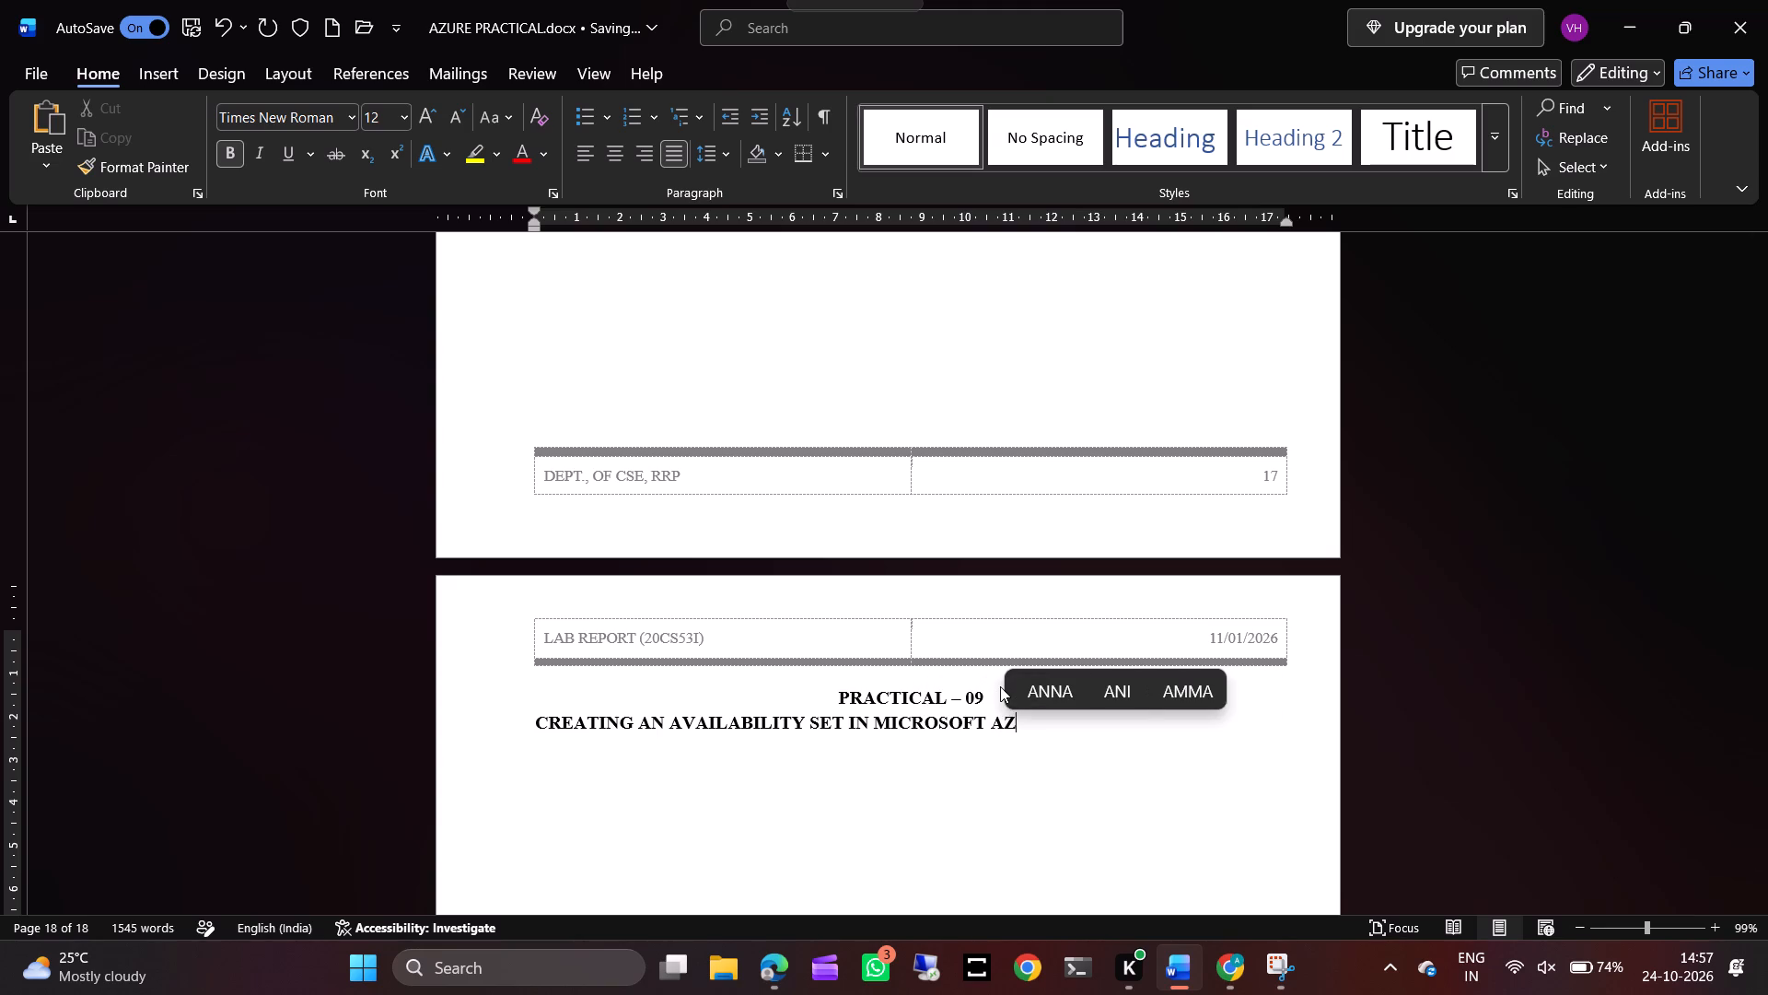
{"action": "type", "text": "URE"}
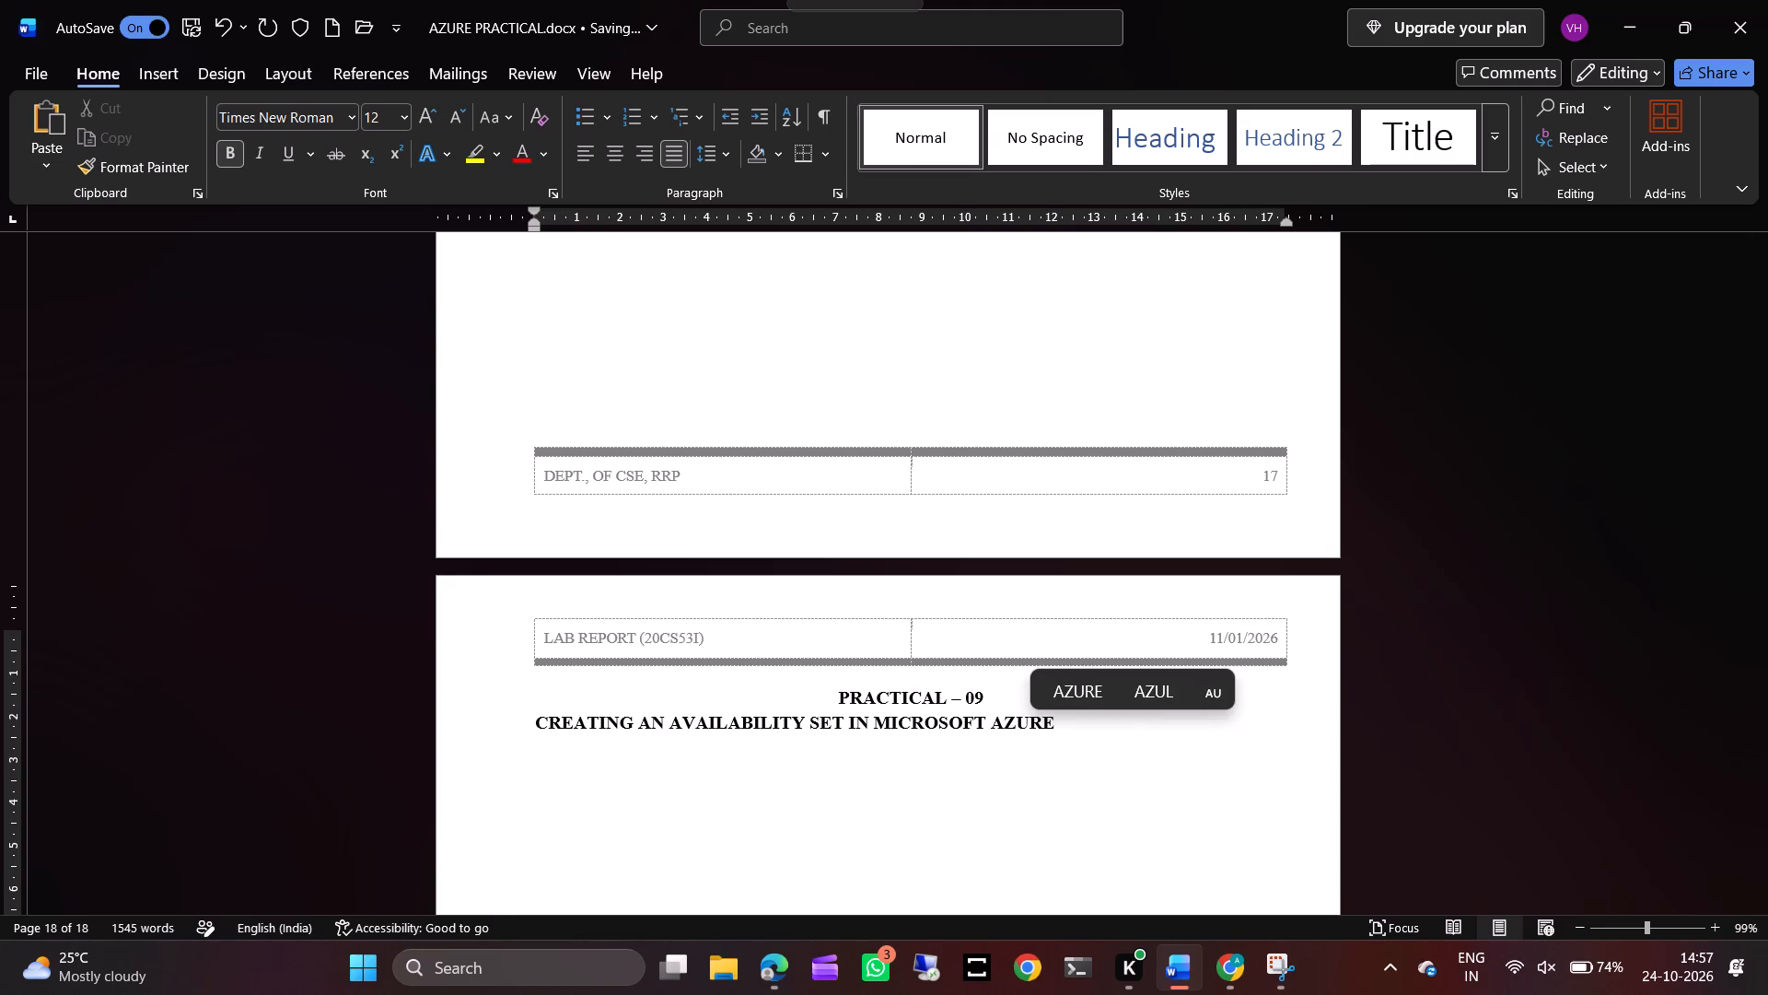
Paste the copied aim, theory, procedure and result on the empty line below the PRACTICAL – 09 title.
{"action": "left_click", "coordinate": [988, 700]}
{"action": "left_click", "coordinate": [1072, 717]}
{"action": "key", "text": "Down"}
{"action": "key", "text": "Right"}
{"action": "key", "text": "Right"}
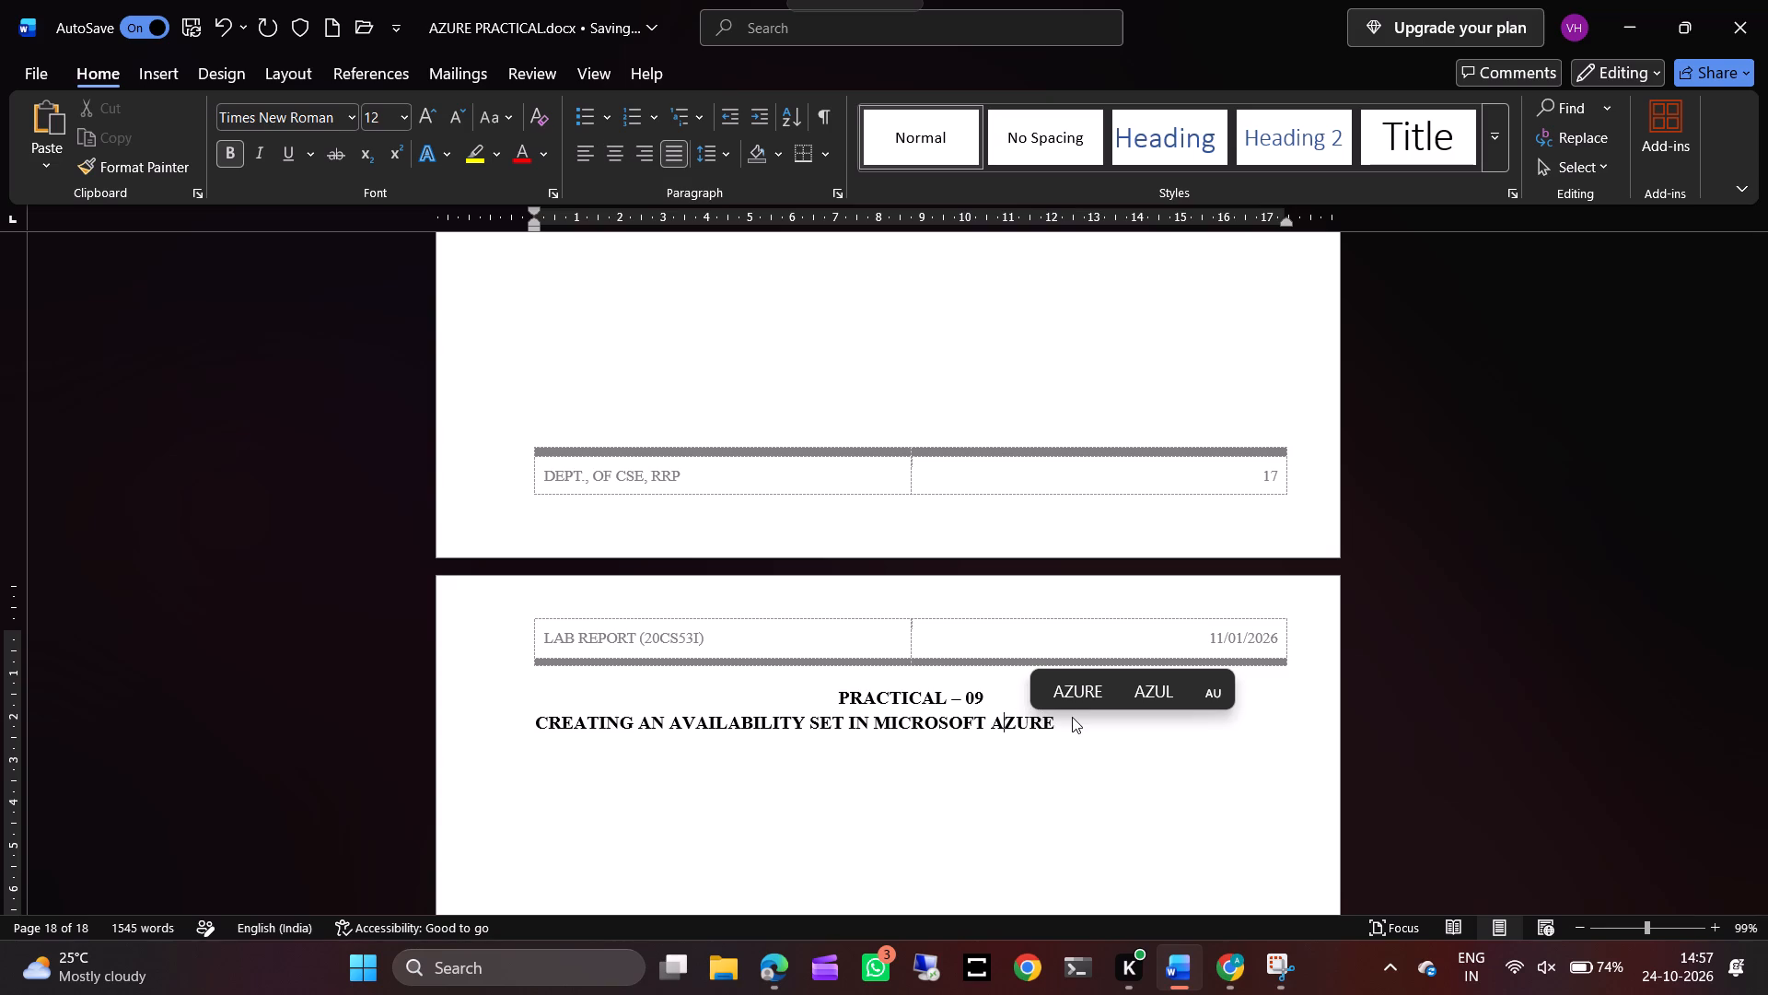
{"action": "key", "text": "Right"}
{"action": "key", "text": "Right"}
{"action": "key", "text": "Right"}
{"action": "key", "text": "Right"}
{"action": "key", "text": "Right"}
{"action": "key", "text": "ctrl+v"}
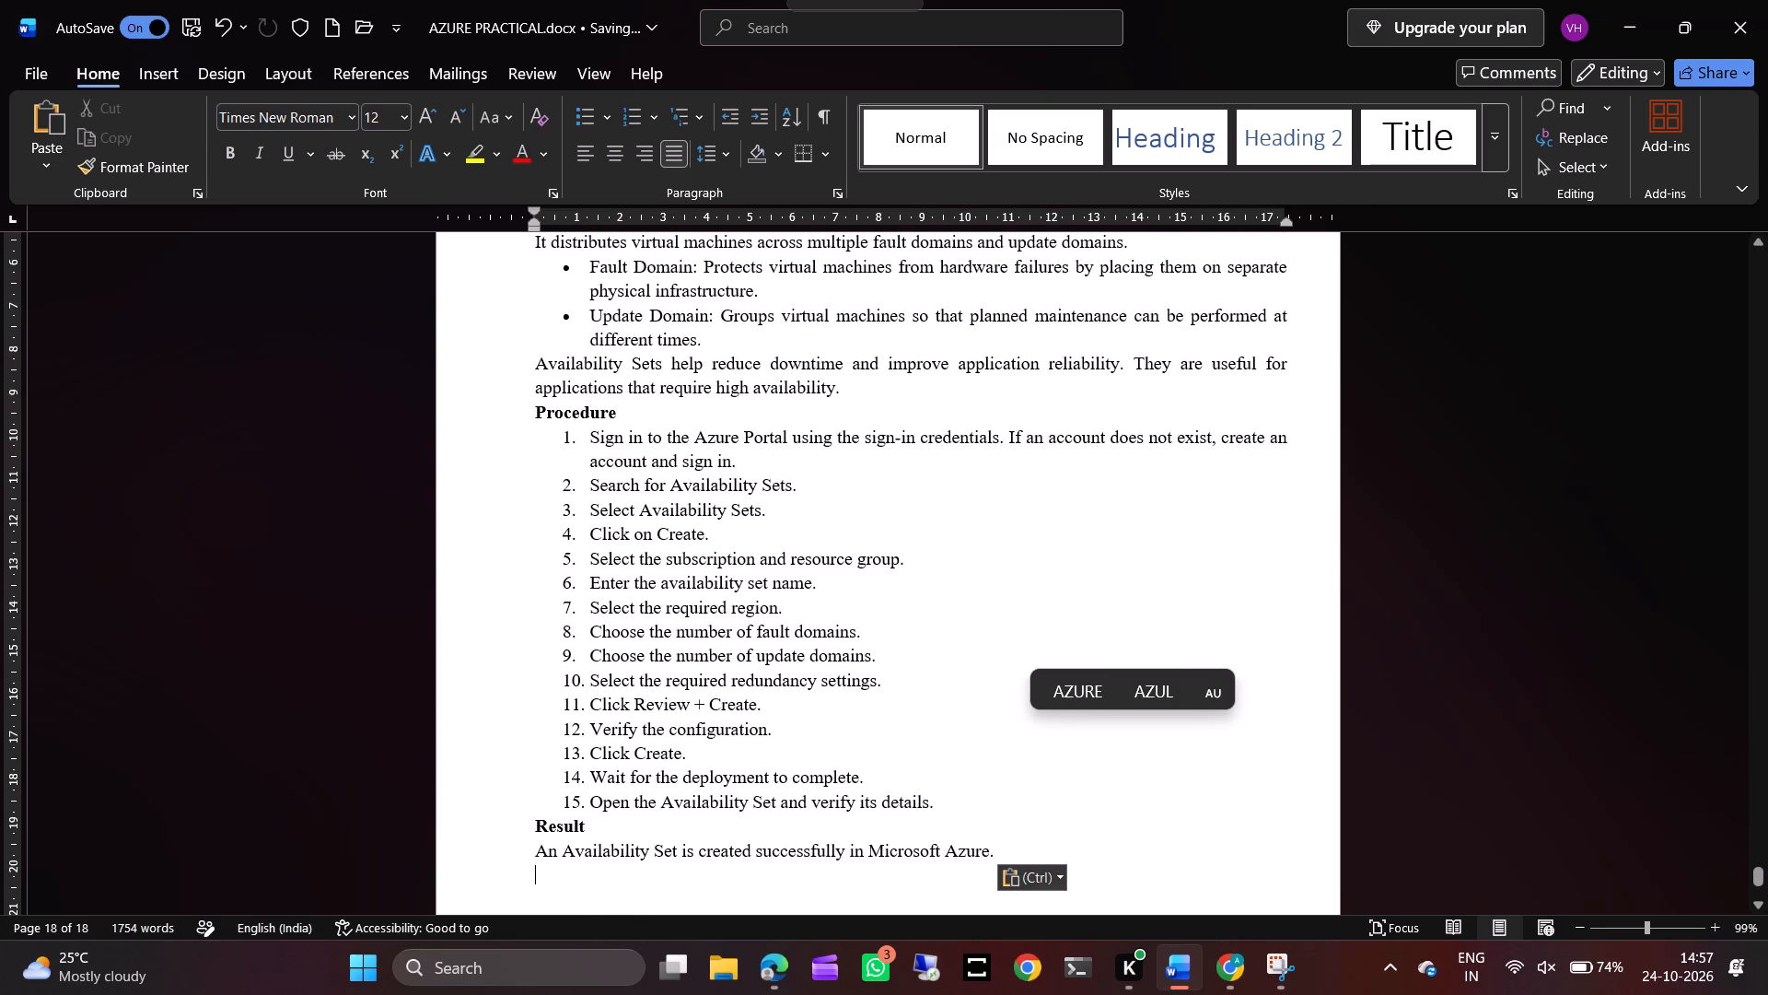
Add a colon to the Aim heading and convert it to uppercase, "AIM:".
{"action": "scroll", "coordinate": [886, 548], "scroll_direction": "up", "scroll_amount": 1}
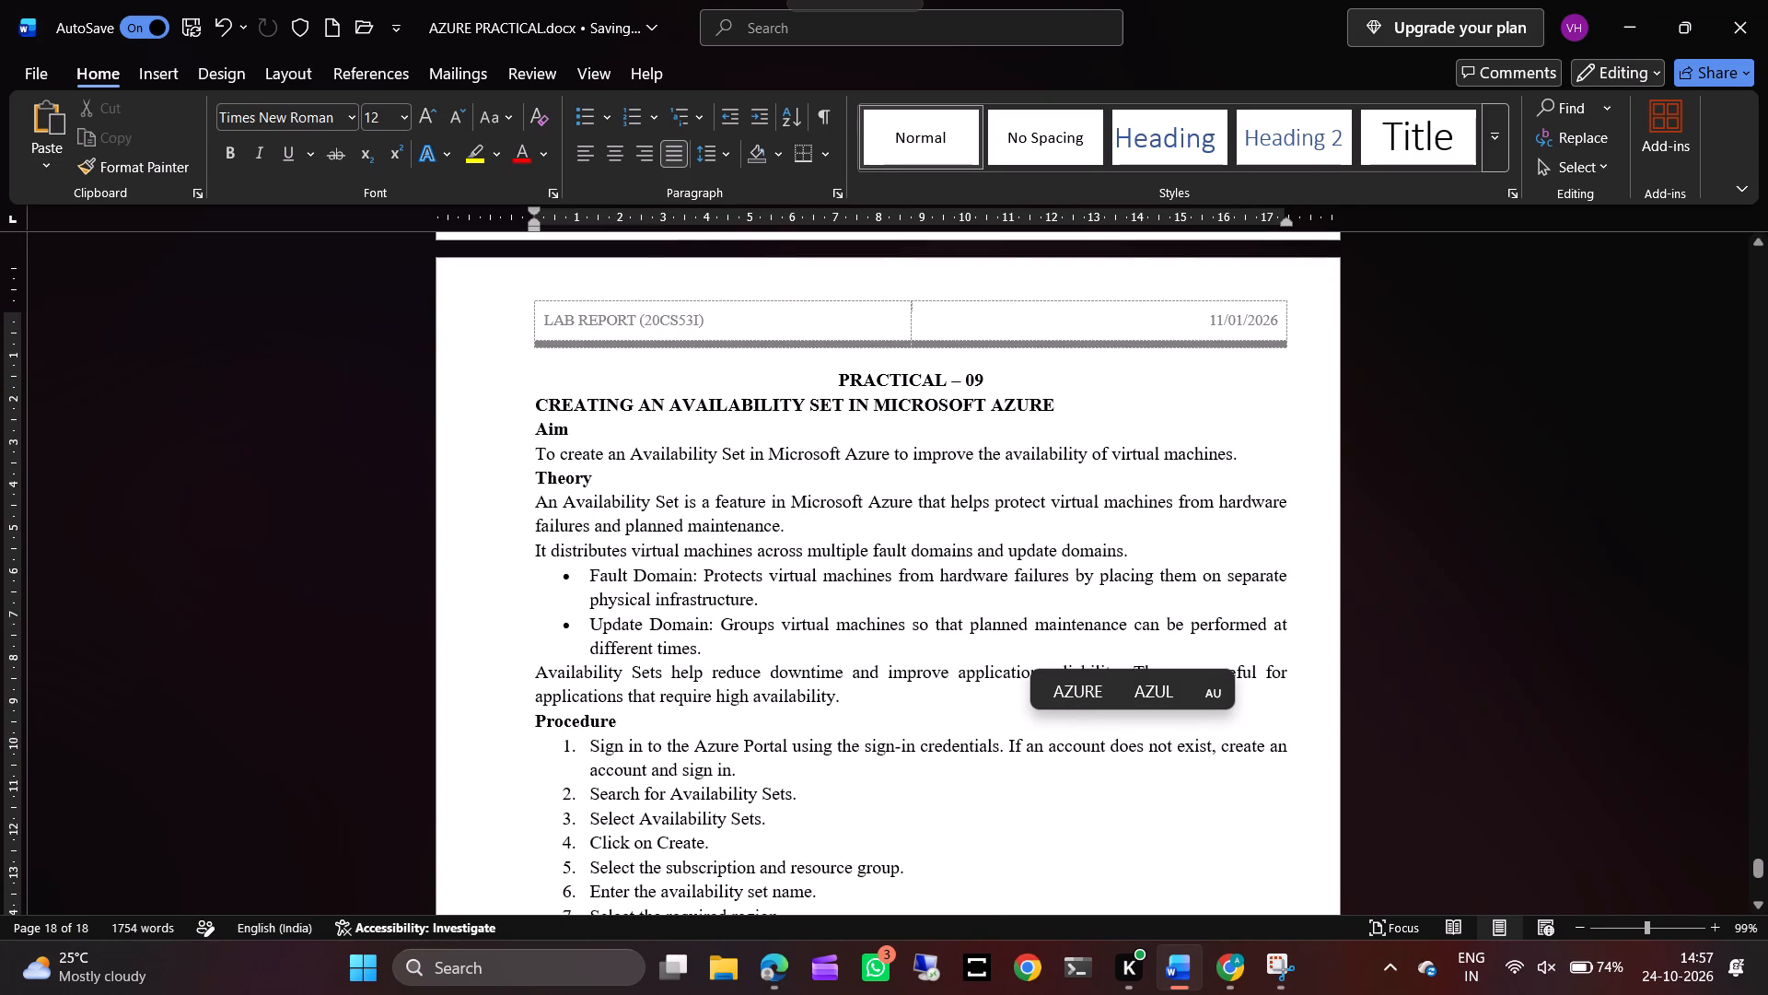
{"action": "left_click", "coordinate": [574, 431]}
{"action": "key", "text": "shift+colon"}
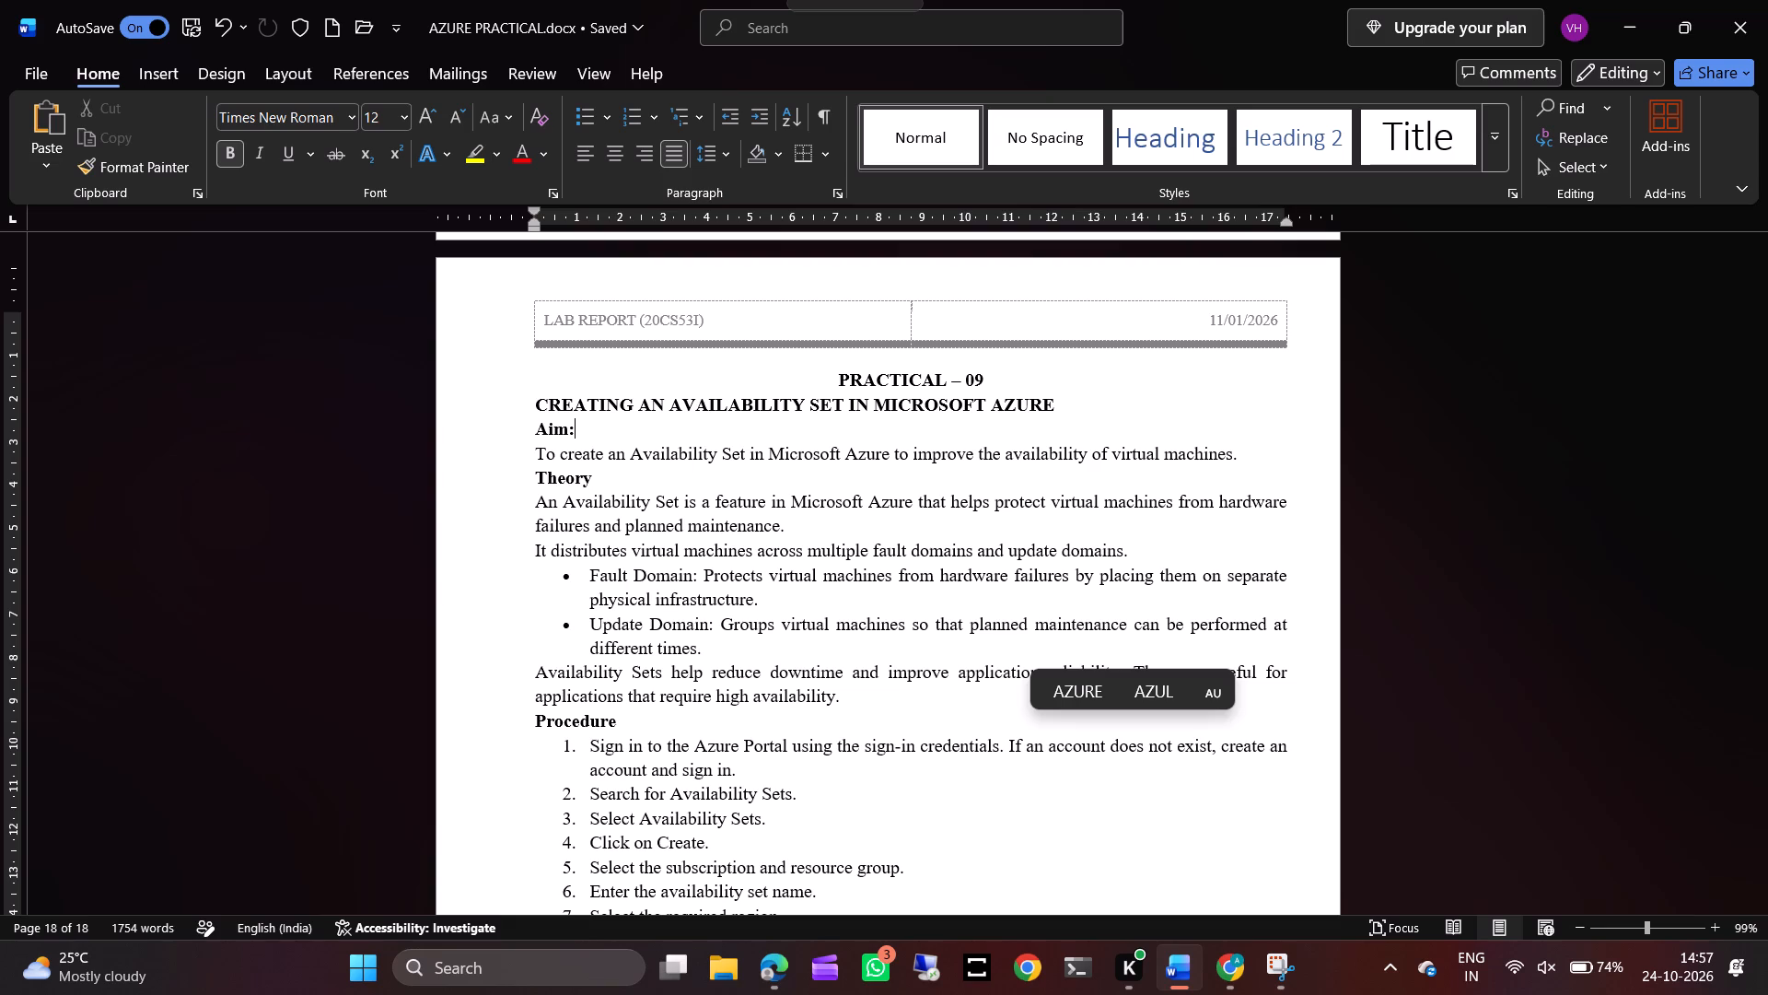
{"action": "left_click_drag", "start_coordinate": [575, 431], "coordinate": [533, 432]}
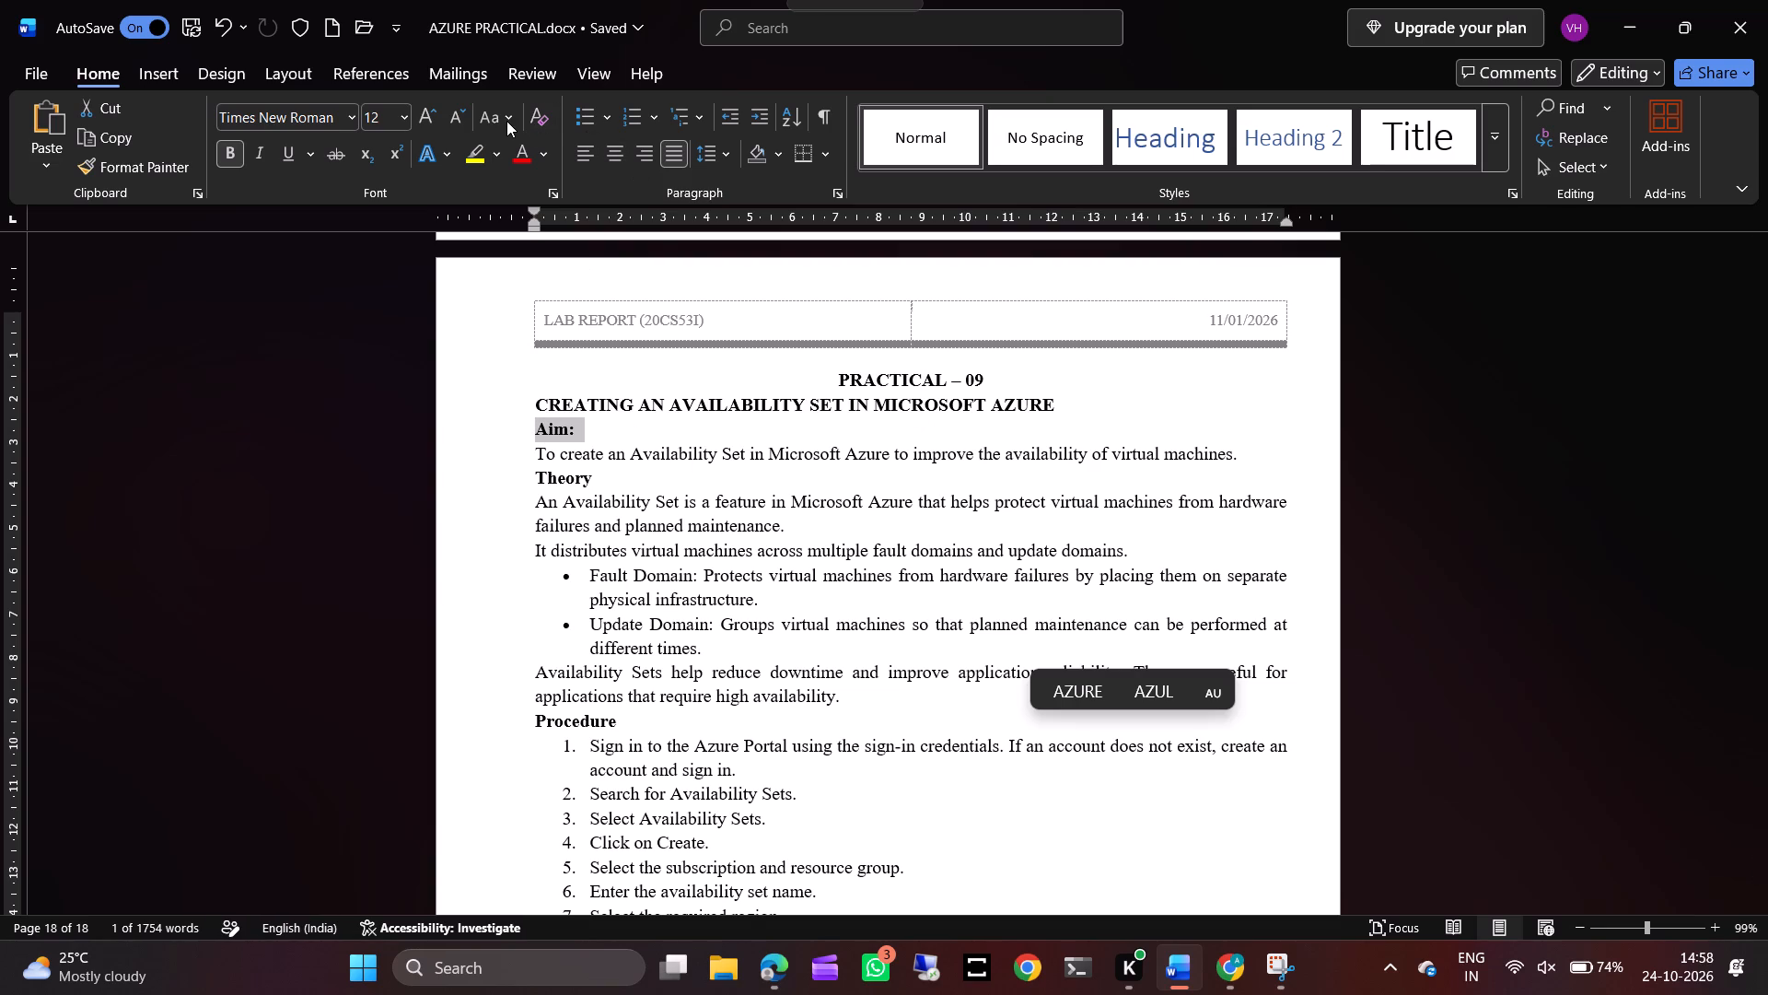
{"action": "left_click", "coordinate": [506, 121]}
{"action": "left_click", "coordinate": [547, 205]}
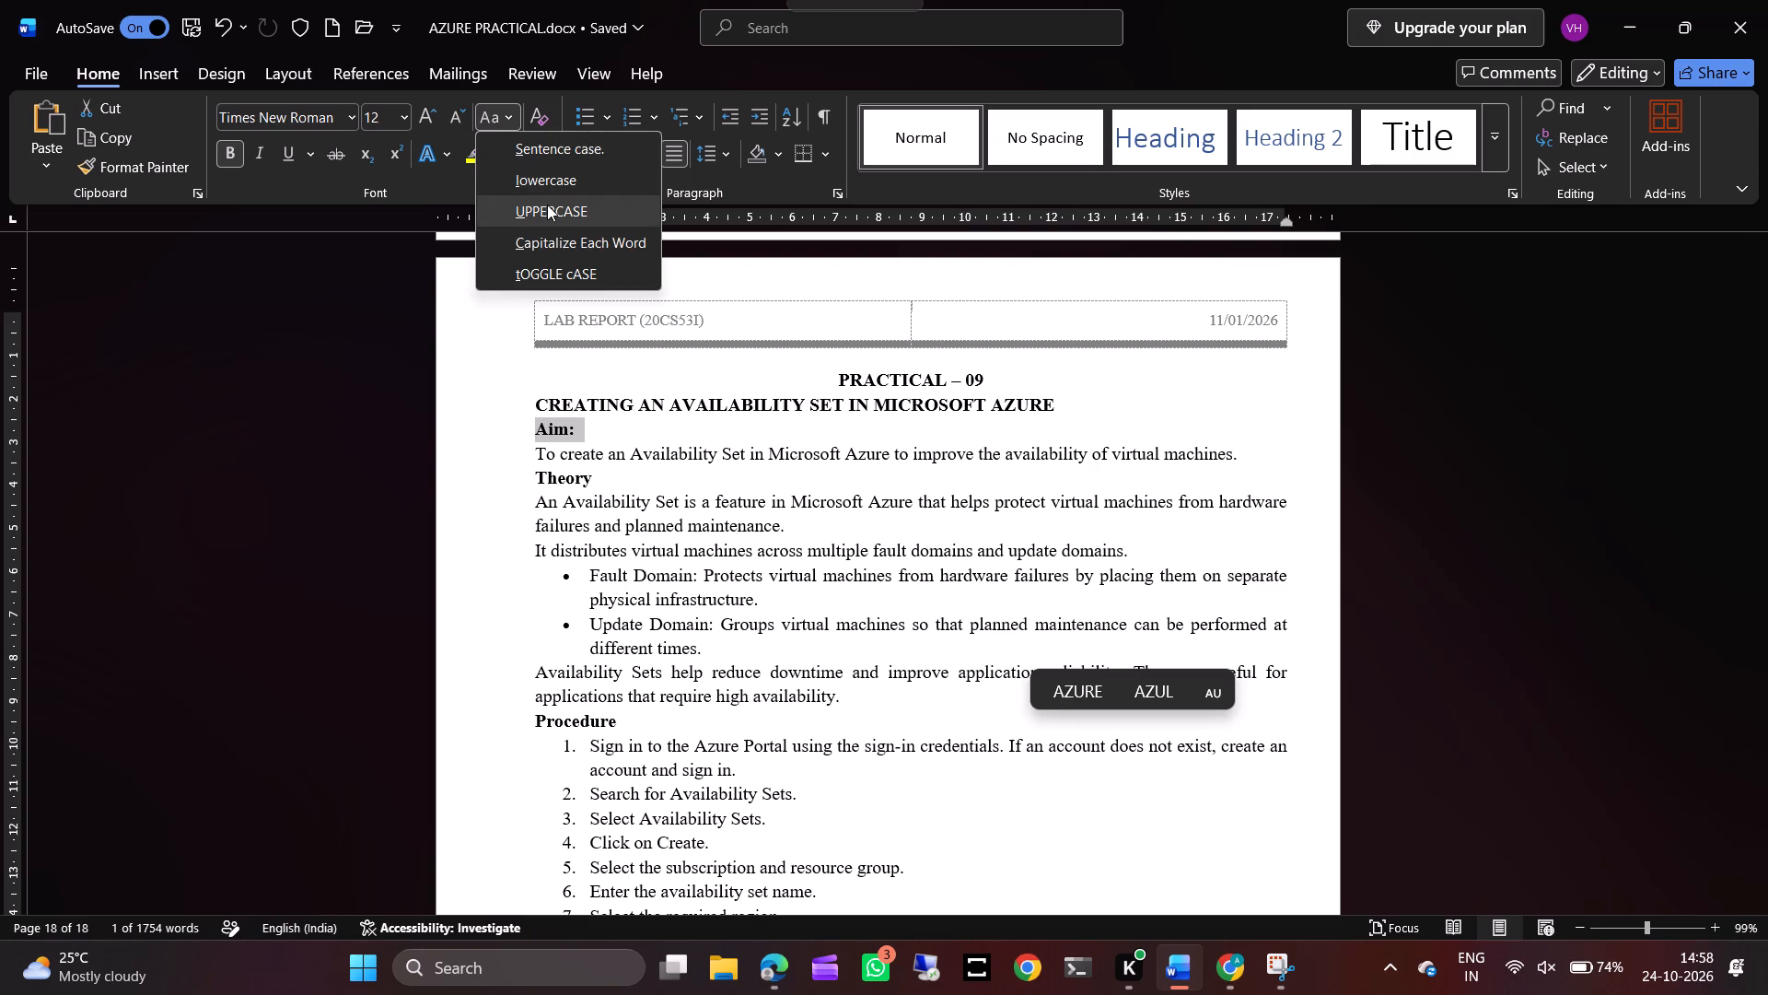
Add a colon to the Theory heading and convert it to uppercase, "THEORY:".
{"action": "left_click", "coordinate": [608, 476]}
{"action": "key", "text": "shift+colon"}
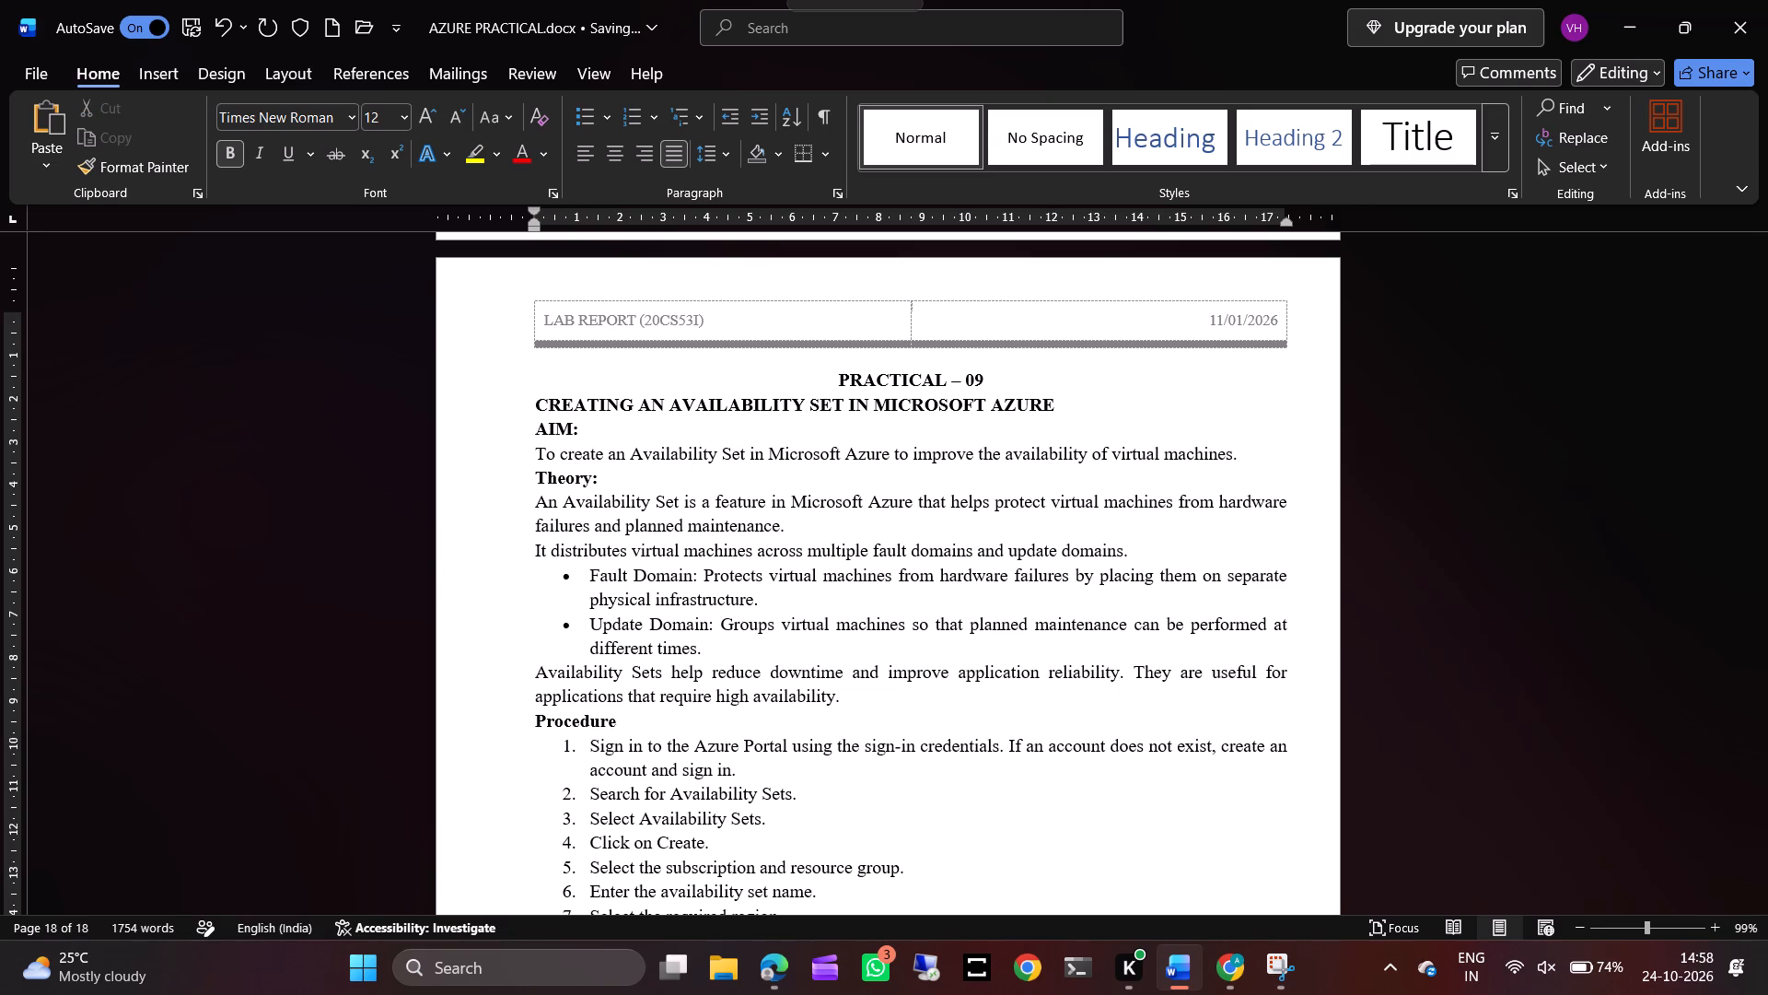
{"action": "left_click_drag", "start_coordinate": [608, 476], "coordinate": [541, 483]}
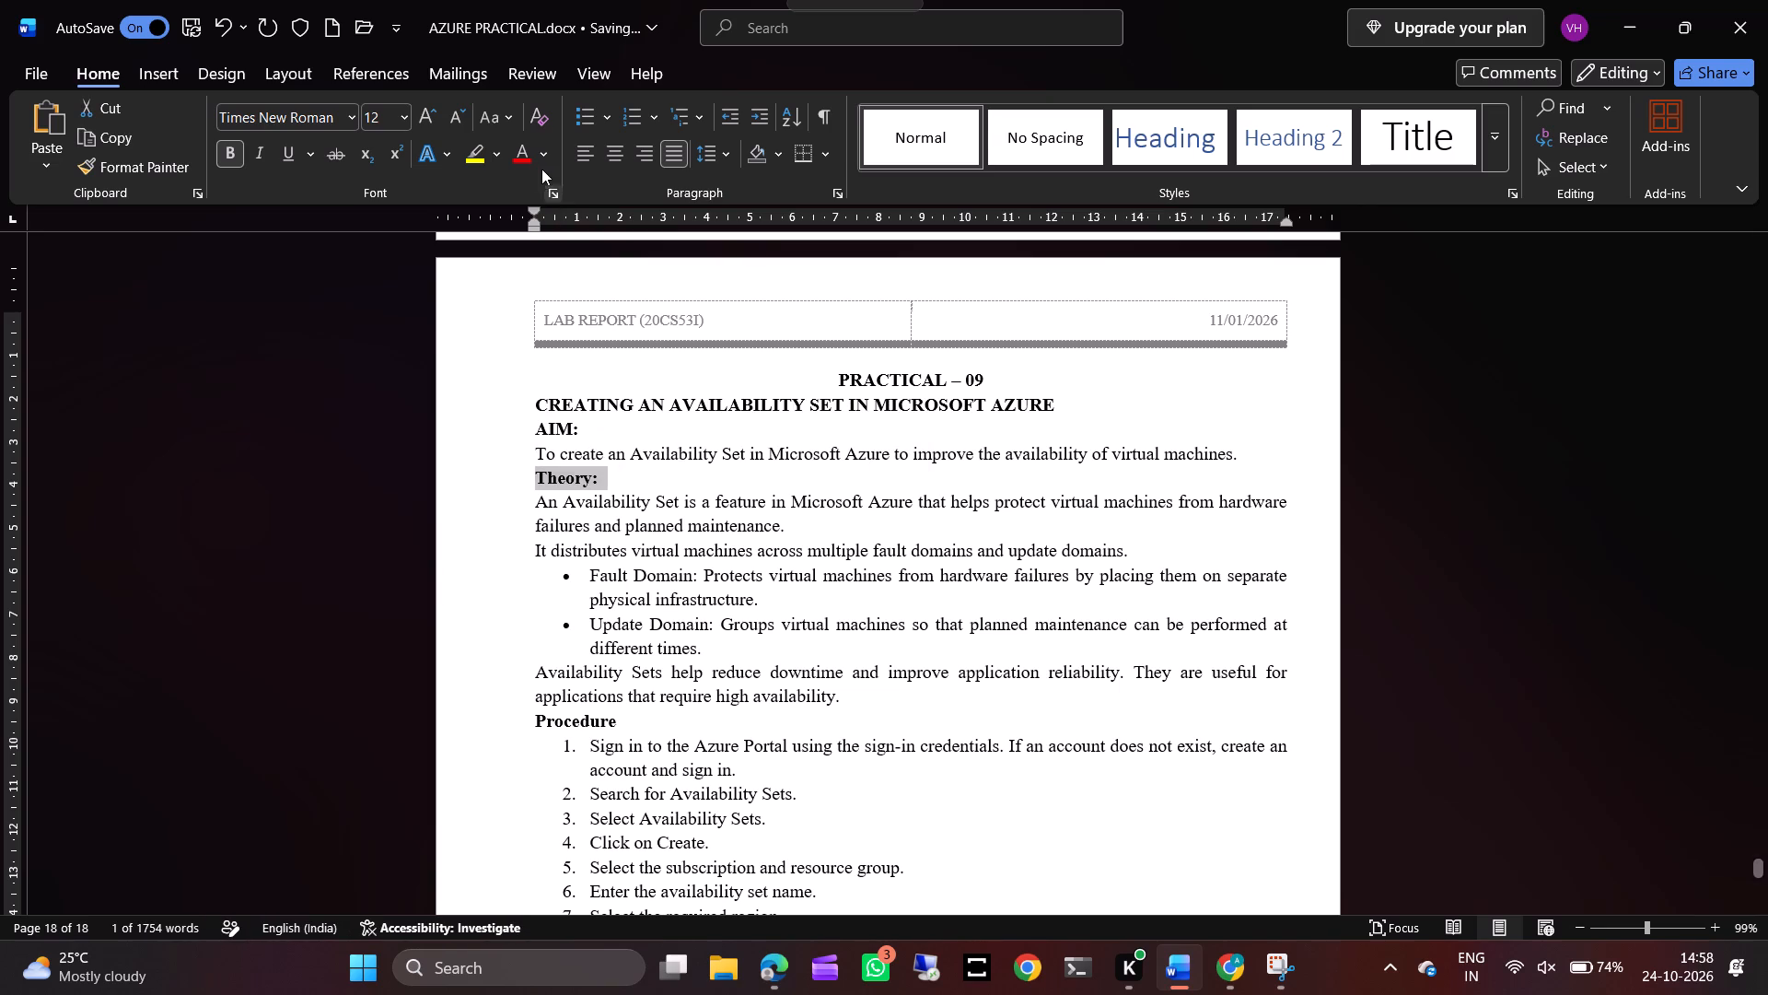
{"action": "left_click_drag", "start_coordinate": [497, 108], "coordinate": [533, 201]}
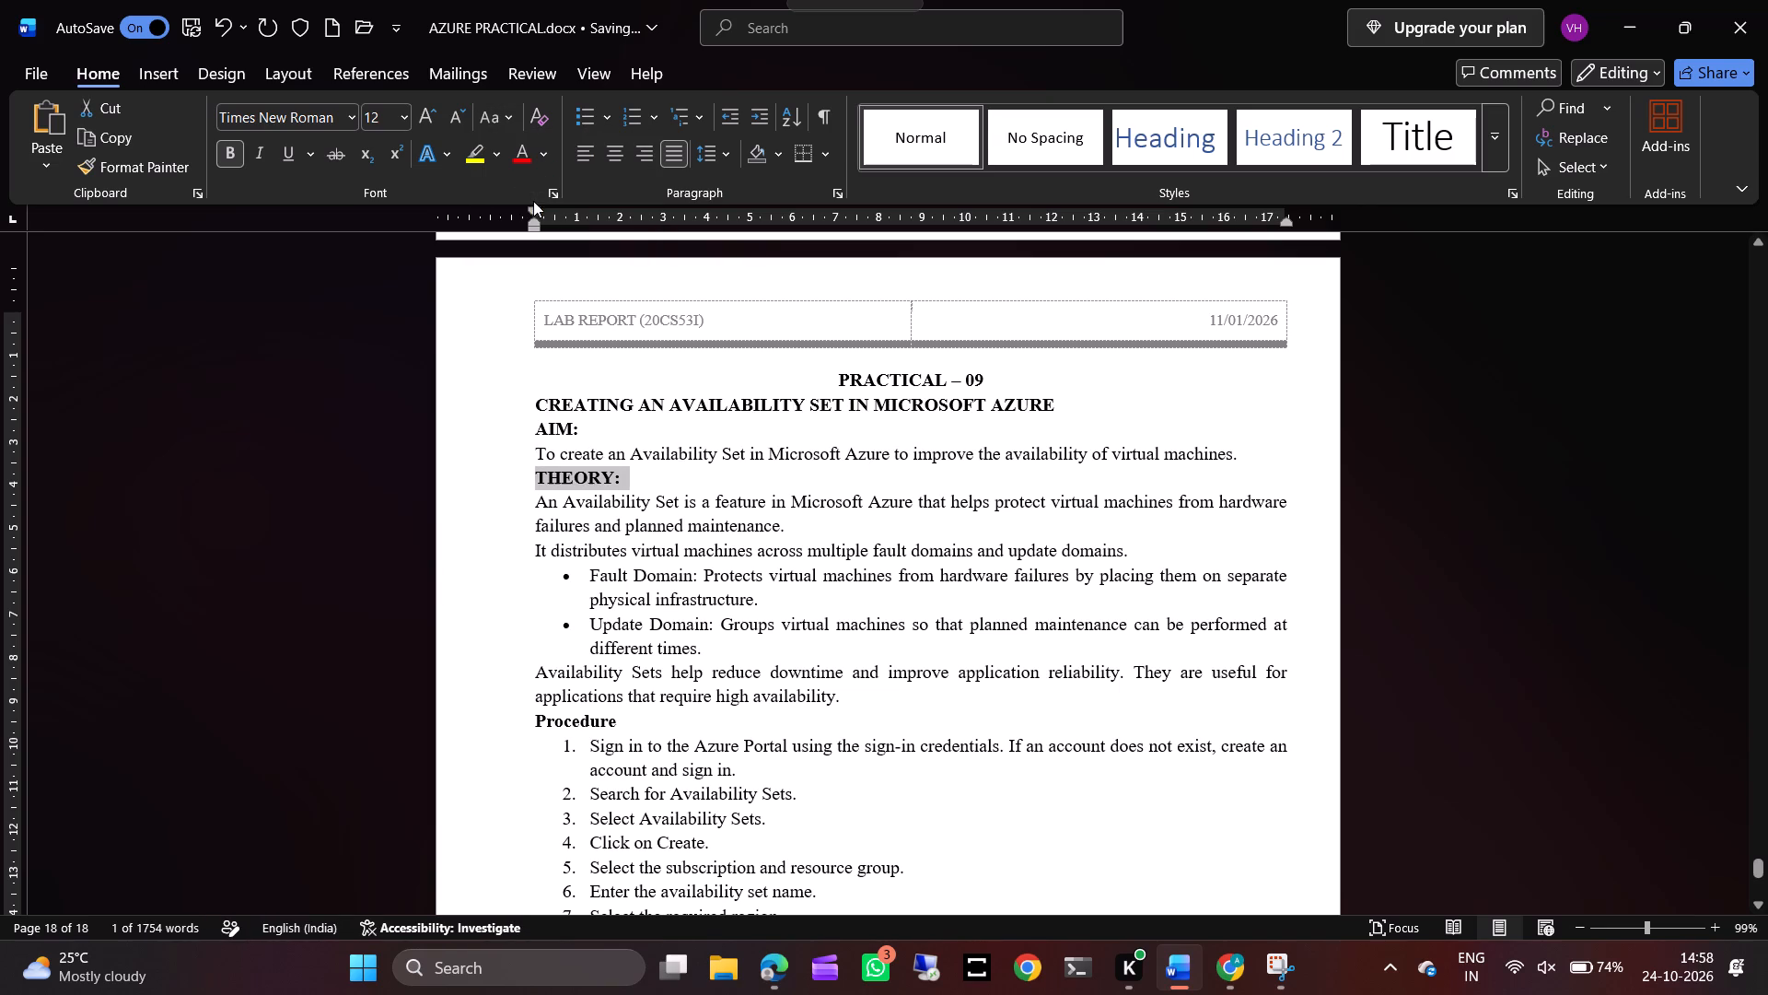
{"action": "left_click", "coordinate": [533, 201]}
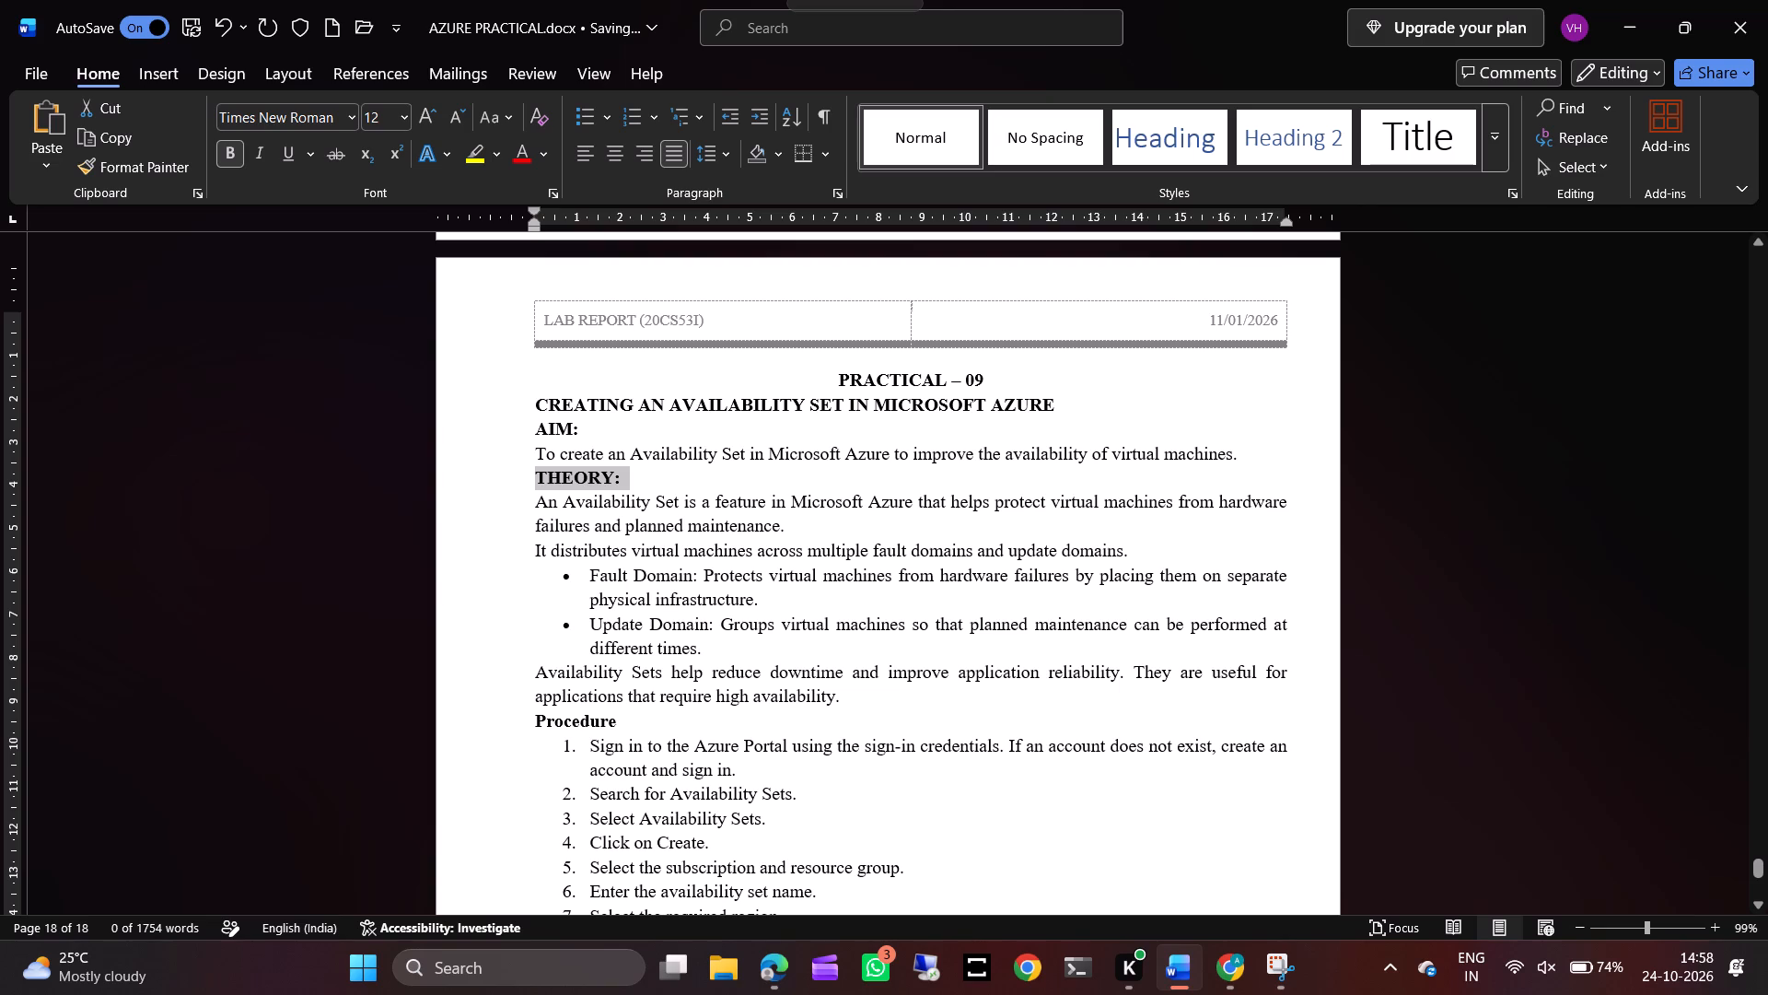
Add a colon to the Procedure heading and convert it to uppercase, "PROCEDURE:".
{"action": "left_click", "coordinate": [613, 724]}
{"action": "key", "text": "shift+colon"}
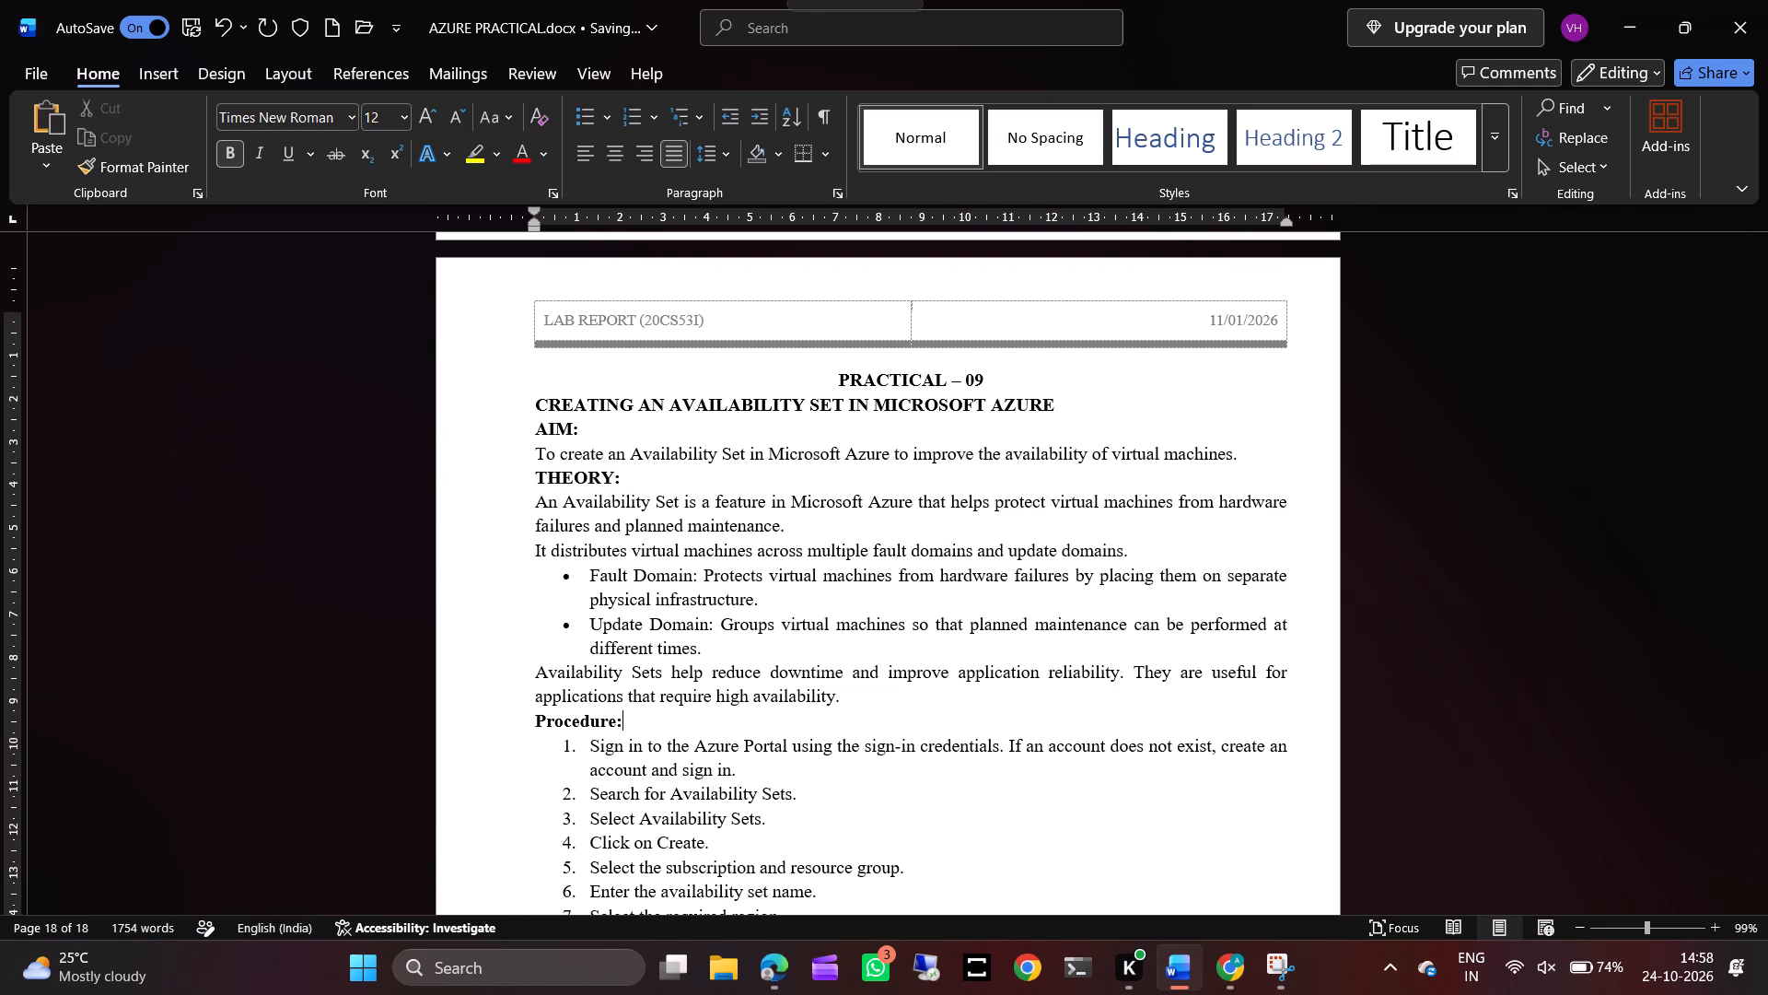
{"action": "left_click_drag", "start_coordinate": [621, 721], "coordinate": [548, 720]}
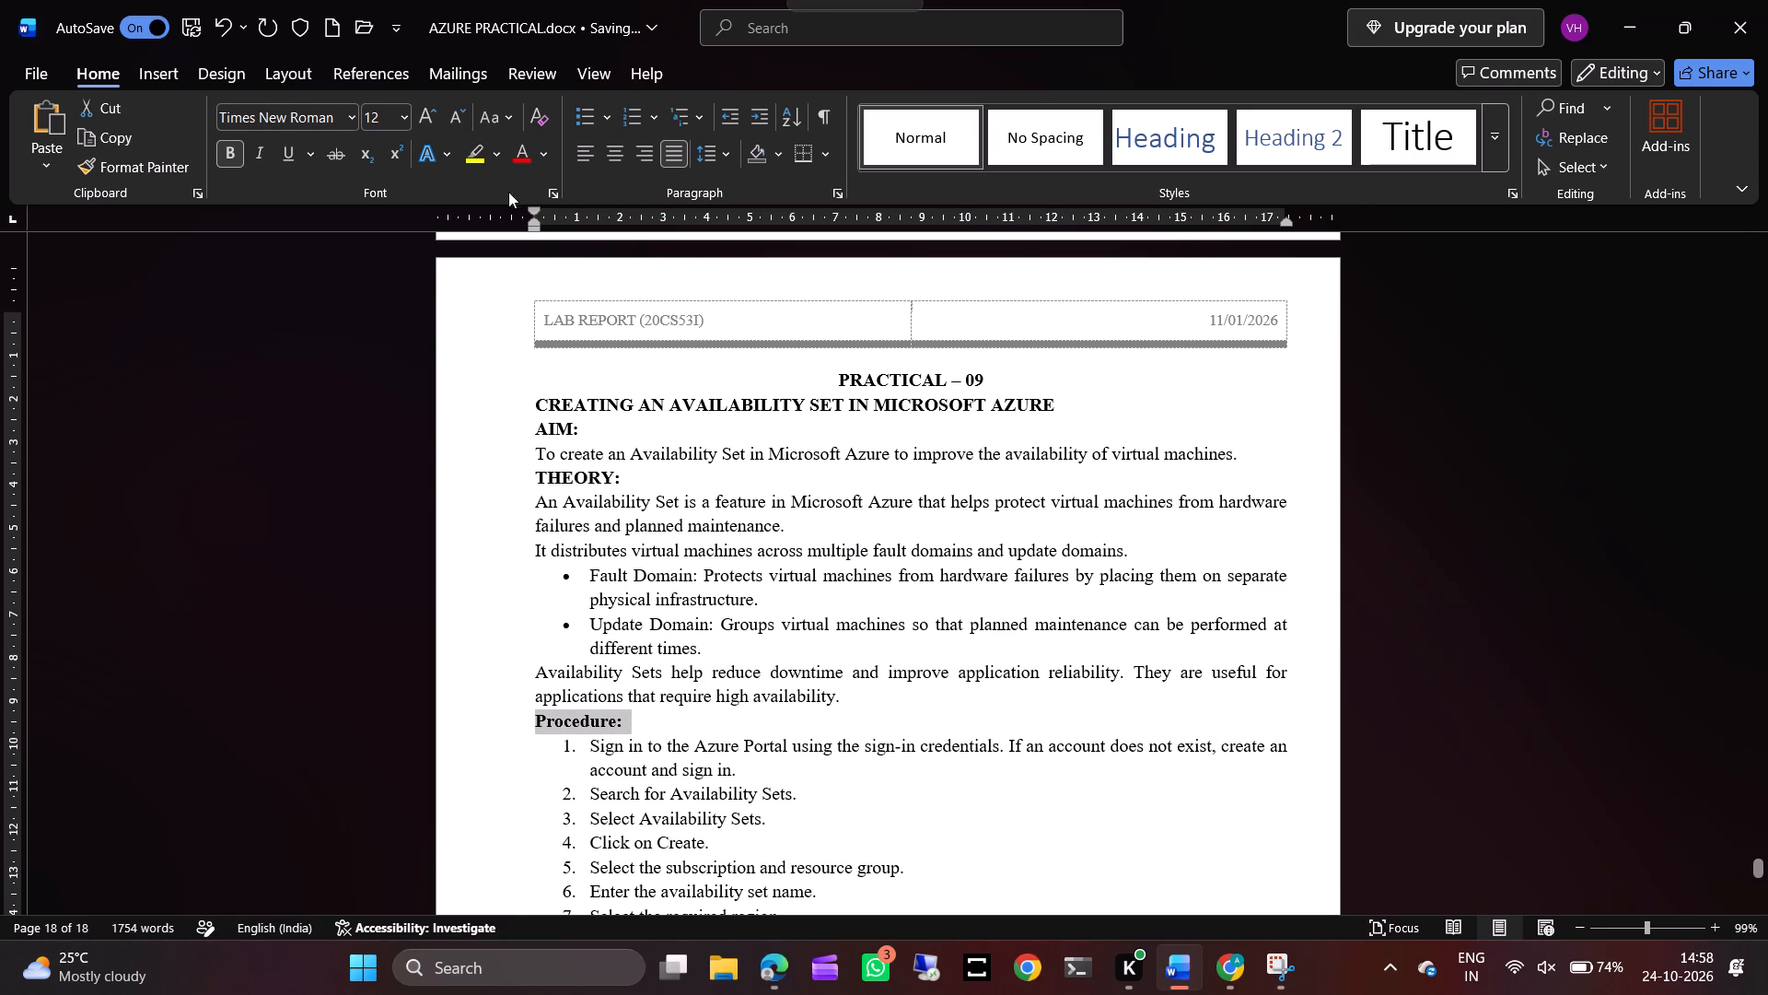
{"action": "left_click", "coordinate": [498, 120]}
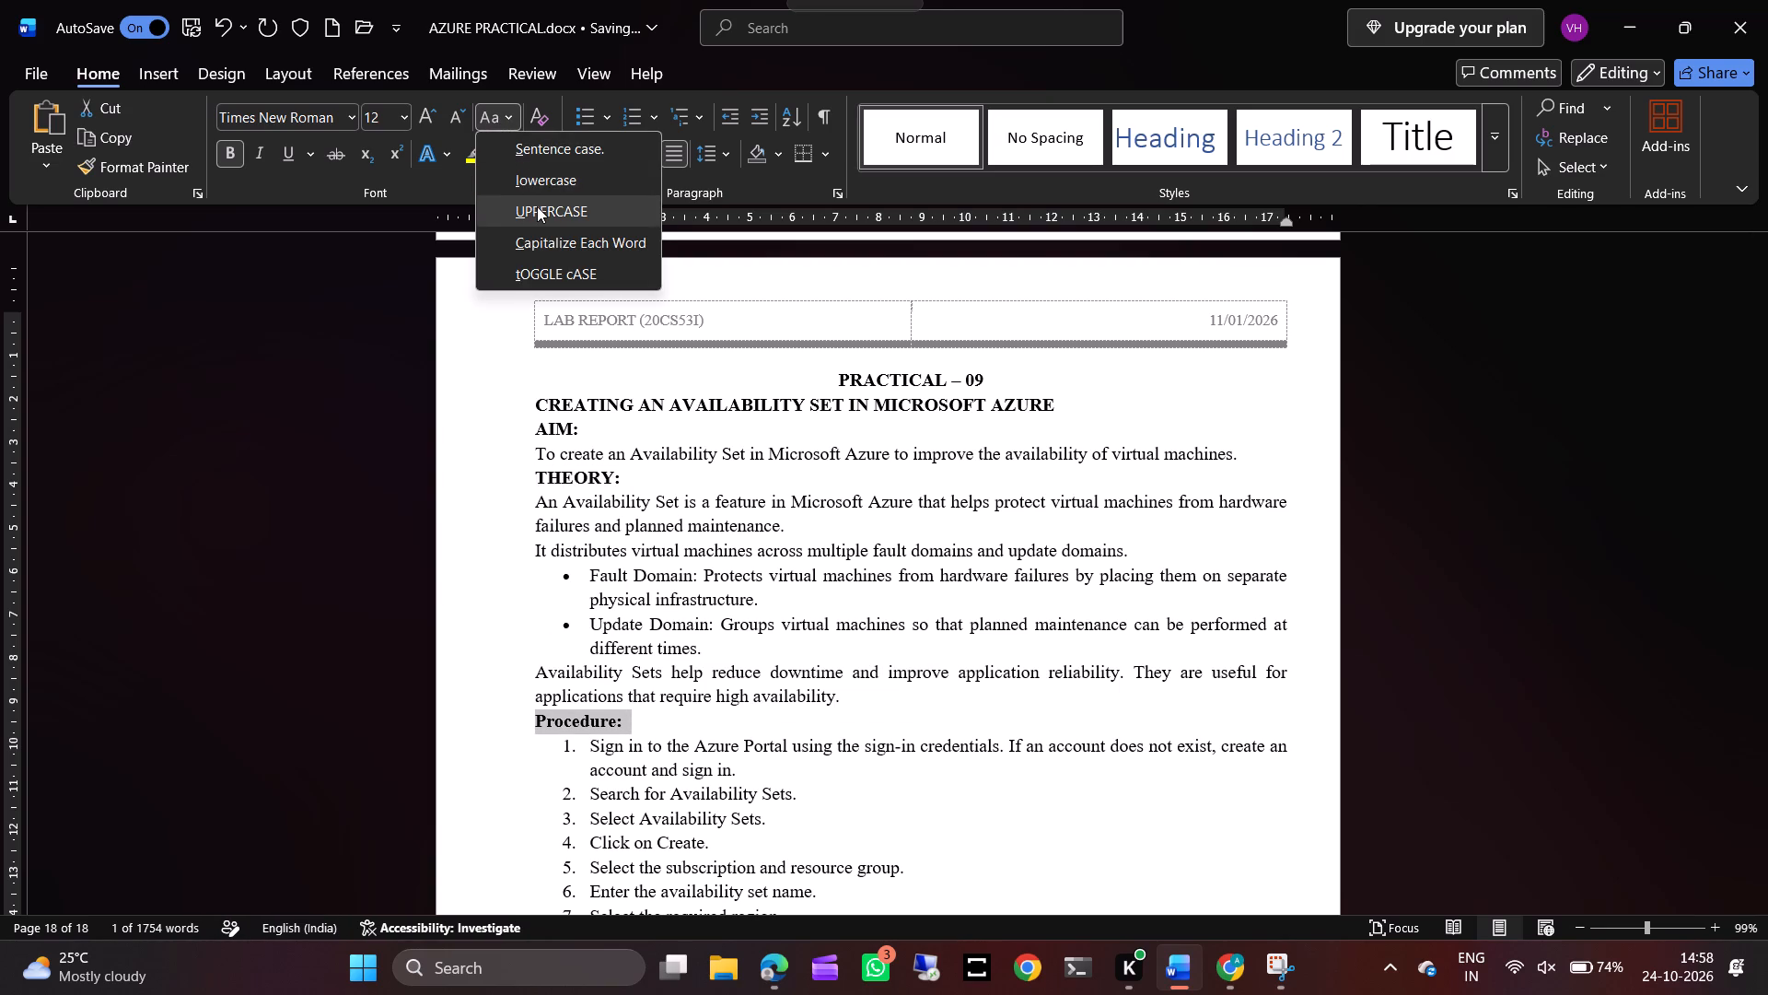
{"action": "left_click", "coordinate": [537, 206]}
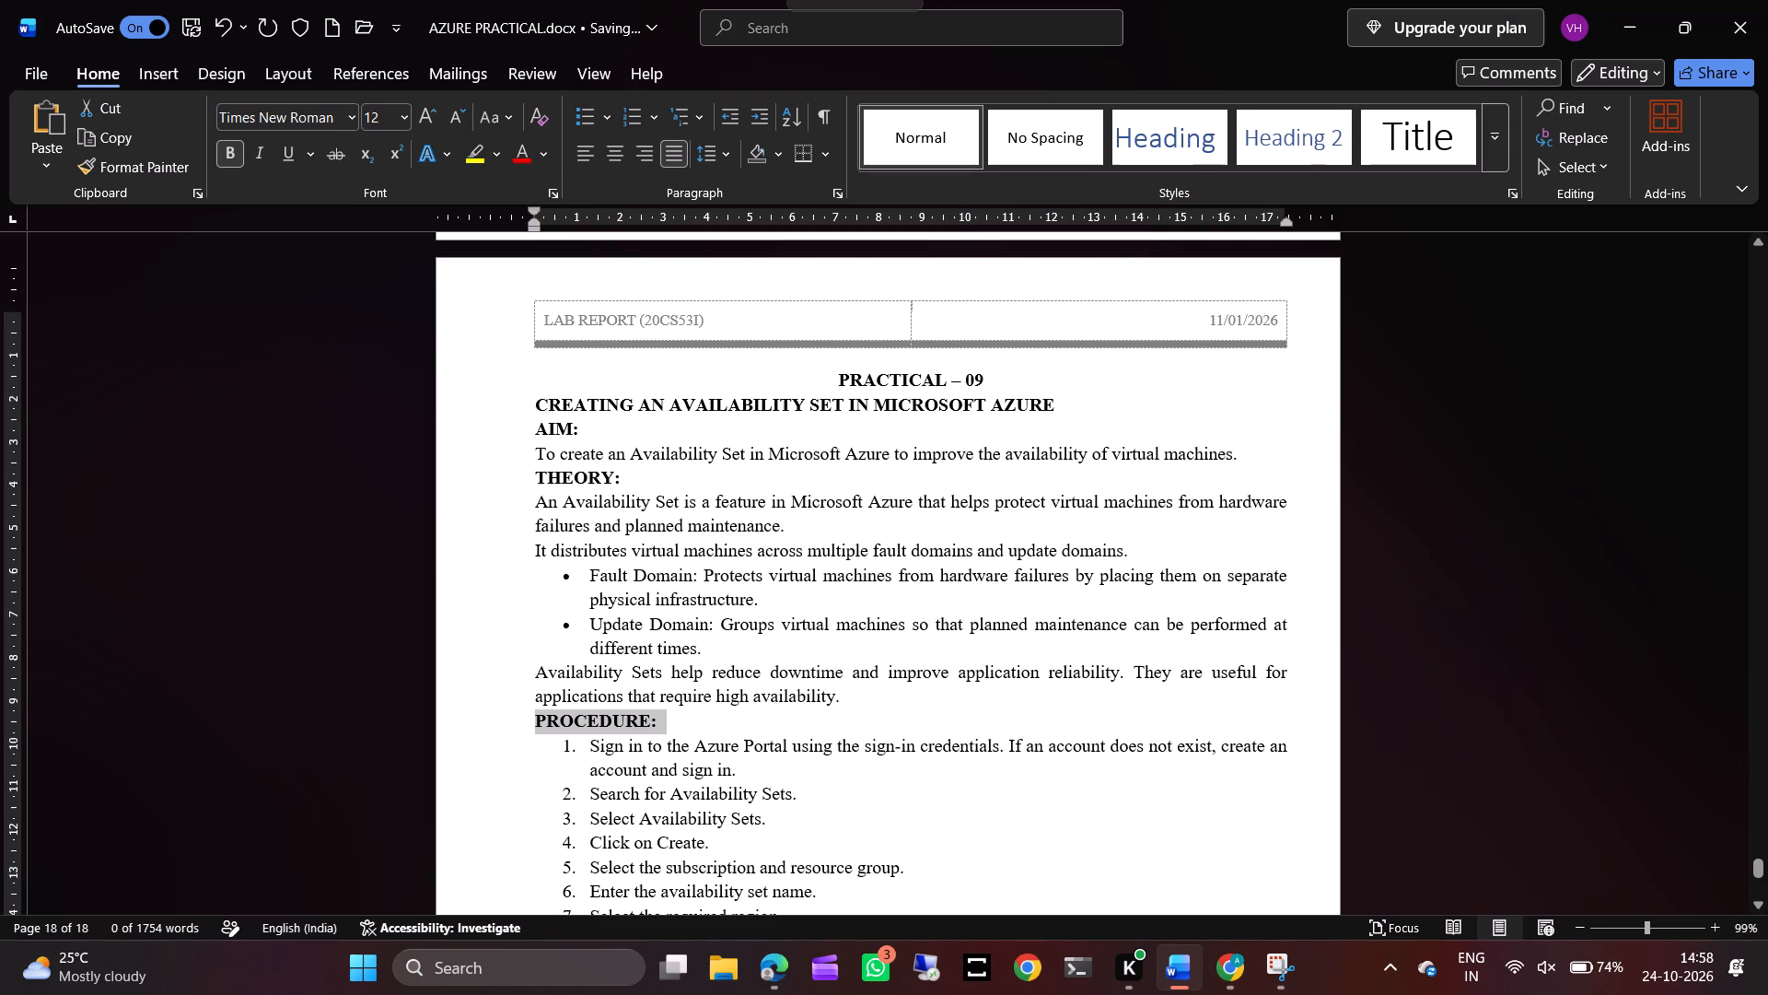
Add a colon to the Result heading and convert it to uppercase, "RESULT:".
{"action": "scroll", "coordinate": [576, 677], "scroll_direction": "down", "scroll_amount": 3}
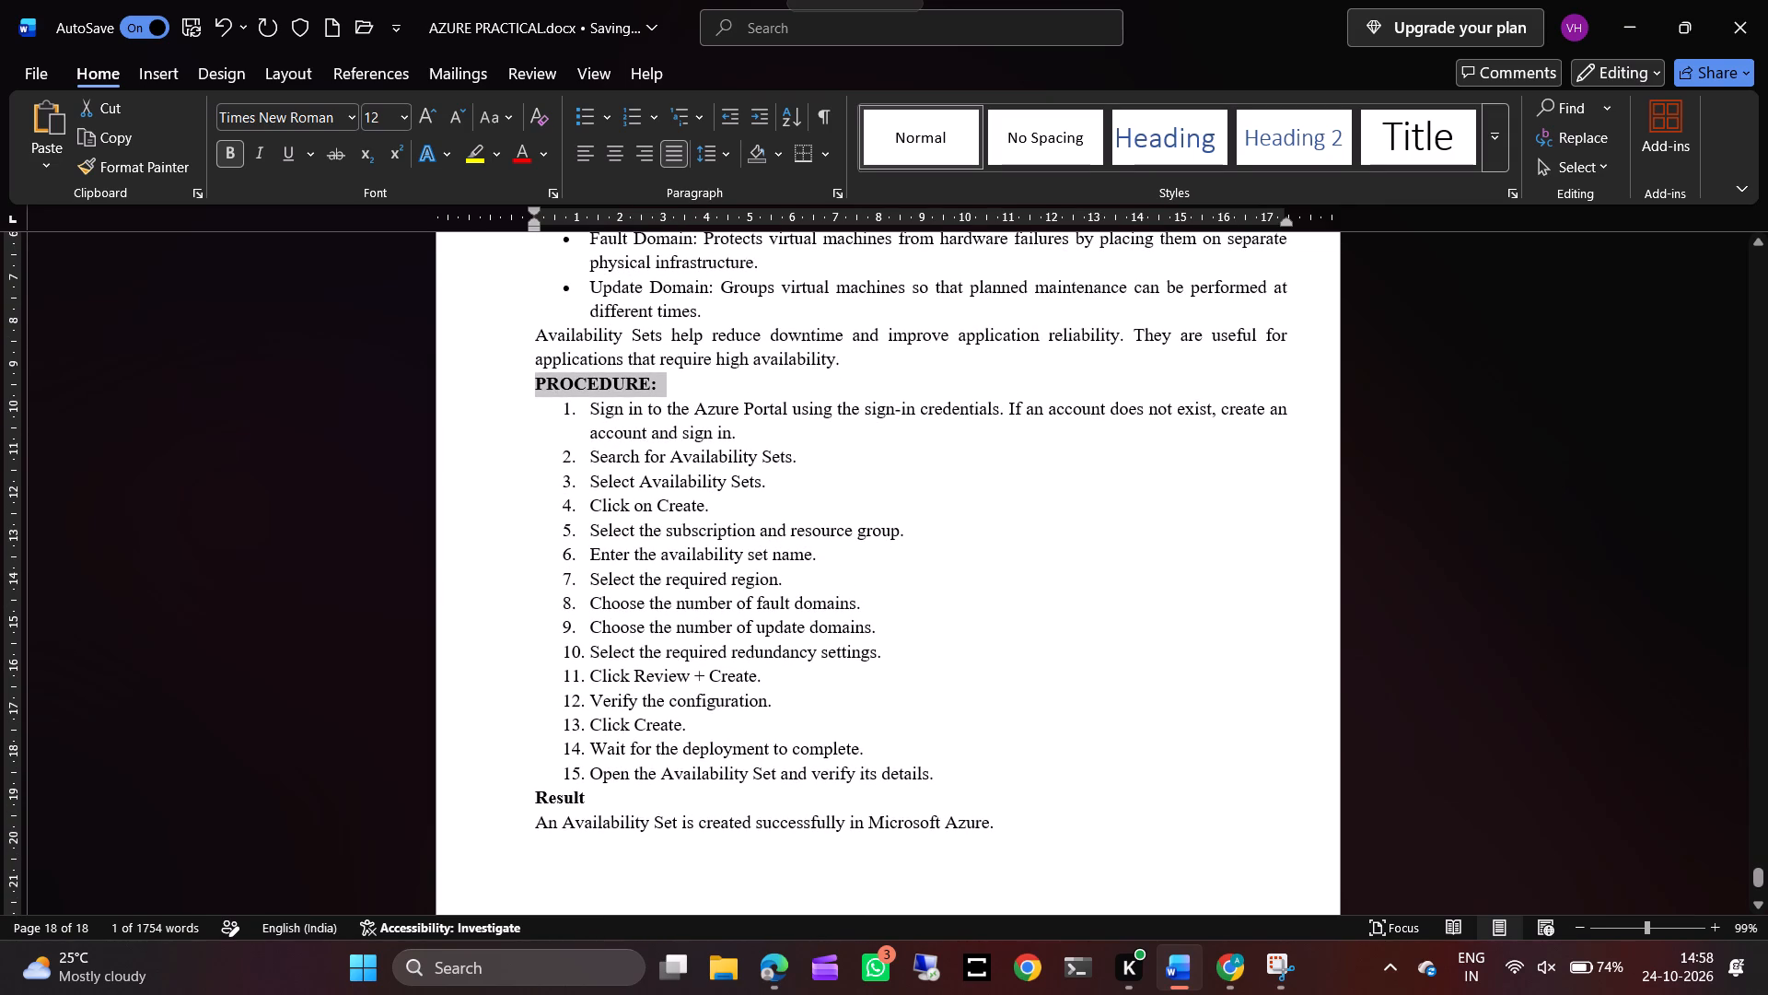
{"action": "left_click", "coordinate": [598, 805]}
{"action": "key", "text": "shift+colon"}
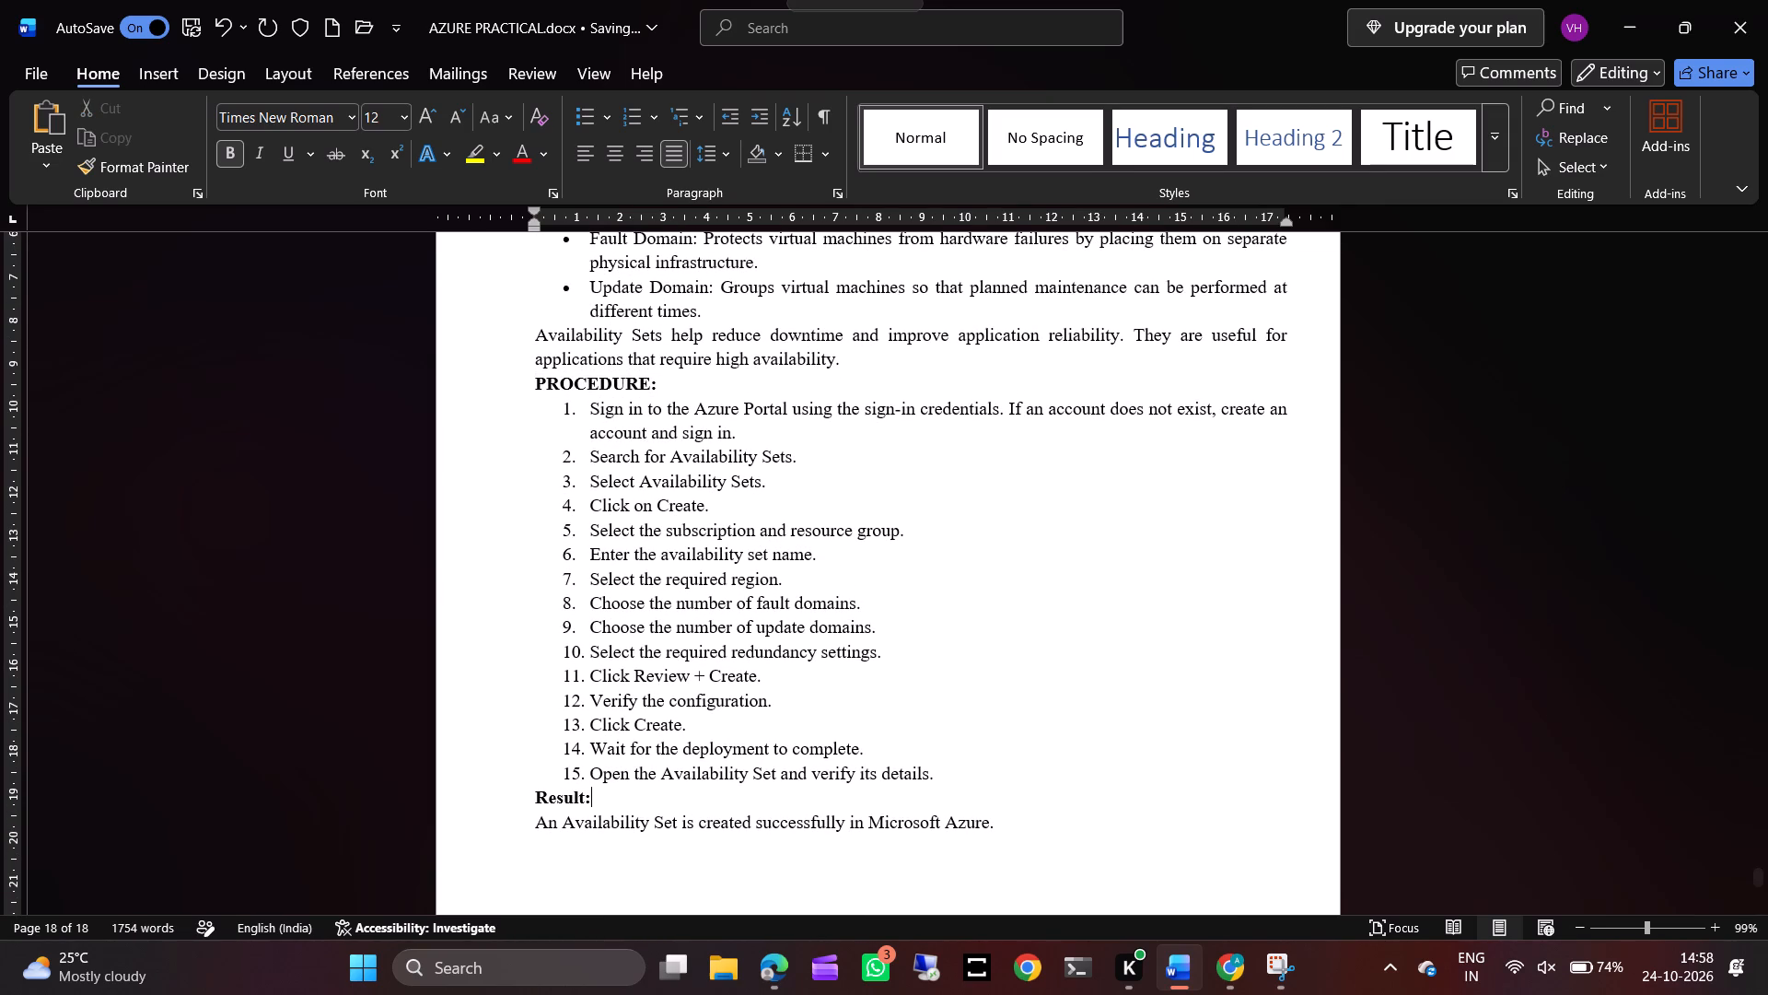
{"action": "left_click_drag", "start_coordinate": [598, 795], "coordinate": [541, 793]}
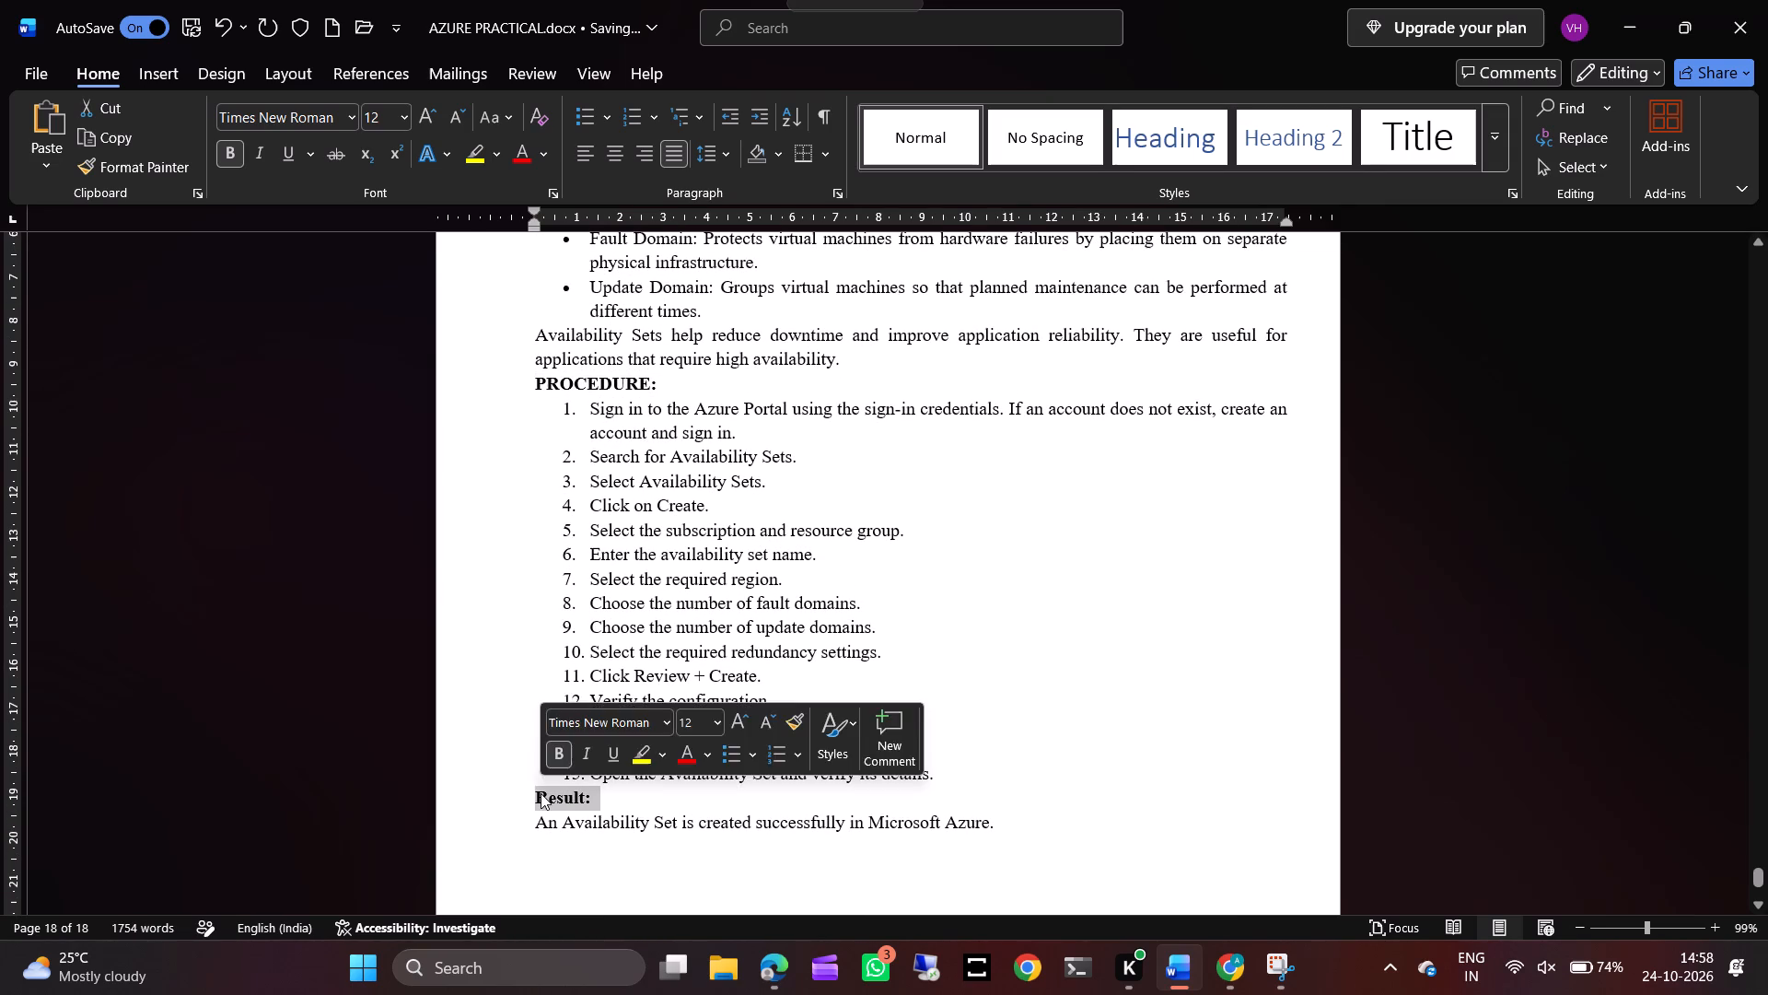
{"action": "left_click", "coordinate": [487, 115]}
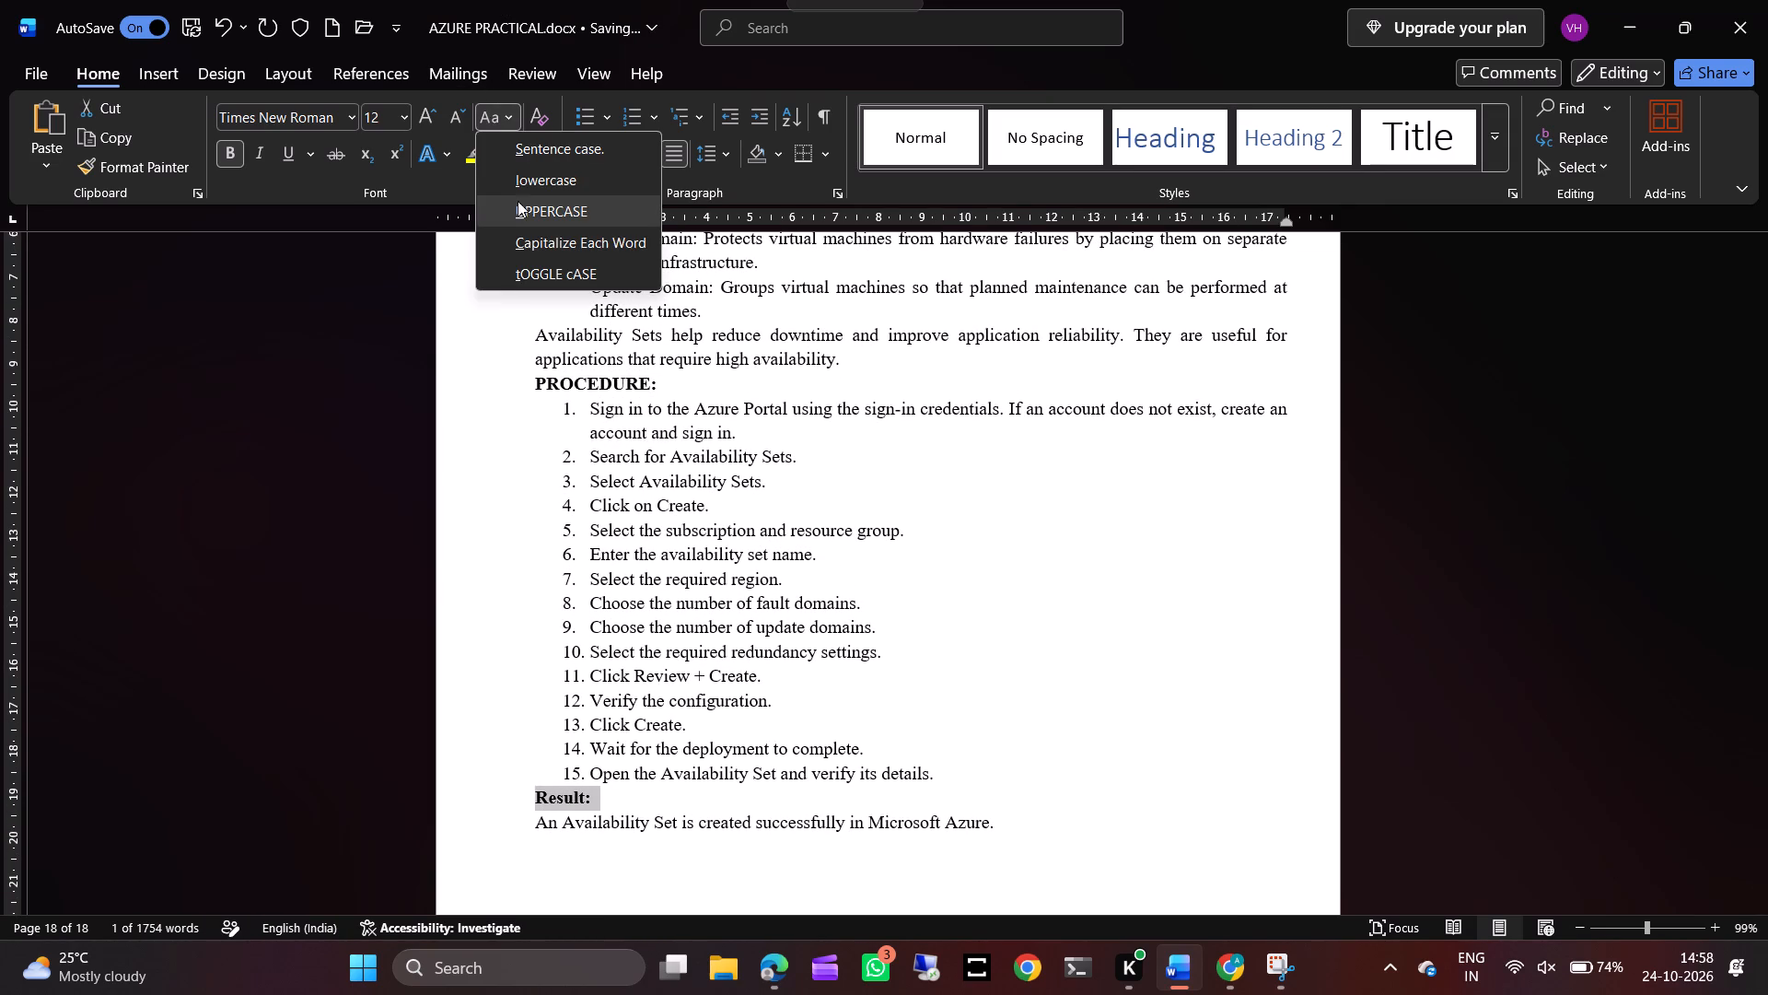
{"action": "left_click", "coordinate": [532, 206]}
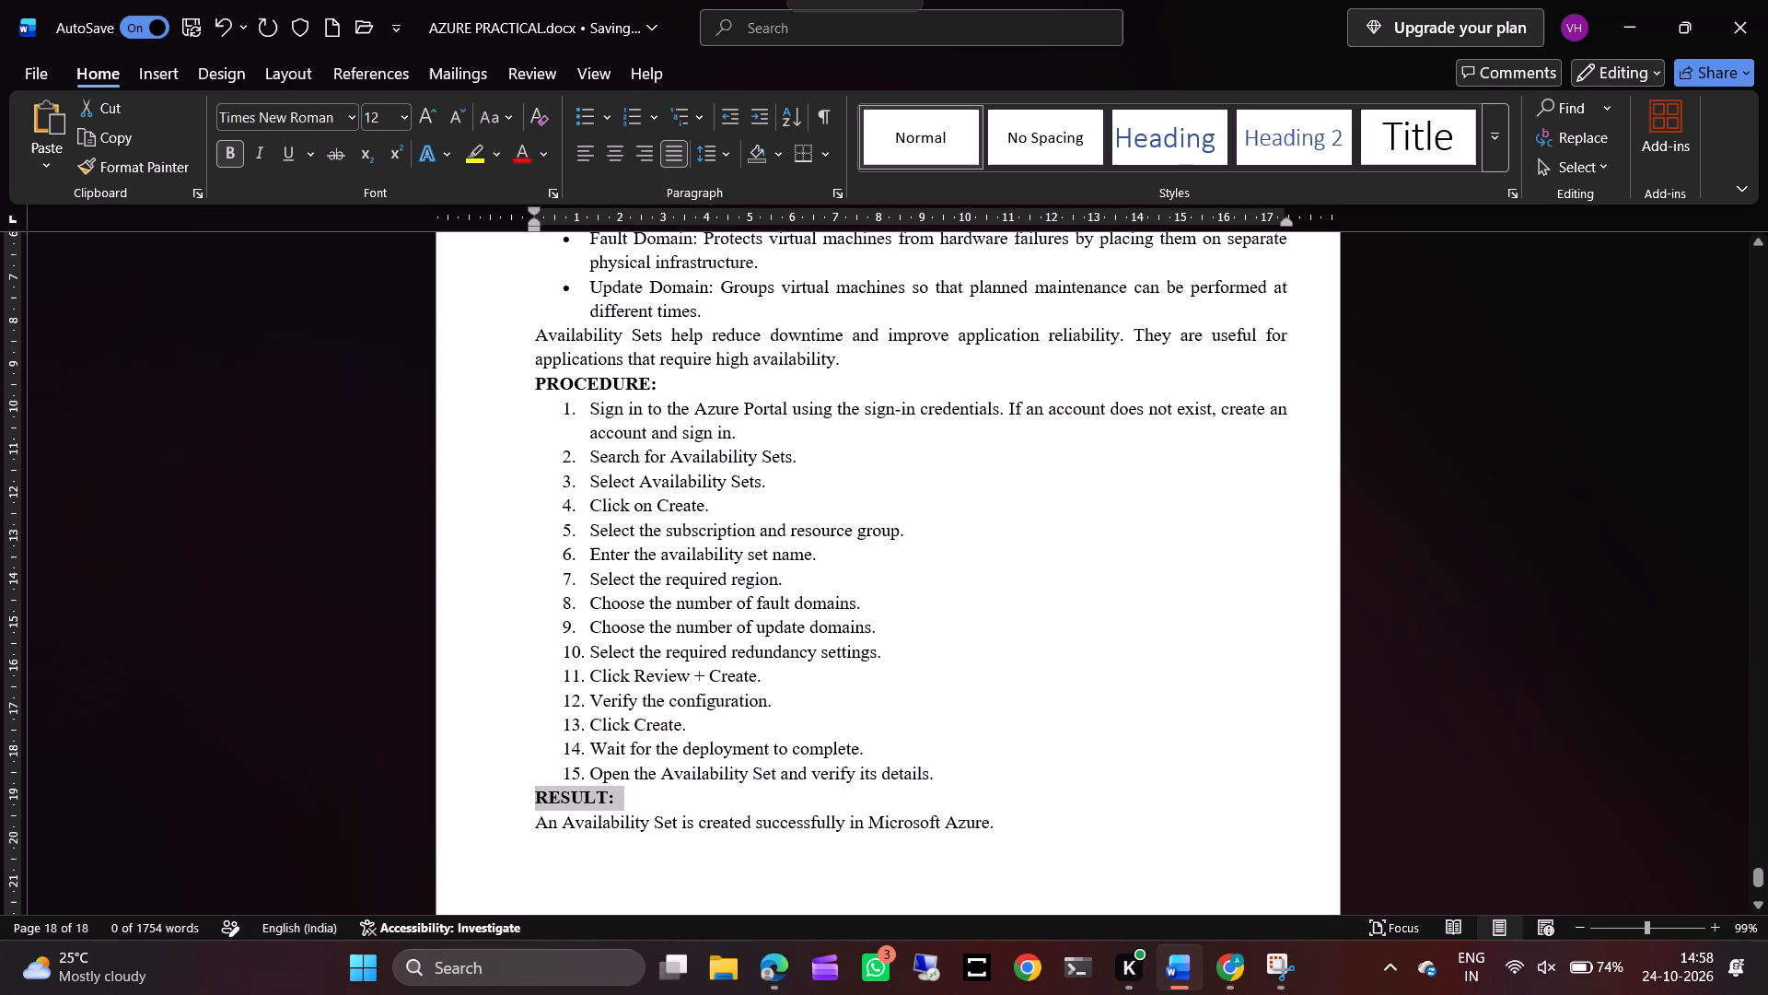
Make the "Fault Domain:" label bold in the first bullet of the theory.
{"action": "left_click", "coordinate": [565, 478]}
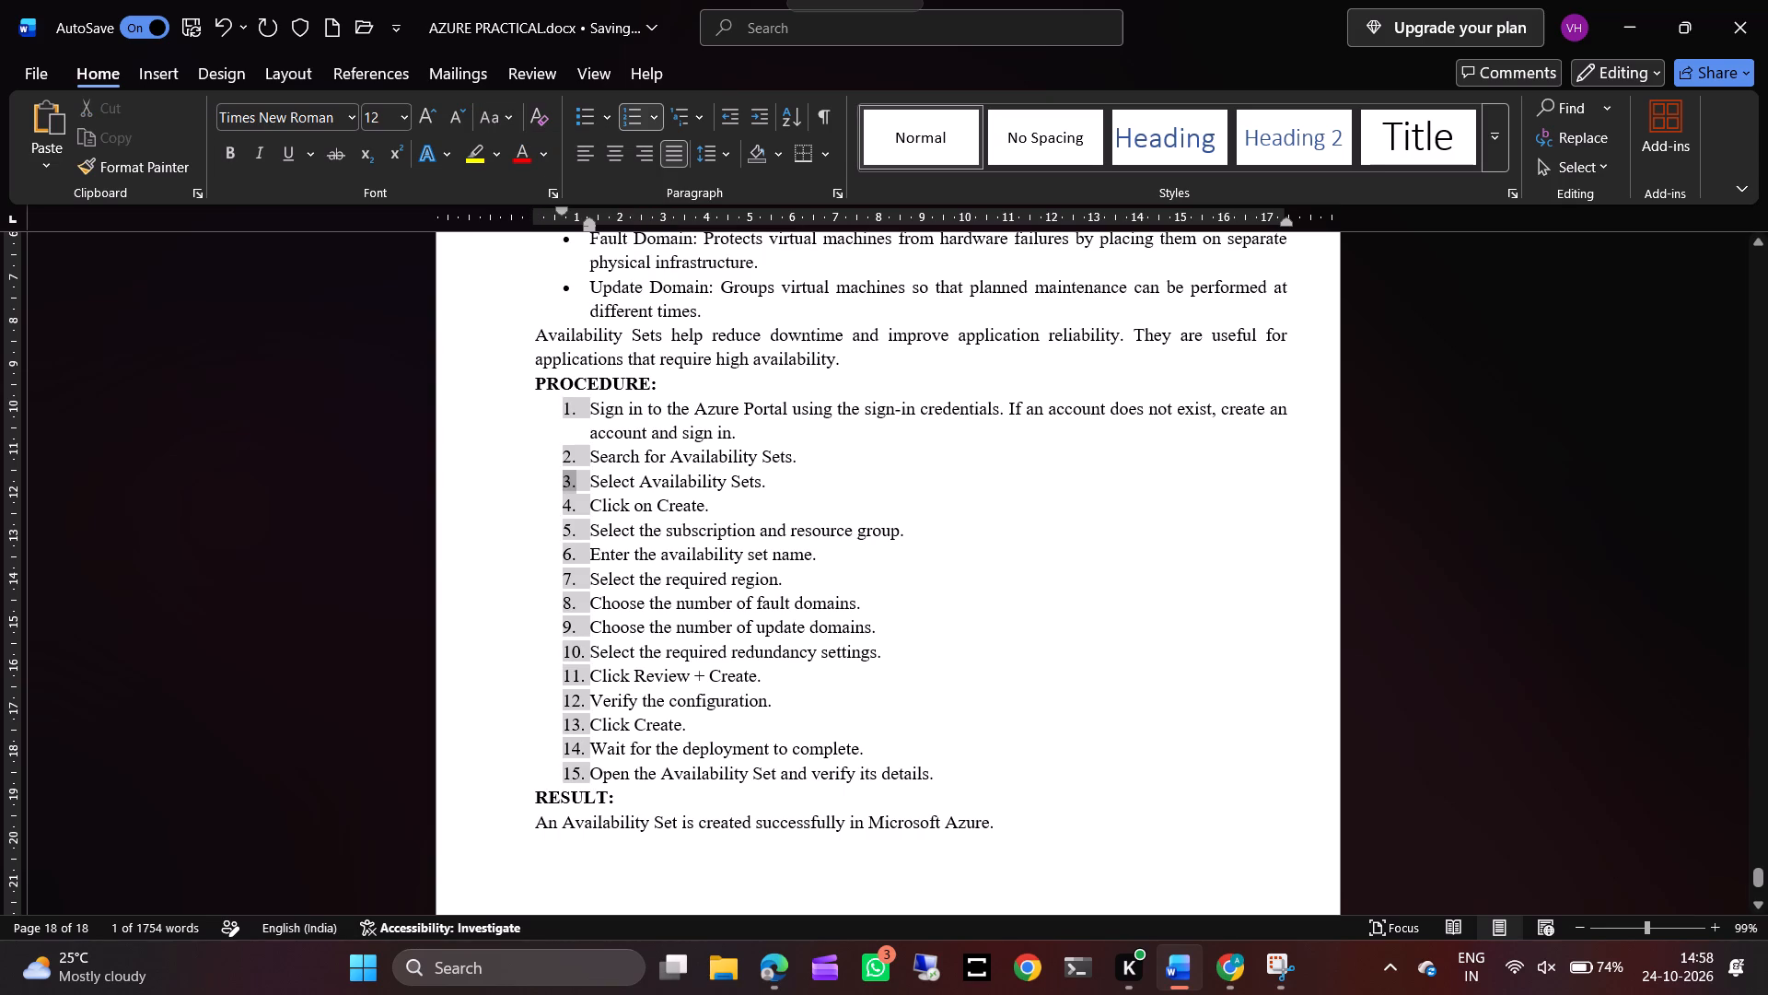
{"action": "left_click", "coordinate": [595, 437]}
{"action": "scroll", "coordinate": [595, 437], "scroll_direction": "up", "scroll_amount": 1}
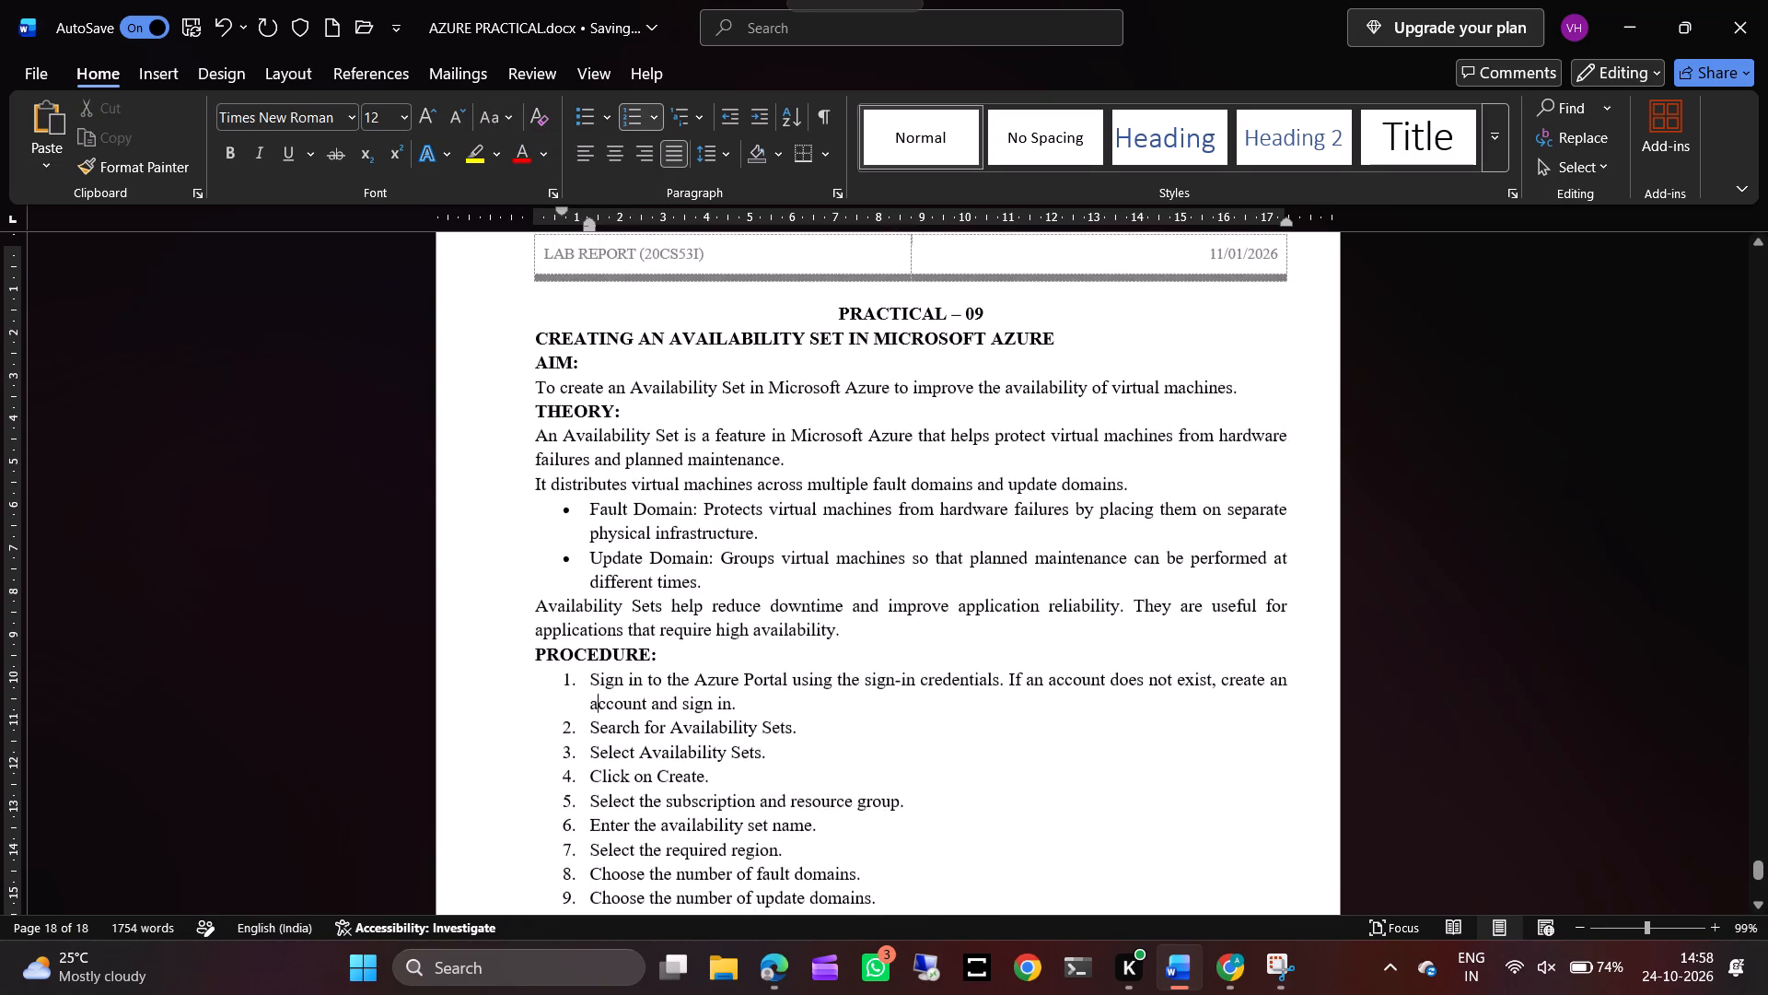
{"action": "scroll", "coordinate": [595, 437], "scroll_direction": "up", "scroll_amount": 1}
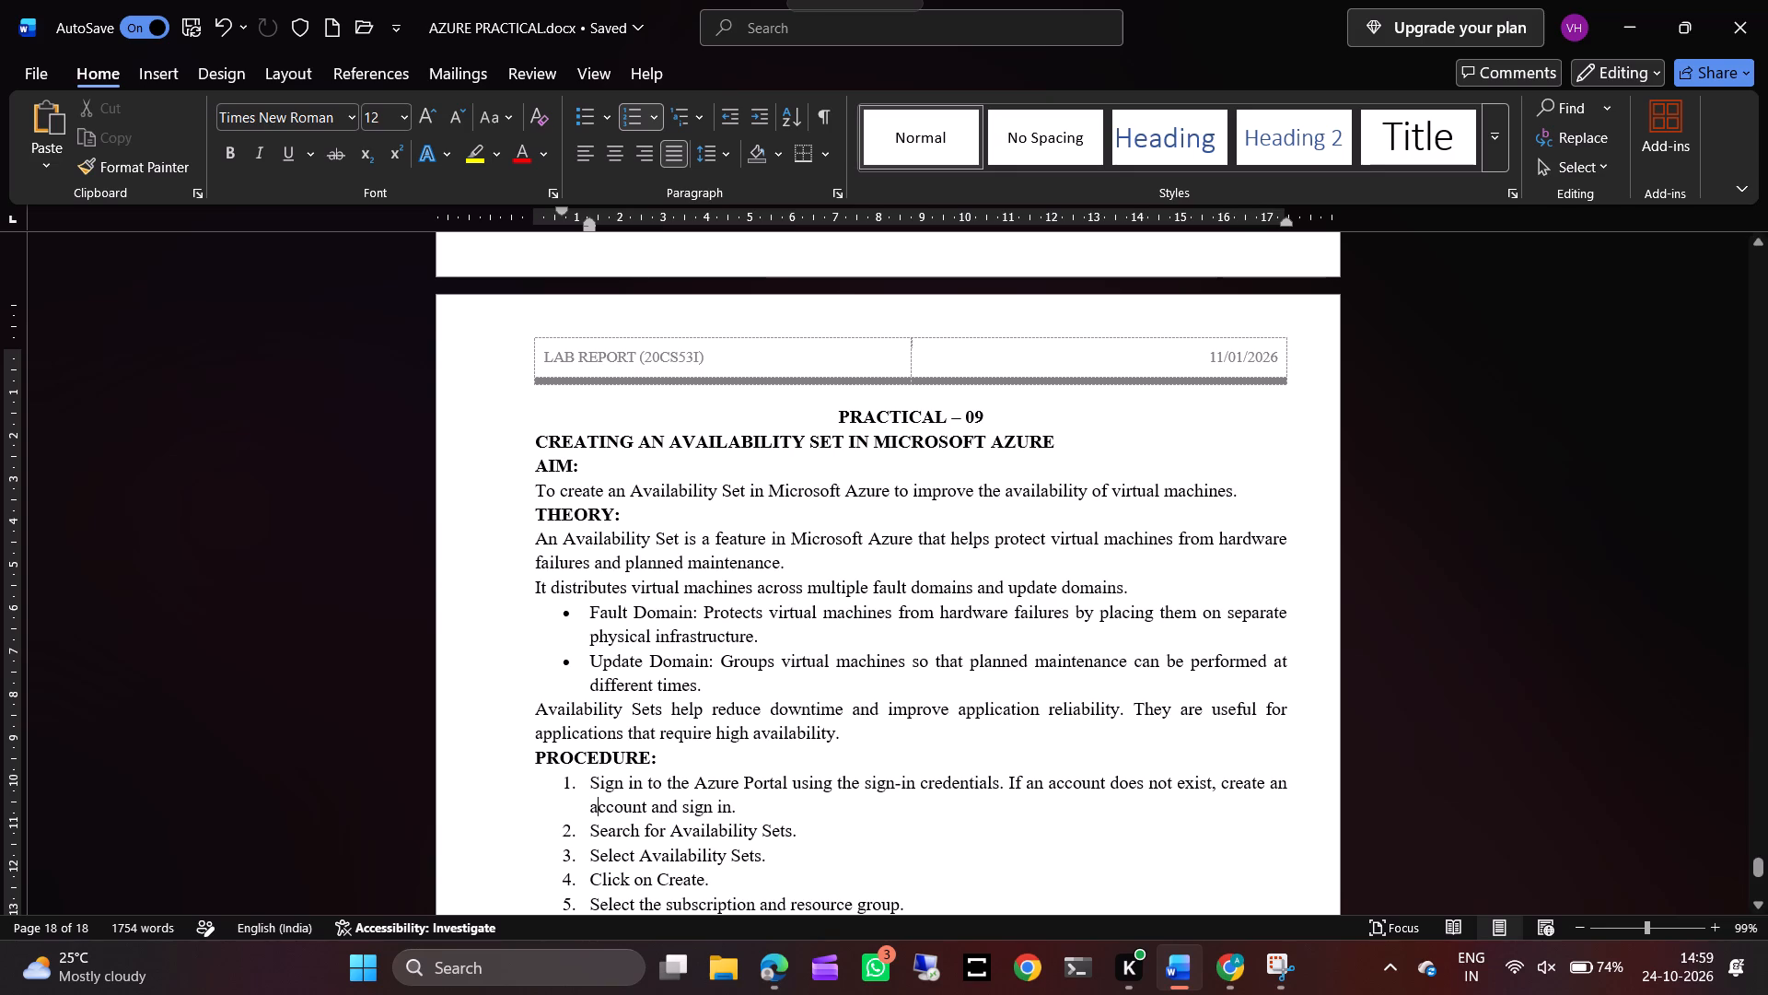
{"action": "left_click_drag", "start_coordinate": [696, 615], "coordinate": [592, 613]}
{"action": "left_click", "coordinate": [606, 580]}
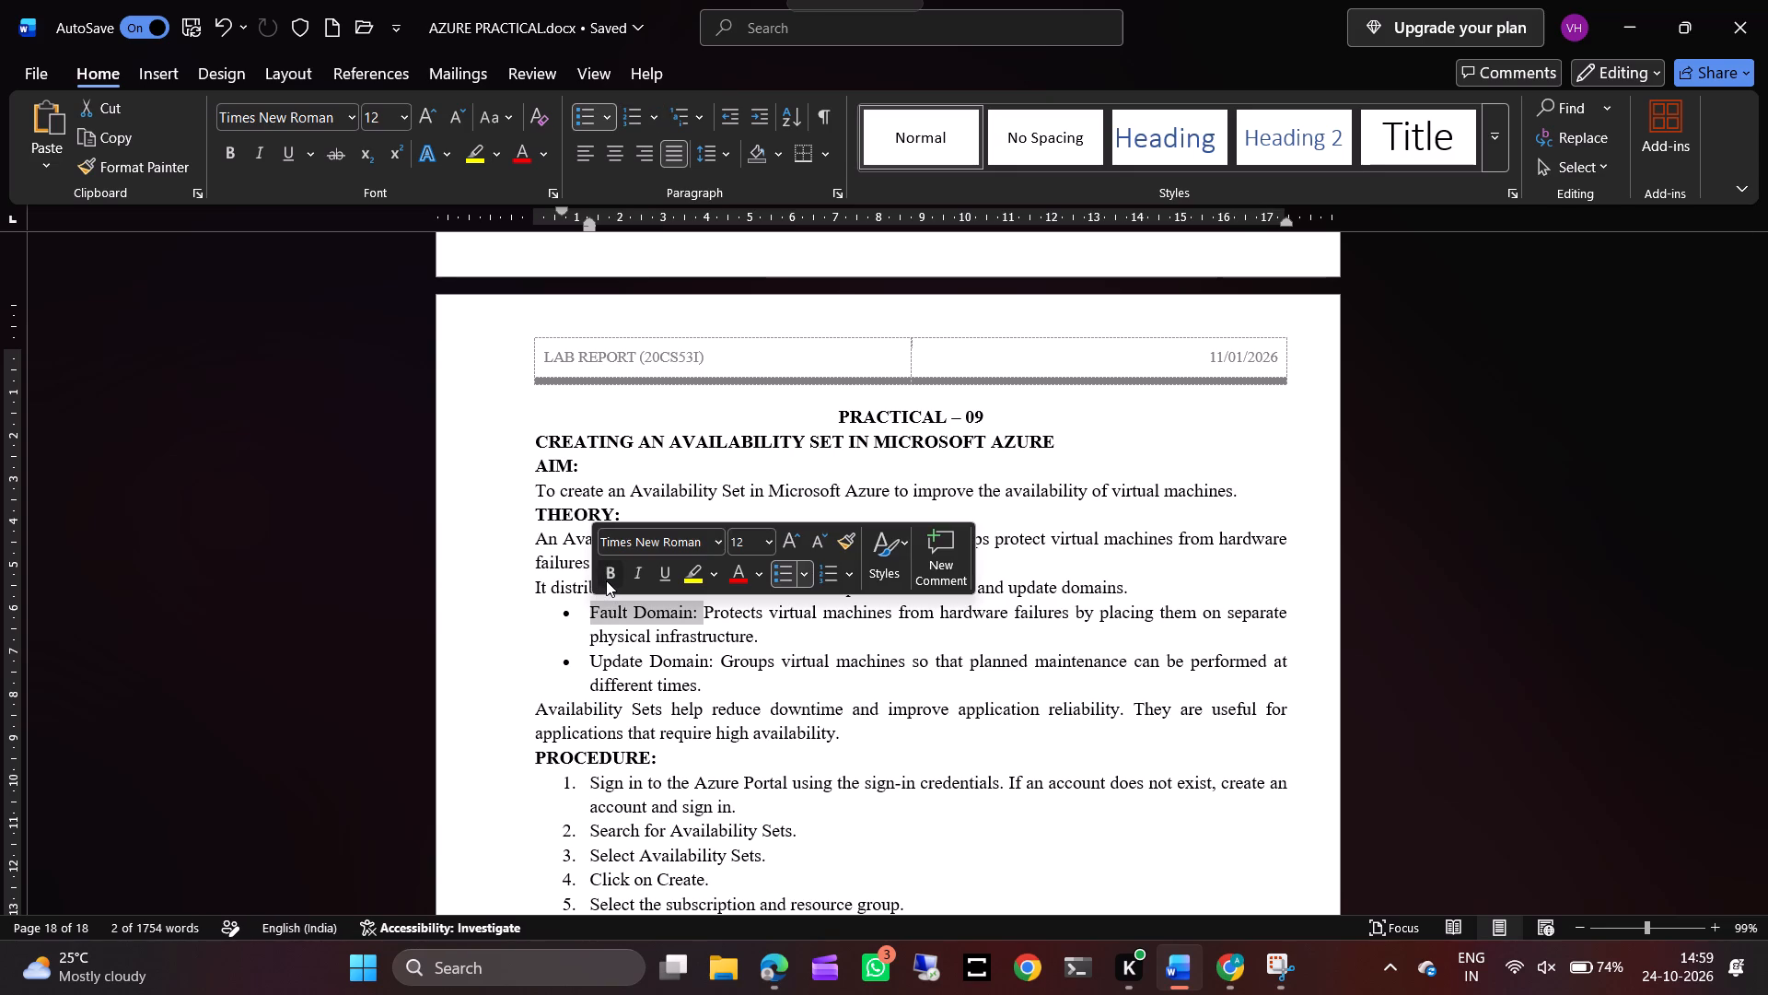
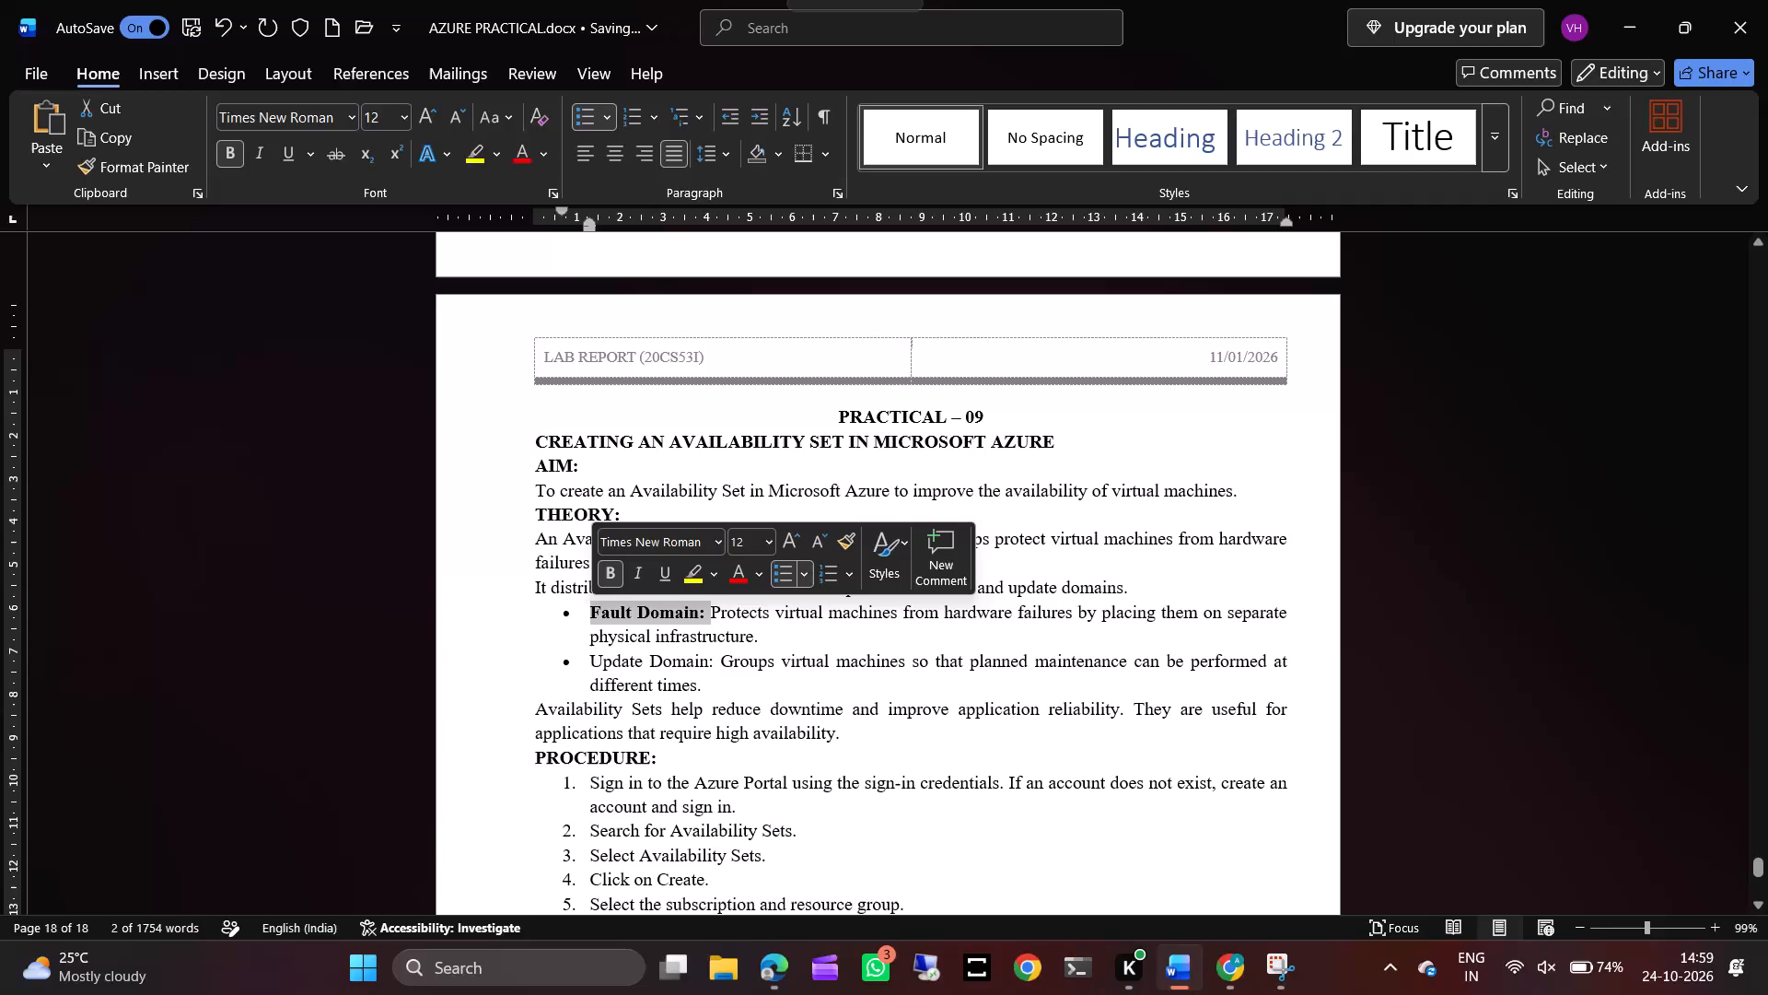
Make the "Update Domain:" label bold in the second bullet of the theory.
{"action": "left_click_drag", "start_coordinate": [715, 663], "coordinate": [612, 666]}
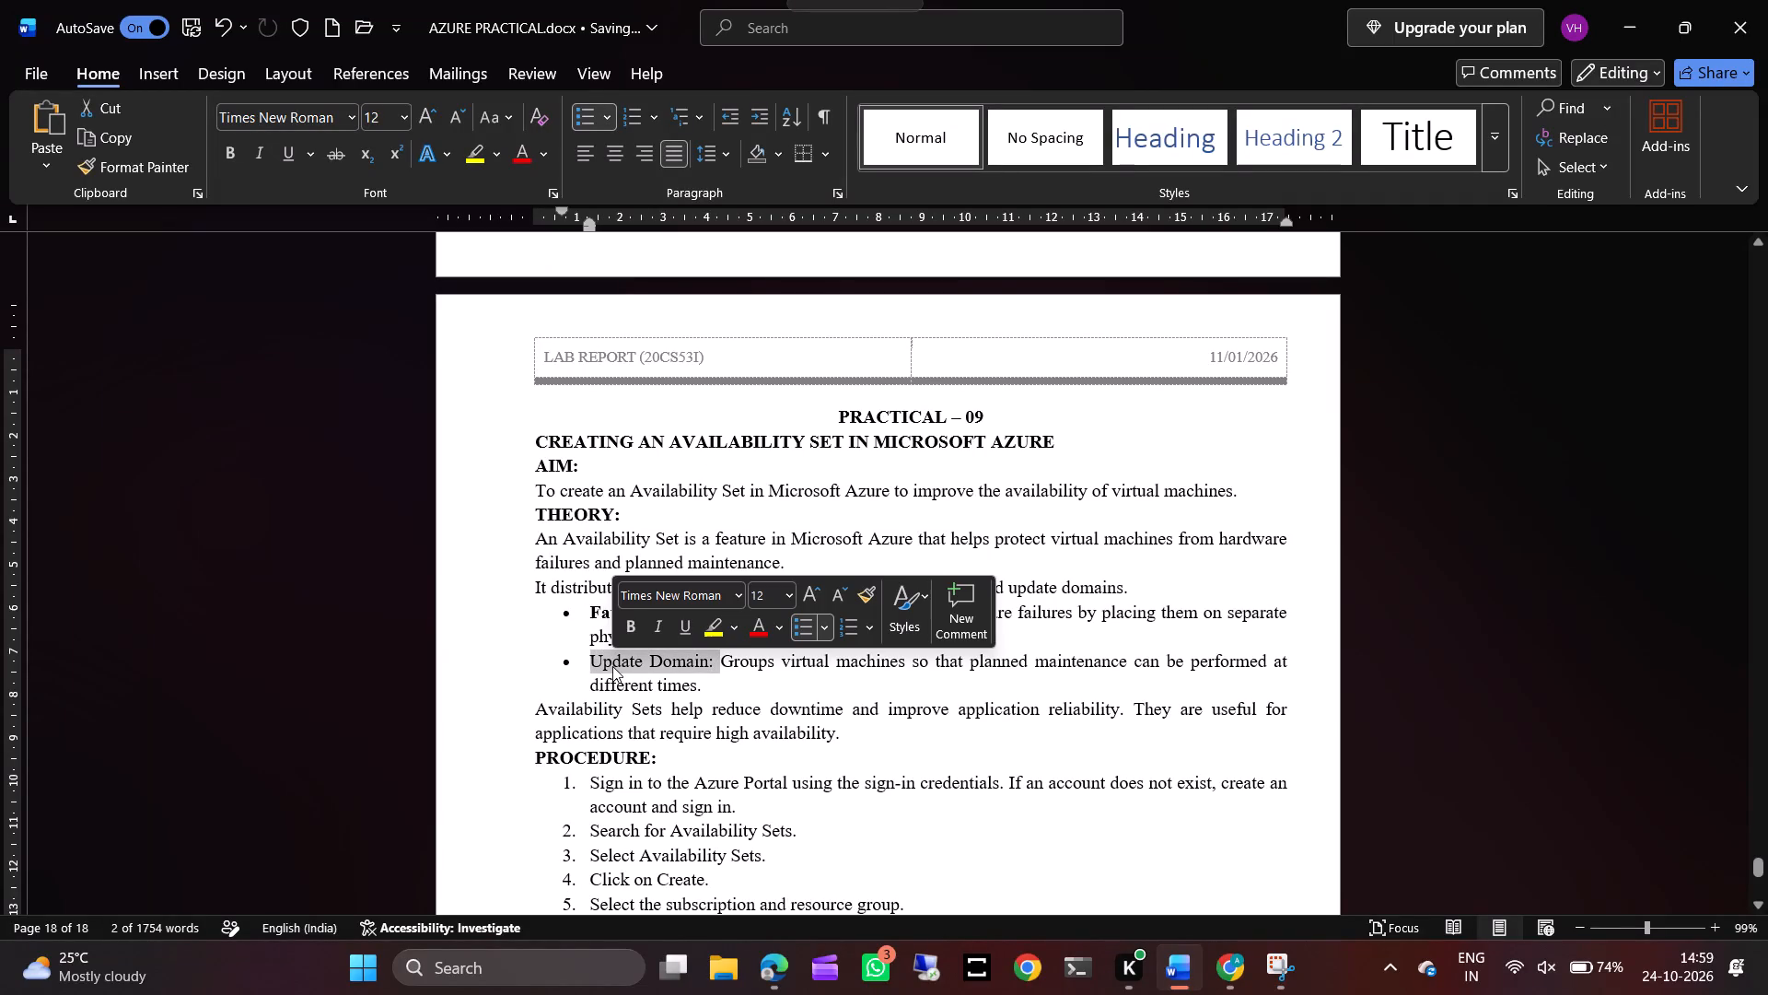
{"action": "left_click", "coordinate": [633, 629]}
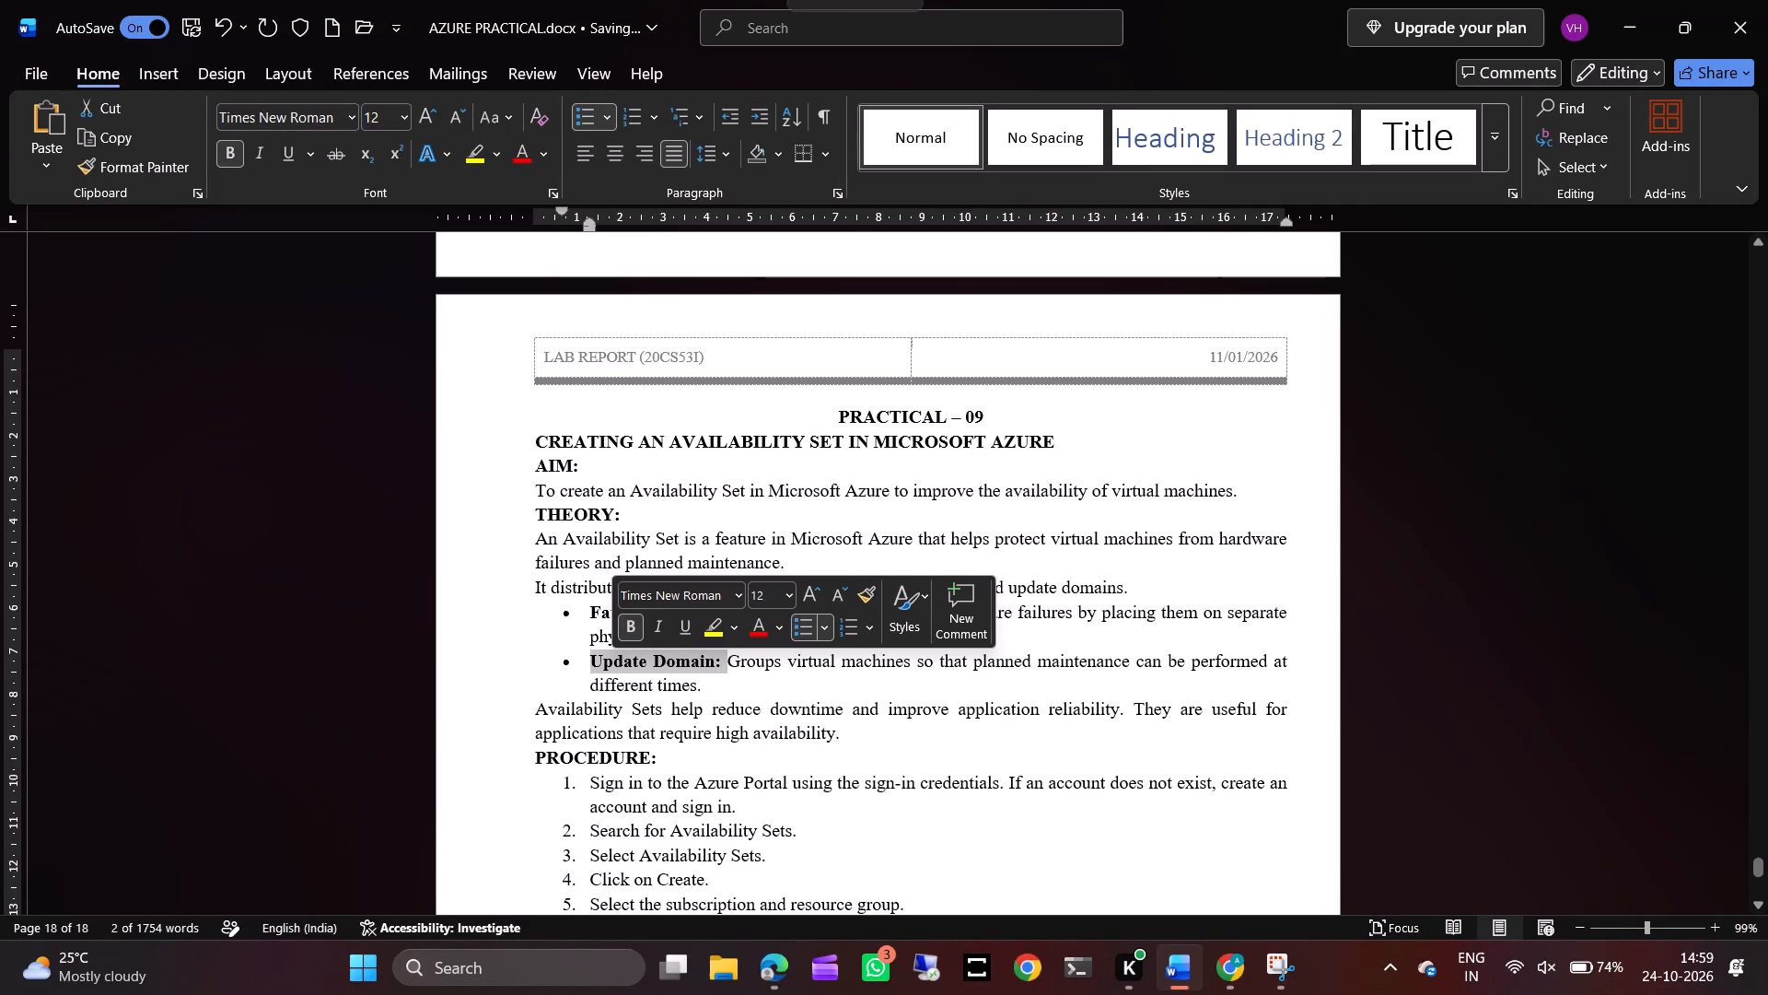
{"action": "left_click", "coordinate": [716, 714]}
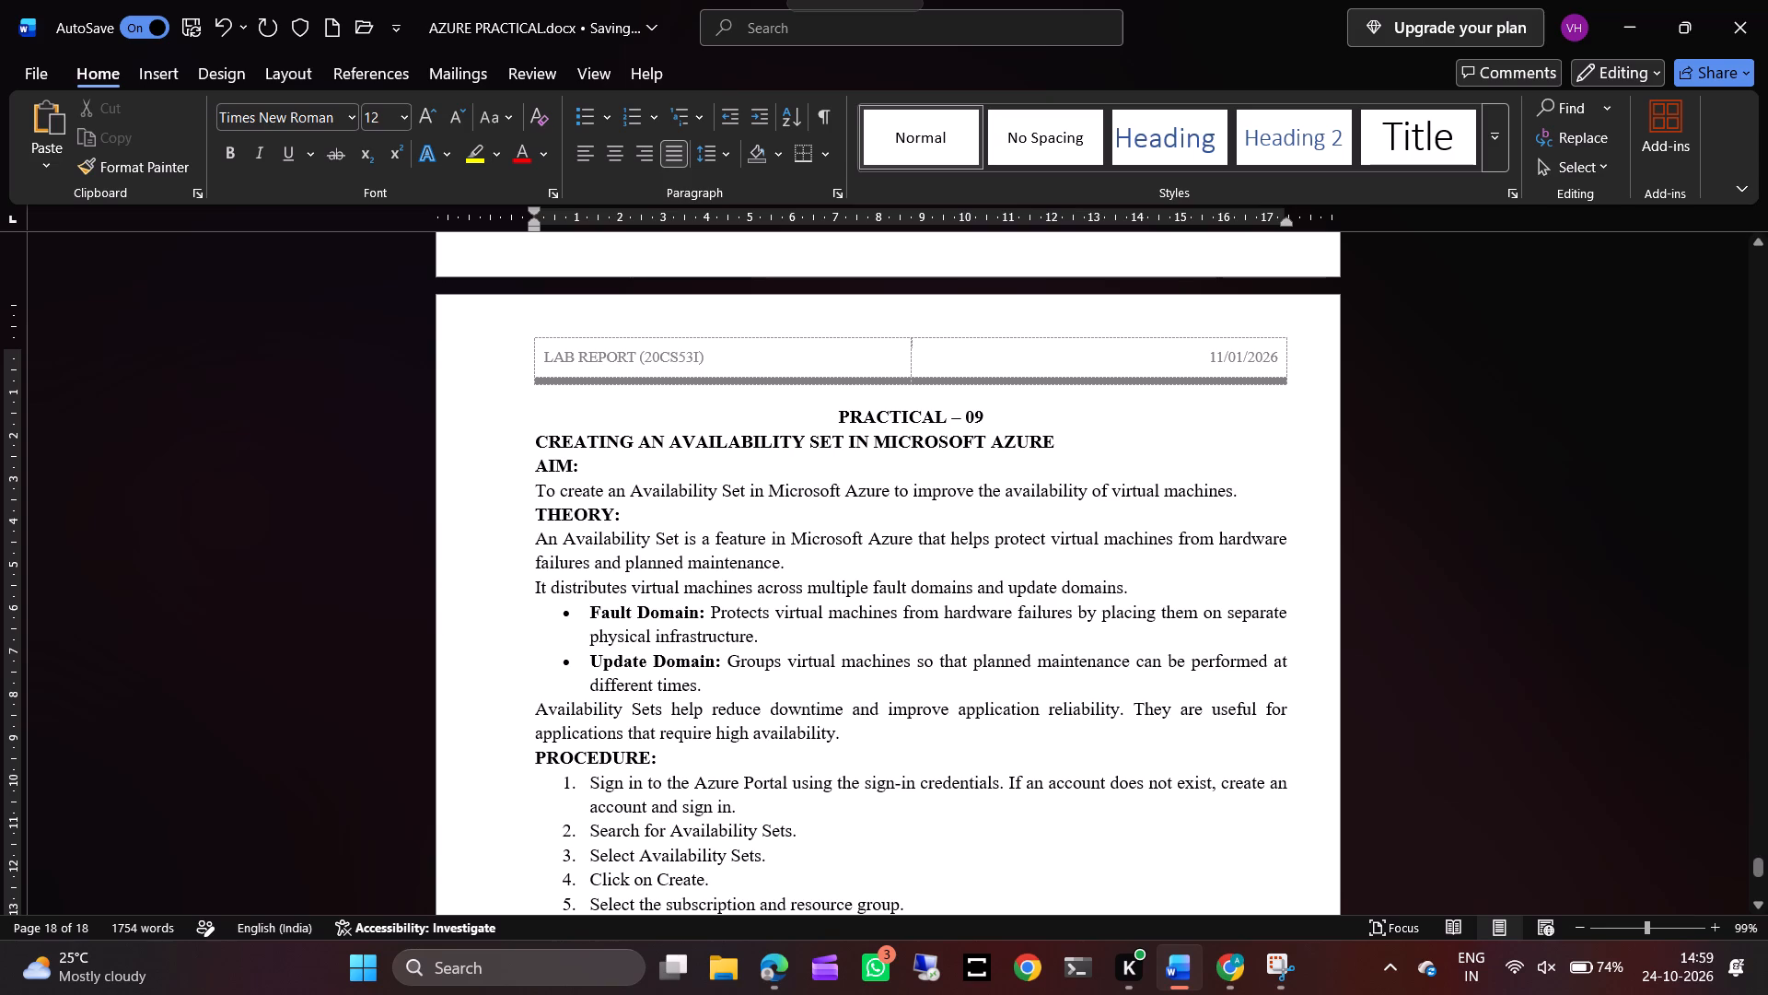
Merge procedure items 2 and 3 into one, reading "Search for Availability Sets and Select Availability Sets.".
{"action": "scroll", "coordinate": [685, 710], "scroll_direction": "down", "scroll_amount": 1}
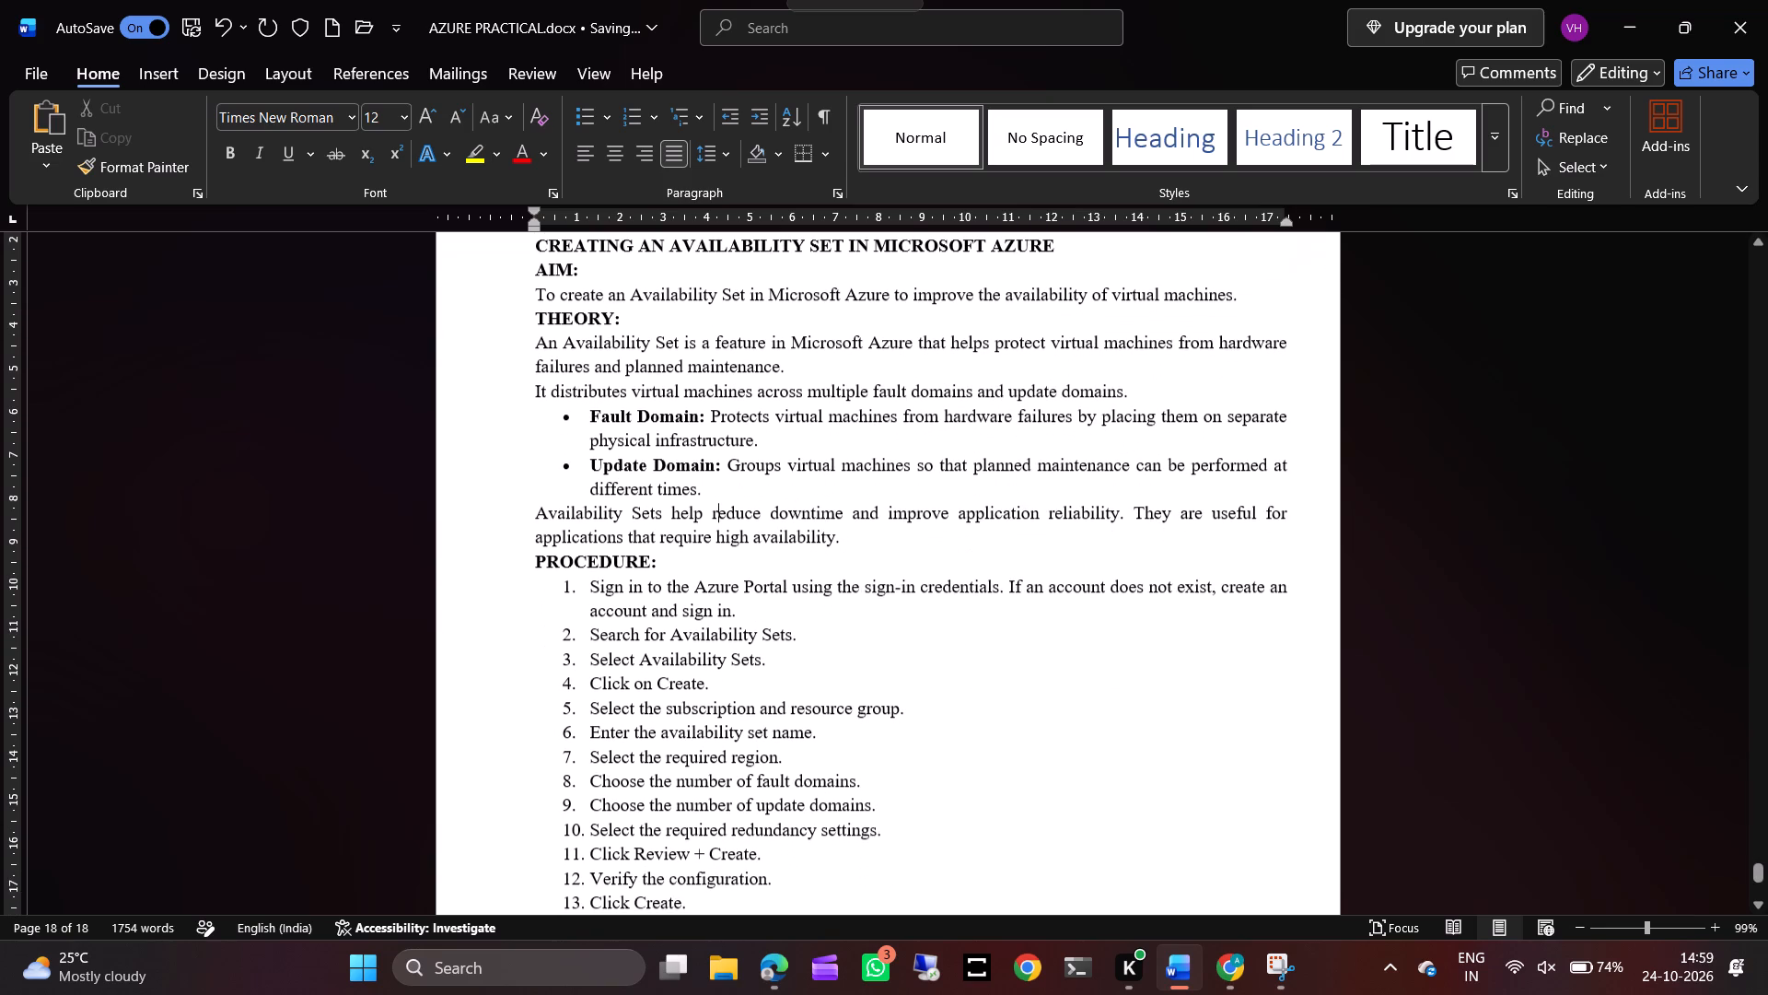
{"action": "scroll", "coordinate": [685, 710], "scroll_direction": "down", "scroll_amount": 1}
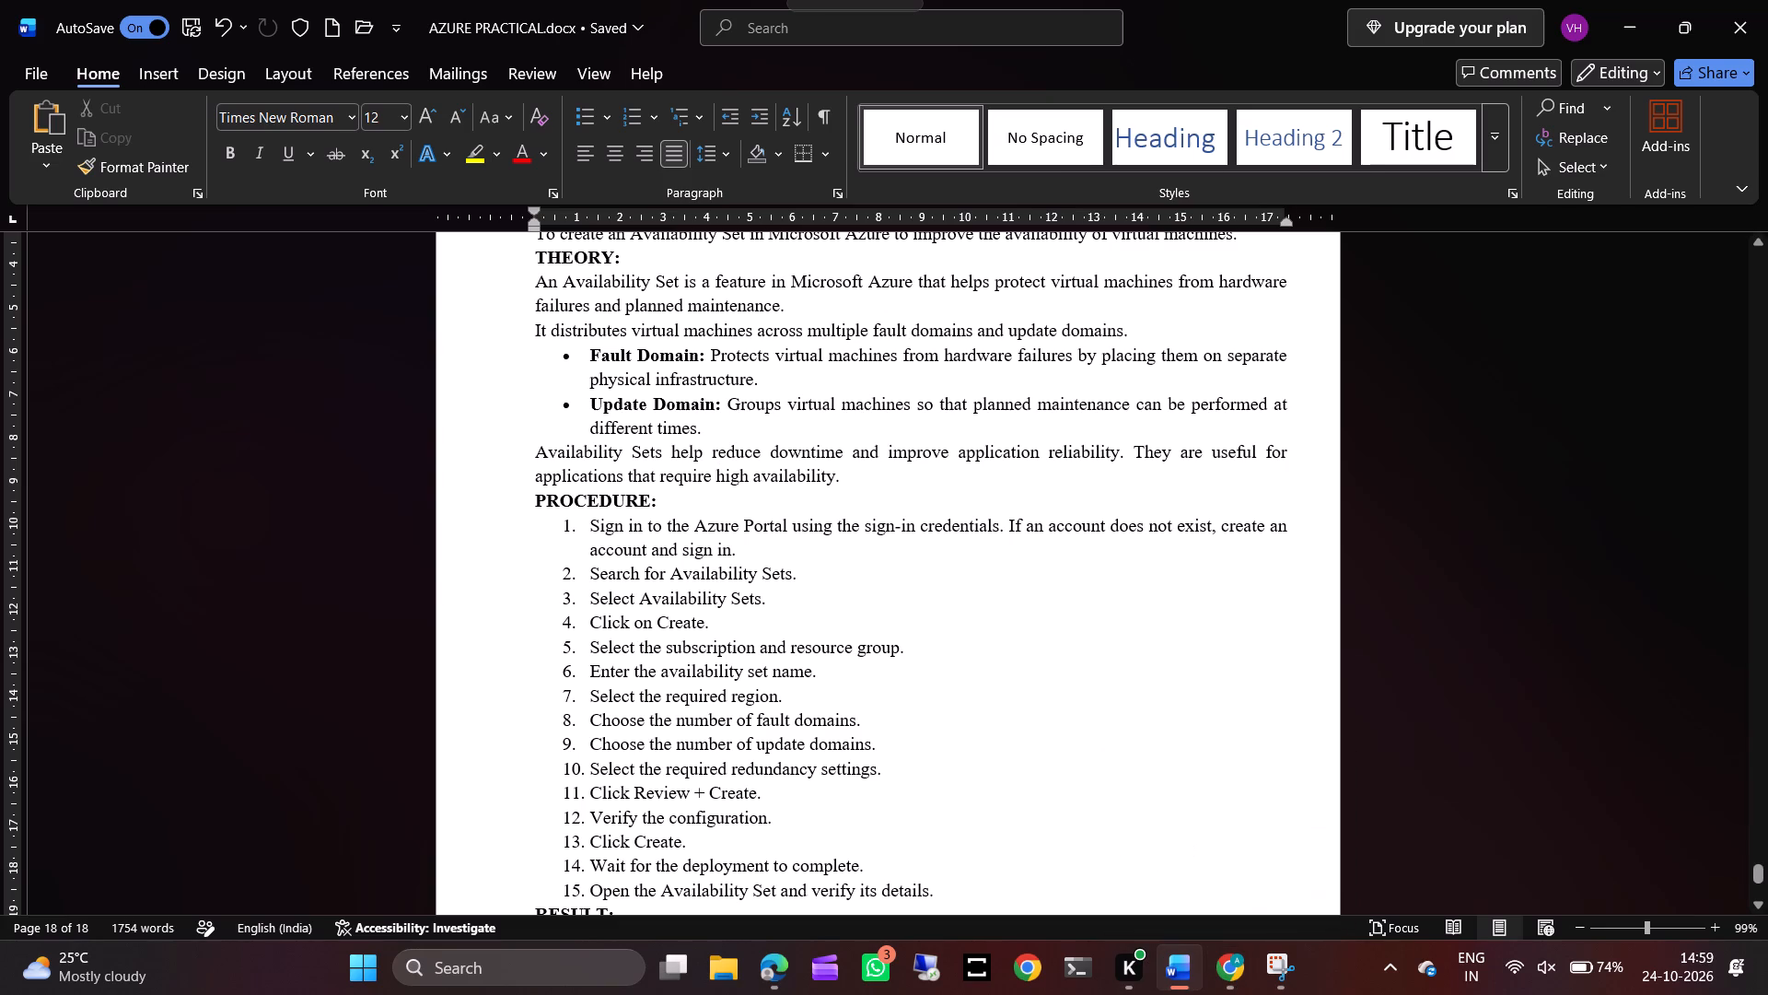
{"action": "left_click", "coordinate": [593, 598]}
{"action": "key", "text": "BackSpace"}
{"action": "key", "text": "BackSpace"}
{"action": "key", "text": "BackSpace"}
{"action": "key", "text": "BackSpace"}
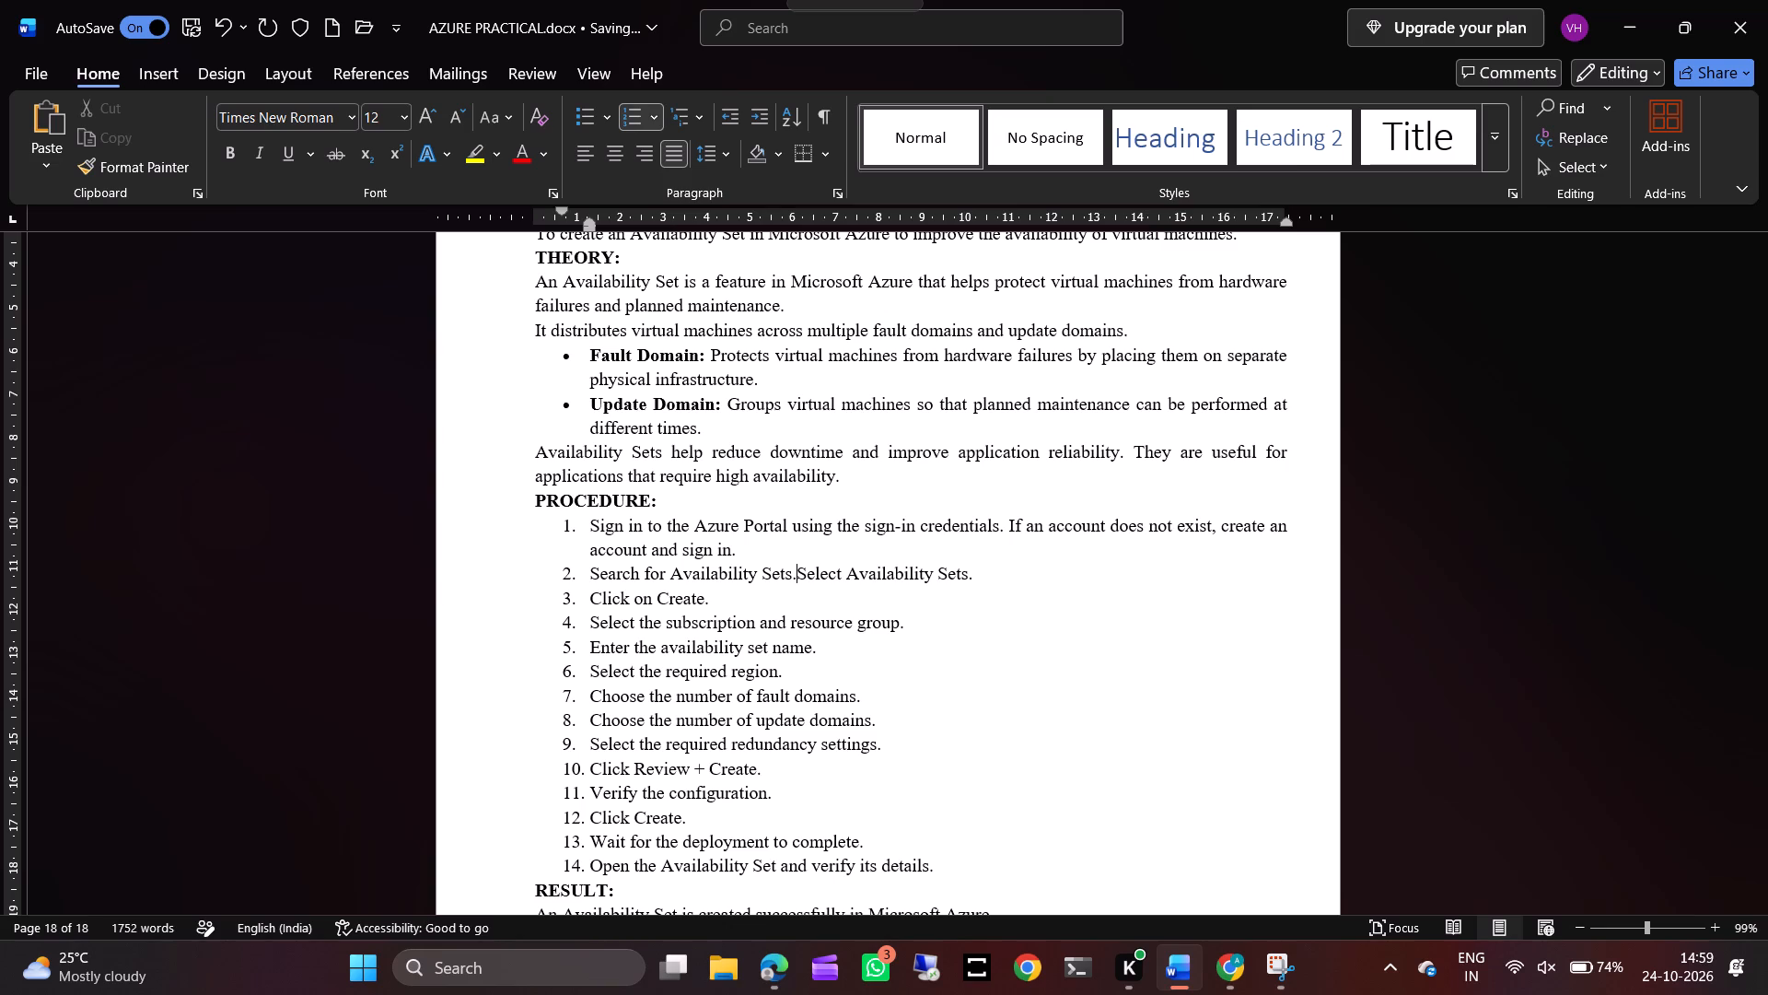
{"action": "key", "text": "BackSpace"}
{"action": "key", "text": "space"}
{"action": "type", "text": "and"}
{"action": "key", "text": "space"}
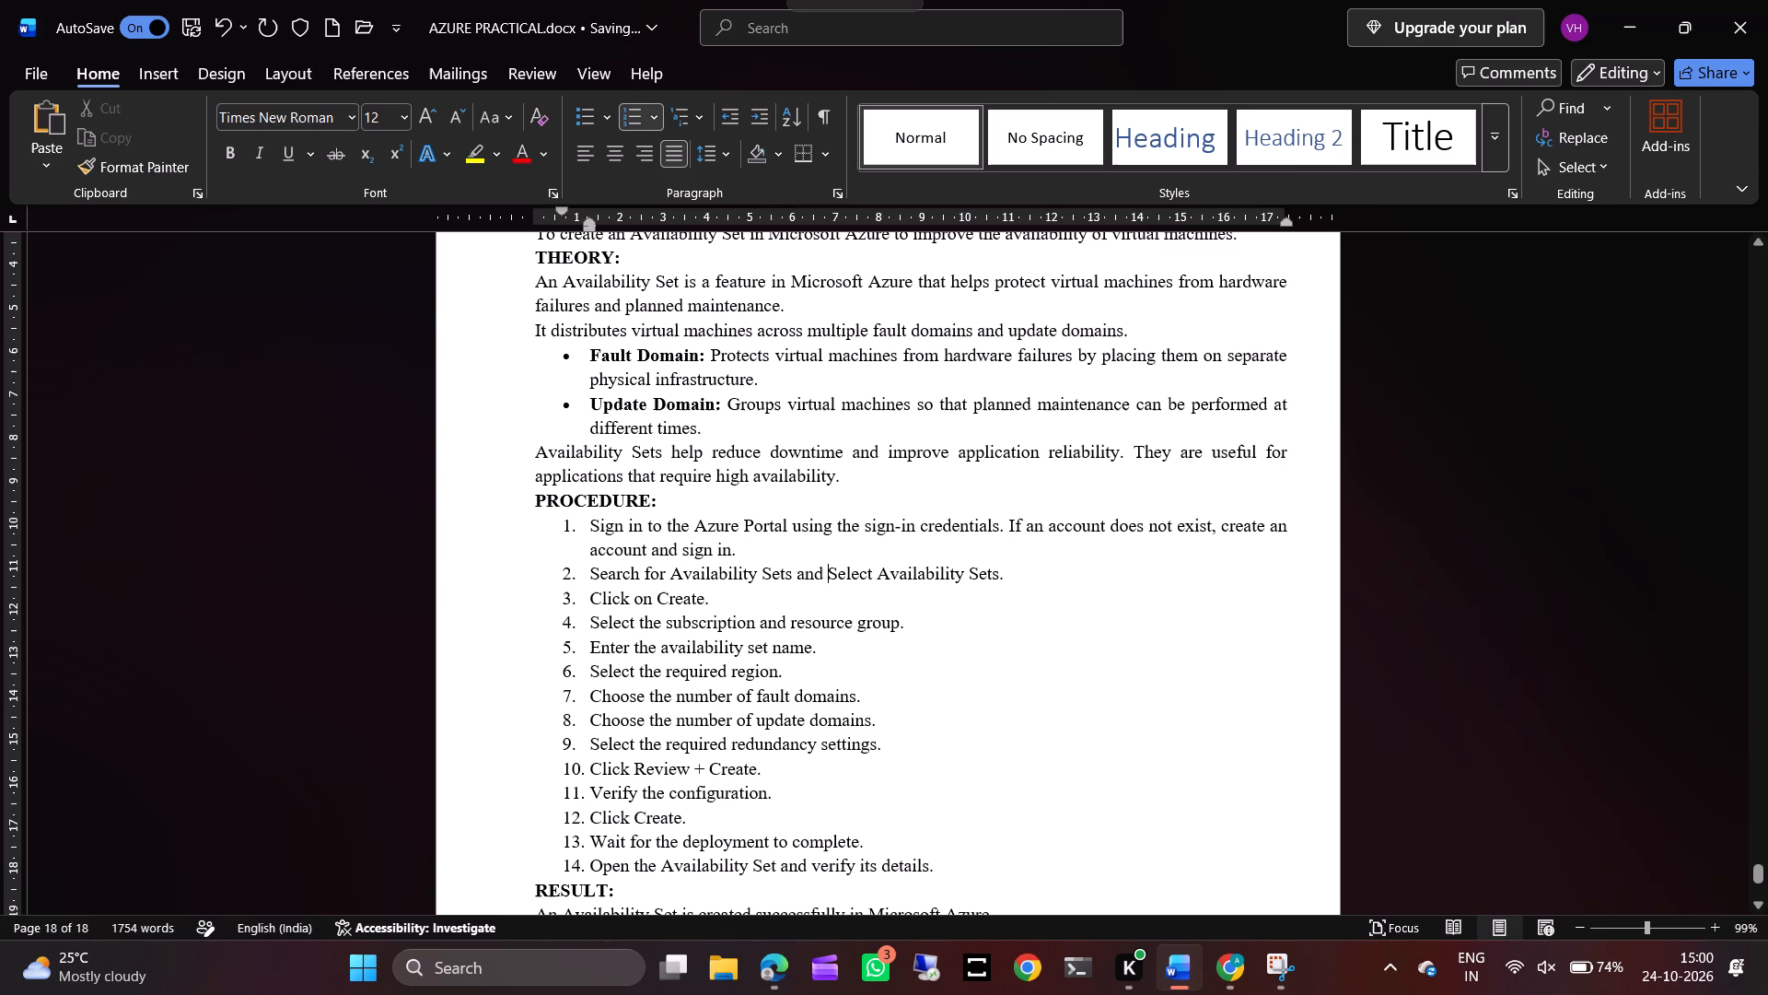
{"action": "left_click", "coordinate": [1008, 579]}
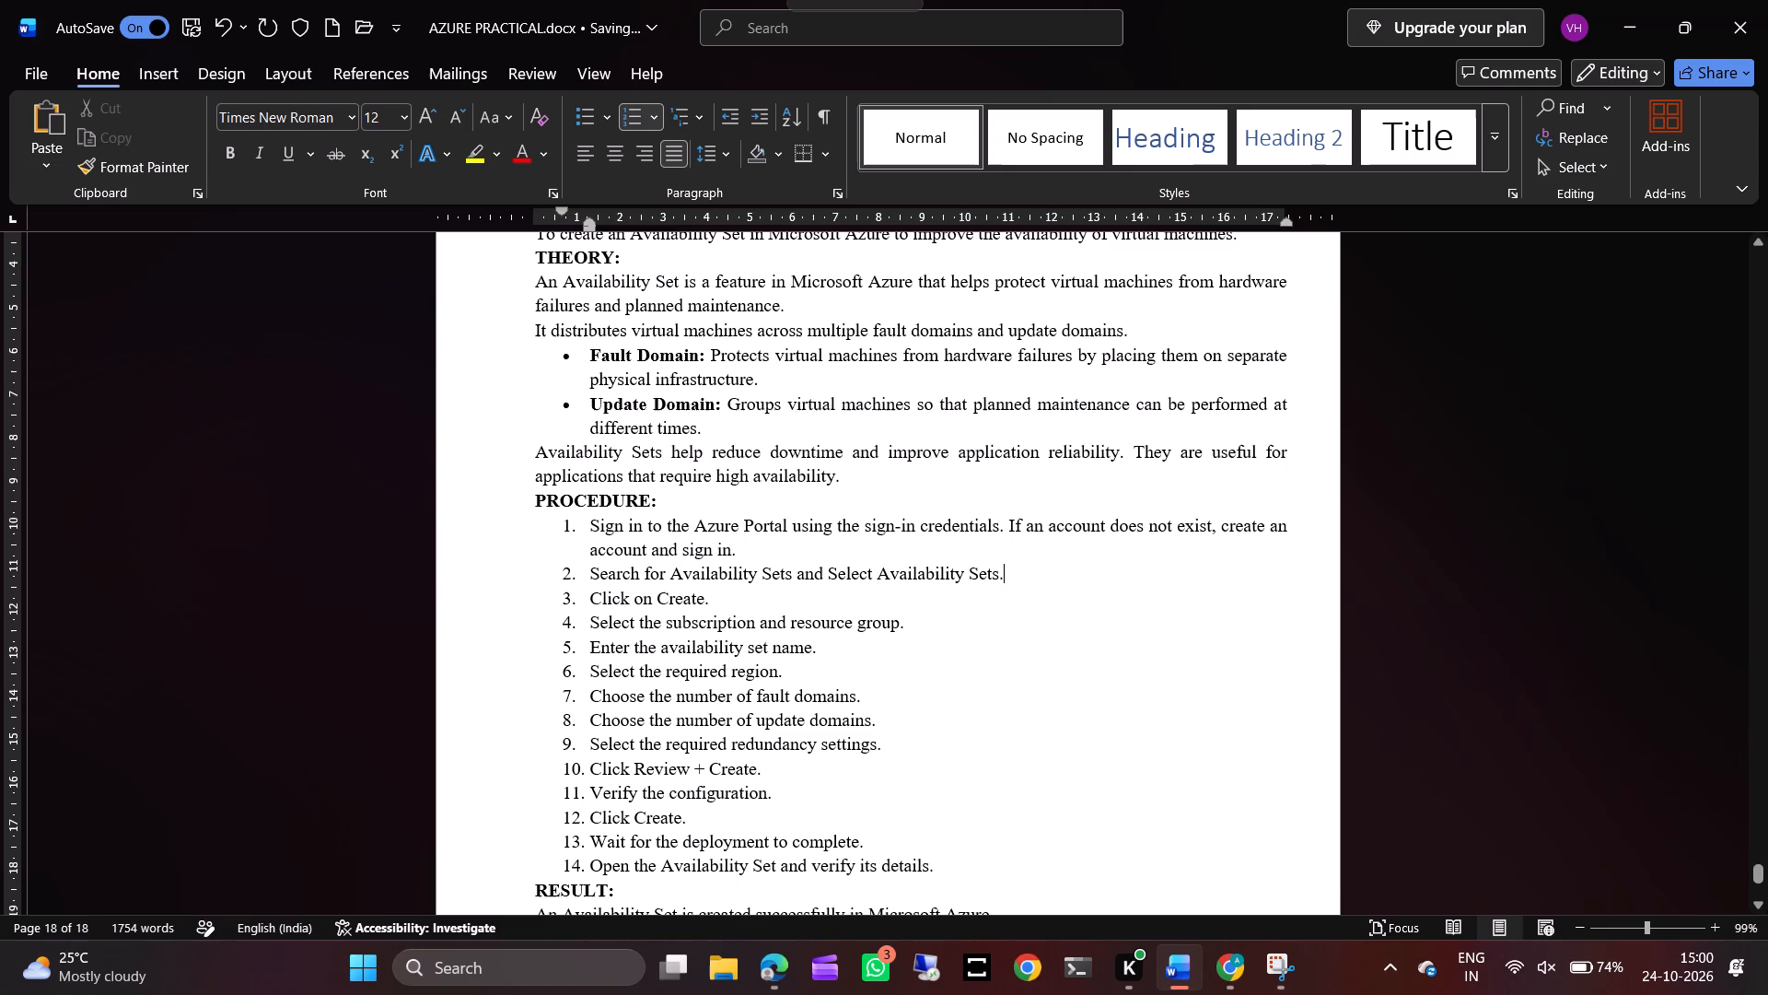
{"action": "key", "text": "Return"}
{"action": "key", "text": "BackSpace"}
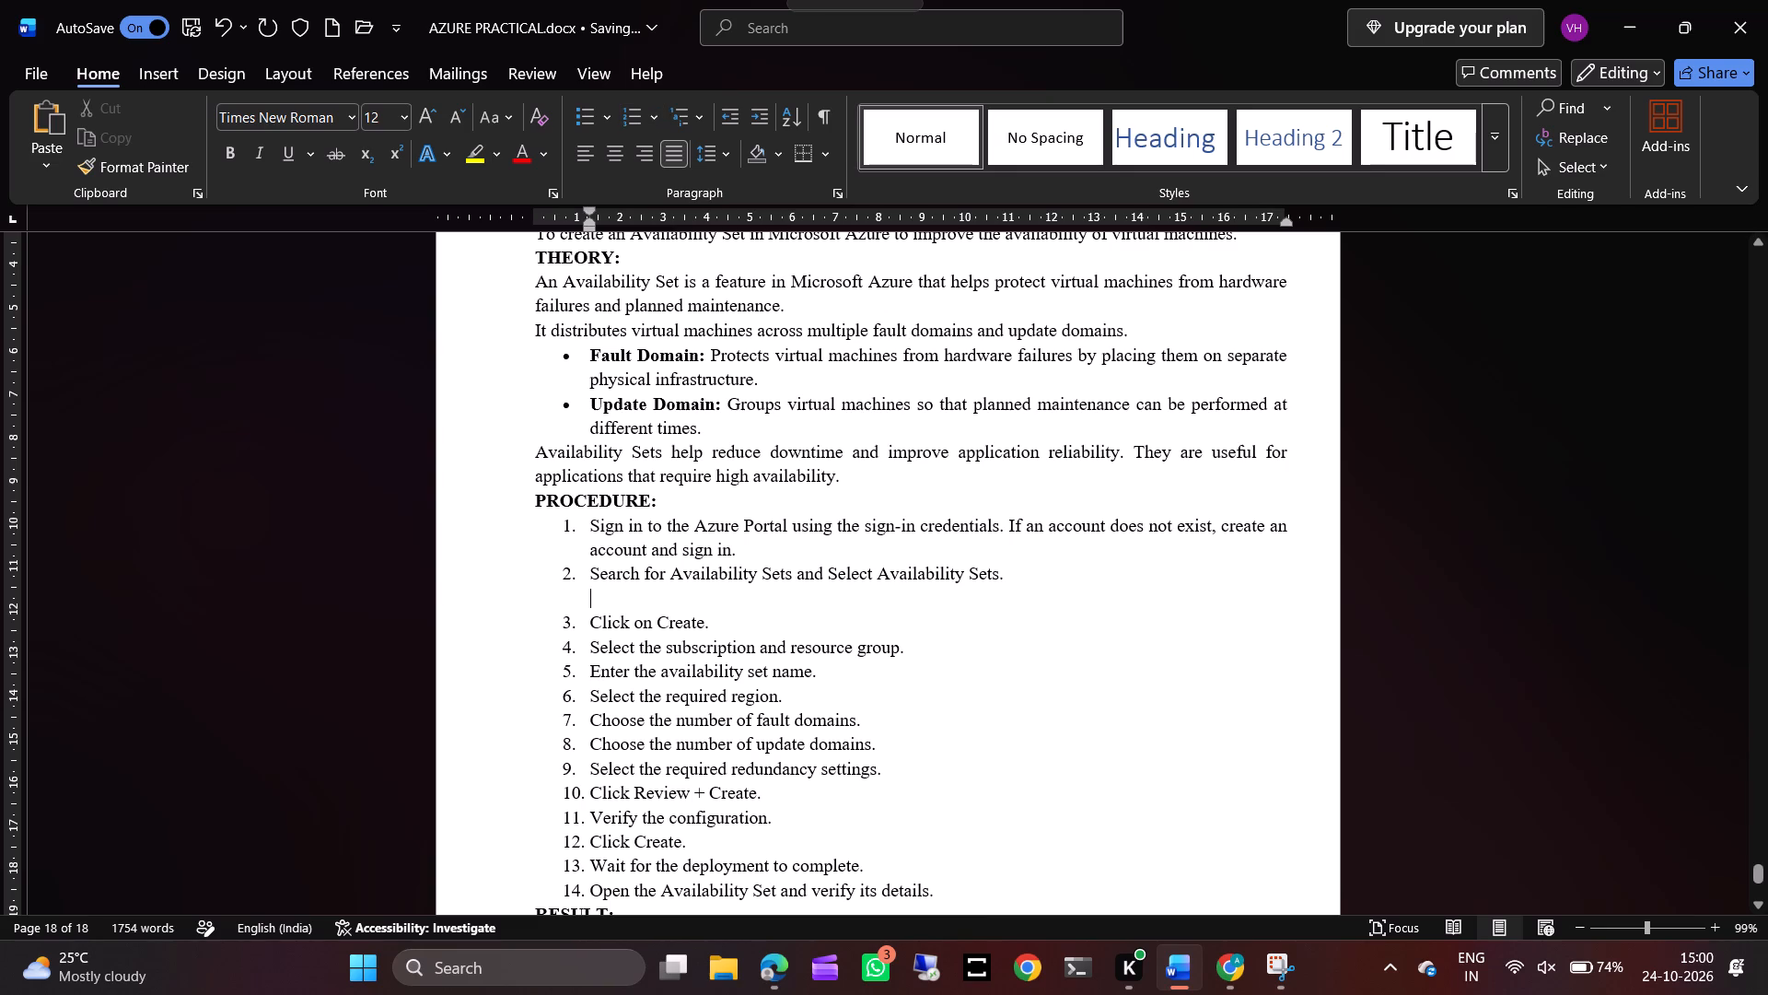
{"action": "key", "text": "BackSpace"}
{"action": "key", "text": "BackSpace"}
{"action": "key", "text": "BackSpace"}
Insert an unnumbered blank line below procedure item 3, "Click on Create.".
{"action": "key", "text": "Down"}
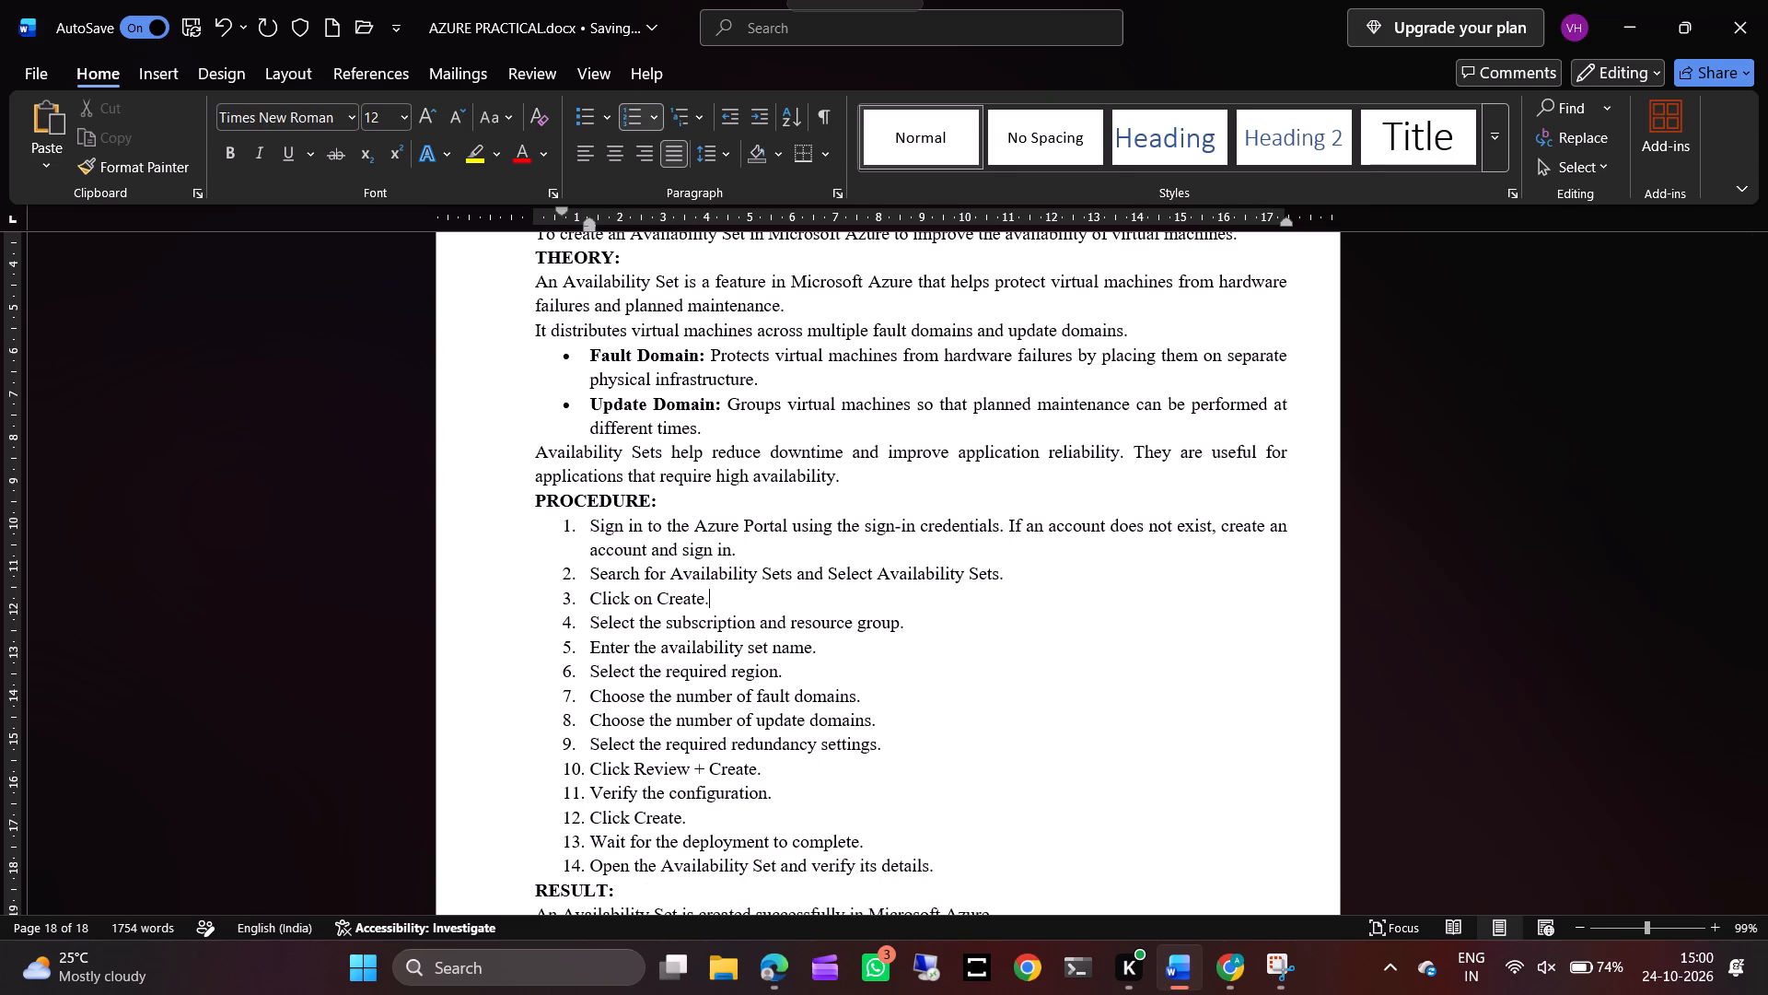
{"action": "key", "text": "Return"}
{"action": "key", "text": "BackSpace"}
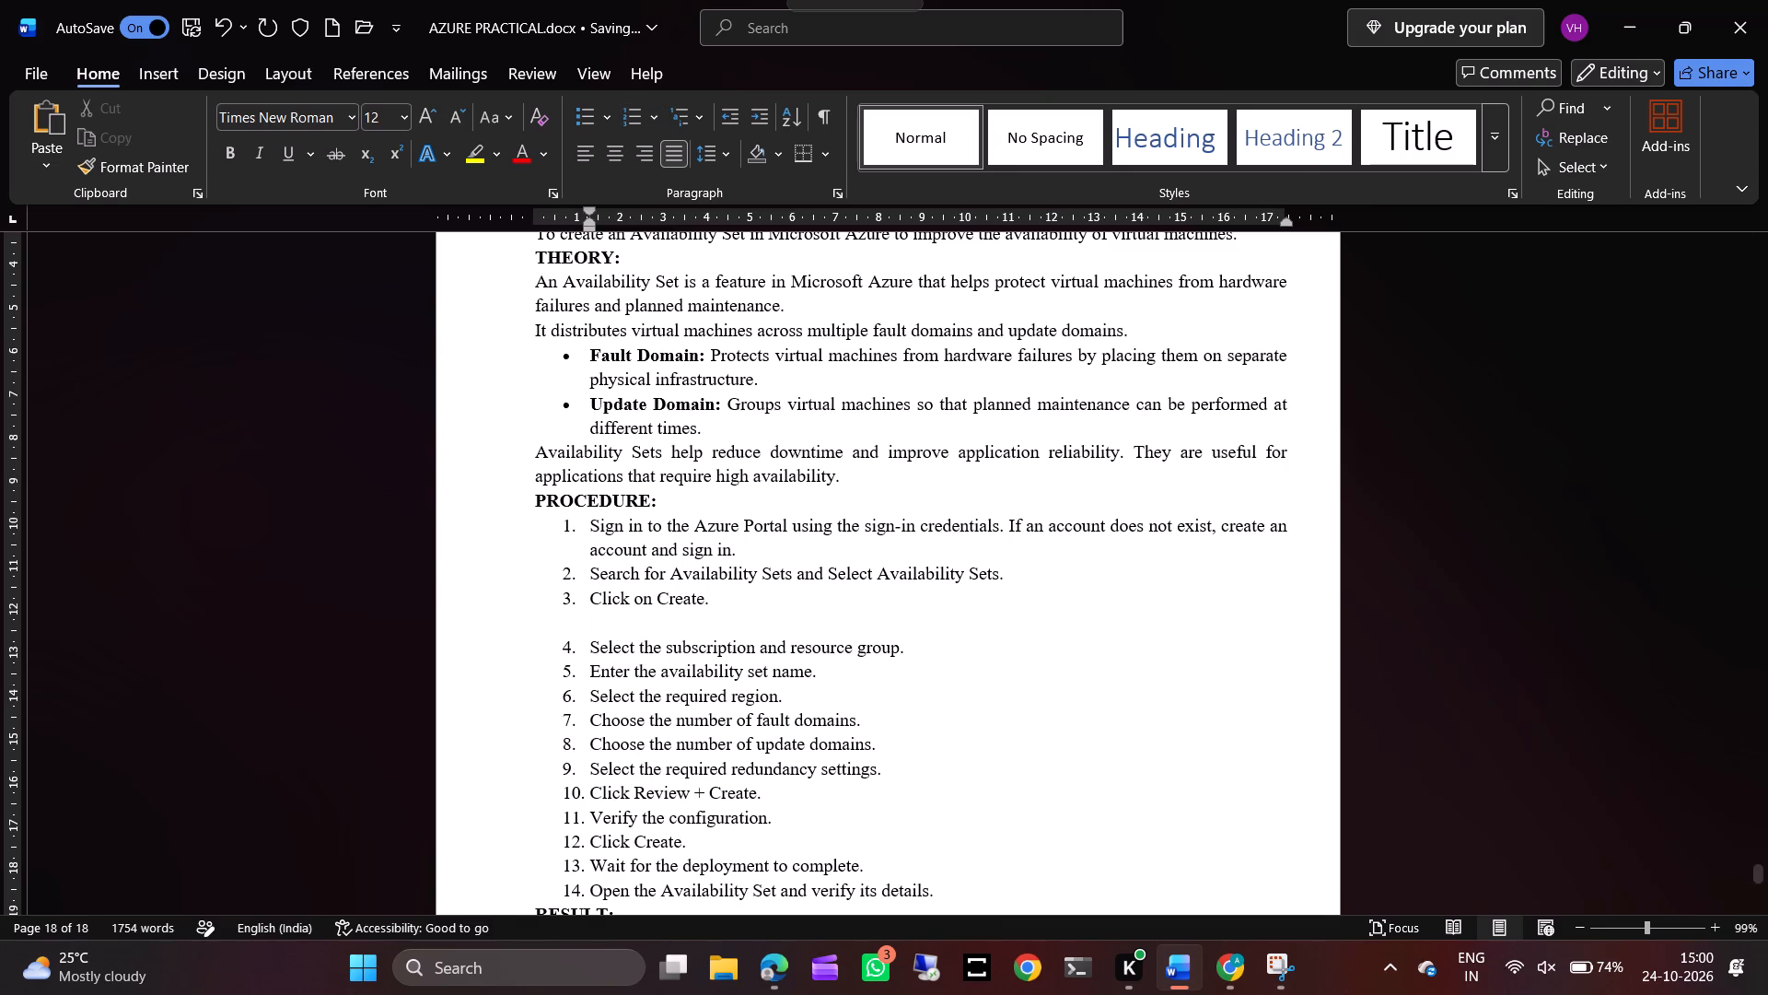
Switch to the Azure portal in Chrome and delete the logo.jpeg blob from the store20 container, including its snapshots.
{"action": "left_click", "coordinate": [1238, 975]}
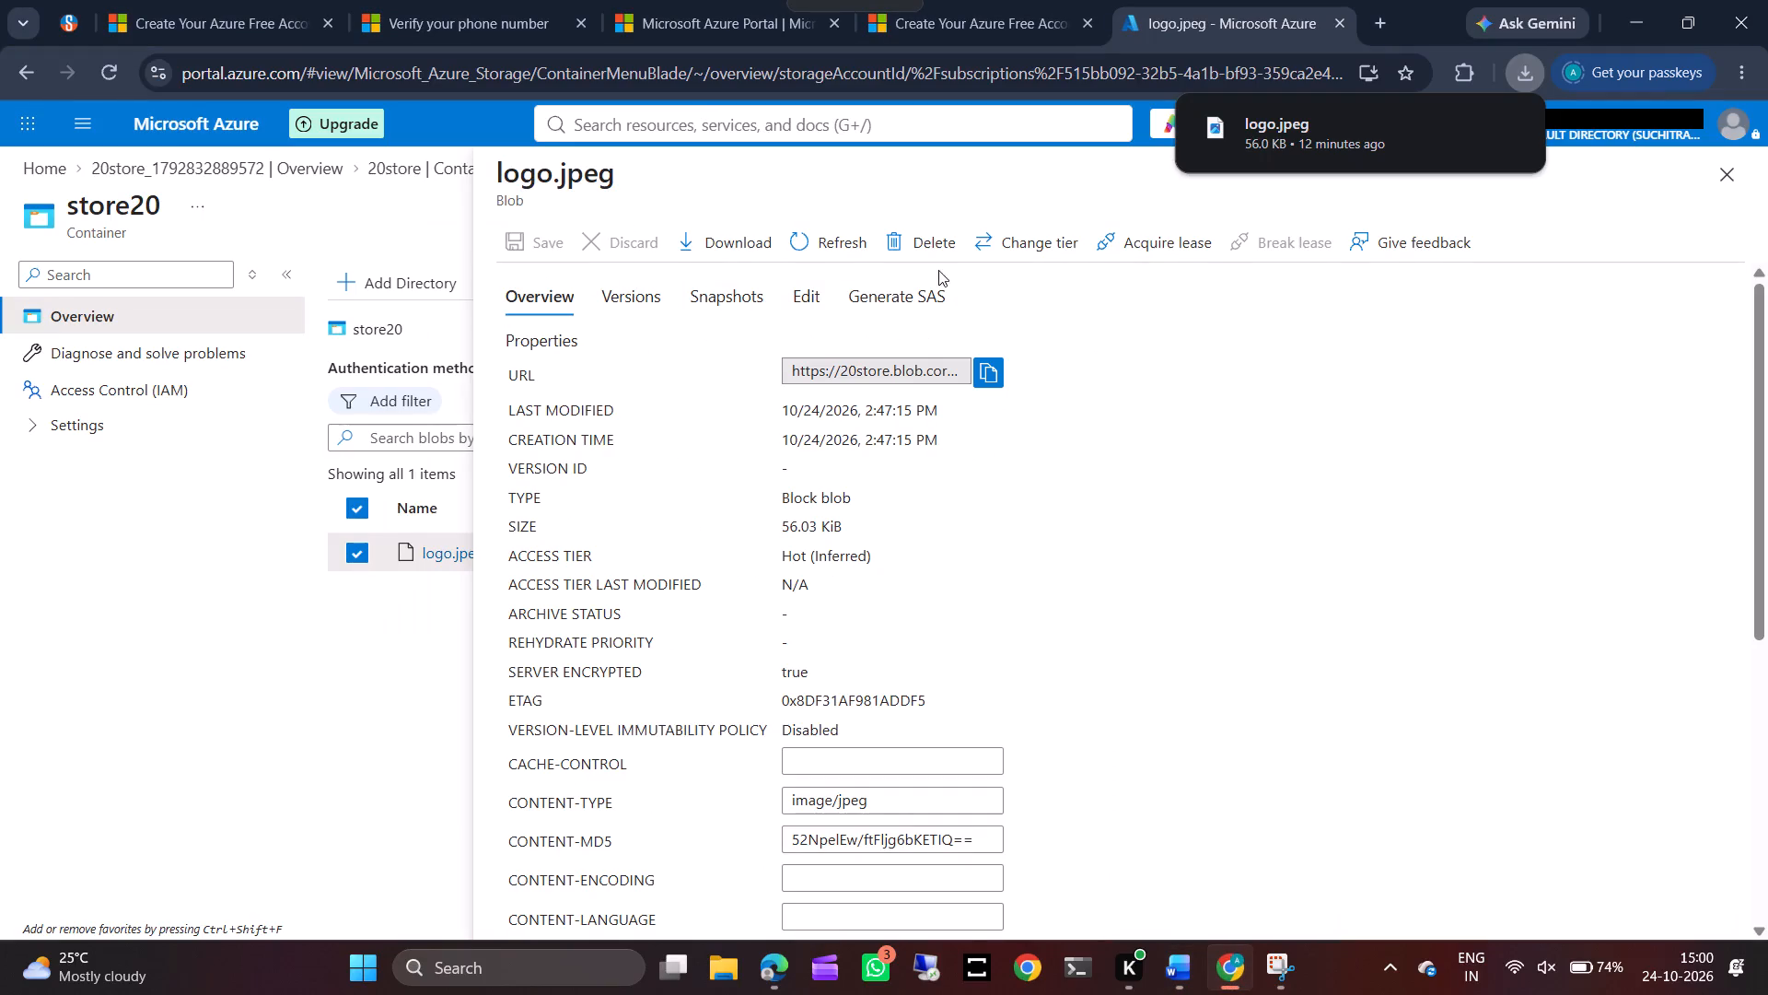
{"action": "left_click", "coordinate": [925, 246]}
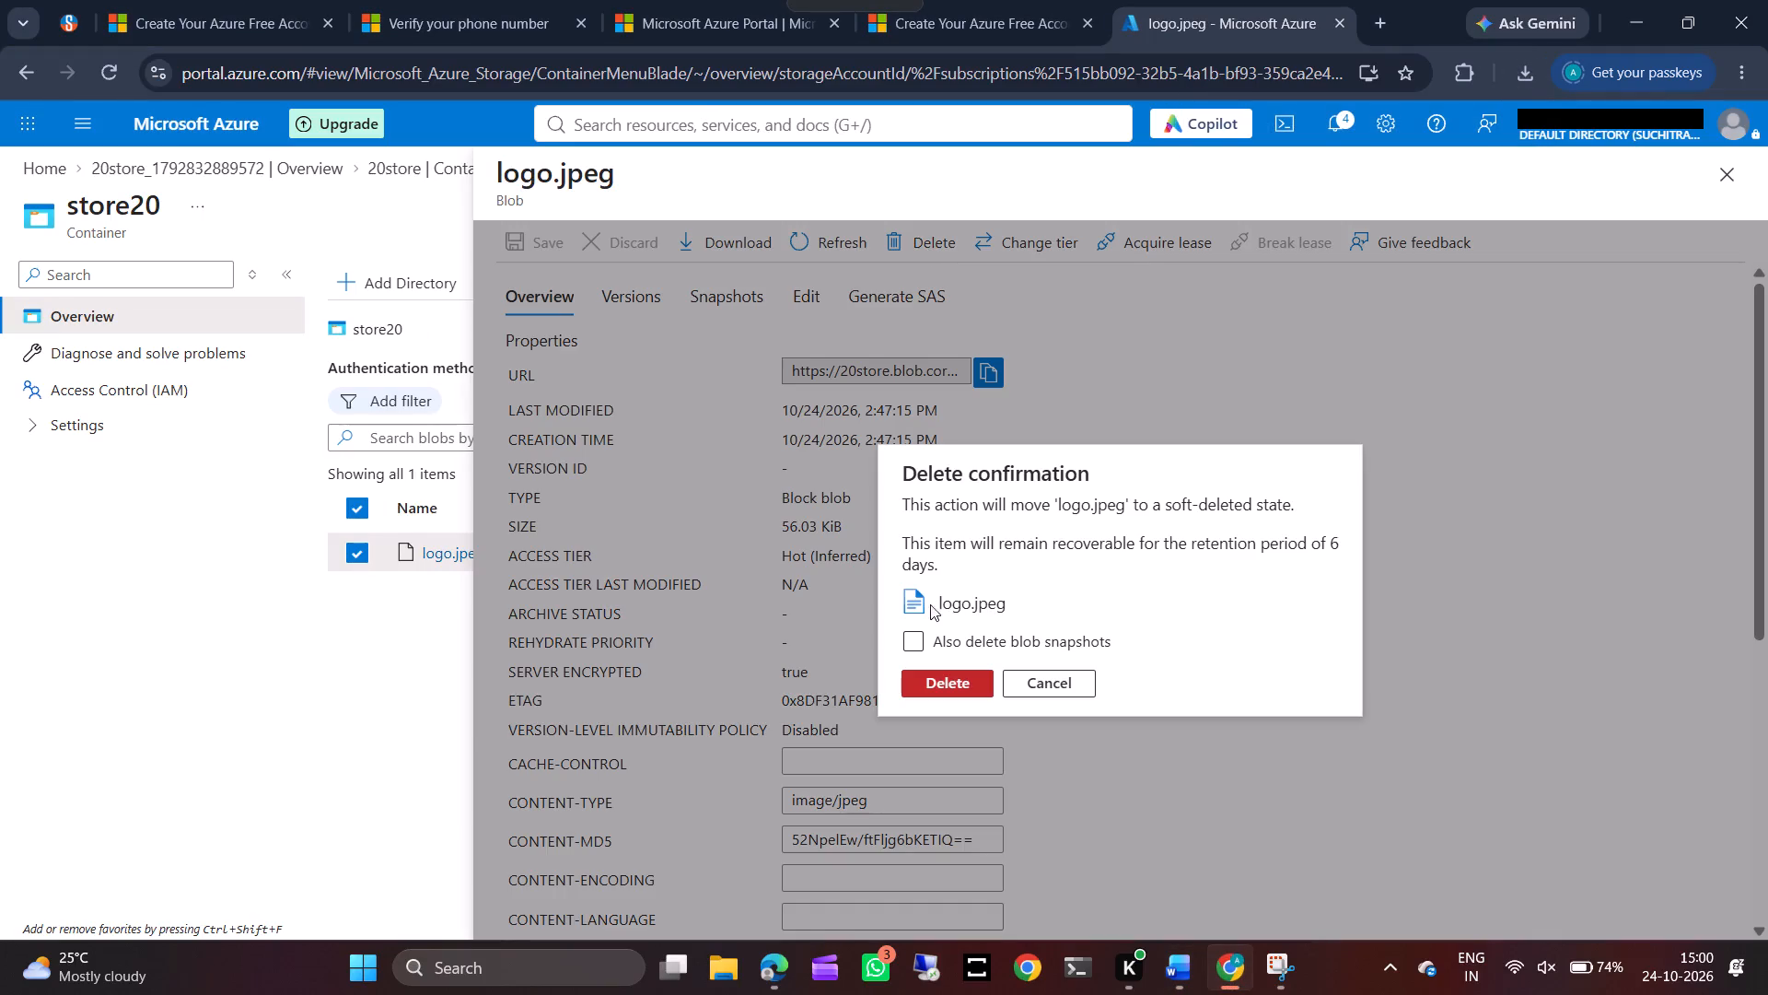
{"action": "left_click", "coordinate": [915, 639]}
{"action": "left_click", "coordinate": [953, 678]}
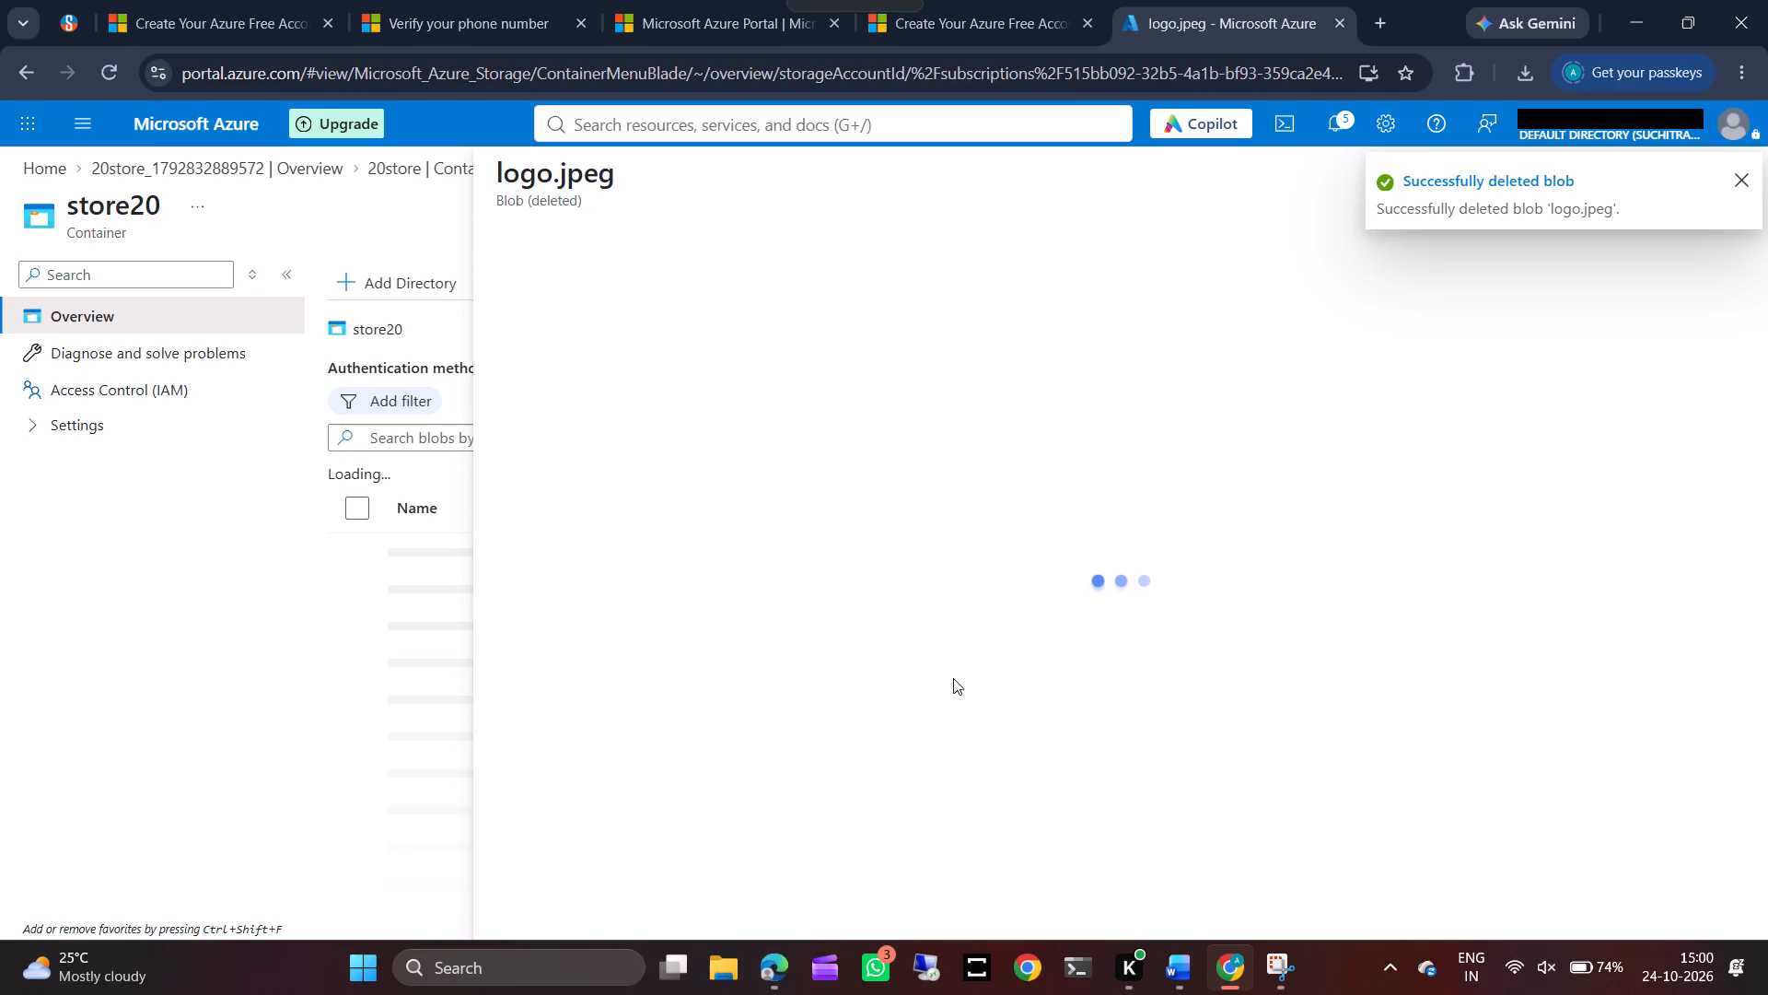
{"action": "left_click", "coordinate": [1729, 183]}
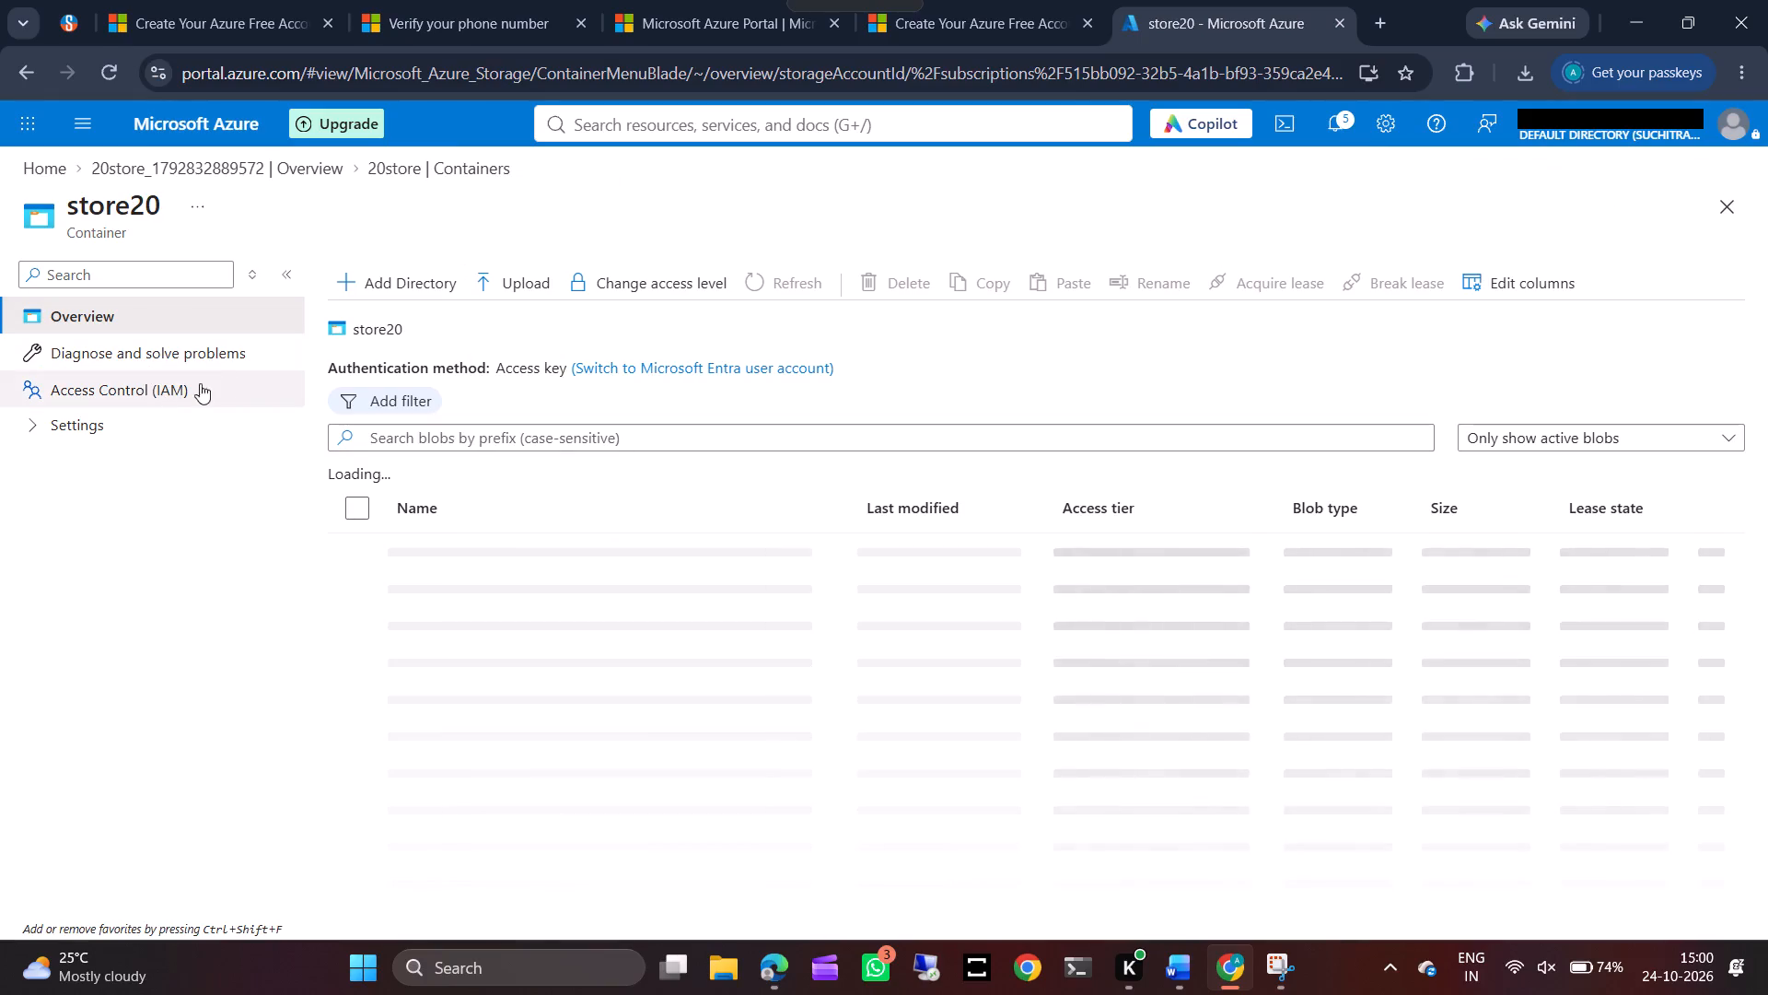
{"action": "left_click", "coordinate": [615, 125]}
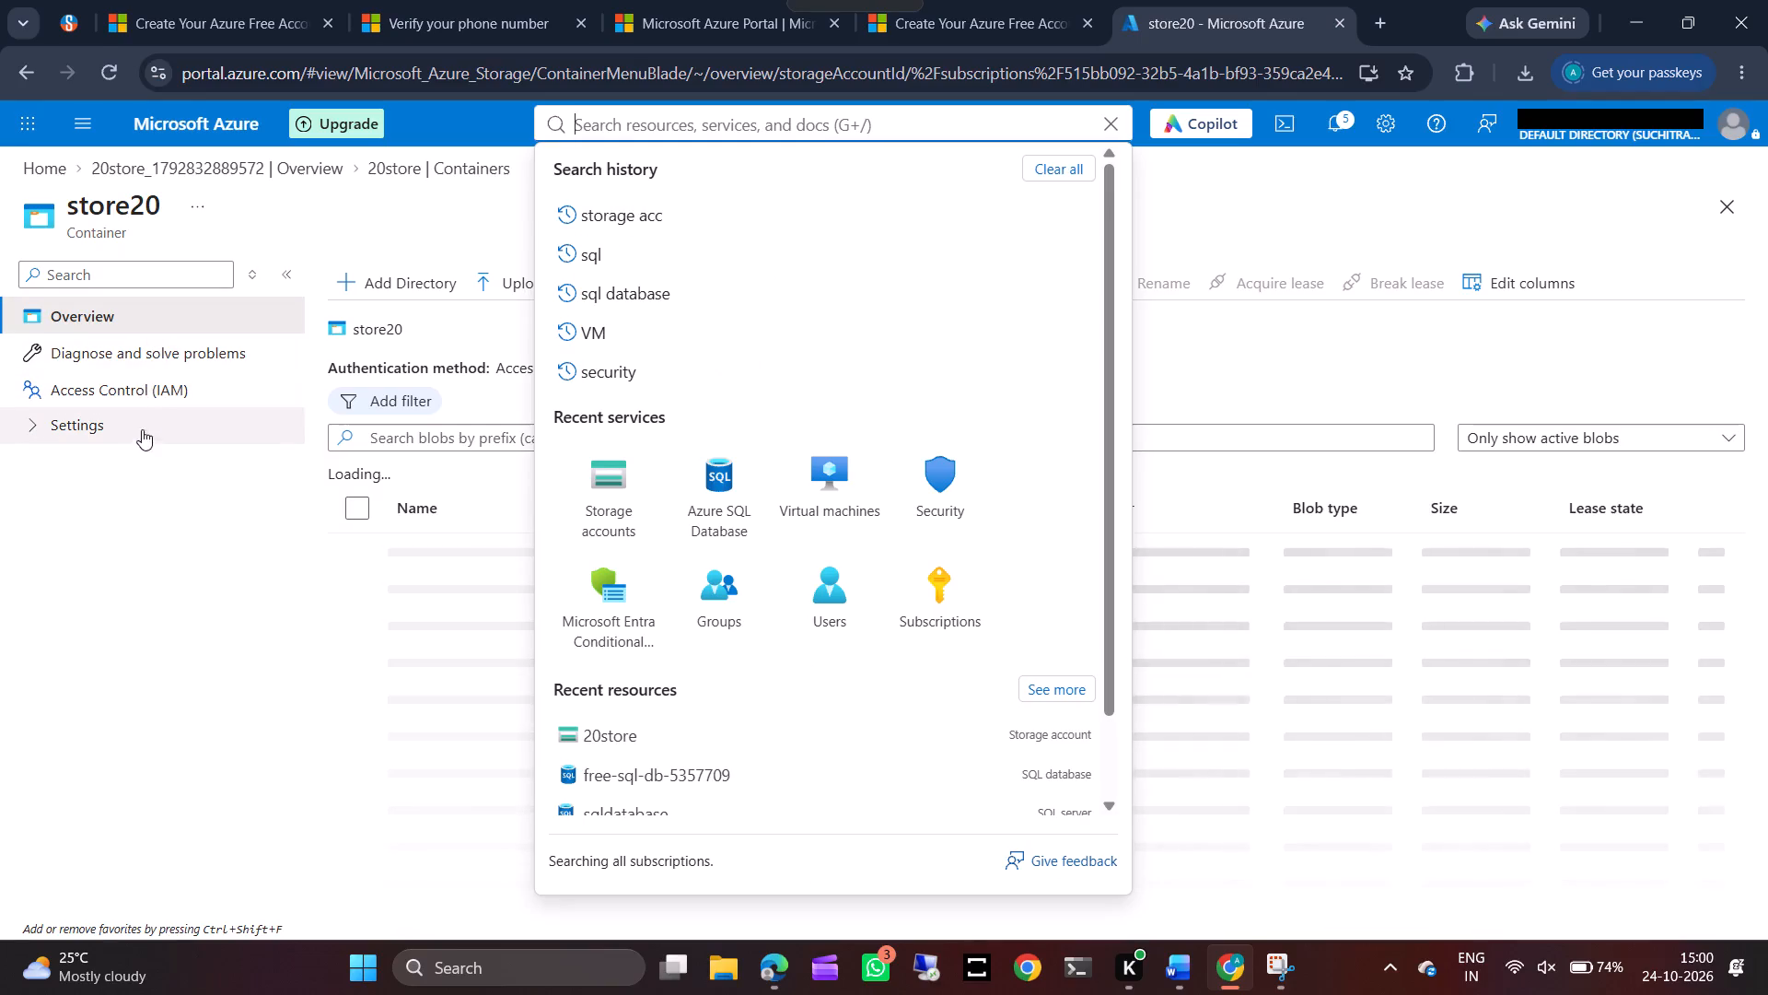
{"action": "left_click", "coordinate": [117, 201]}
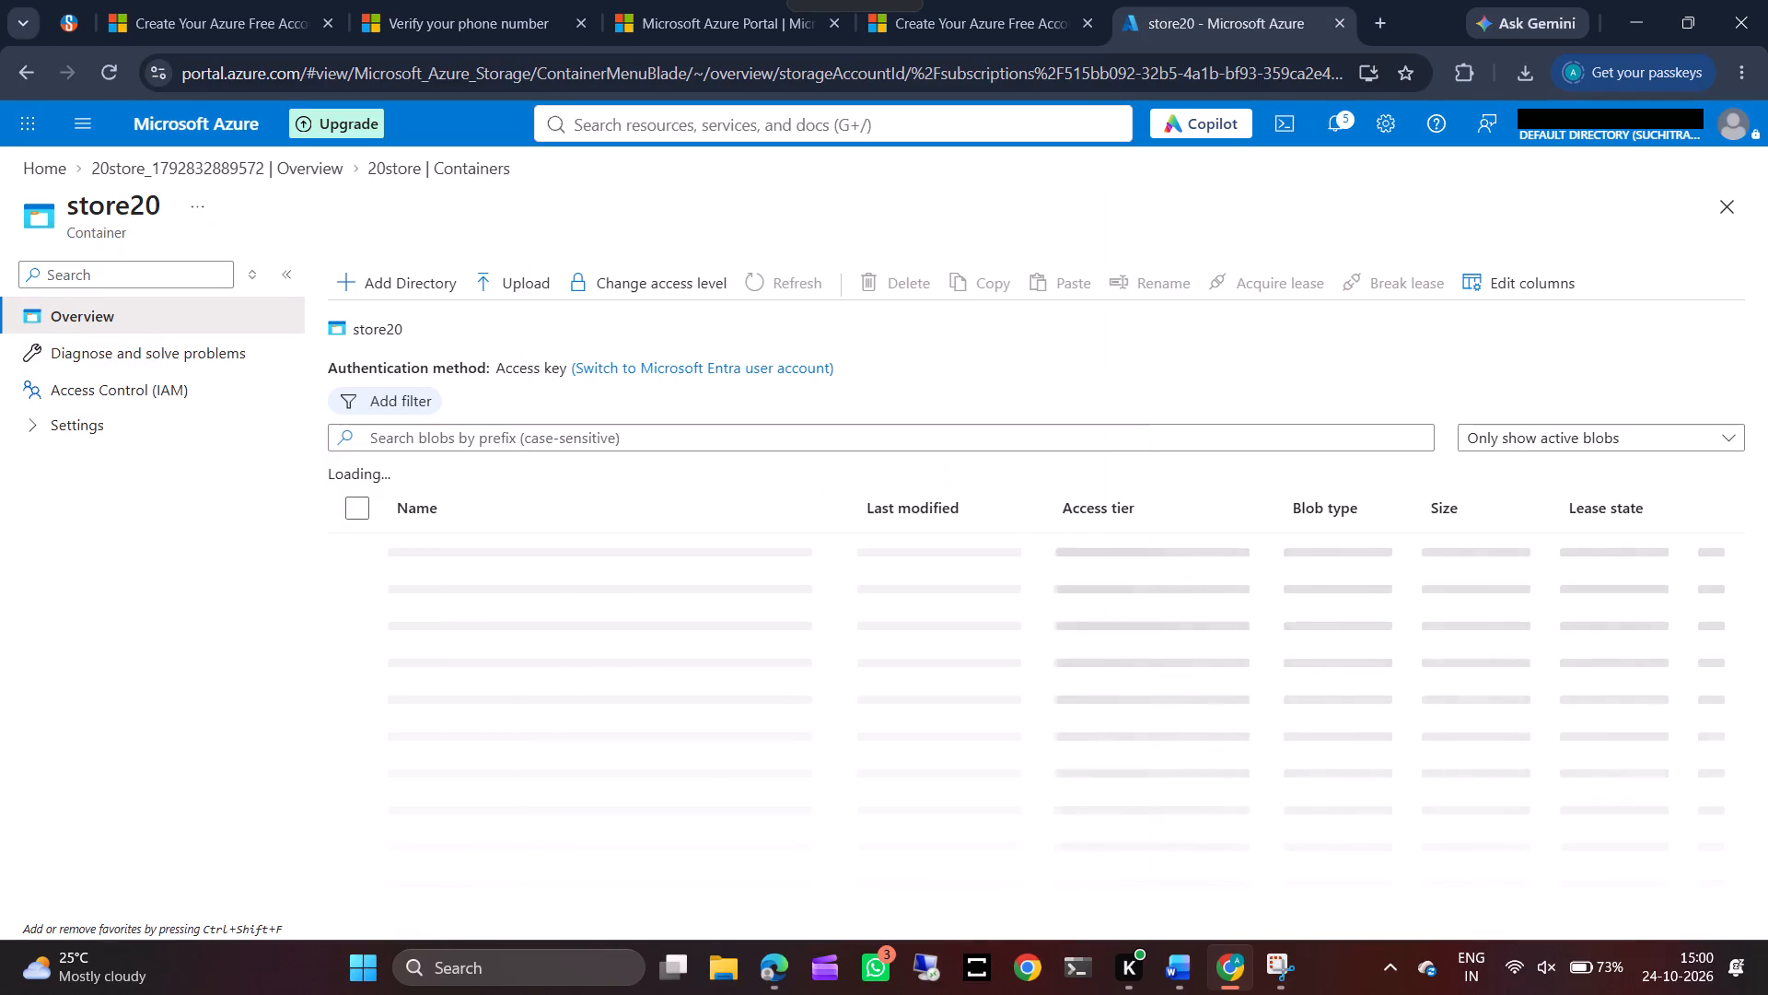
{"action": "left_click", "coordinate": [387, 168]}
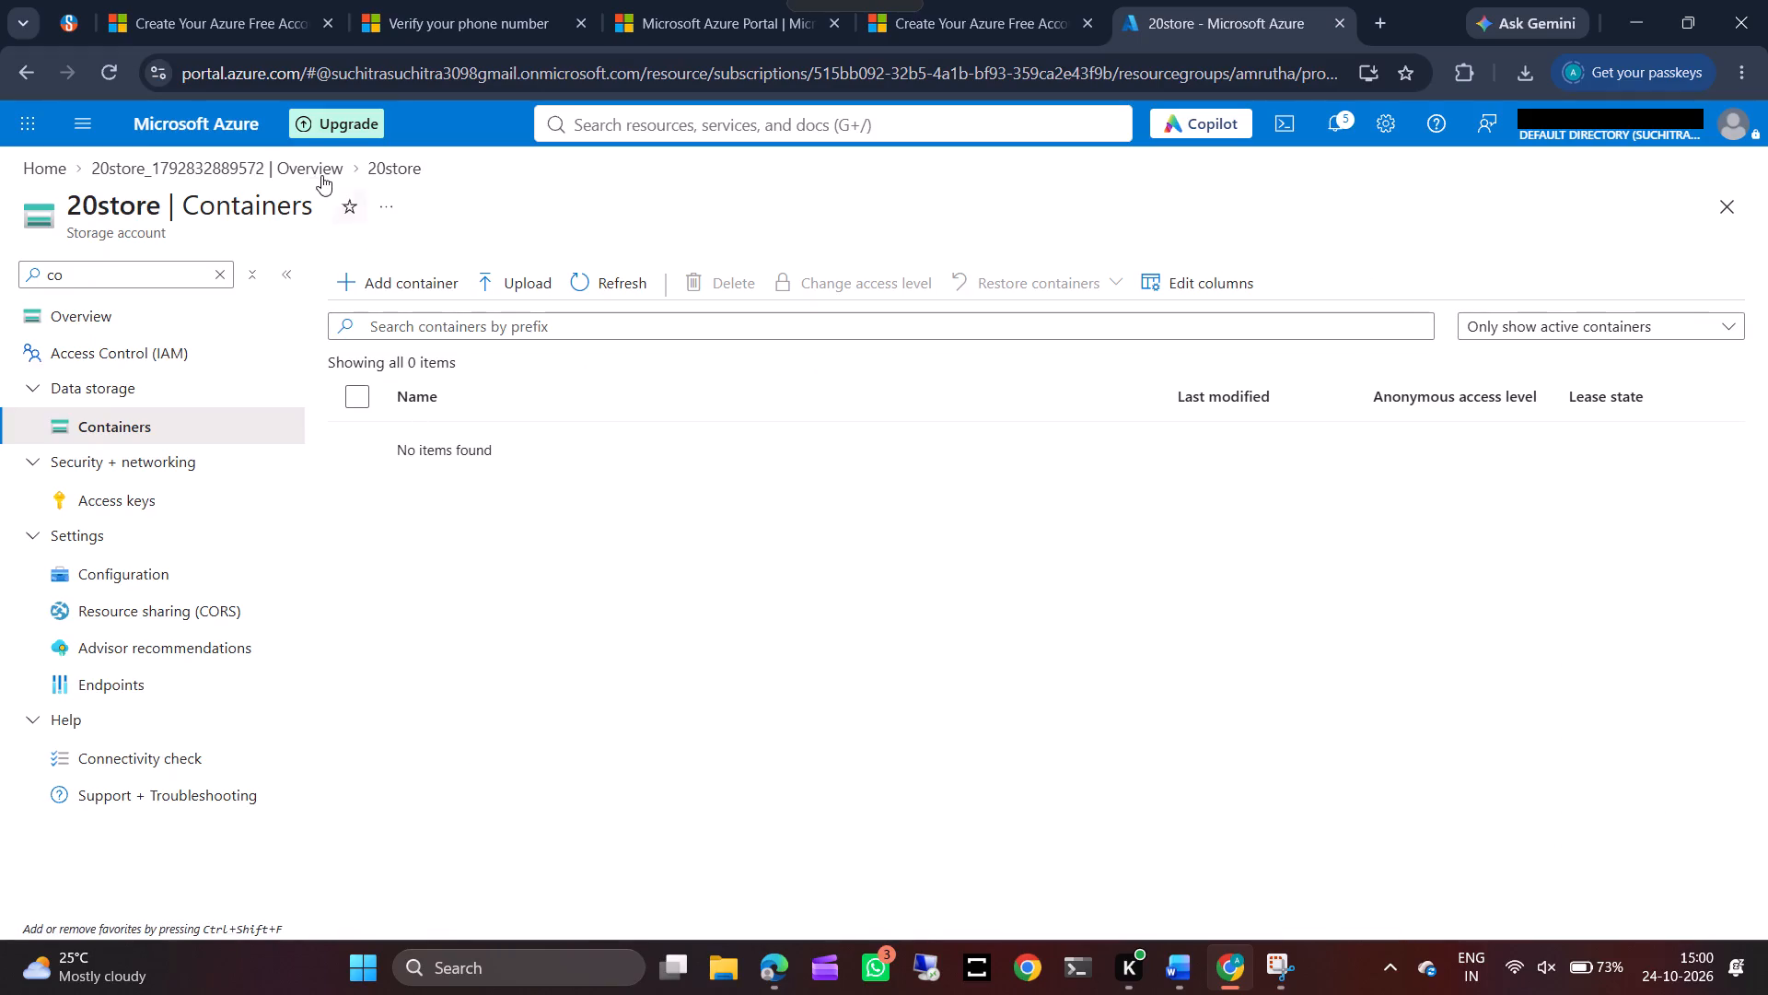
{"action": "left_click", "coordinate": [289, 165]}
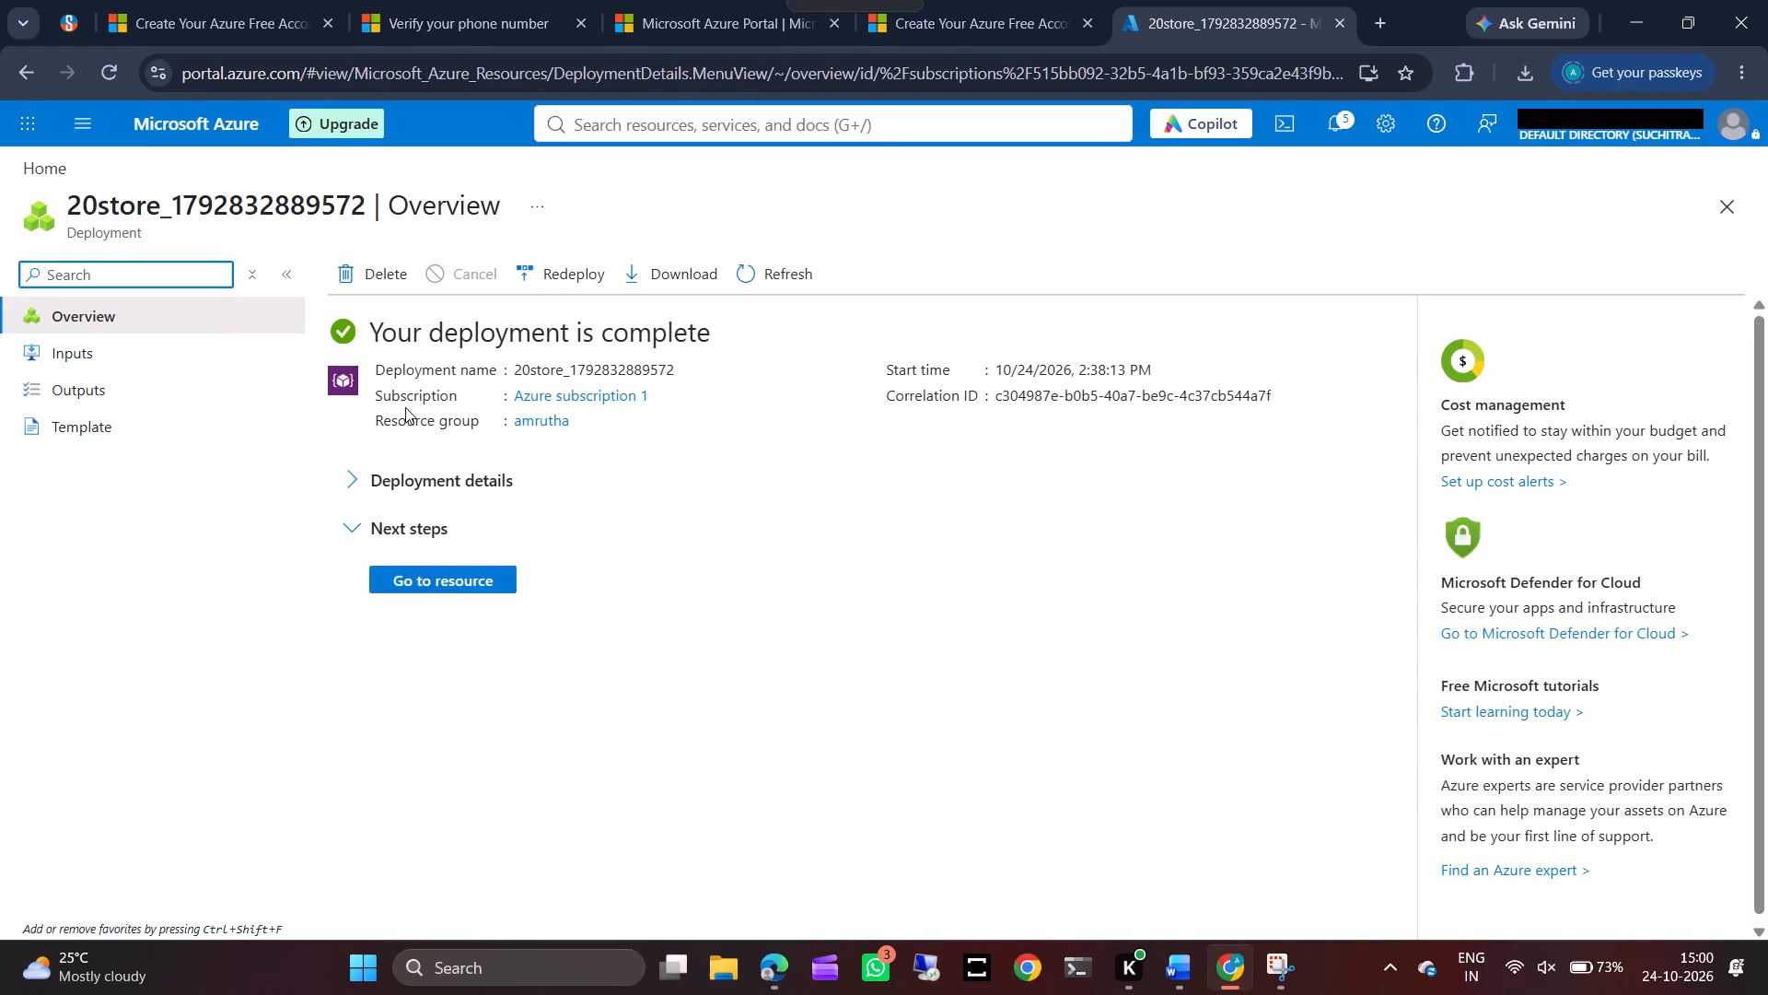
{"action": "left_click", "coordinate": [360, 271]}
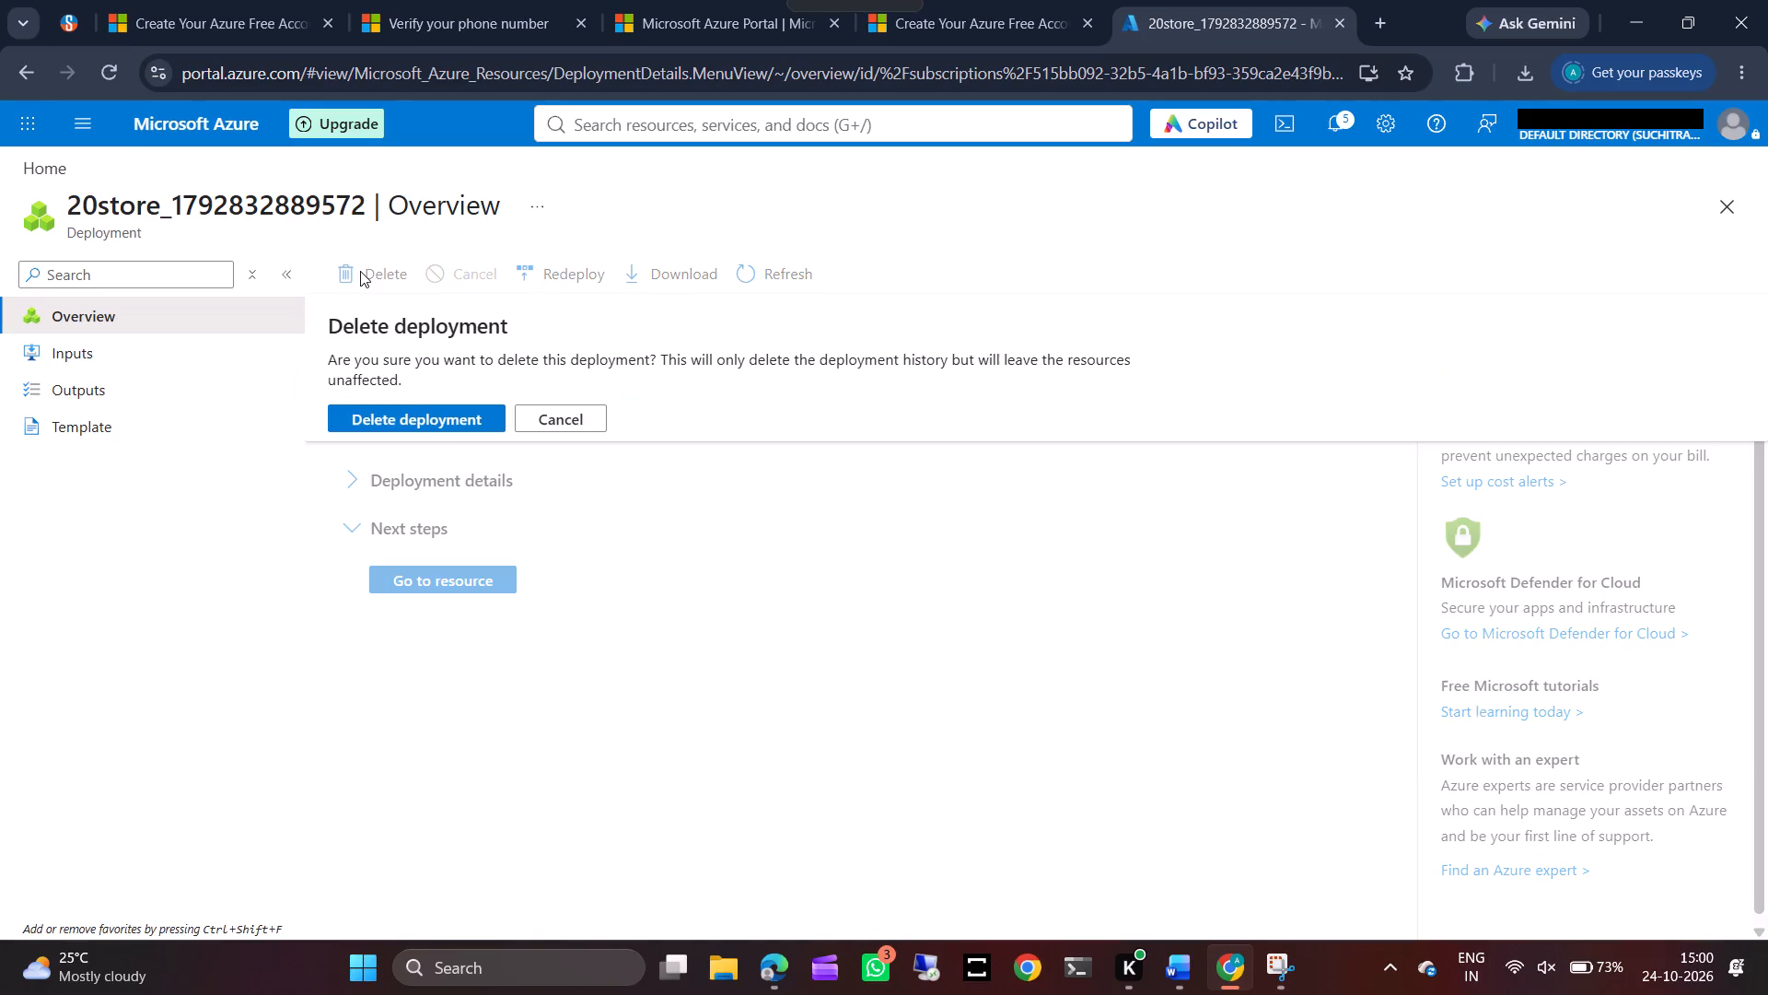
{"action": "left_click", "coordinate": [423, 423]}
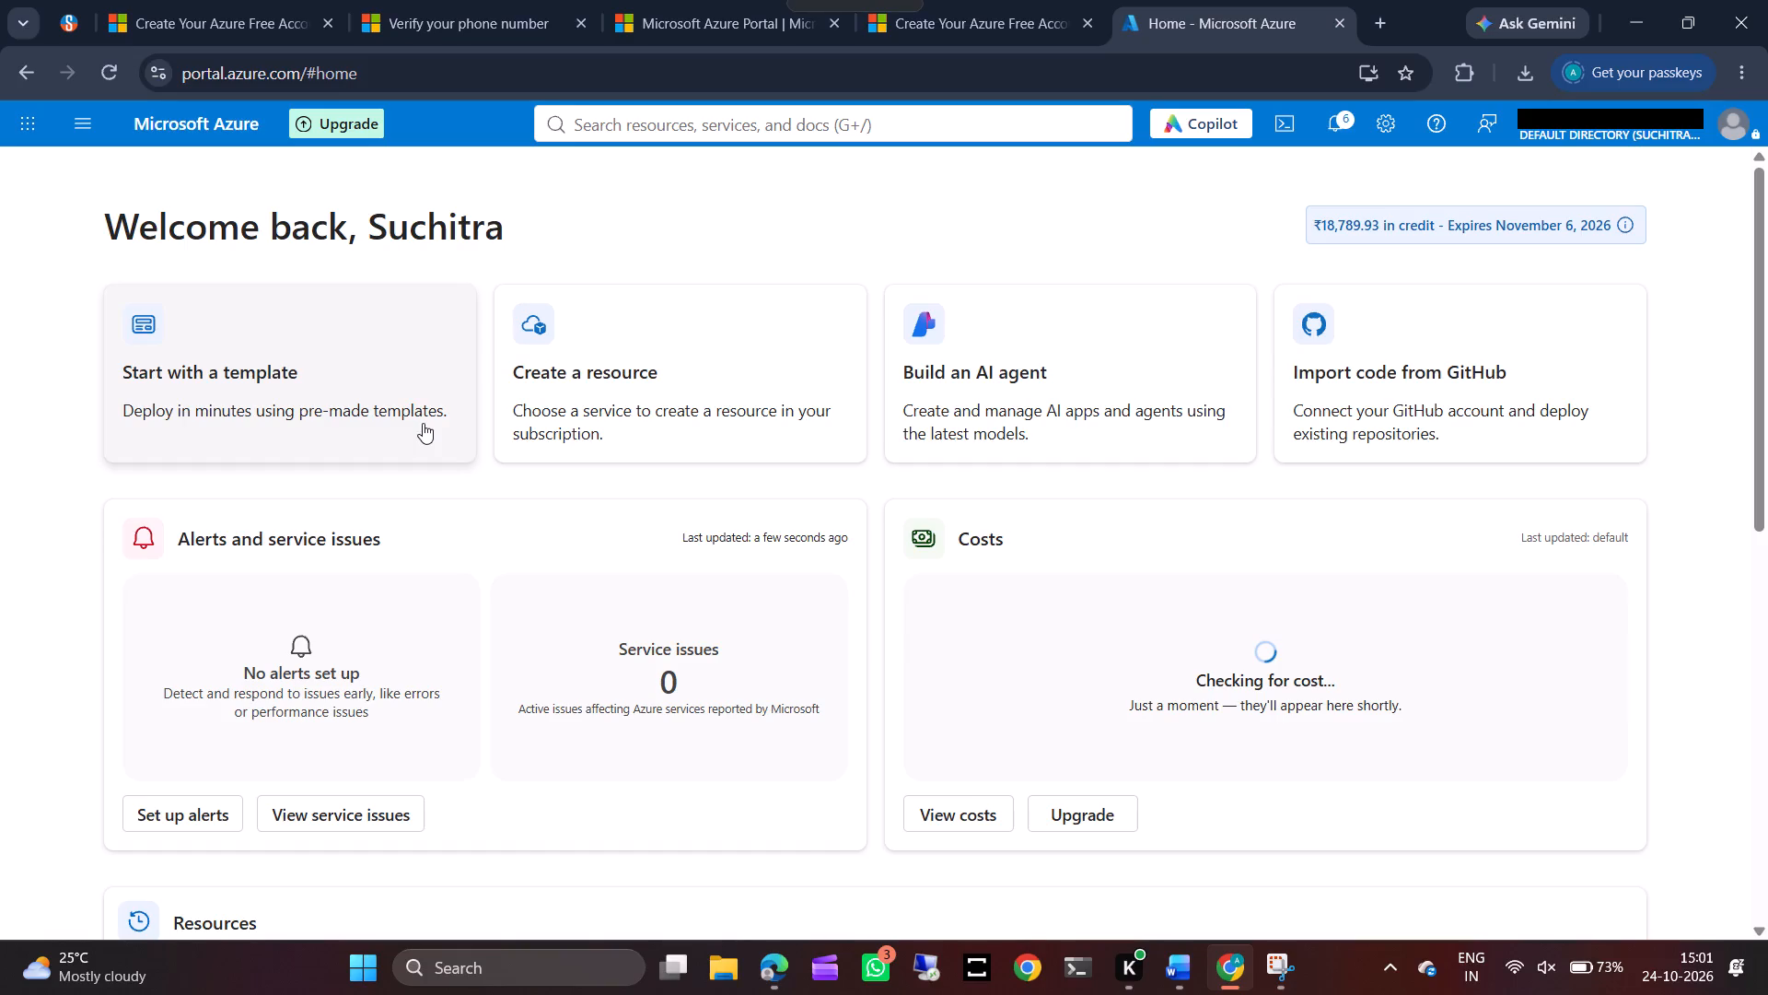
Search the portal for "availa" and open the Availability sets service.
{"action": "left_click", "coordinate": [617, 119]}
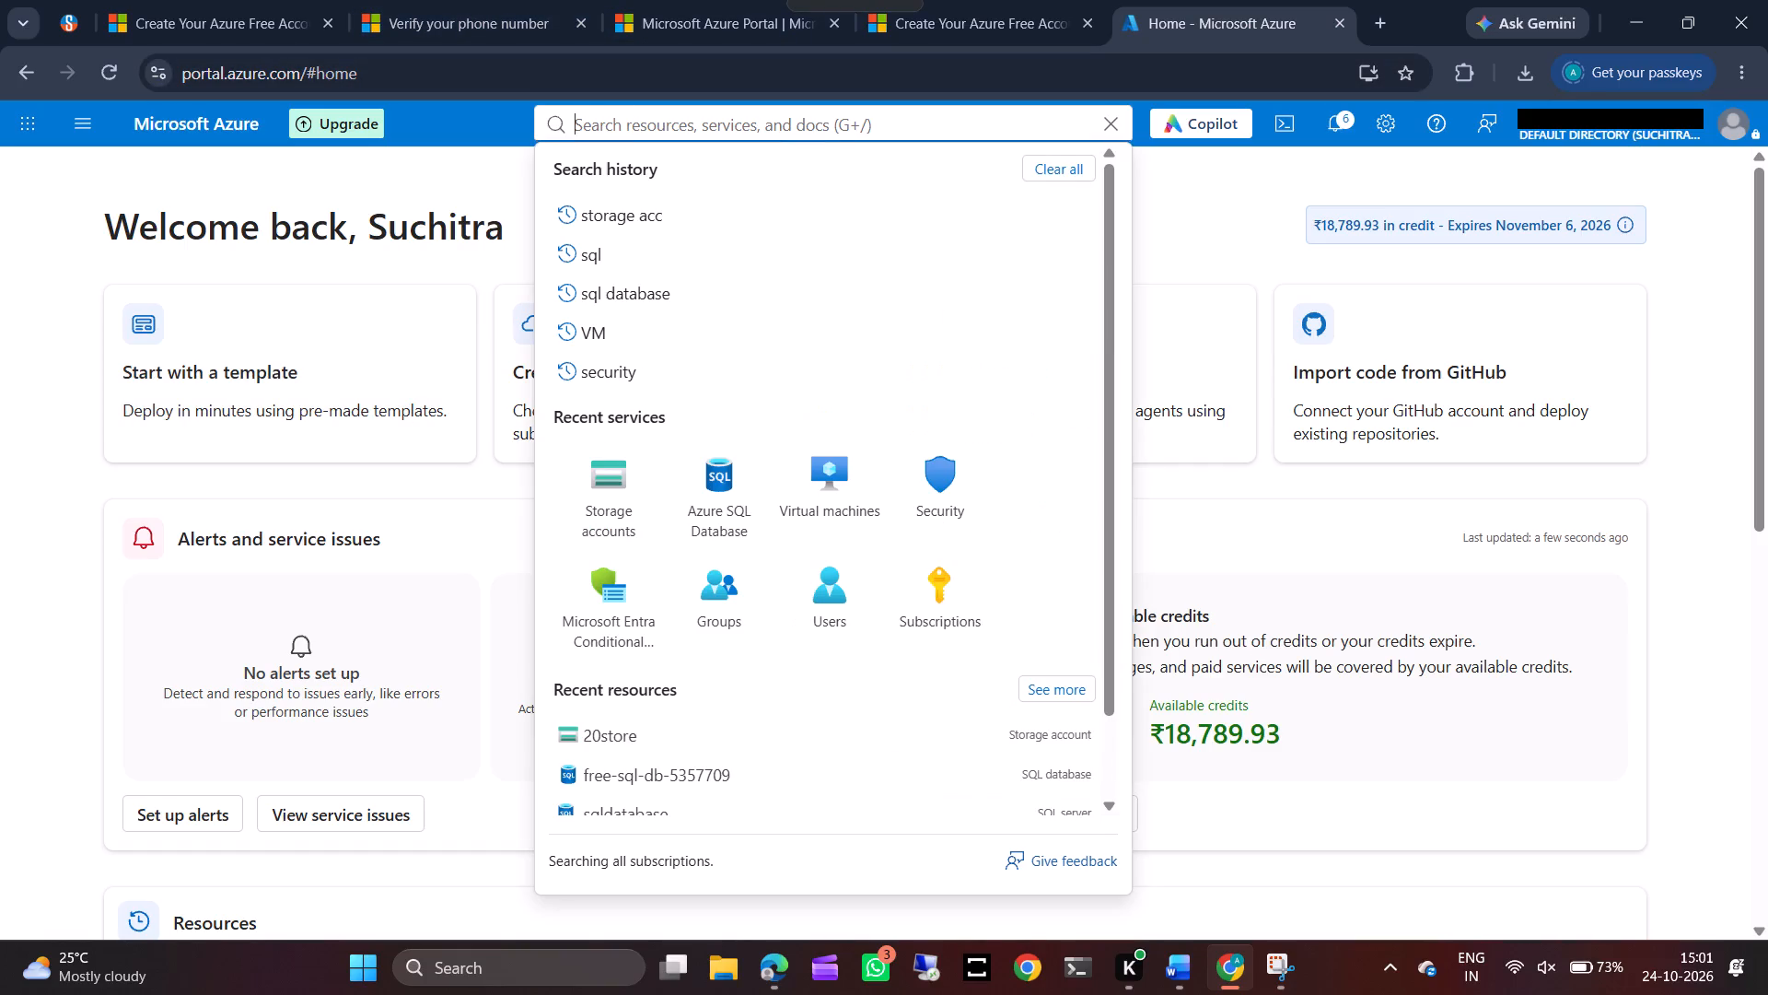
{"action": "type", "text": "availa"}
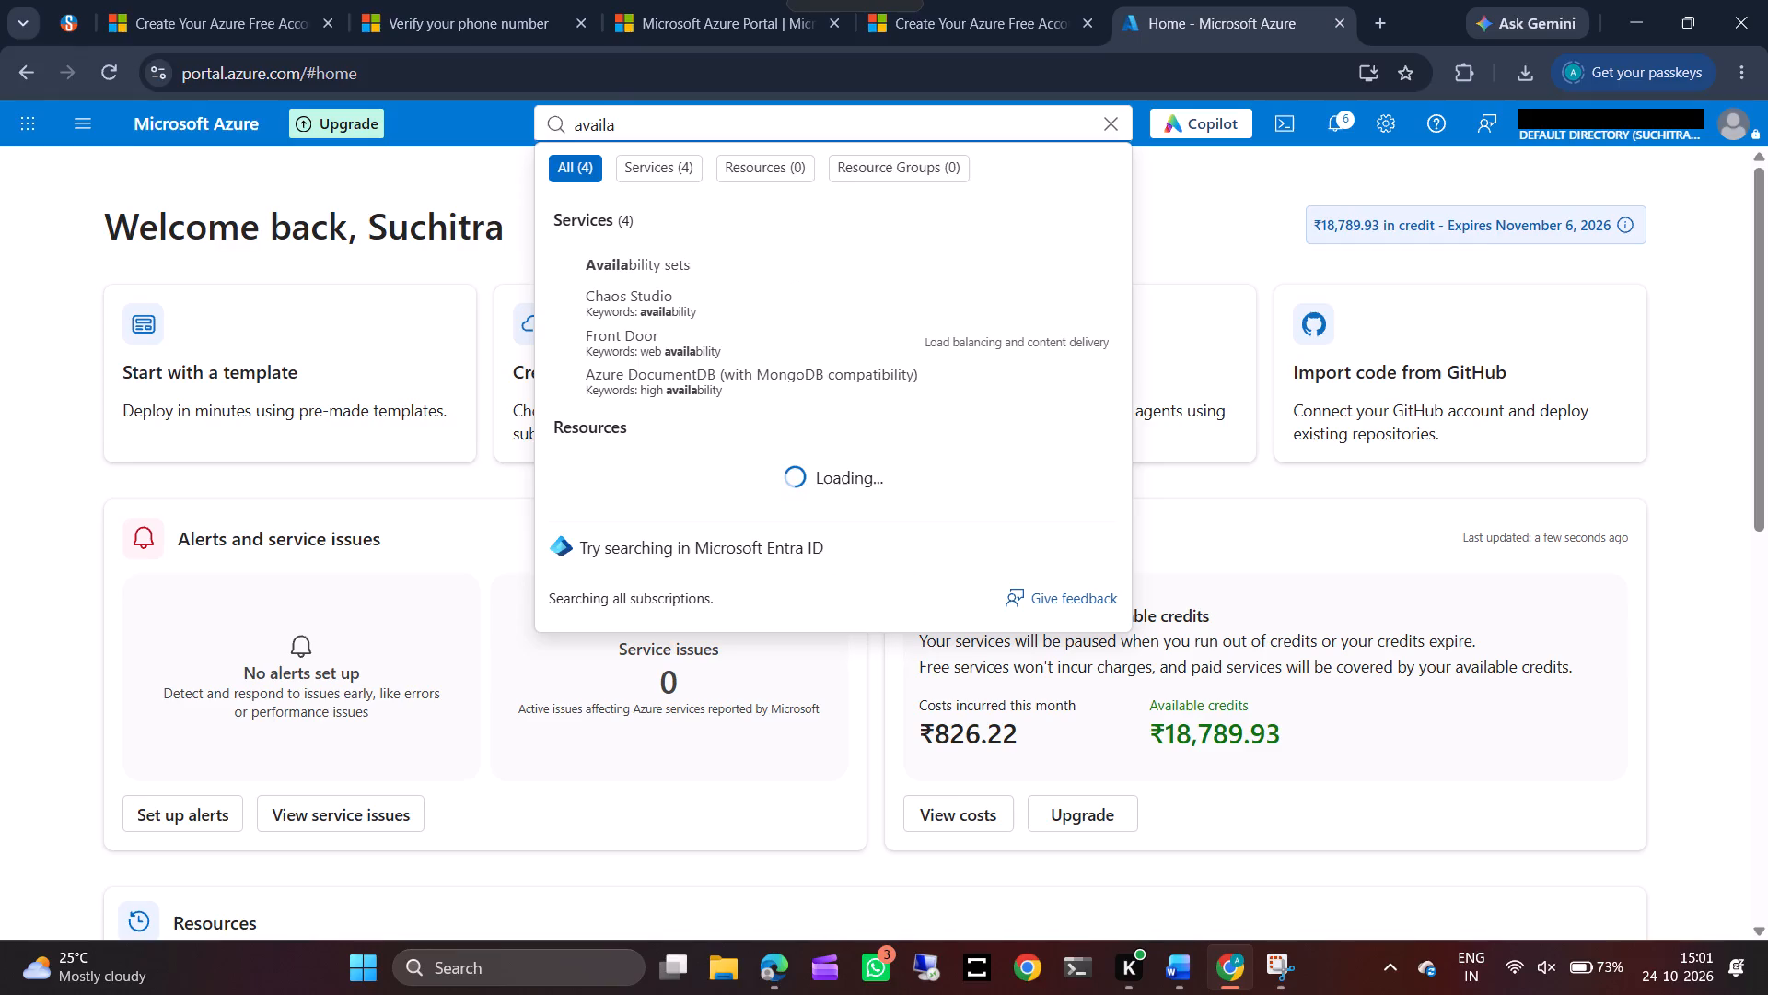
{"action": "left_click", "coordinate": [653, 258]}
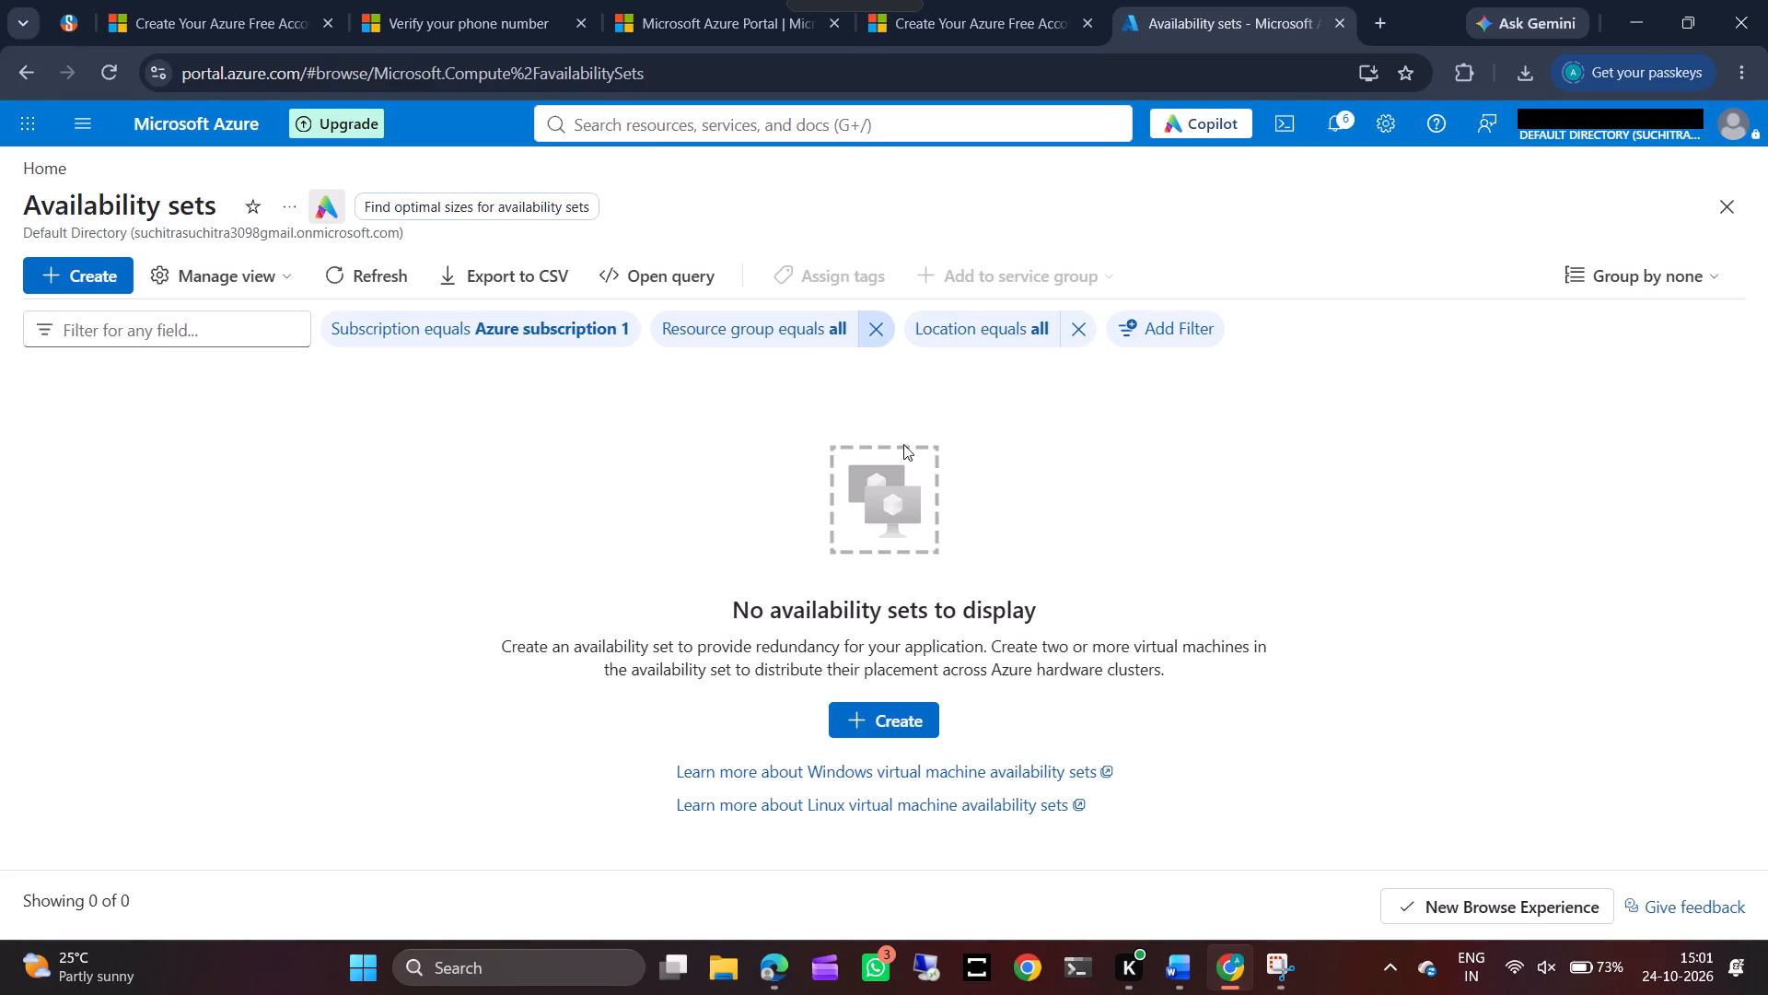
Capture the Availability sets page from its title down to the Create button with Snipping Tool and copy the snip.
{"action": "left_click", "coordinate": [1279, 960]}
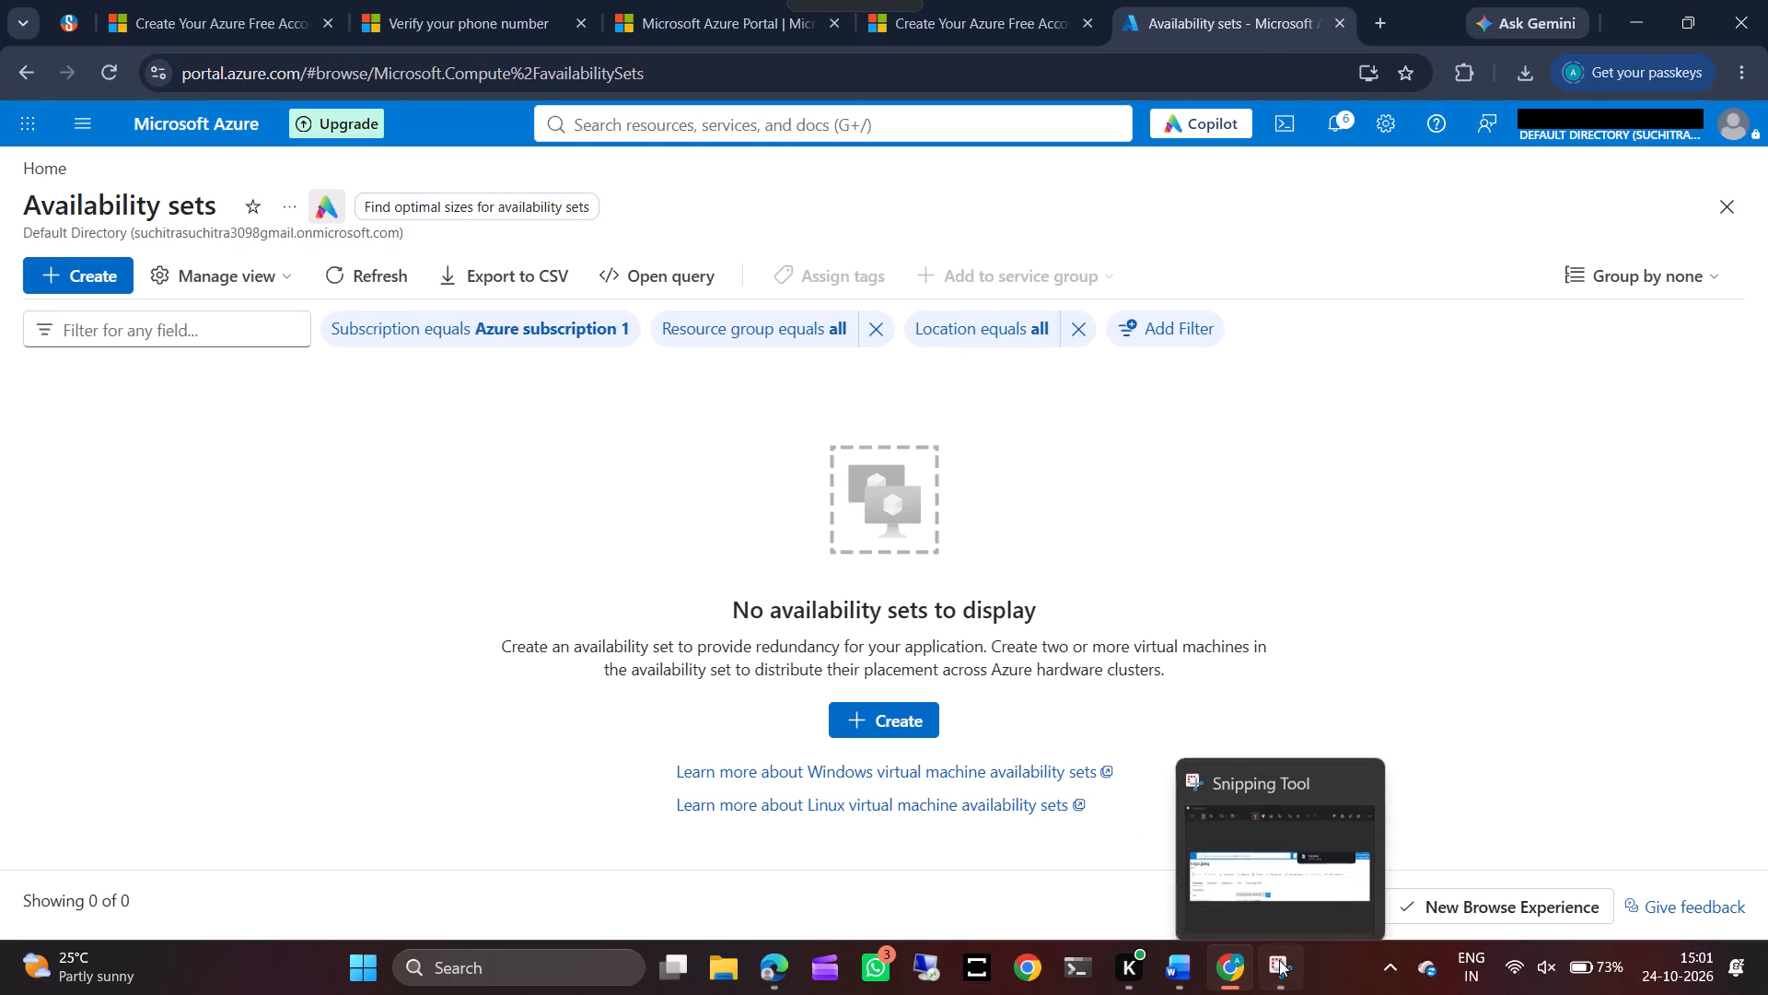
{"action": "left_click", "coordinate": [928, 55]}
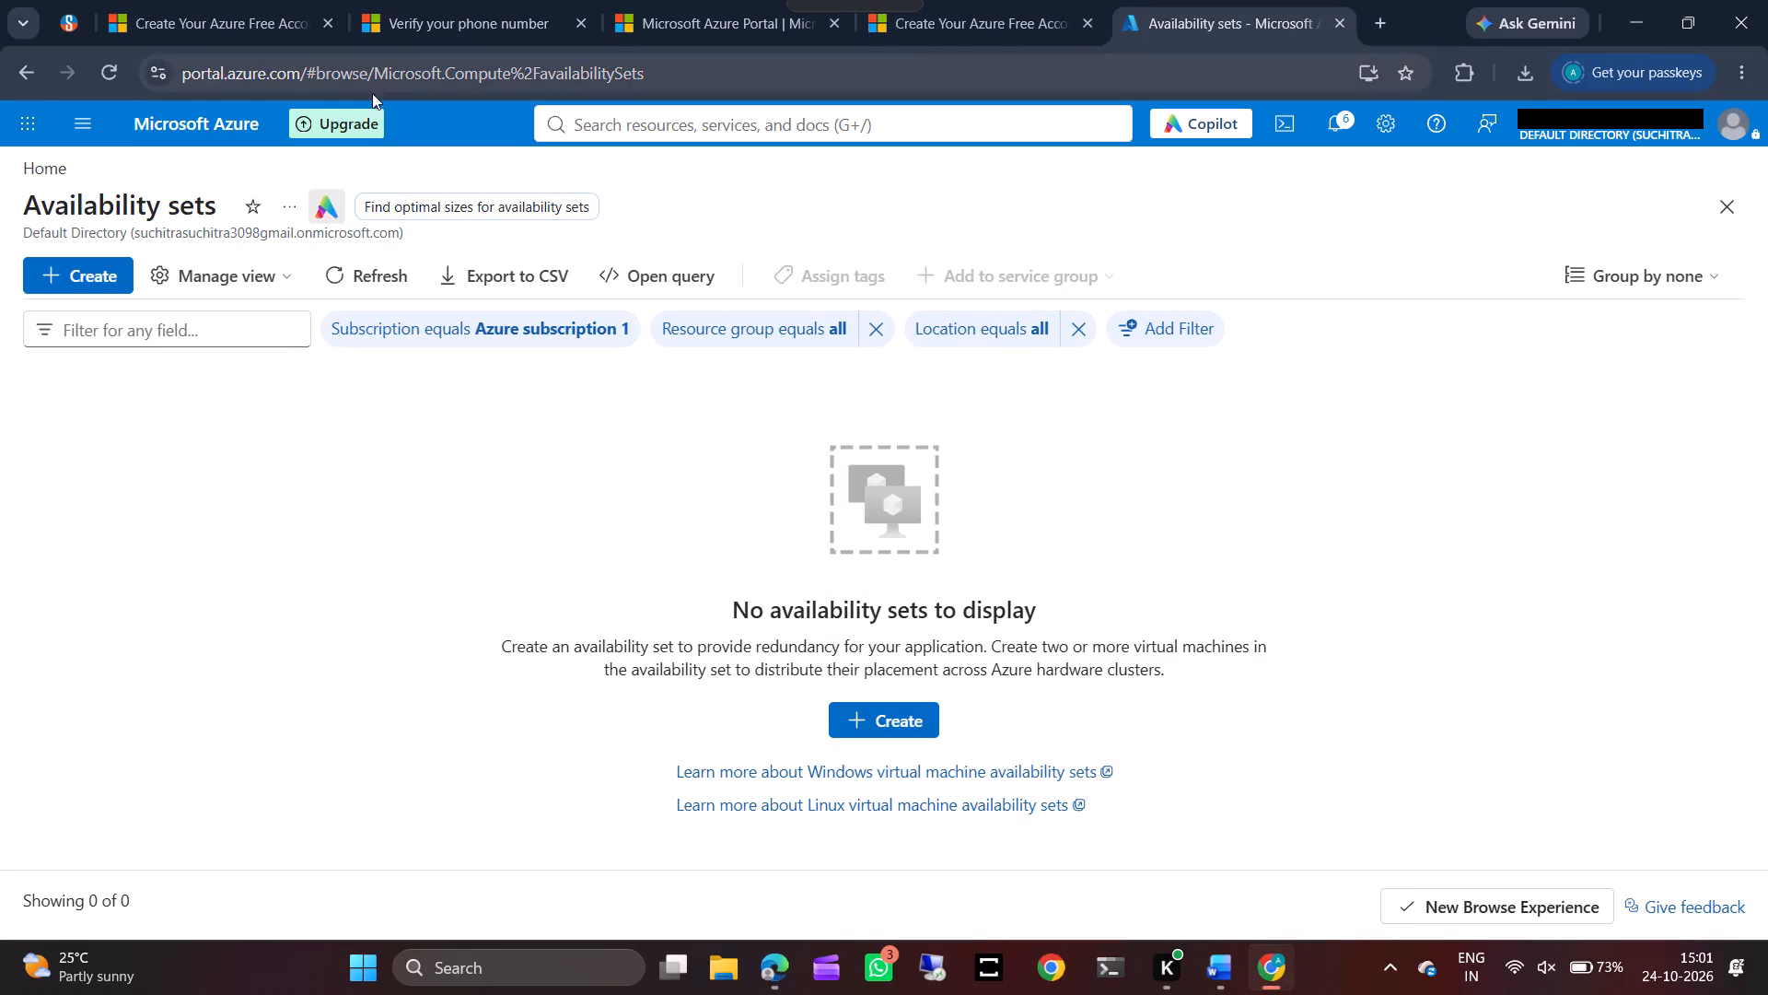
{"action": "left_click_drag", "start_coordinate": [1, 176], "coordinate": [278, 272]}
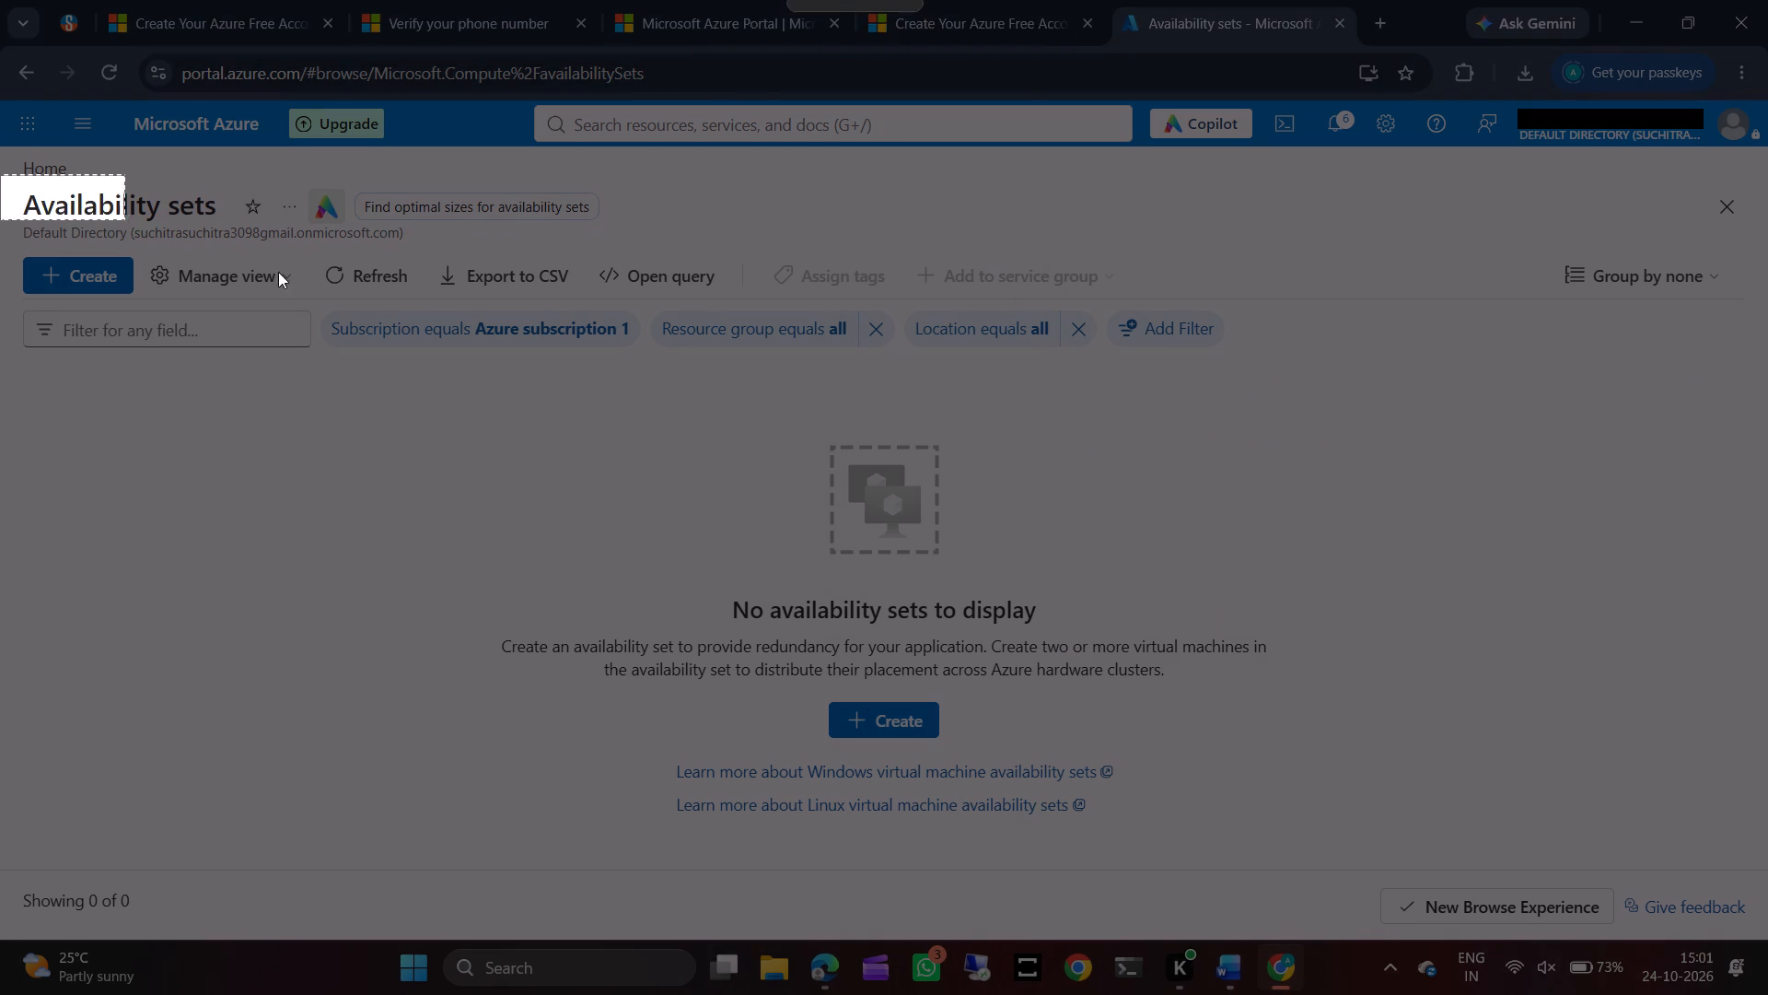
{"action": "left_click_drag", "start_coordinate": [278, 272], "coordinate": [1625, 792]}
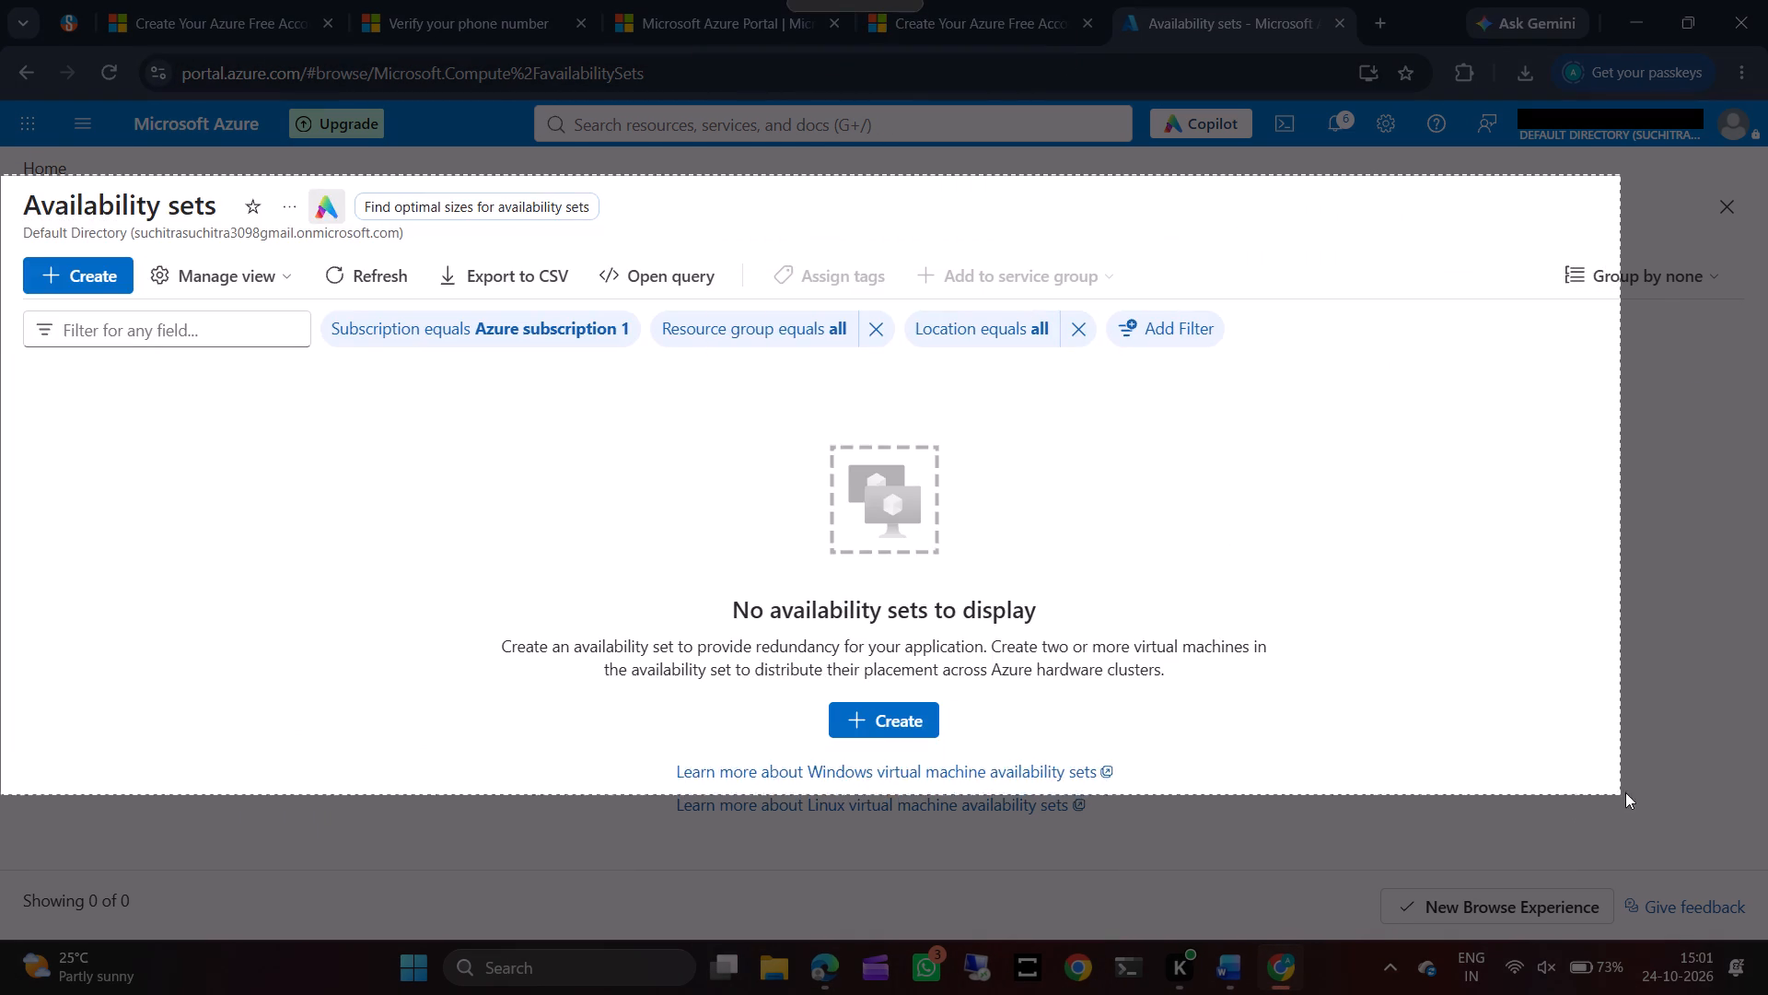
{"action": "left_click_drag", "start_coordinate": [1625, 792], "coordinate": [1767, 757]}
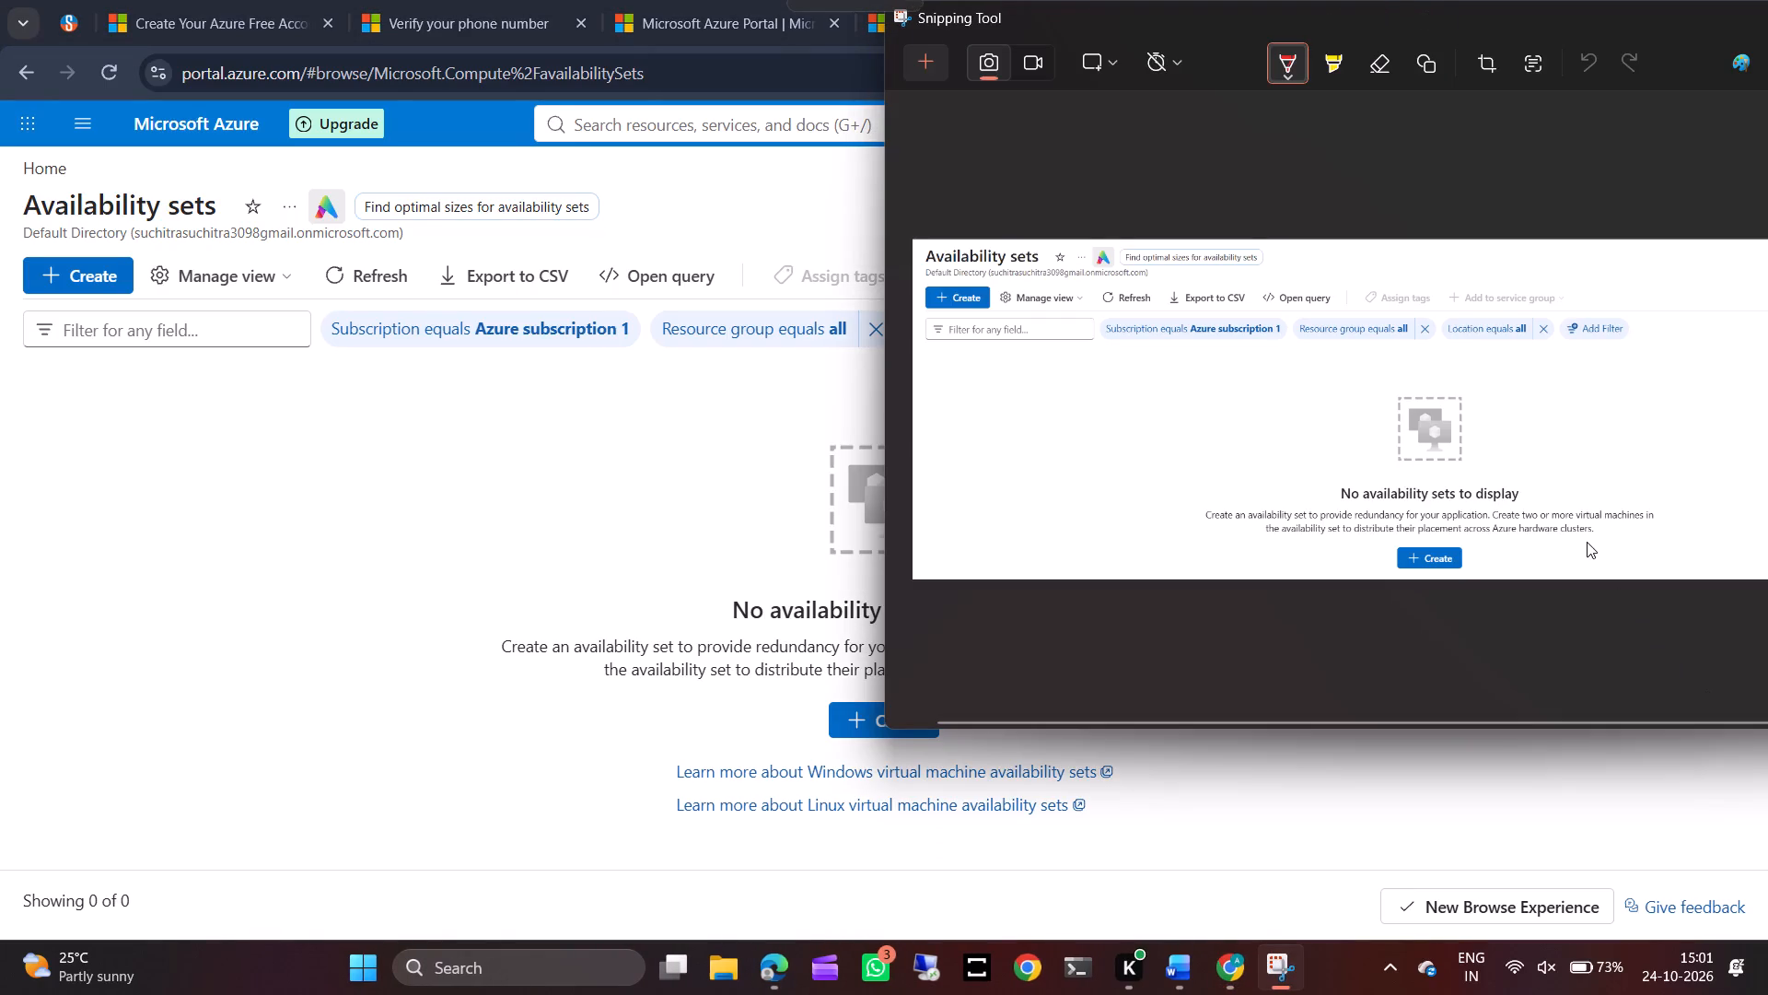
{"action": "key", "text": "ctrl+c"}
Switch to the Word document and paste the Availability sets screenshot below procedure item 3, "Click on Create.".
{"action": "left_click", "coordinate": [1178, 963]}
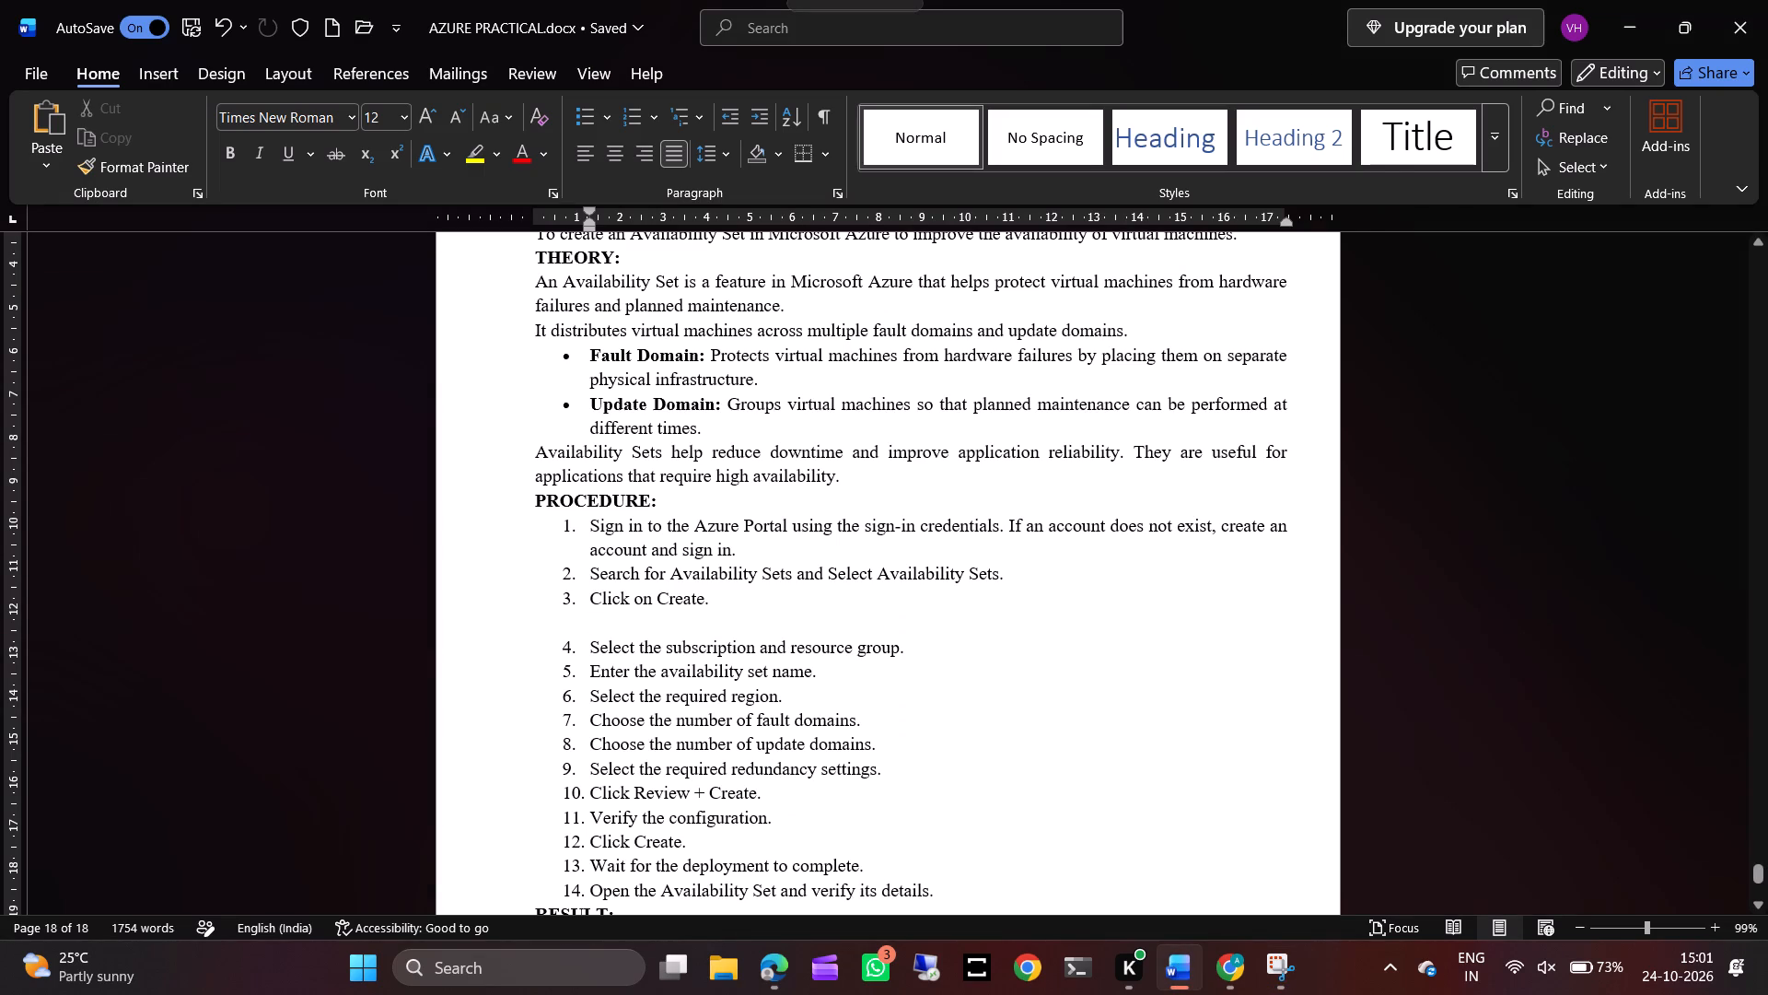
{"action": "key", "text": "ctrl+v"}
{"action": "left_click", "coordinate": [793, 764]}
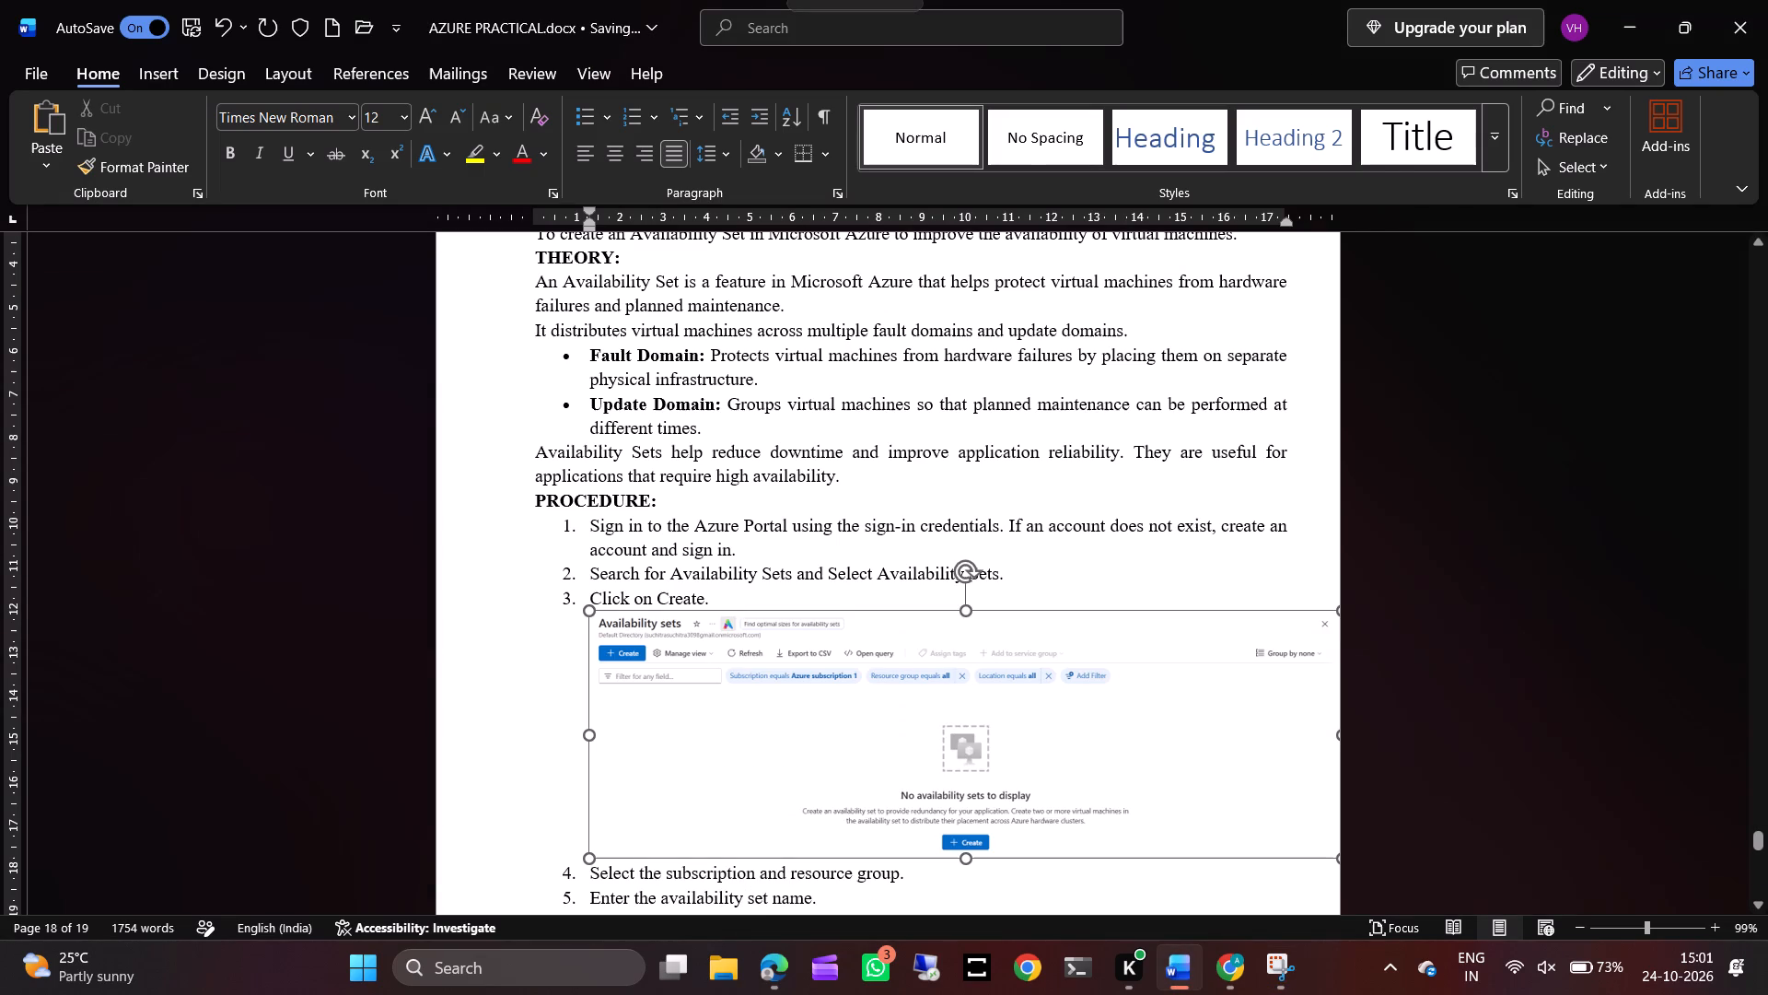
Shrink the Availability sets screenshot below item 3 to fit within the page margins, centre it, and widen it slightly.
{"action": "left_click_drag", "start_coordinate": [584, 860], "coordinate": [669, 835]}
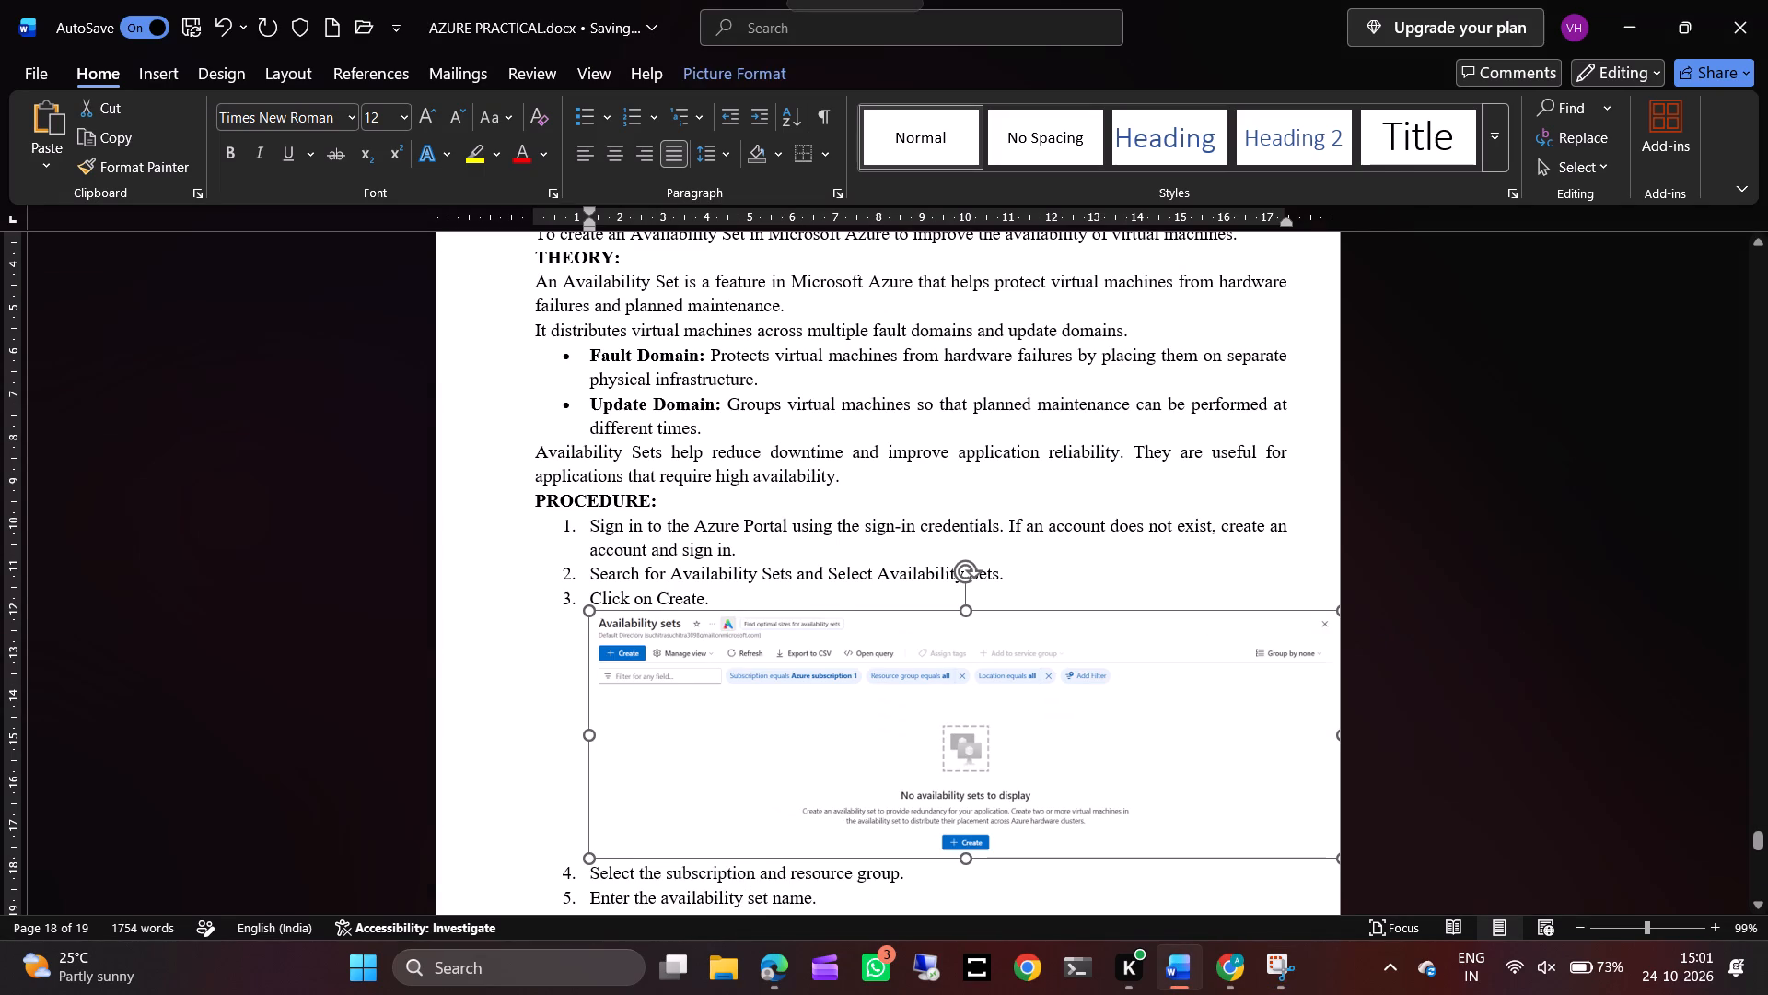
{"action": "left_click_drag", "start_coordinate": [669, 835], "coordinate": [790, 813]}
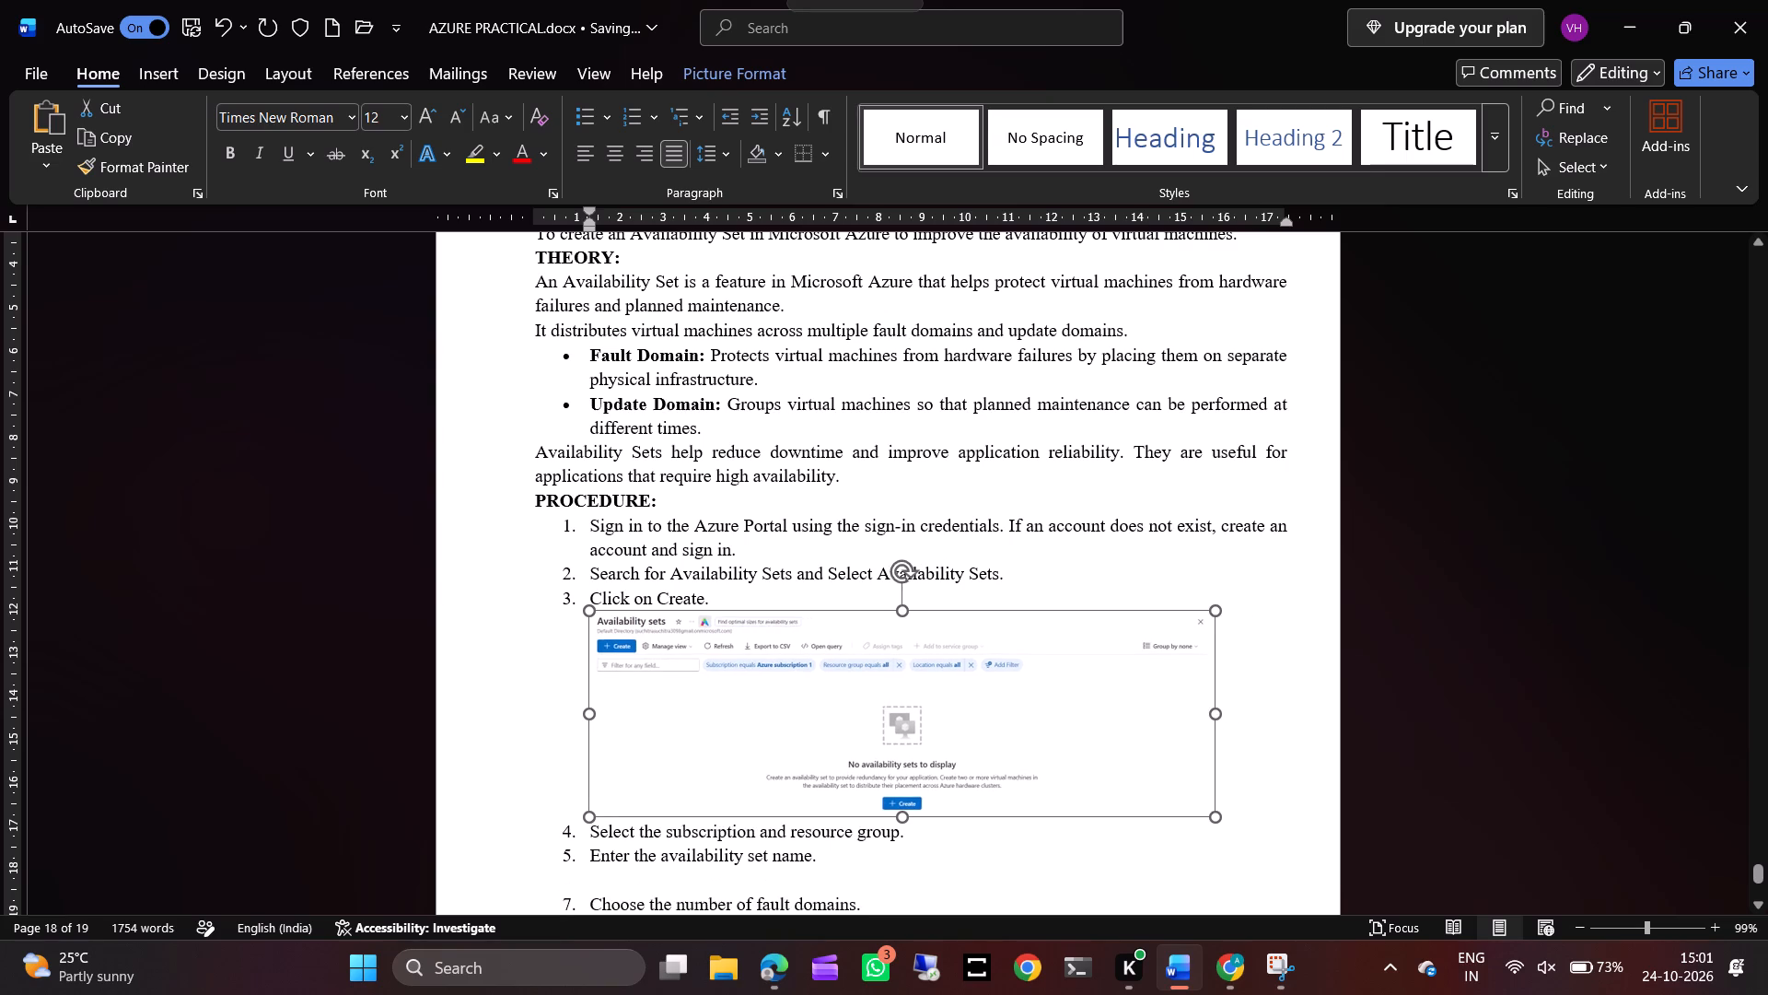
{"action": "left_click_drag", "start_coordinate": [790, 813], "coordinate": [813, 807]}
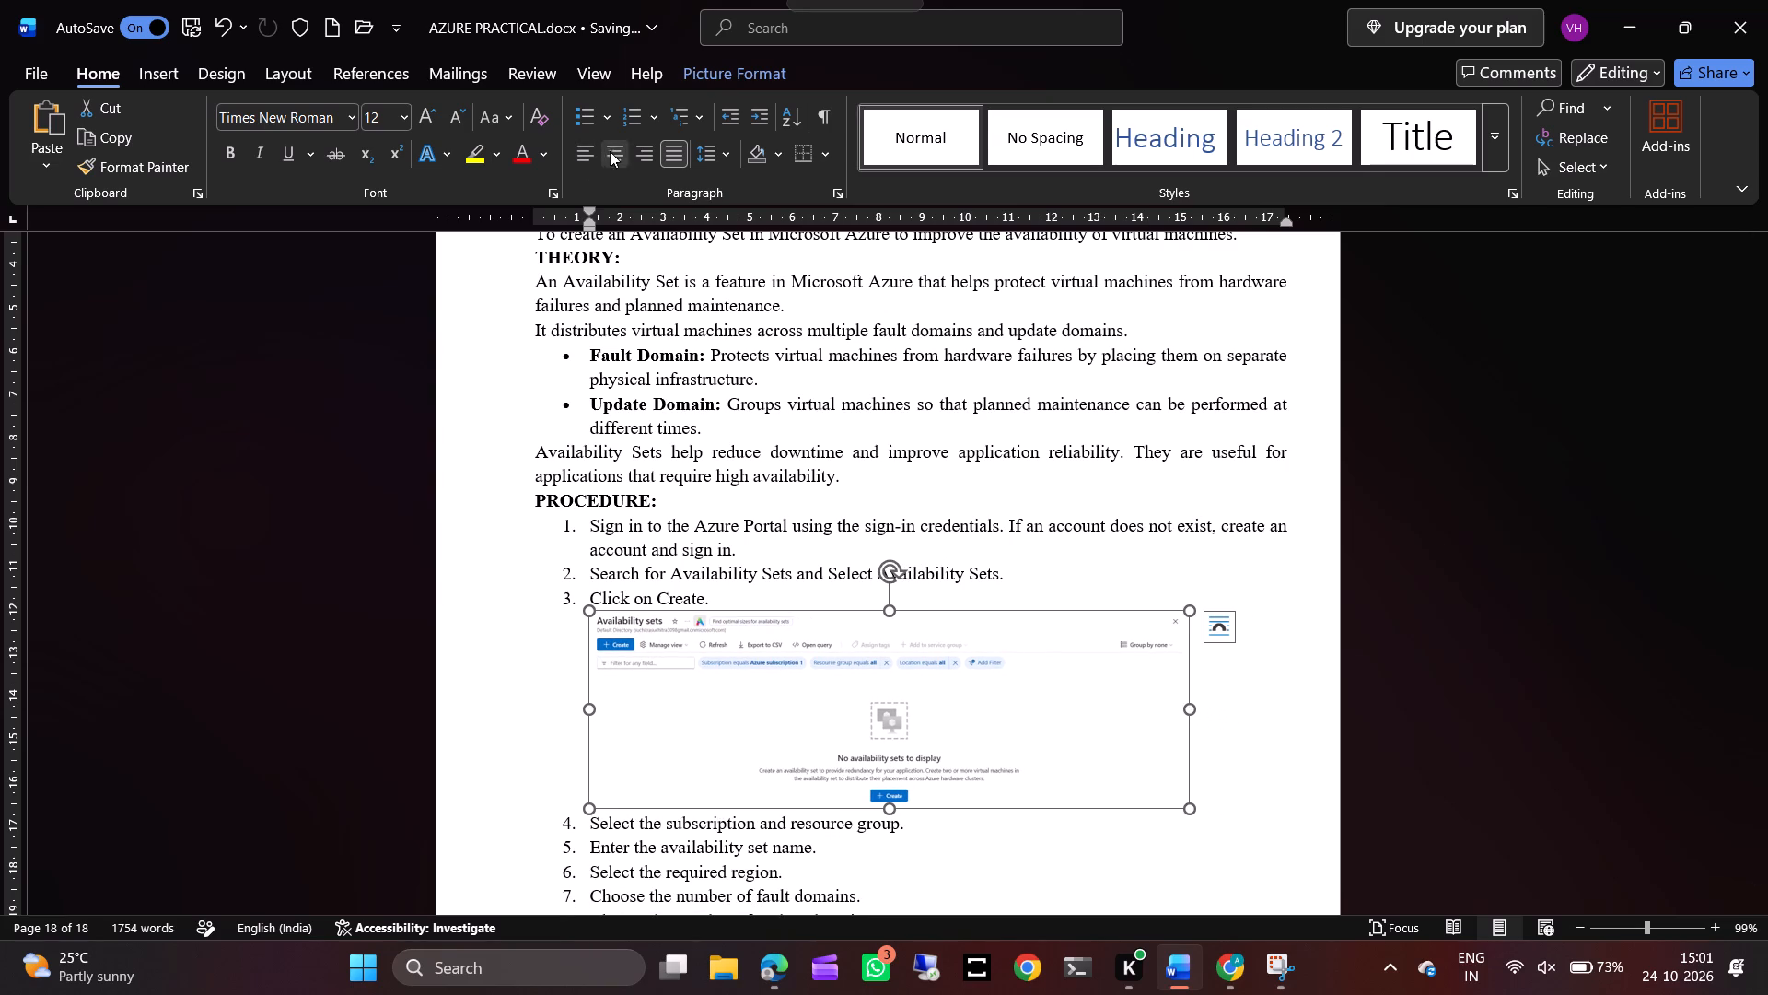
{"action": "left_click", "coordinate": [622, 146]}
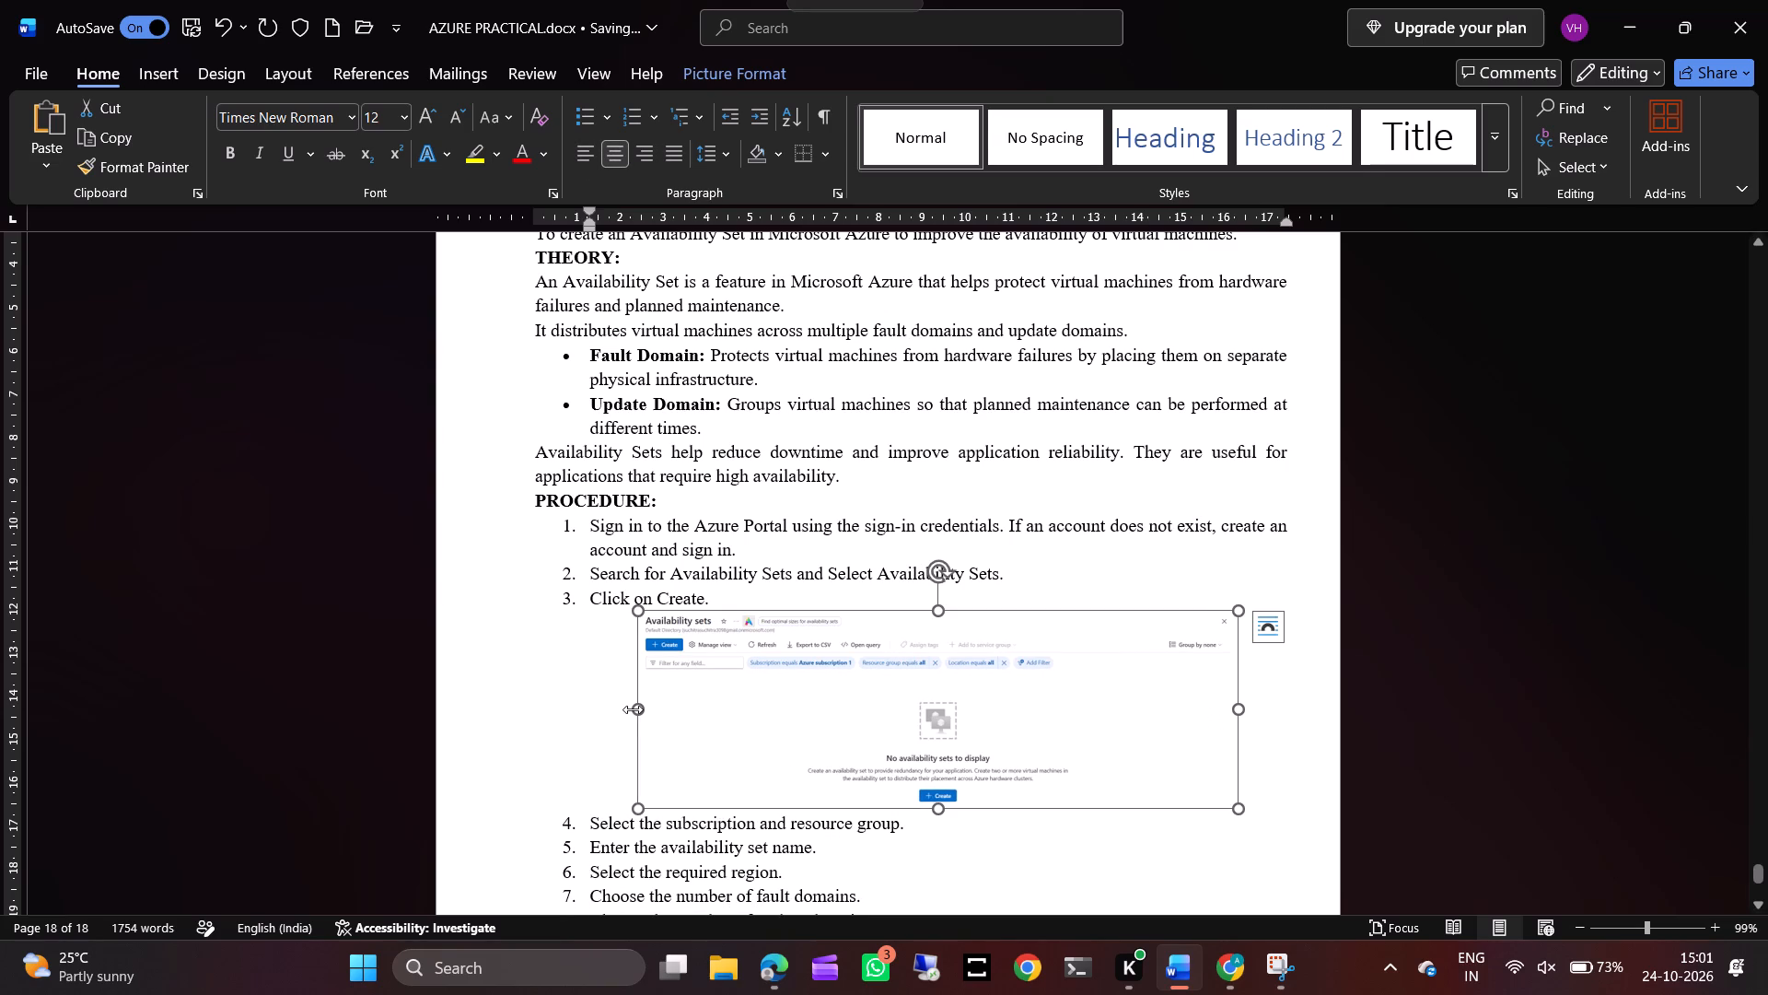
{"action": "left_click_drag", "start_coordinate": [633, 709], "coordinate": [622, 710]}
{"action": "left_click", "coordinate": [881, 851]}
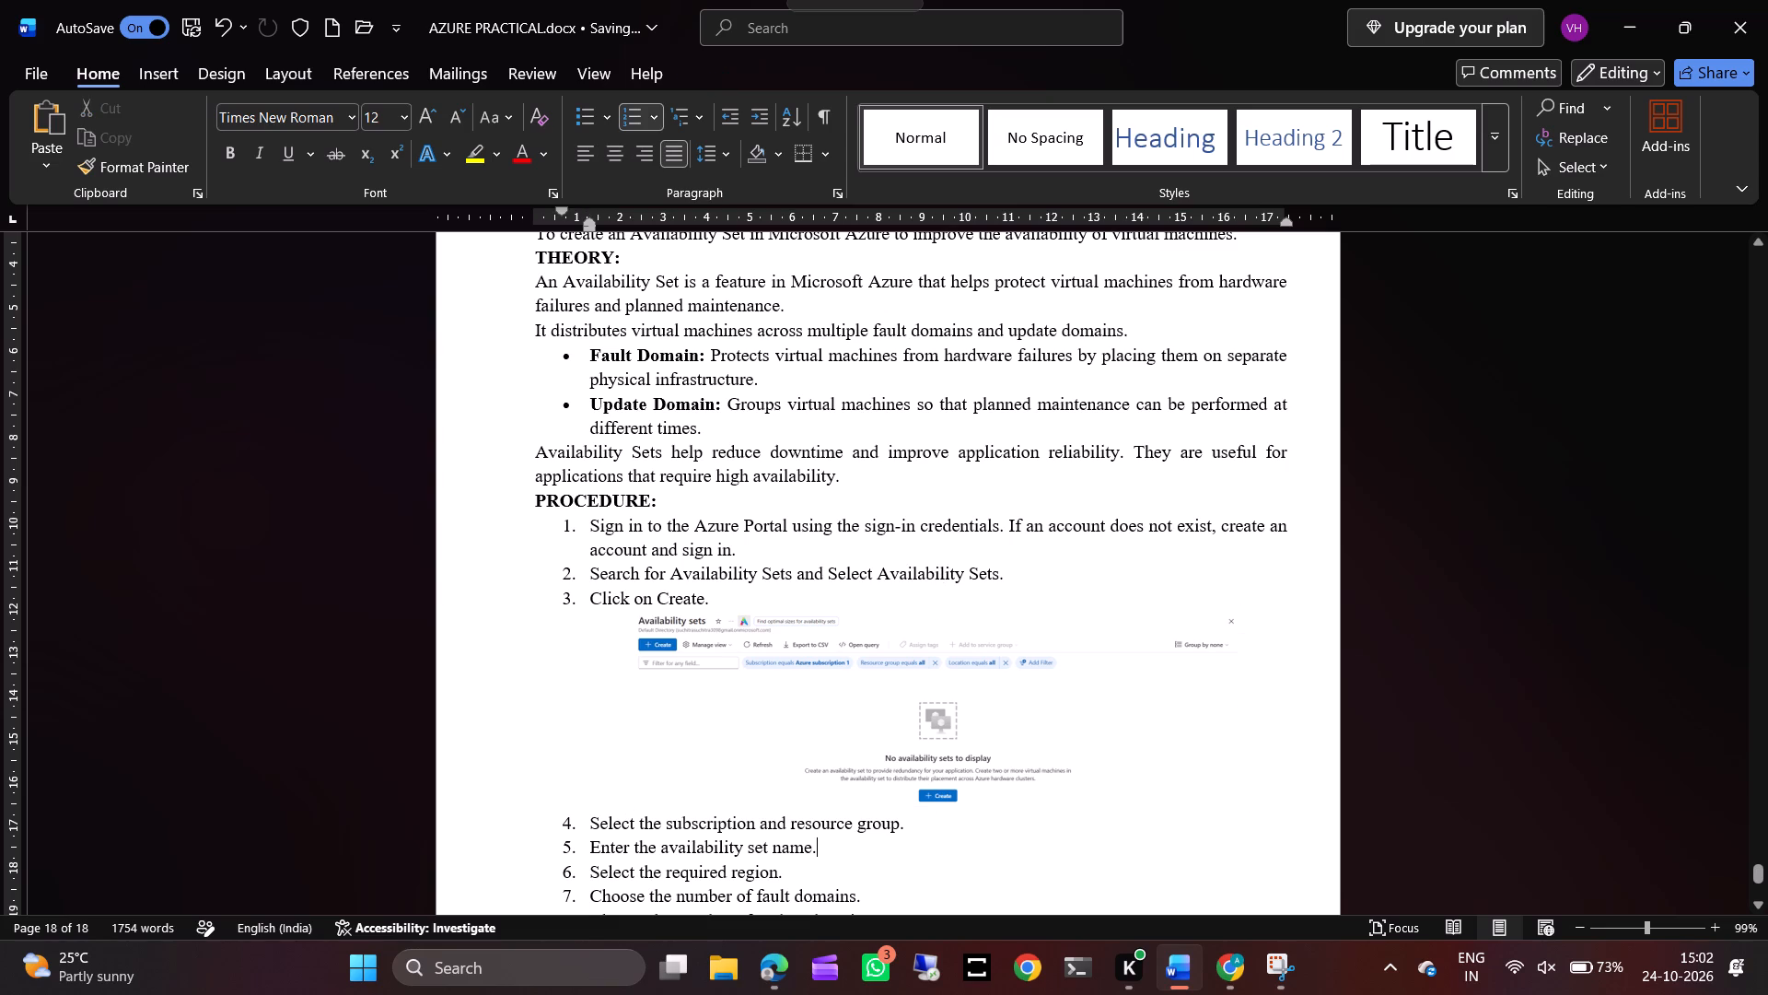
Extend procedure item 4 to read "Select the subscription as Azure subscription1 and resource group as amrutha.".
{"action": "left_click", "coordinate": [752, 827]}
{"action": "key", "text": "space"}
{"action": "type", "text": "as Azure sub"}
{"action": "key", "text": "s"}
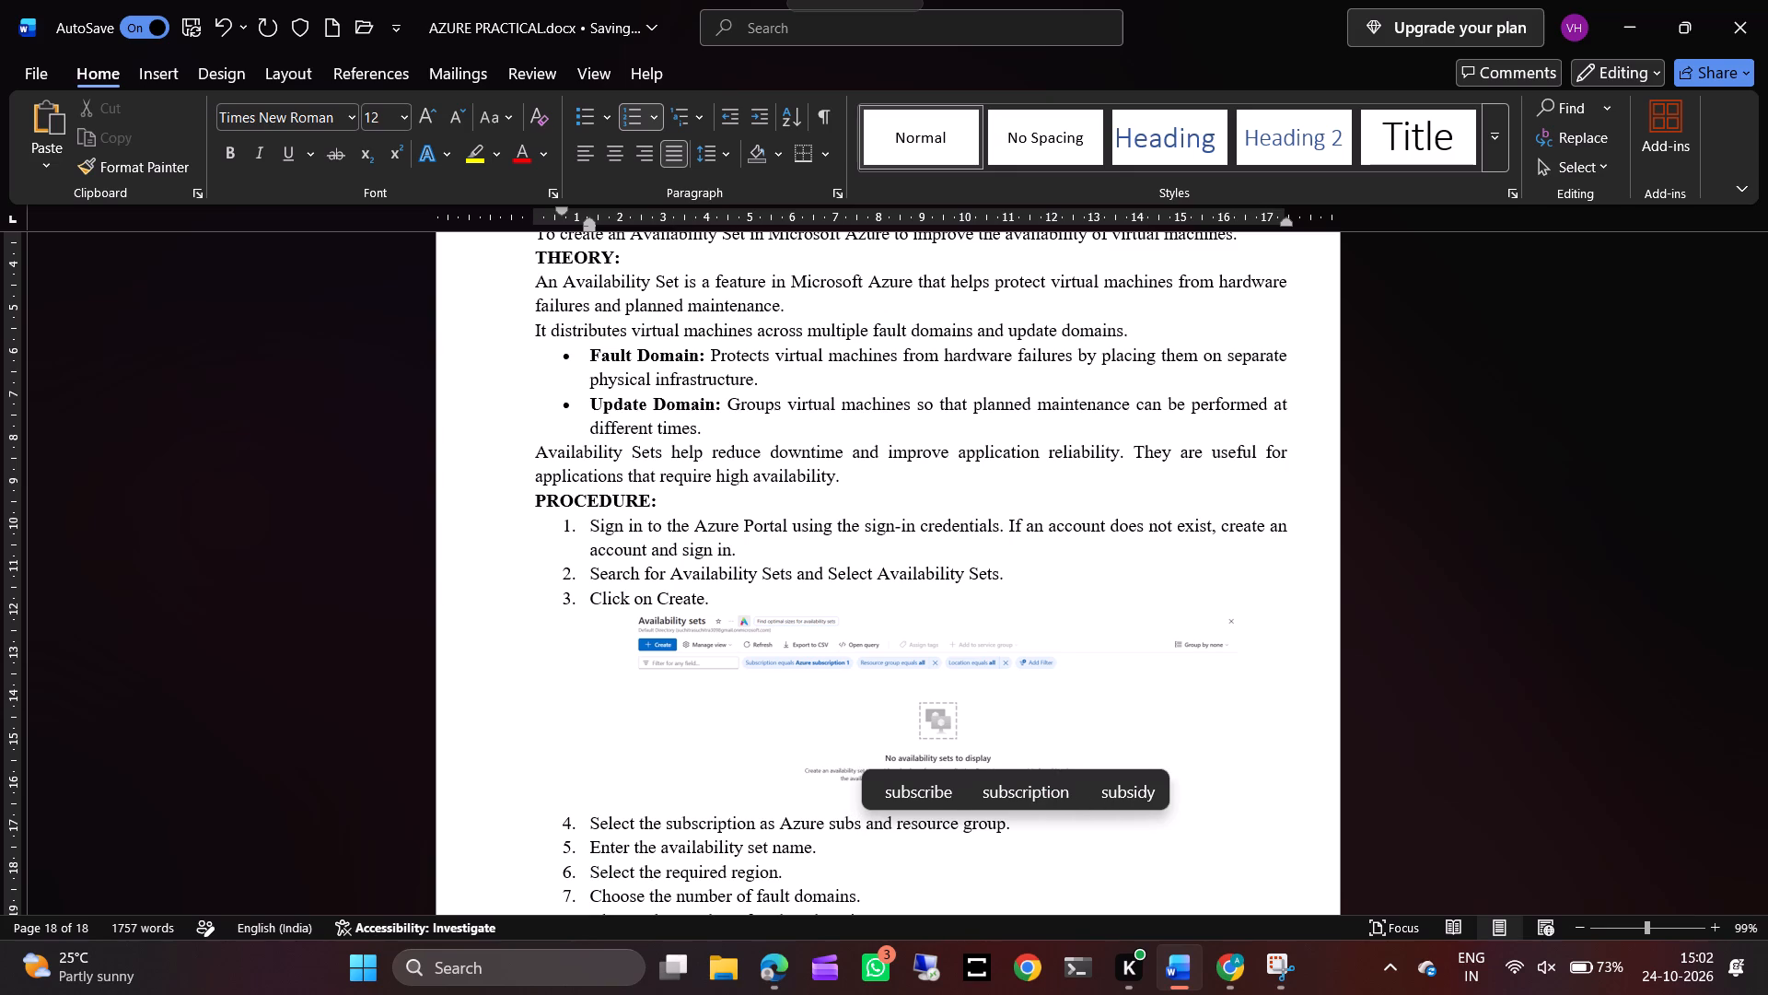
{"action": "type", "text": "cription"}
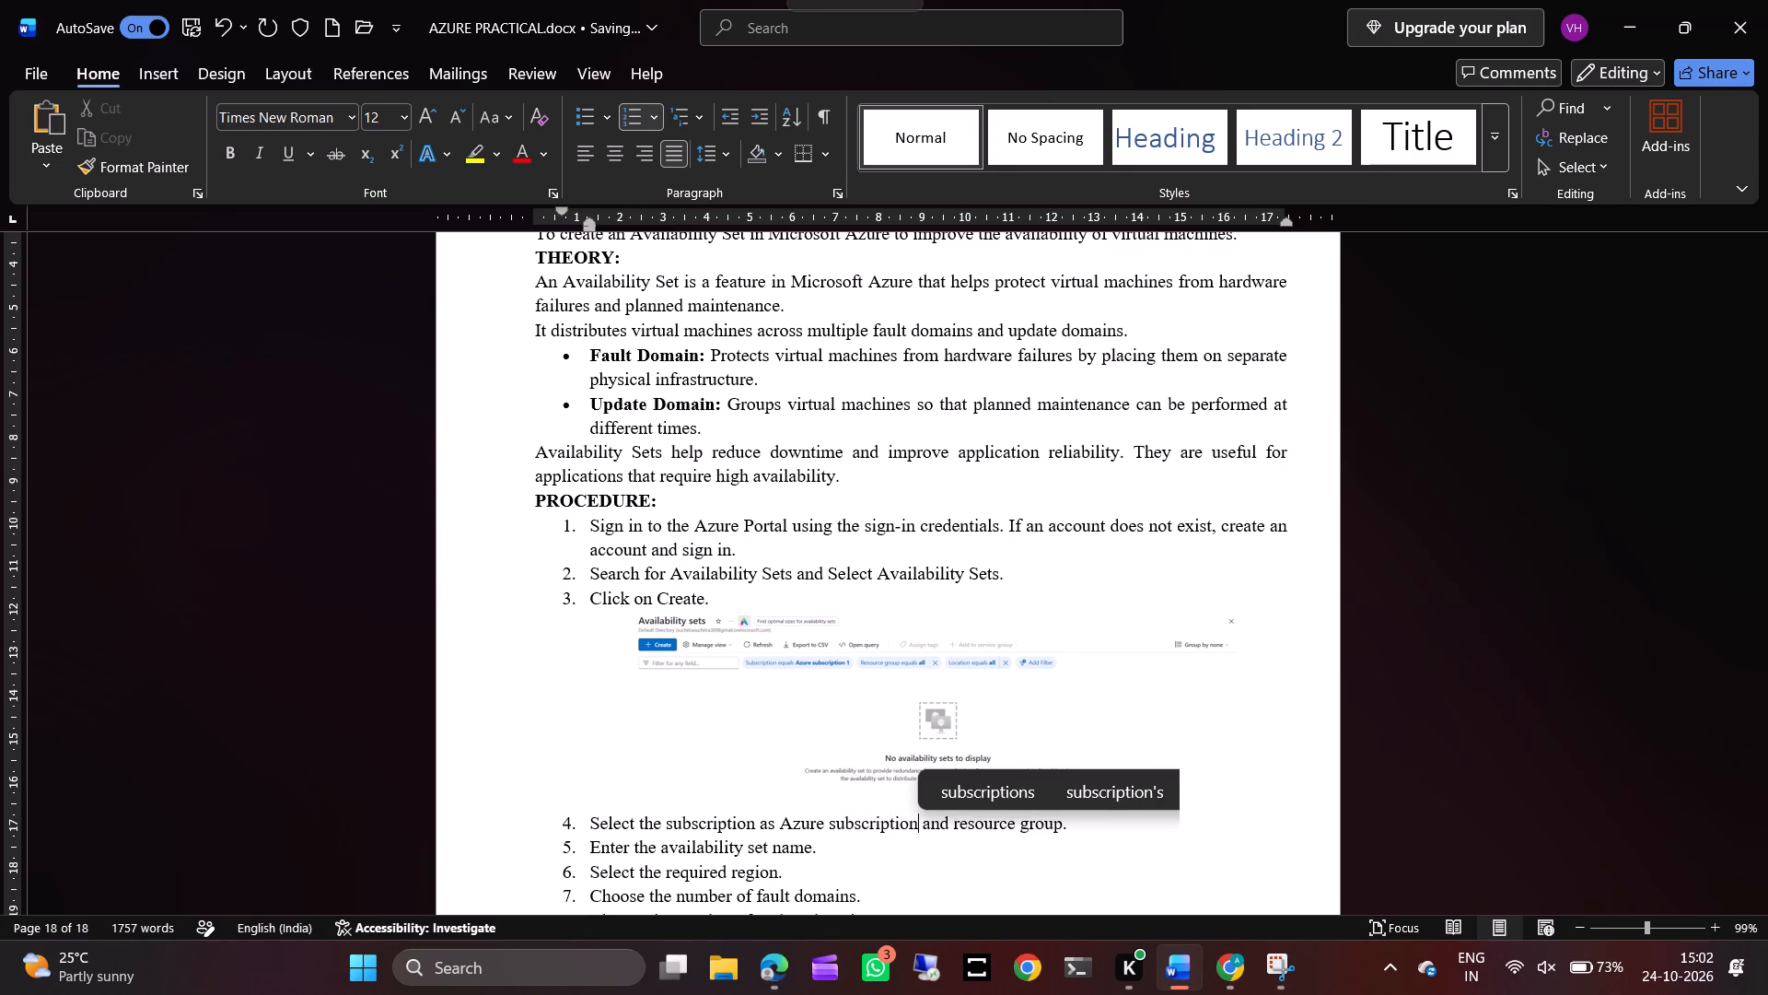
{"action": "key", "text": "1"}
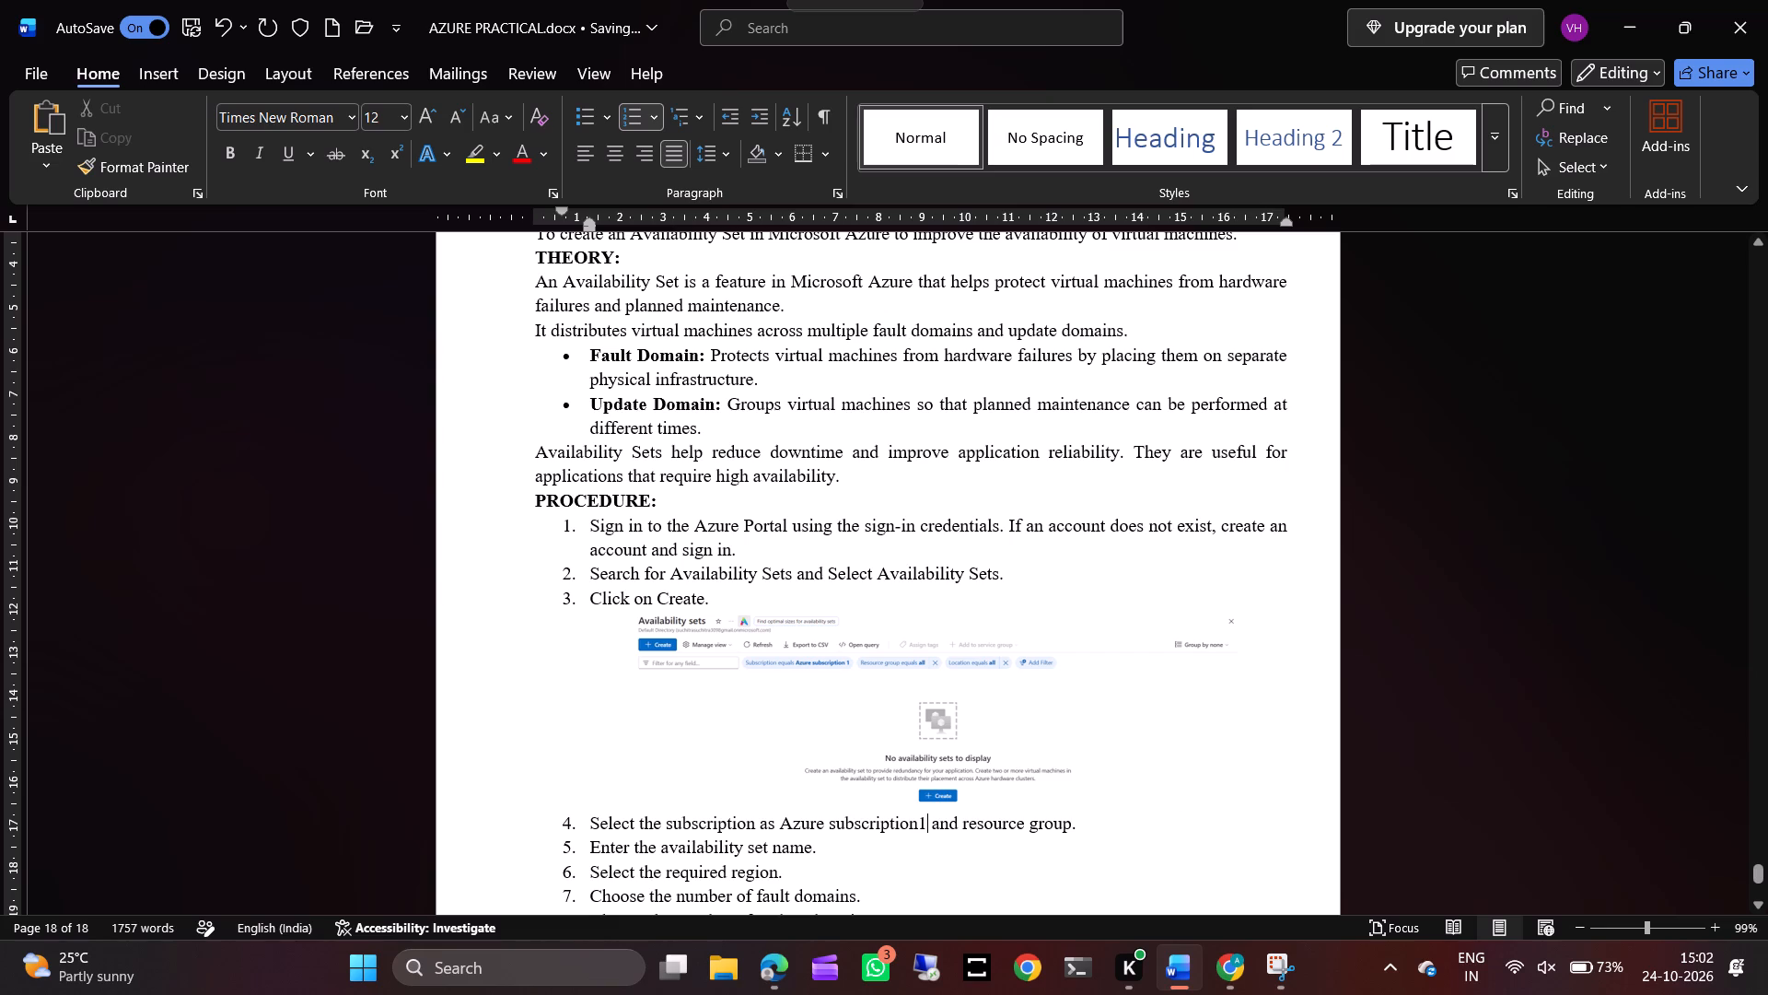
{"action": "left_click", "coordinate": [1071, 819]}
{"action": "key", "text": "v"}
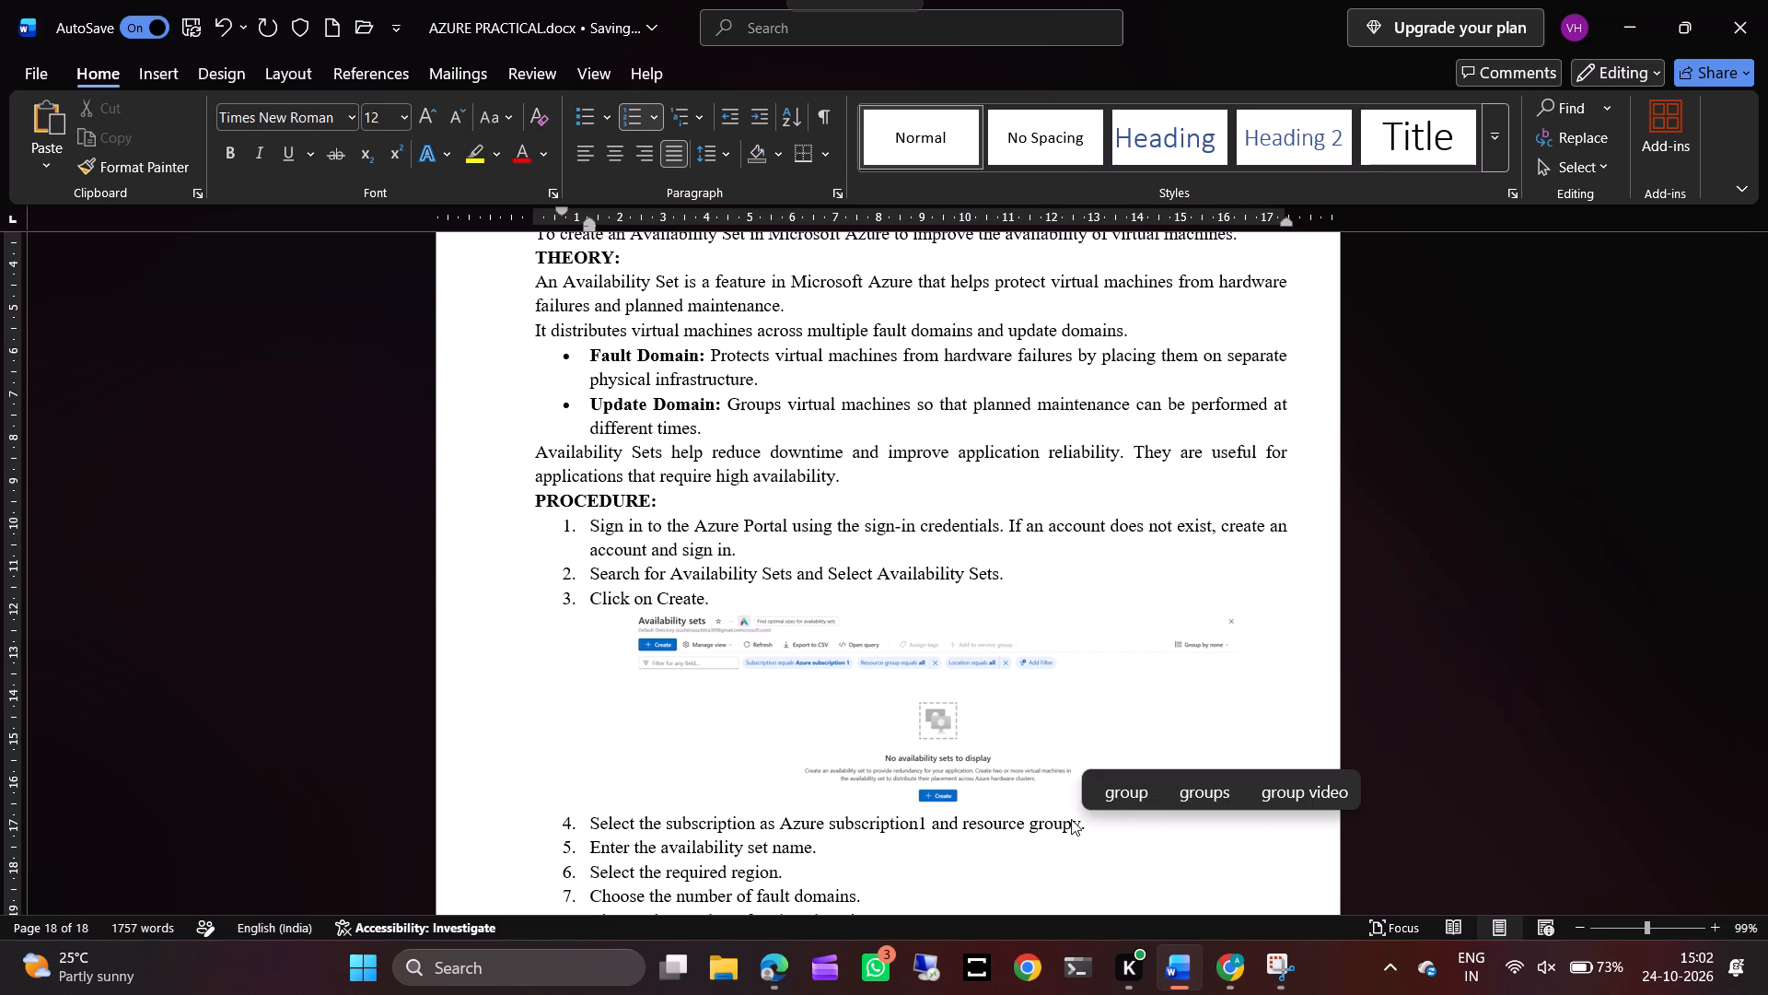
{"action": "key", "text": "BackSpace"}
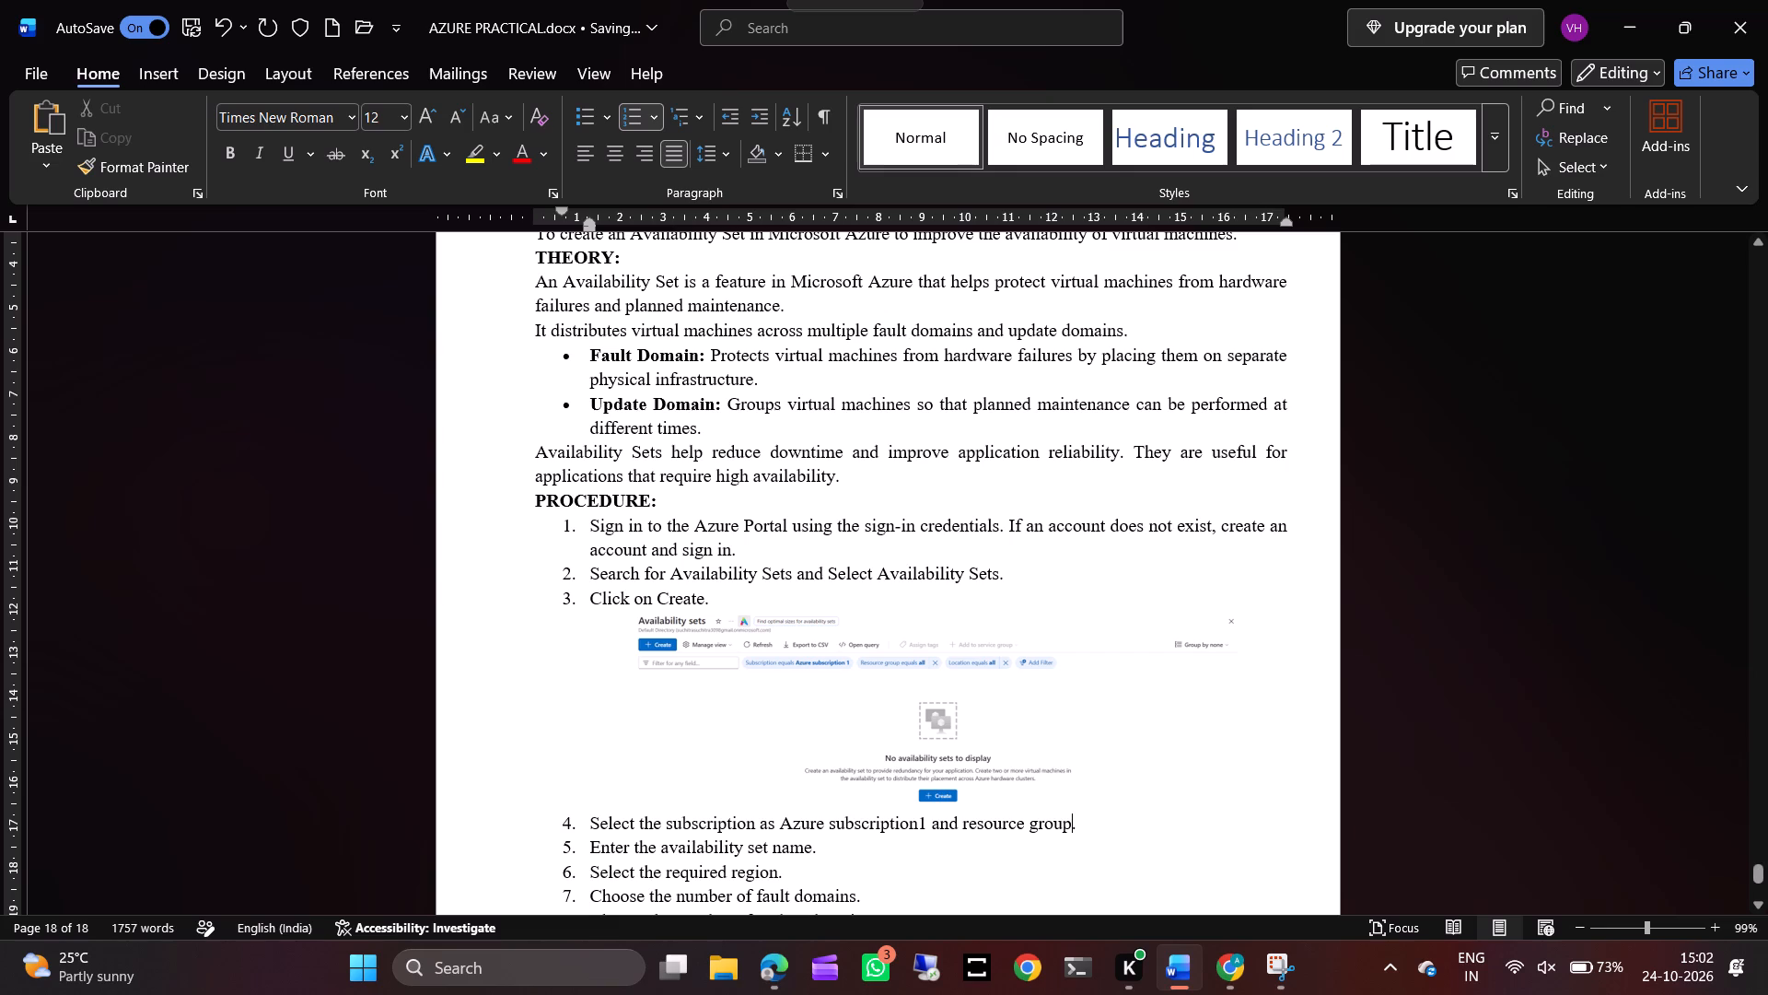
{"action": "key", "text": "space"}
{"action": "type", "text": "as amrutha"}
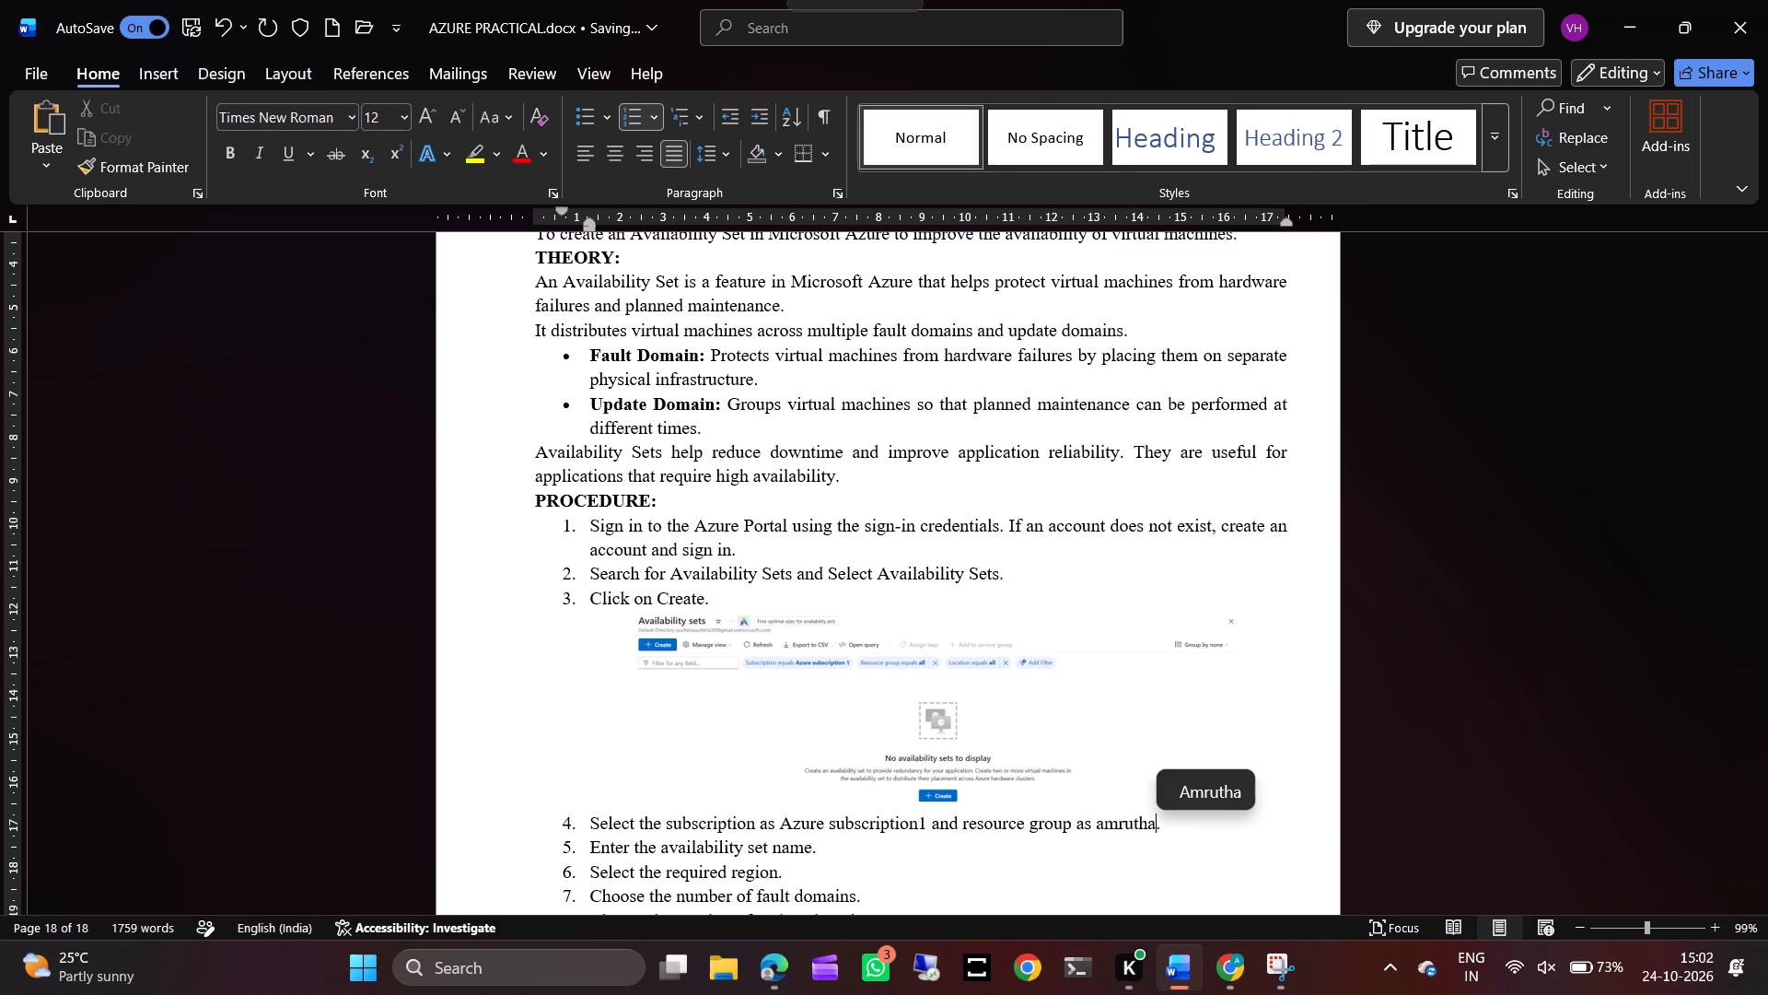
Switch to the Azure portal in Chrome, start creating an availability set, and choose amrutha as its resource group.
{"action": "left_click", "coordinate": [1227, 964]}
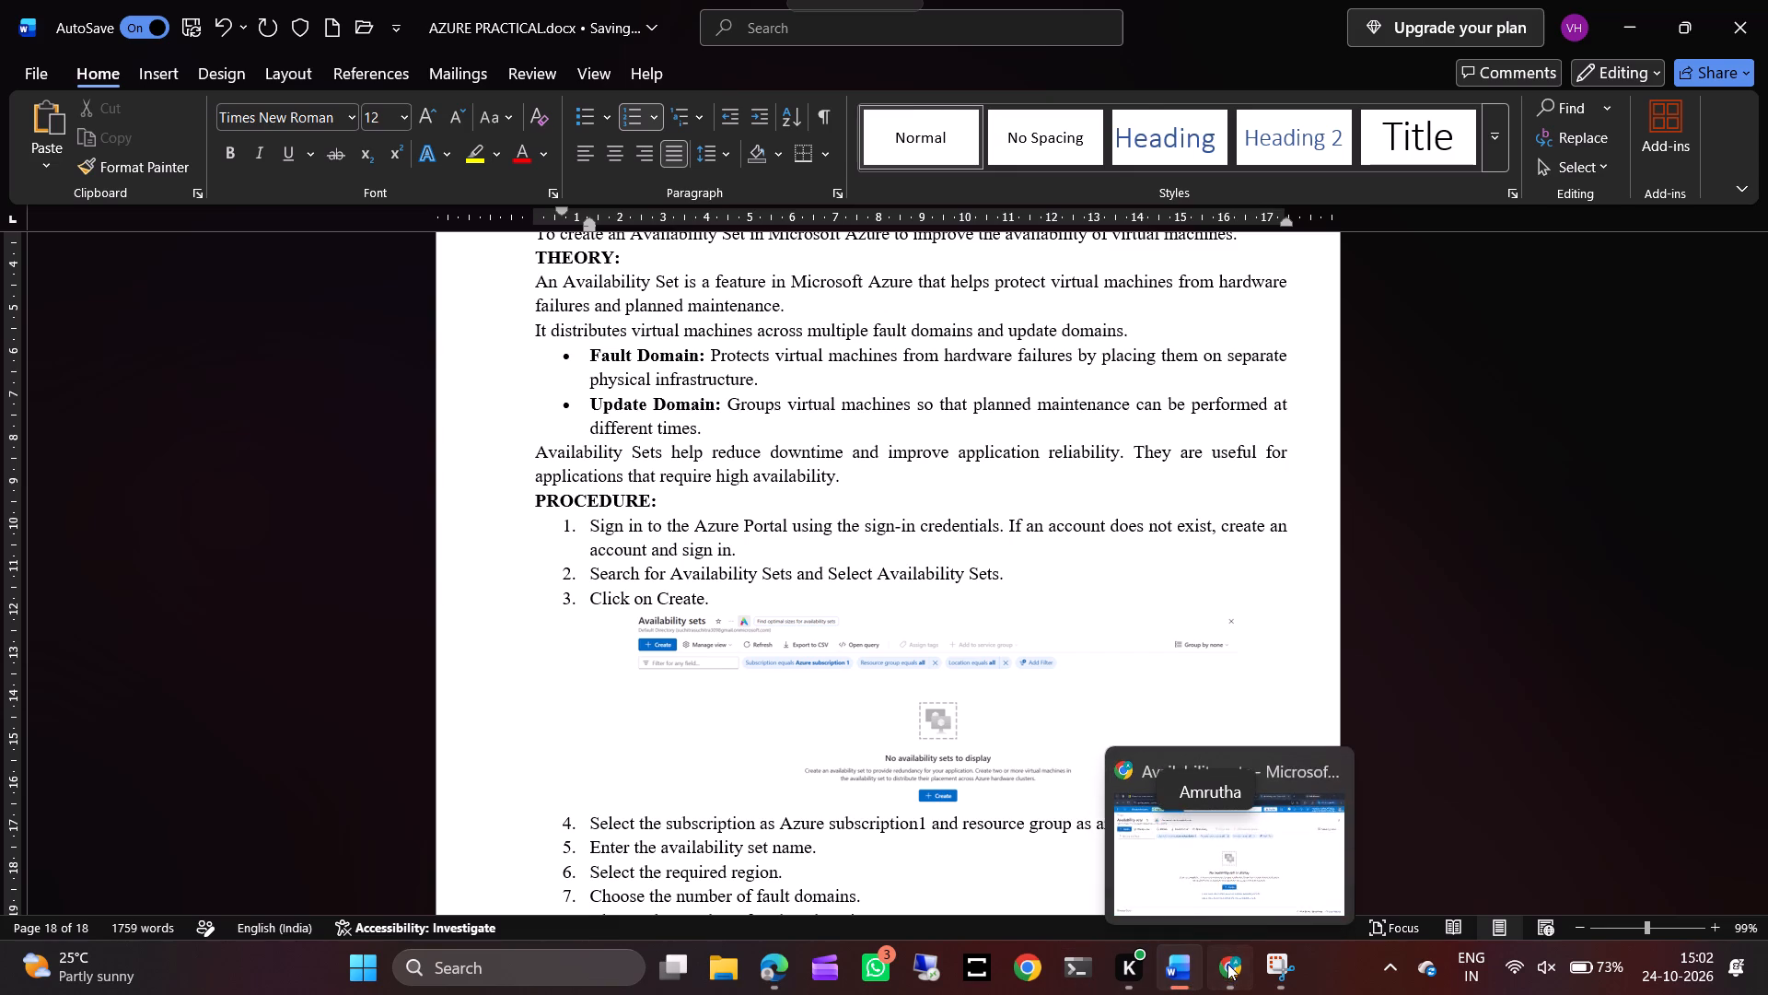
{"action": "left_click", "coordinate": [917, 706]}
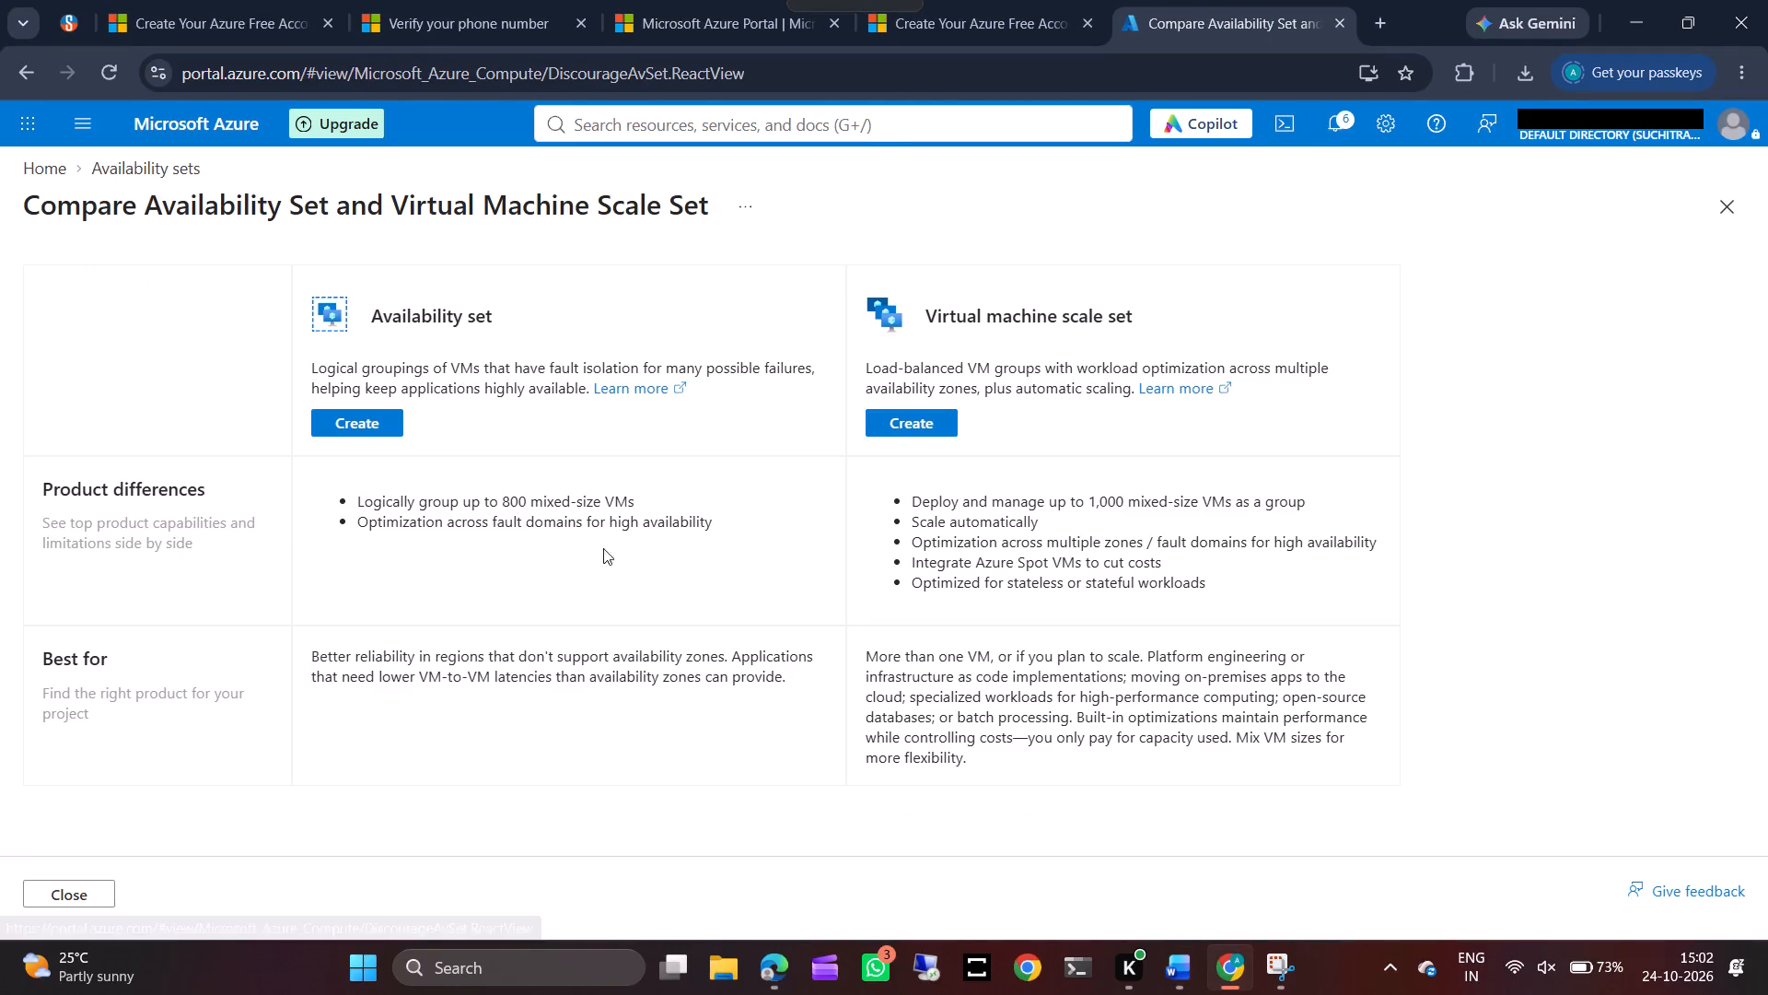
{"action": "scroll", "coordinate": [541, 603], "scroll_direction": "down", "scroll_amount": 2}
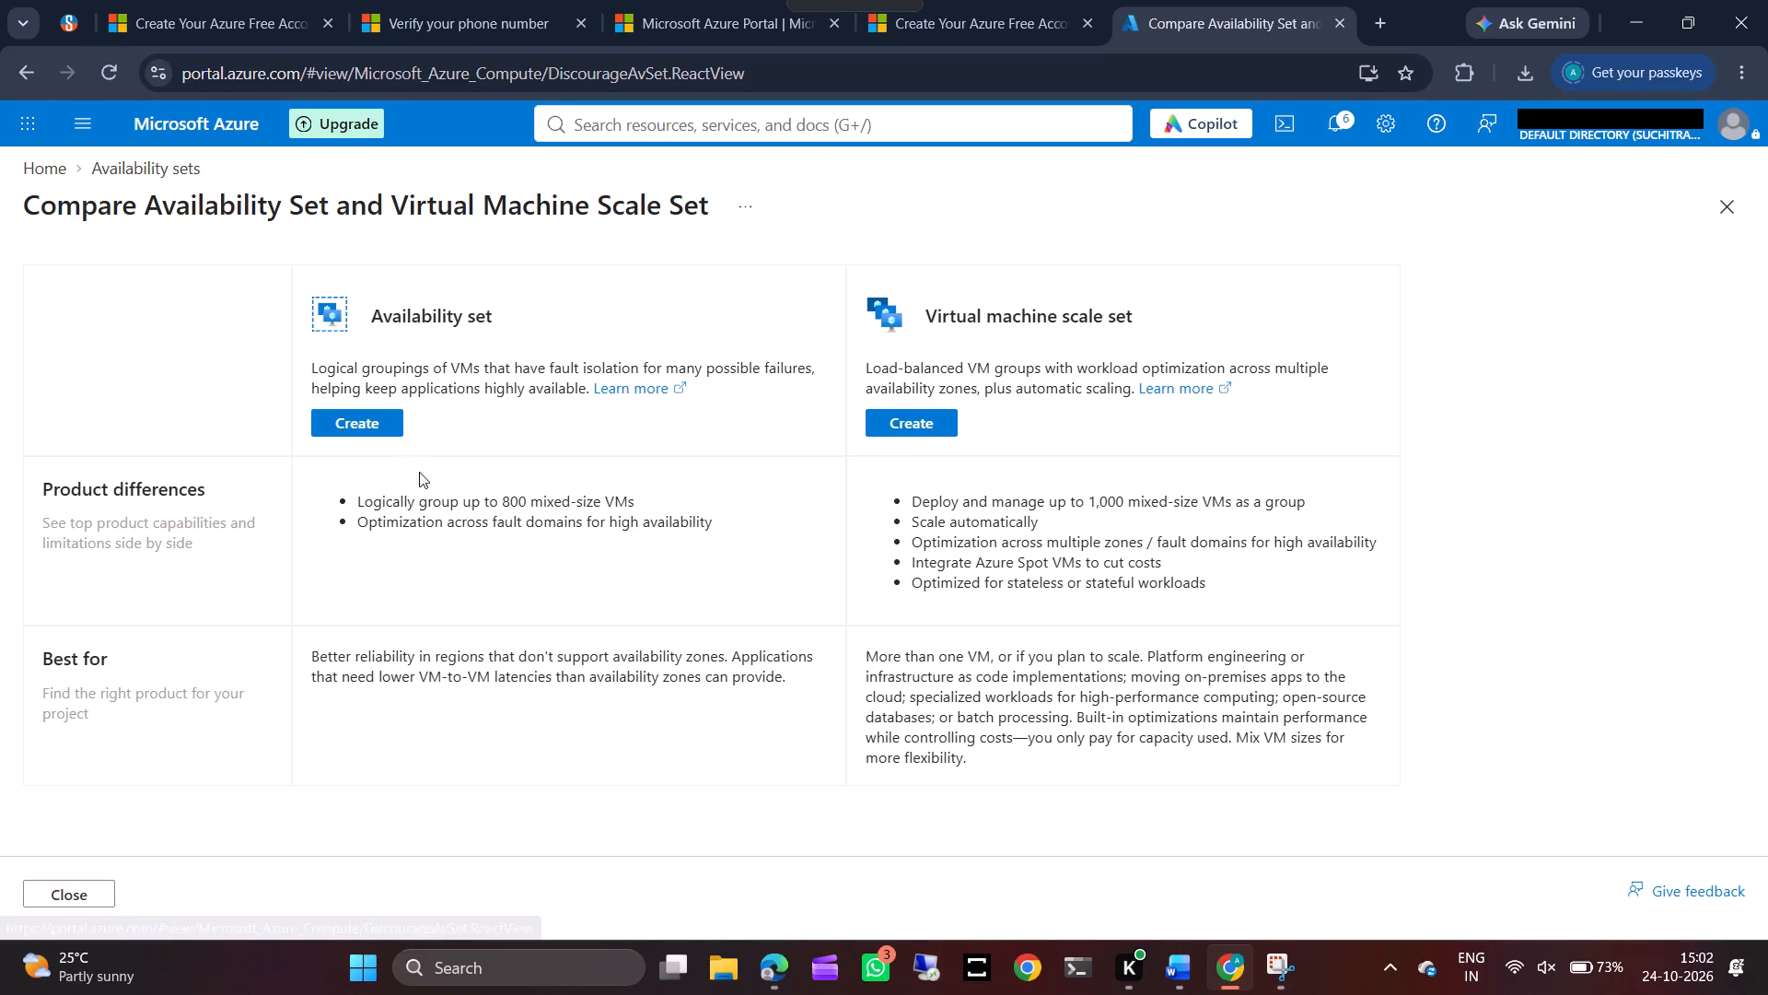
{"action": "left_click", "coordinate": [366, 416]}
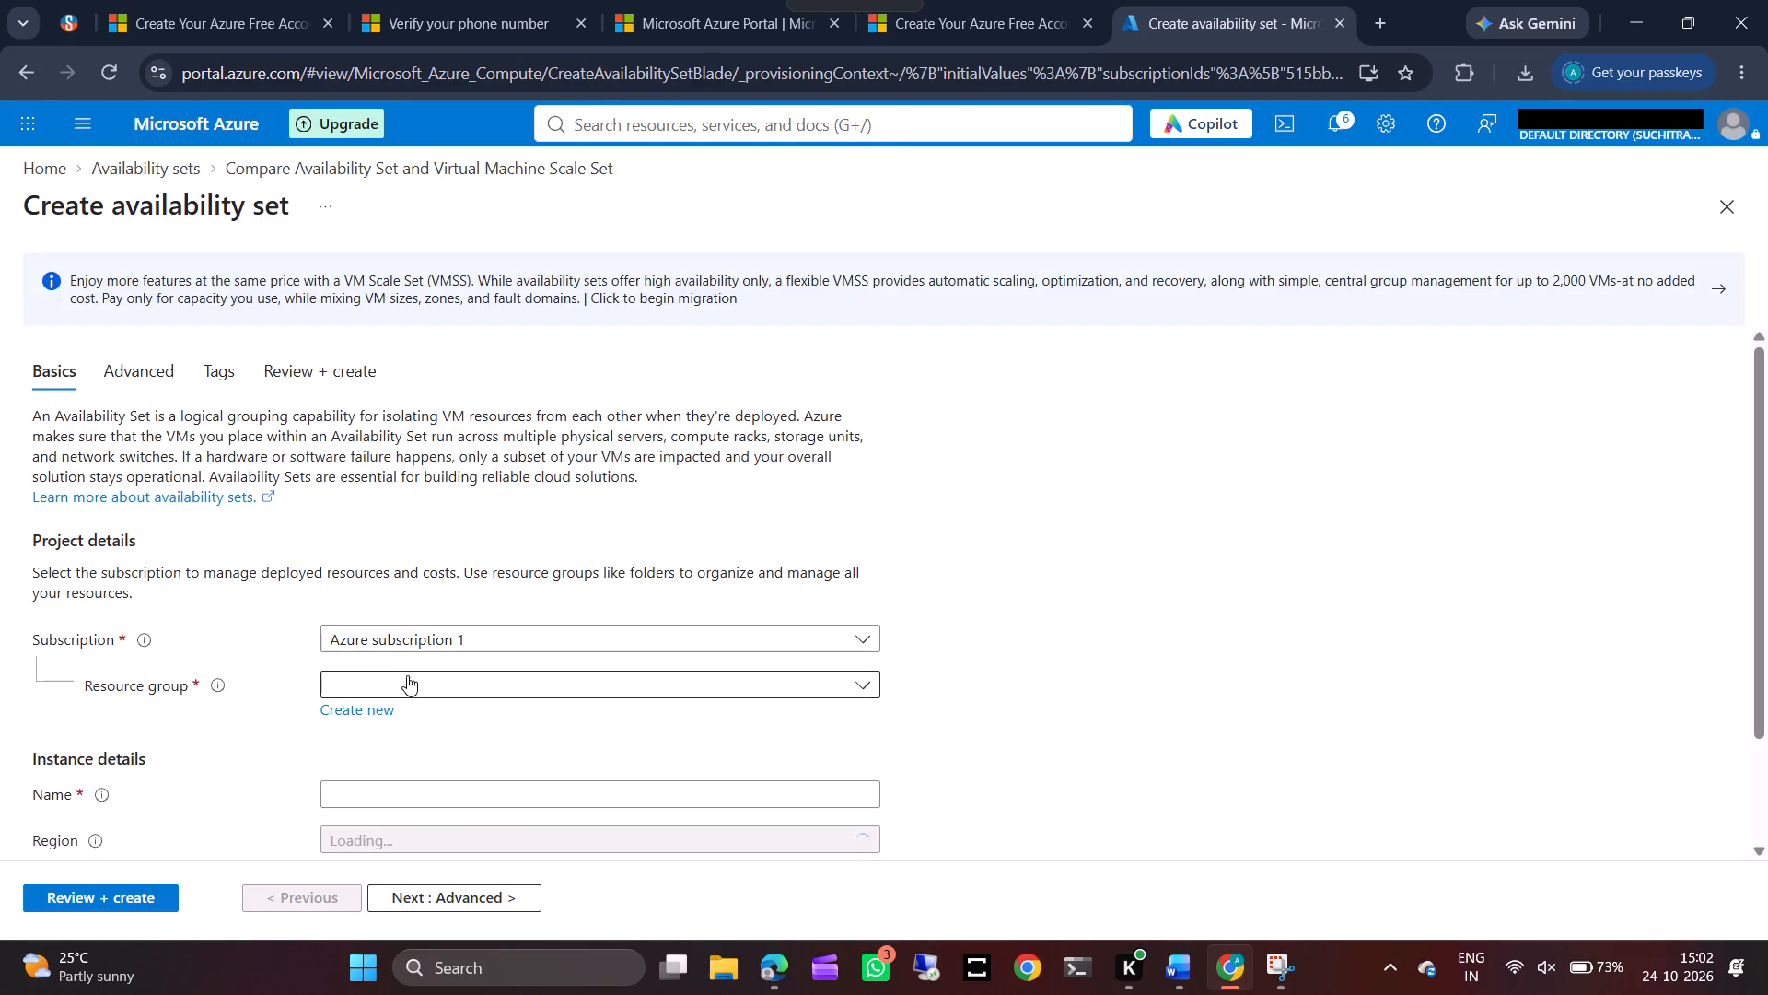
{"action": "left_click", "coordinate": [407, 676]}
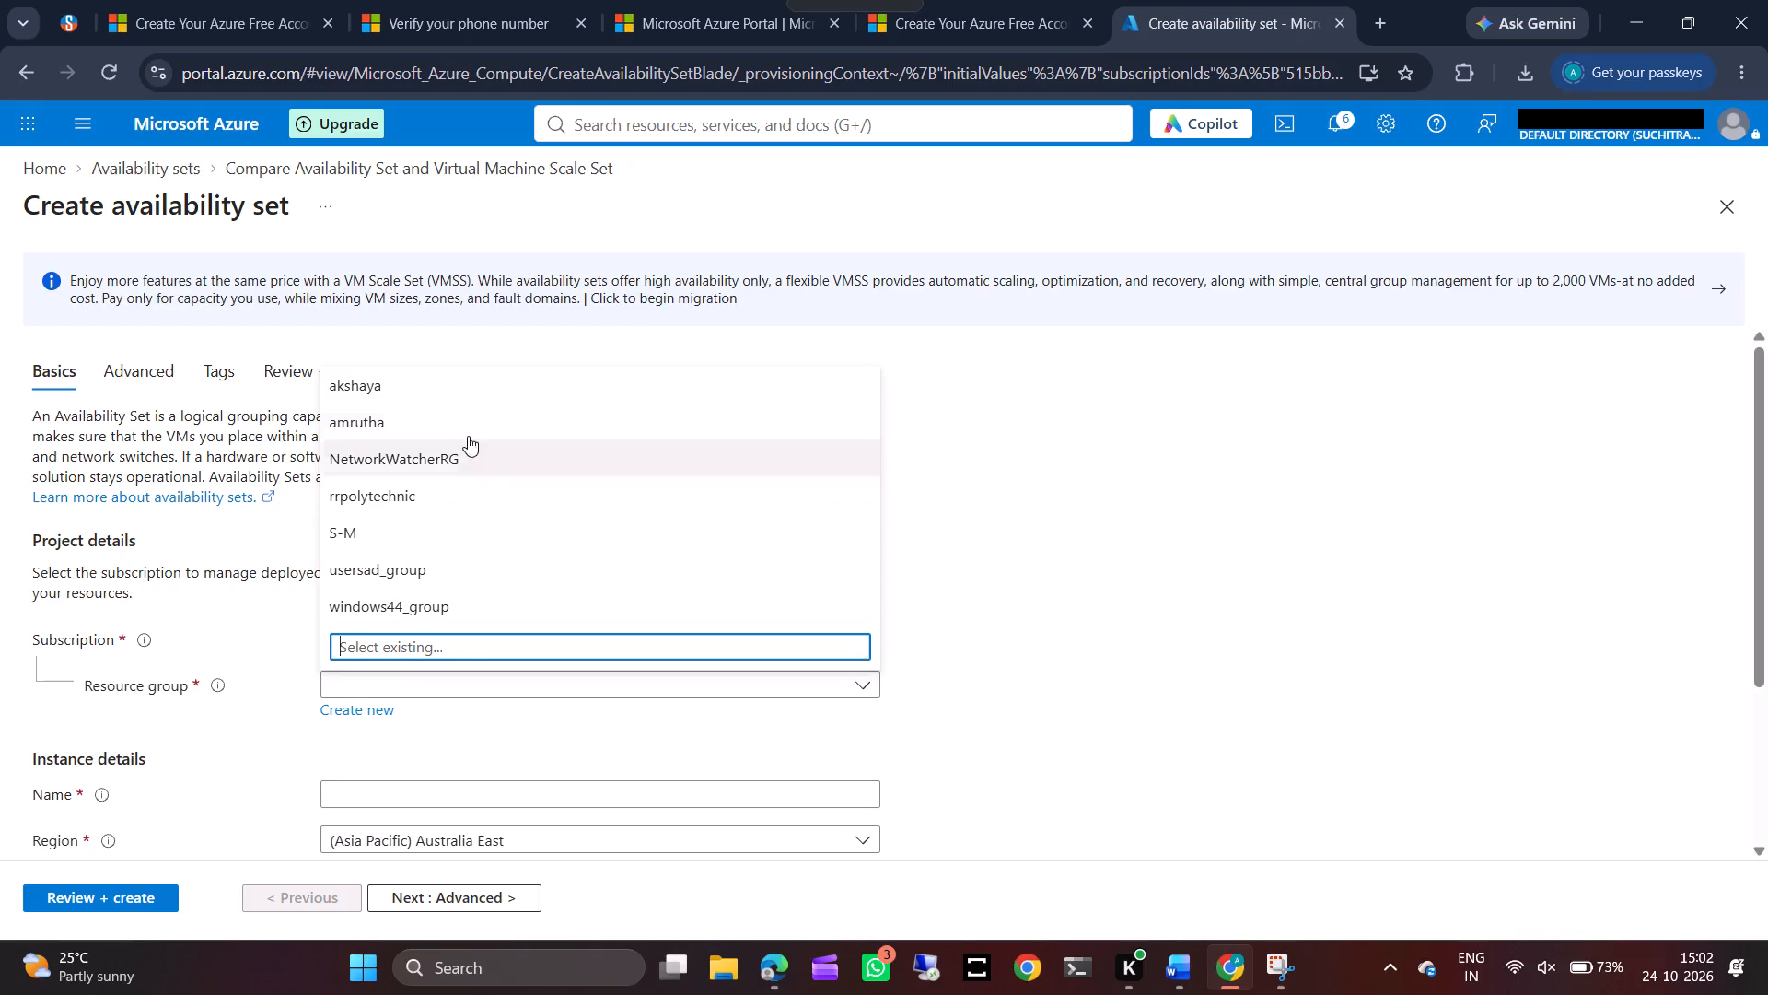
{"action": "left_click", "coordinate": [474, 415]}
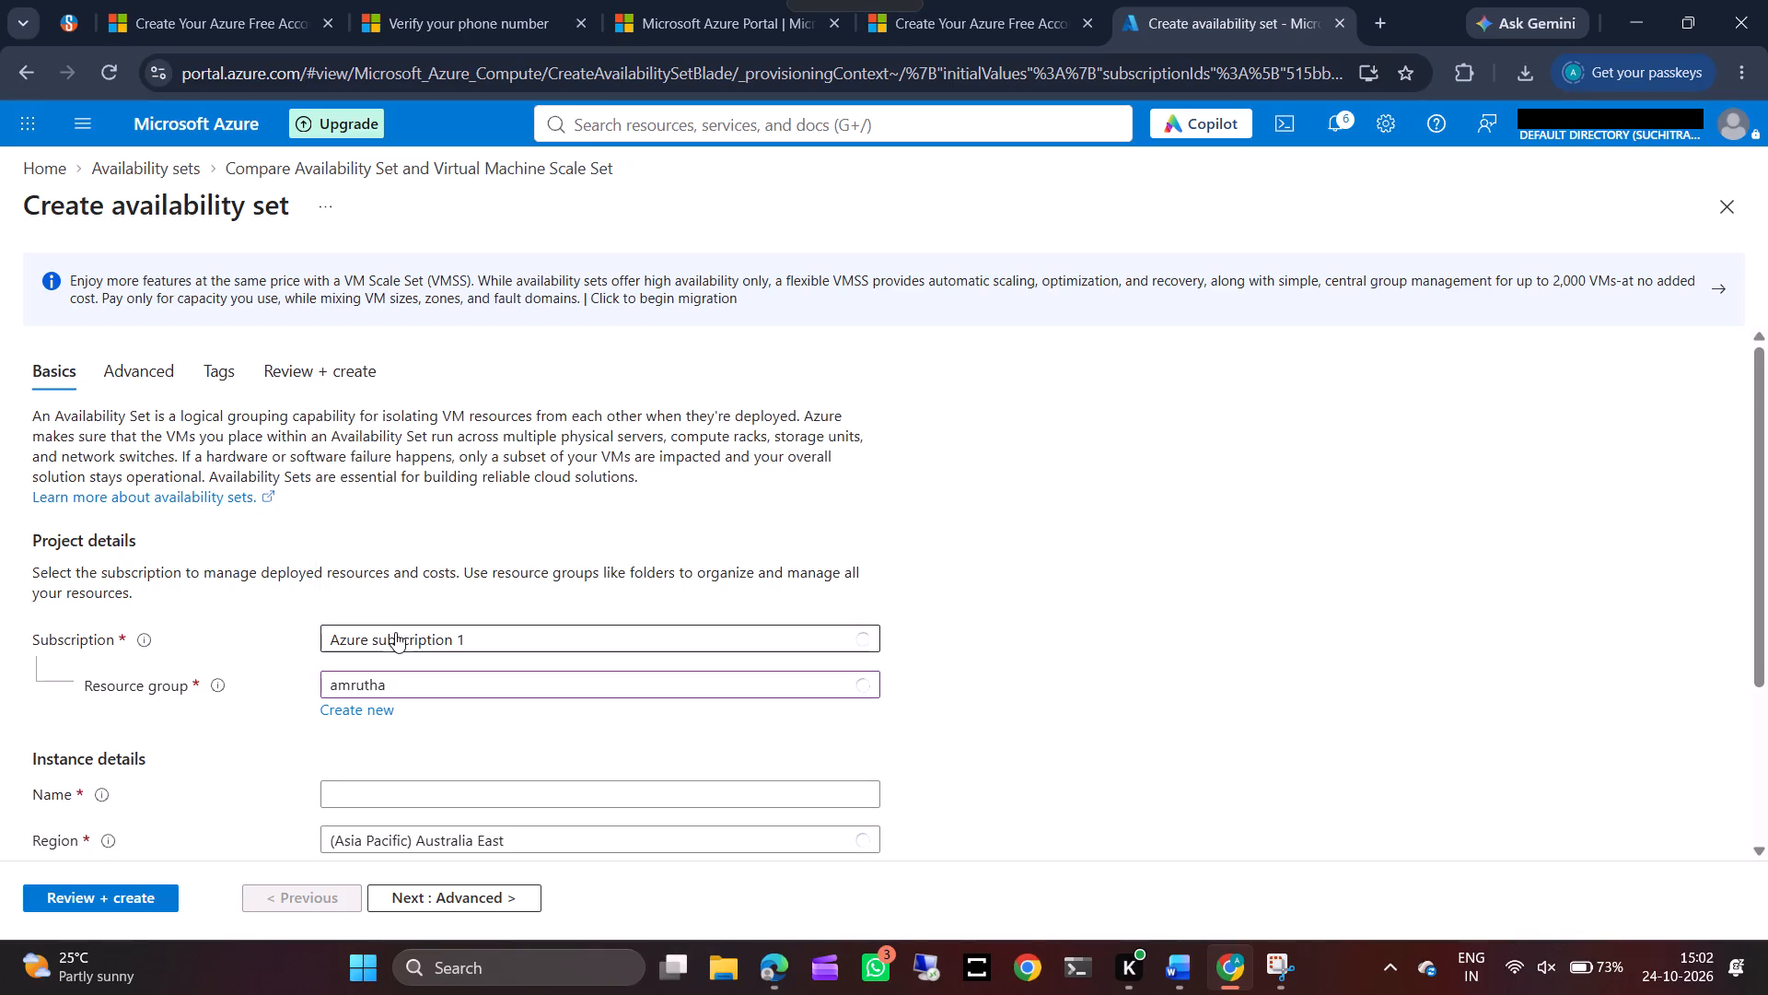
Capture the Project details section, including the subscription and resource group fields, with Snipping Tool and copy the snip.
{"action": "left_click", "coordinate": [1268, 962]}
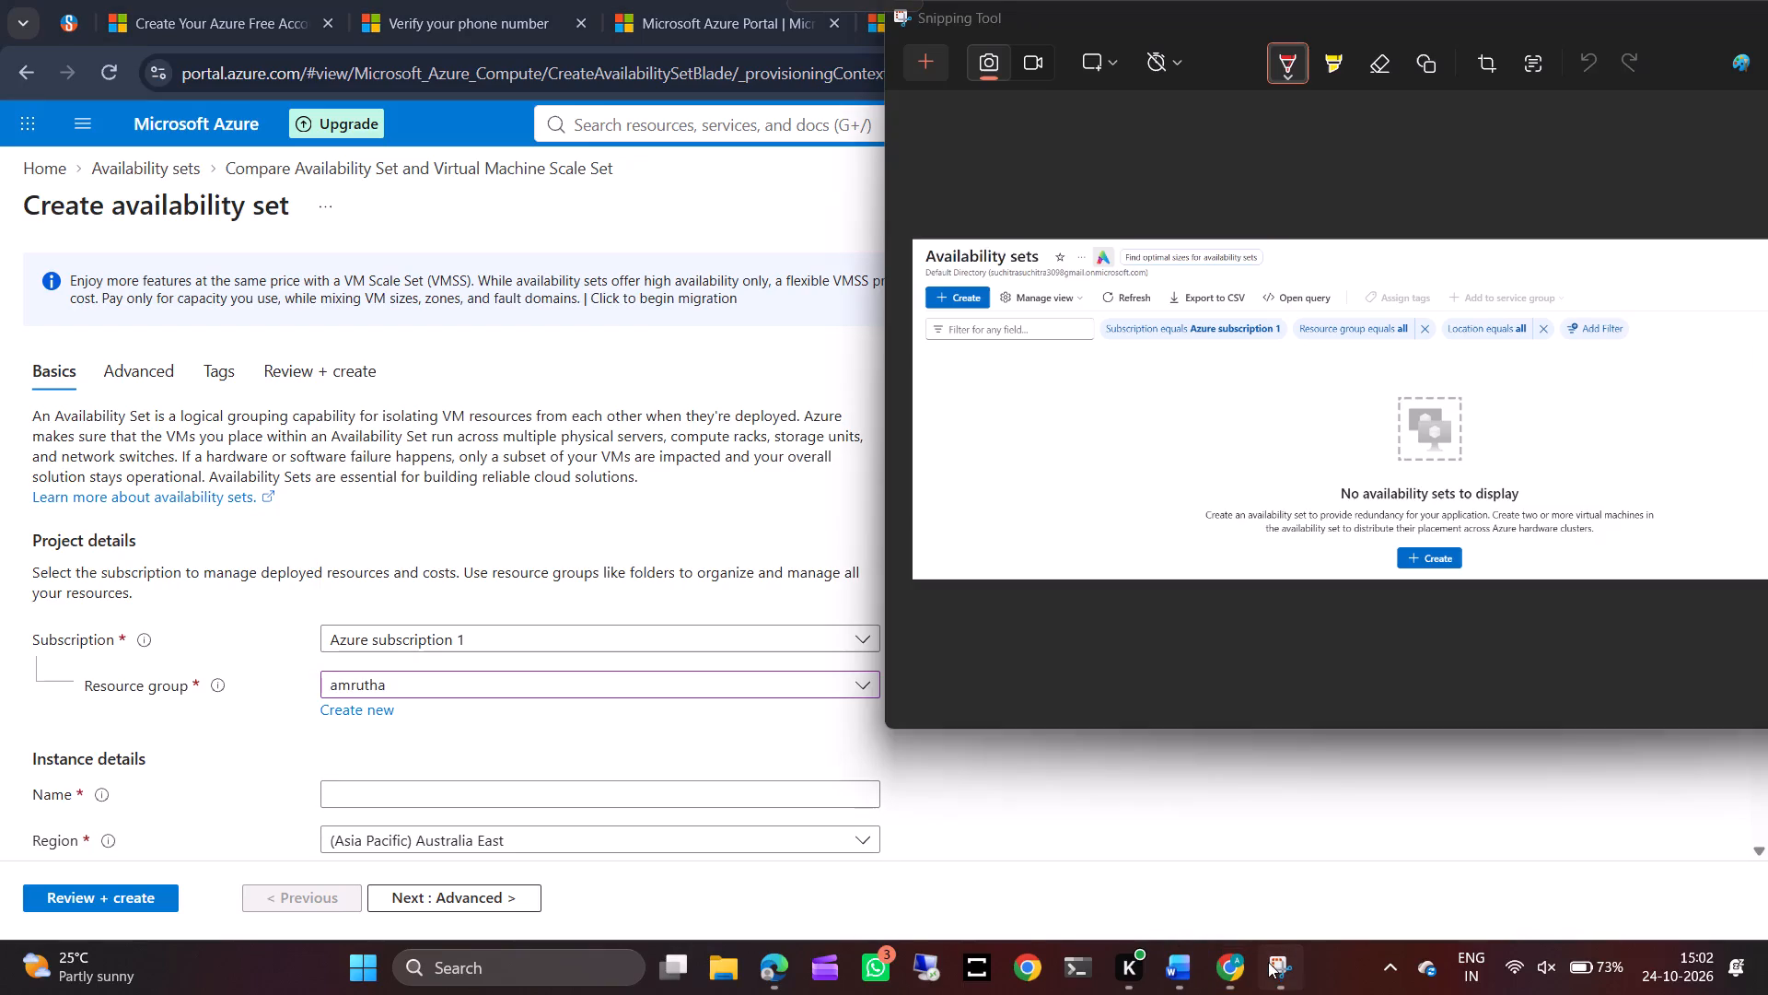
{"action": "left_click", "coordinate": [923, 59]}
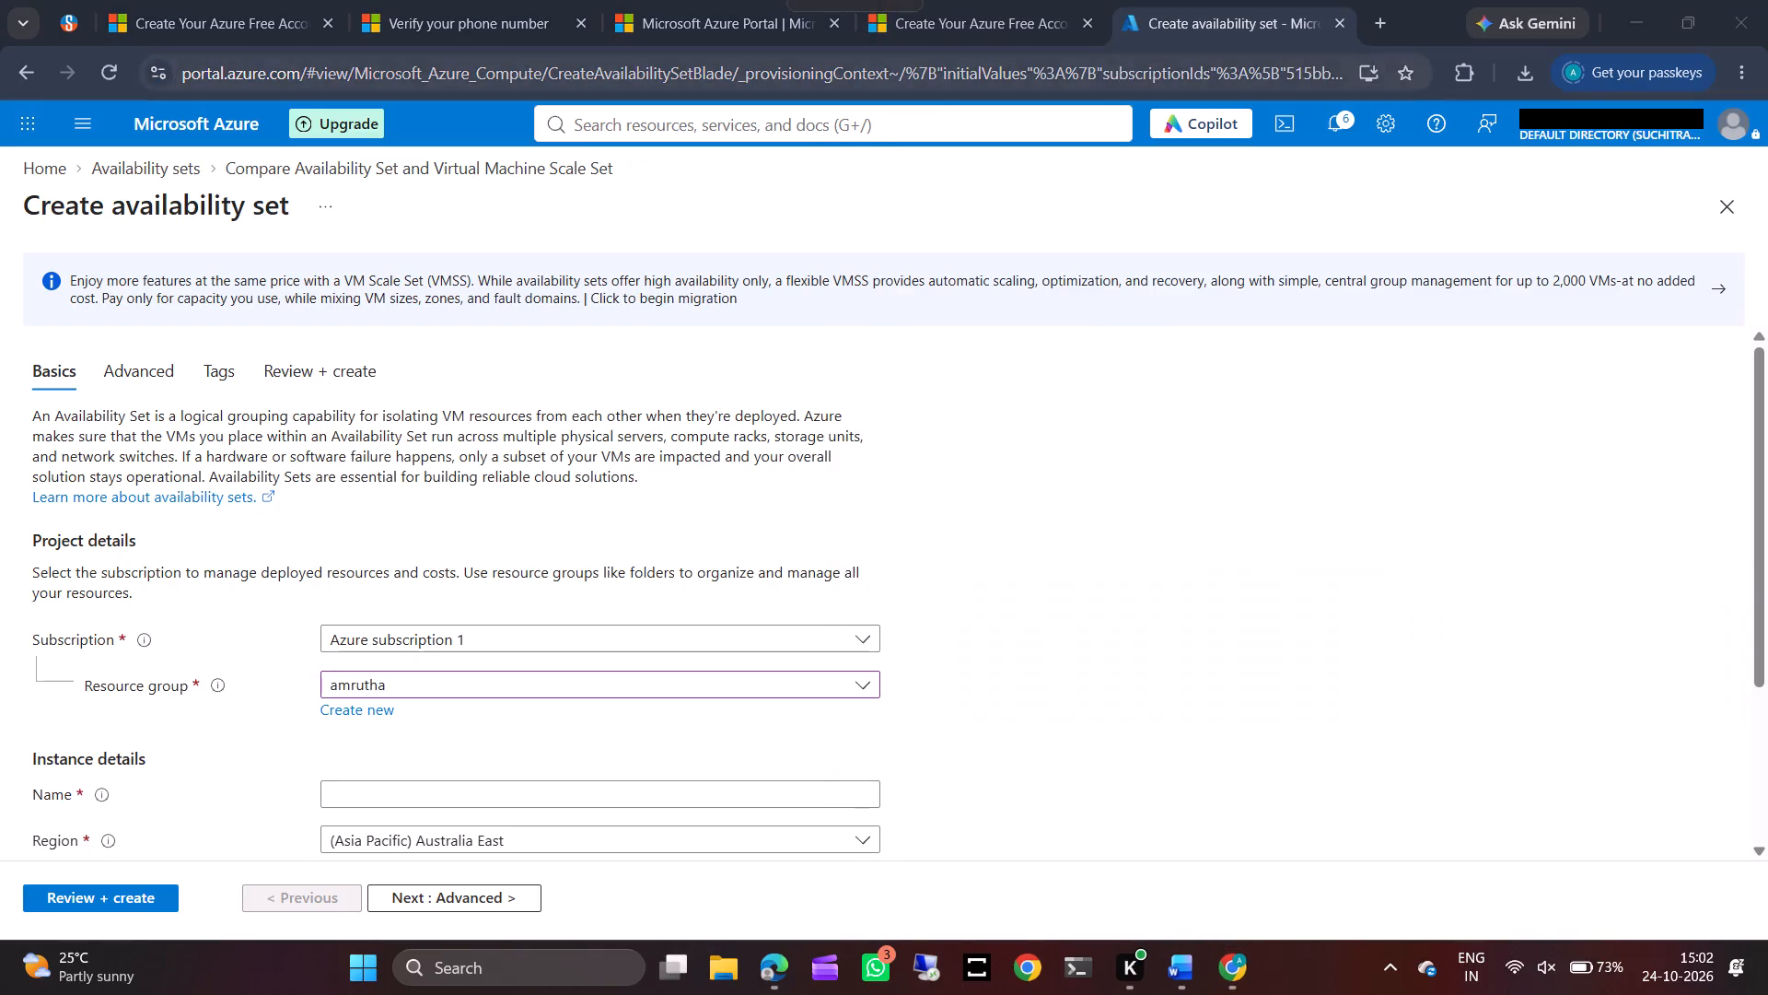
{"action": "left_click_drag", "start_coordinate": [2, 506], "coordinate": [691, 739]}
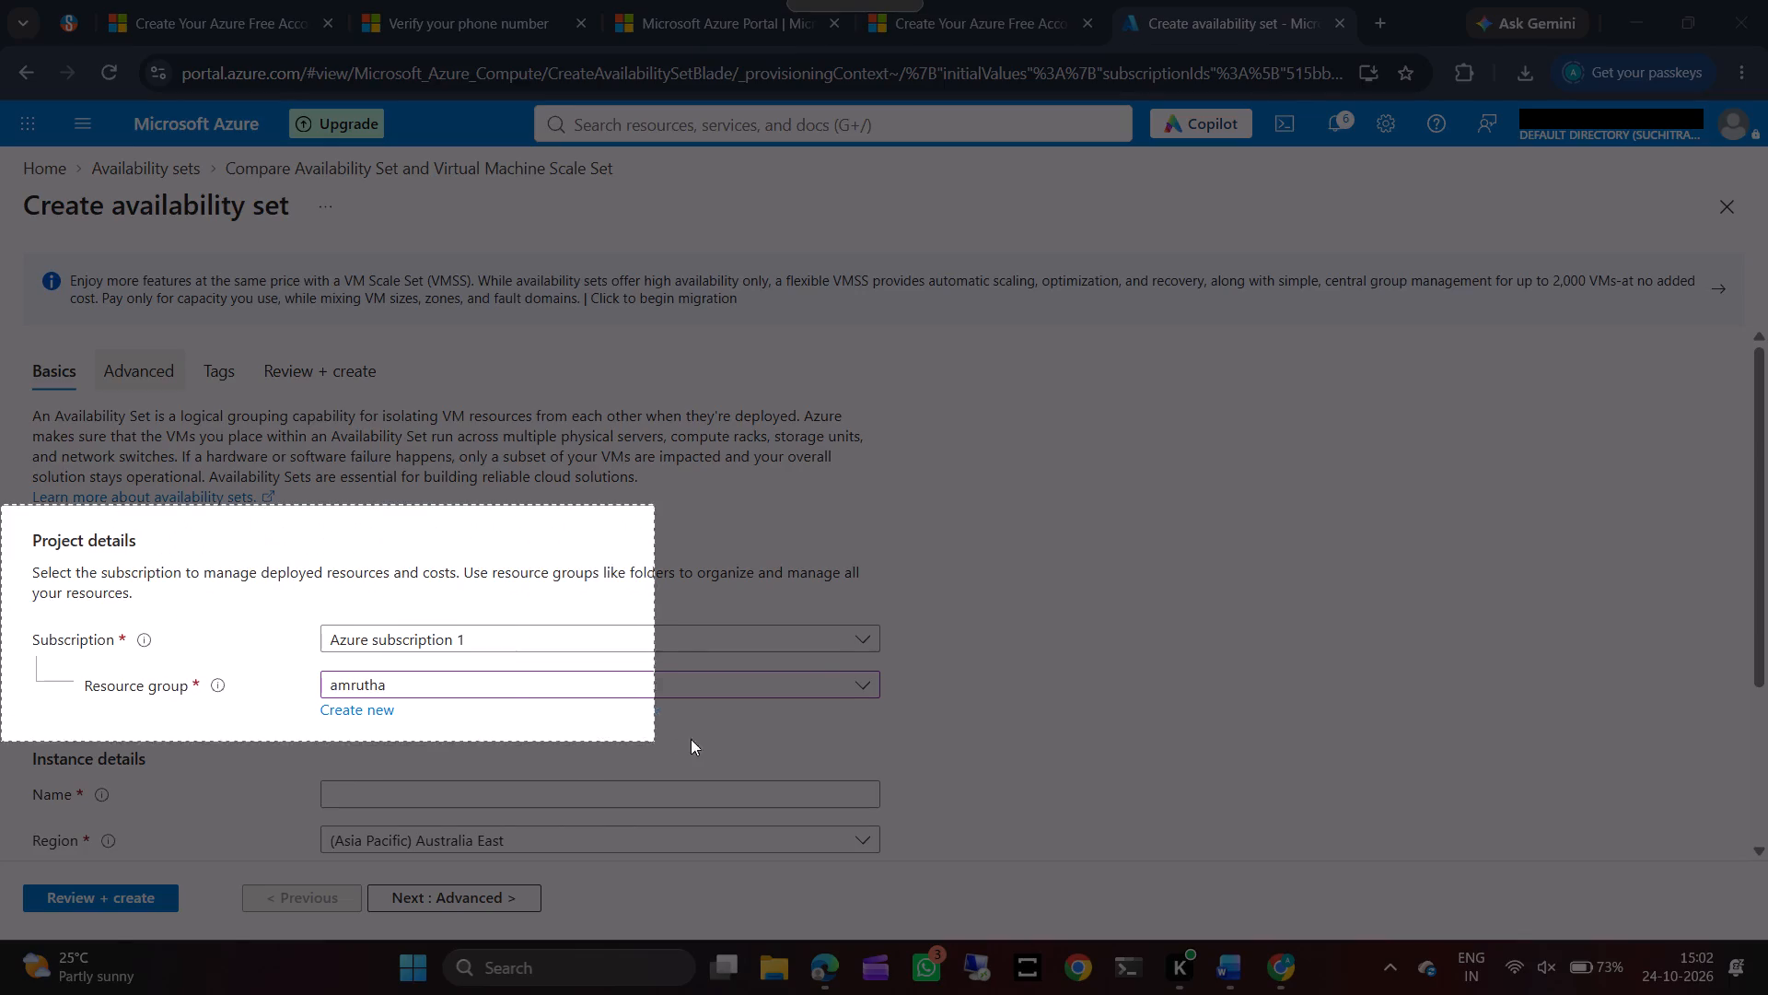
{"action": "left_click_drag", "start_coordinate": [691, 739], "coordinate": [925, 737]}
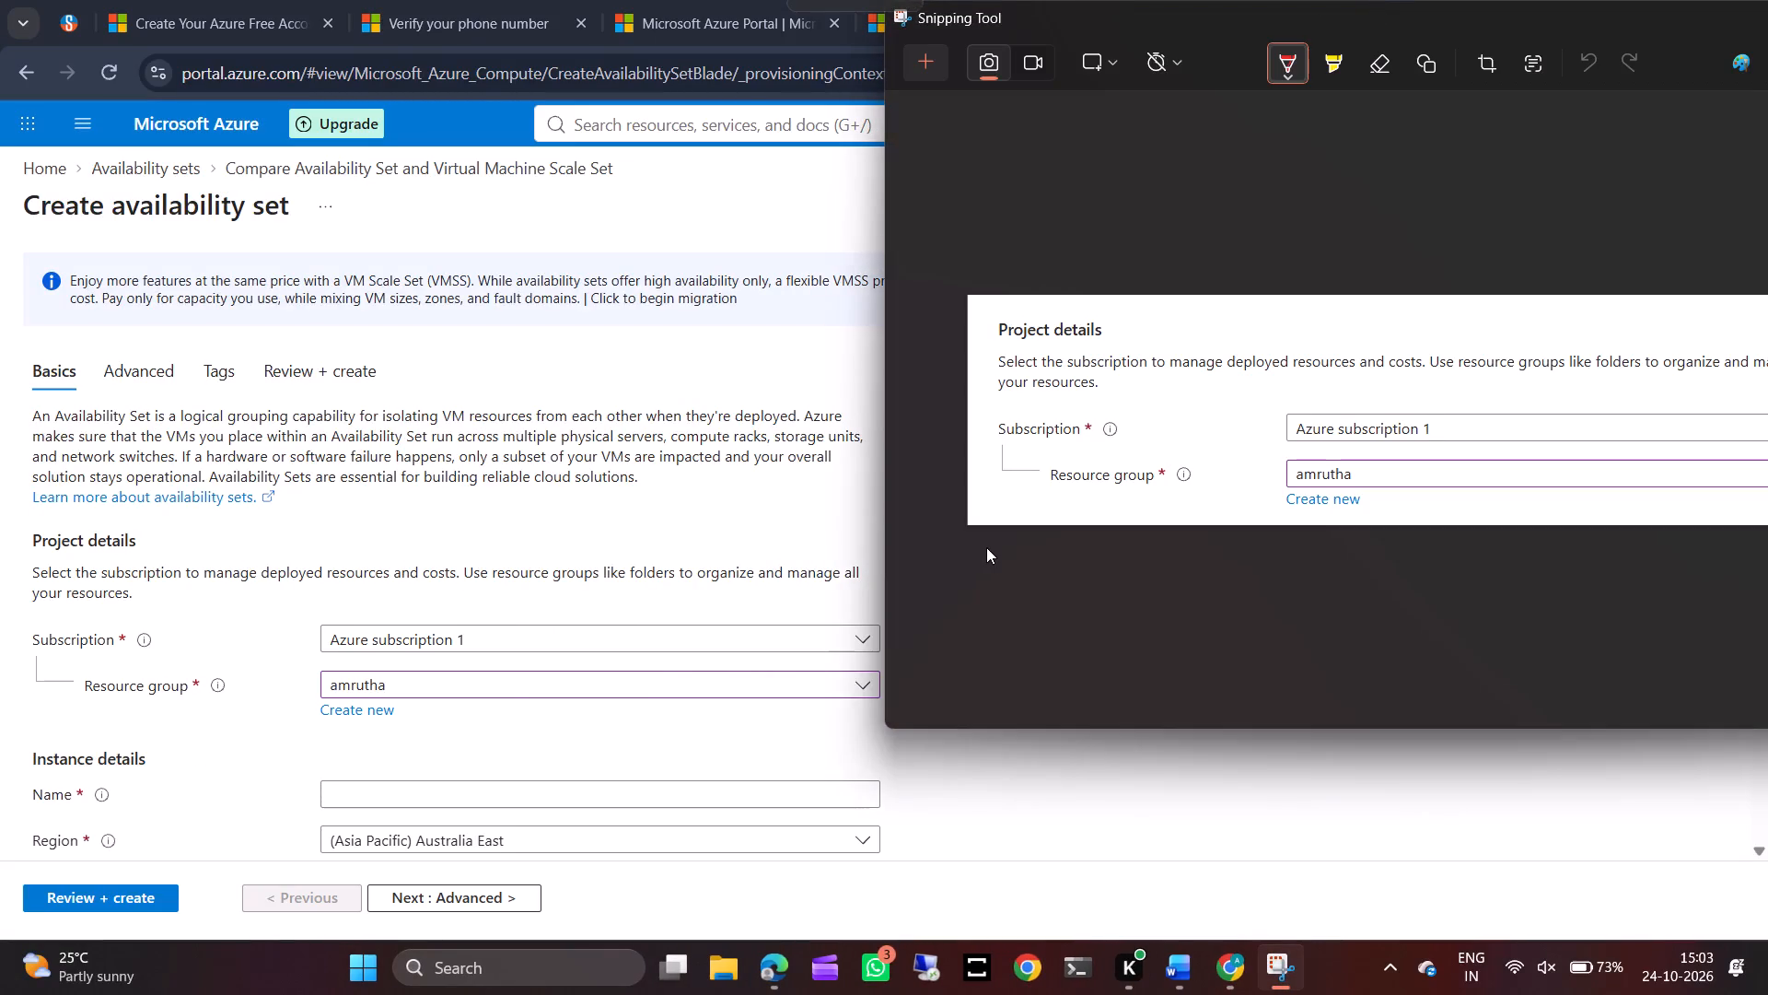
{"action": "key", "text": "ctrl+c"}
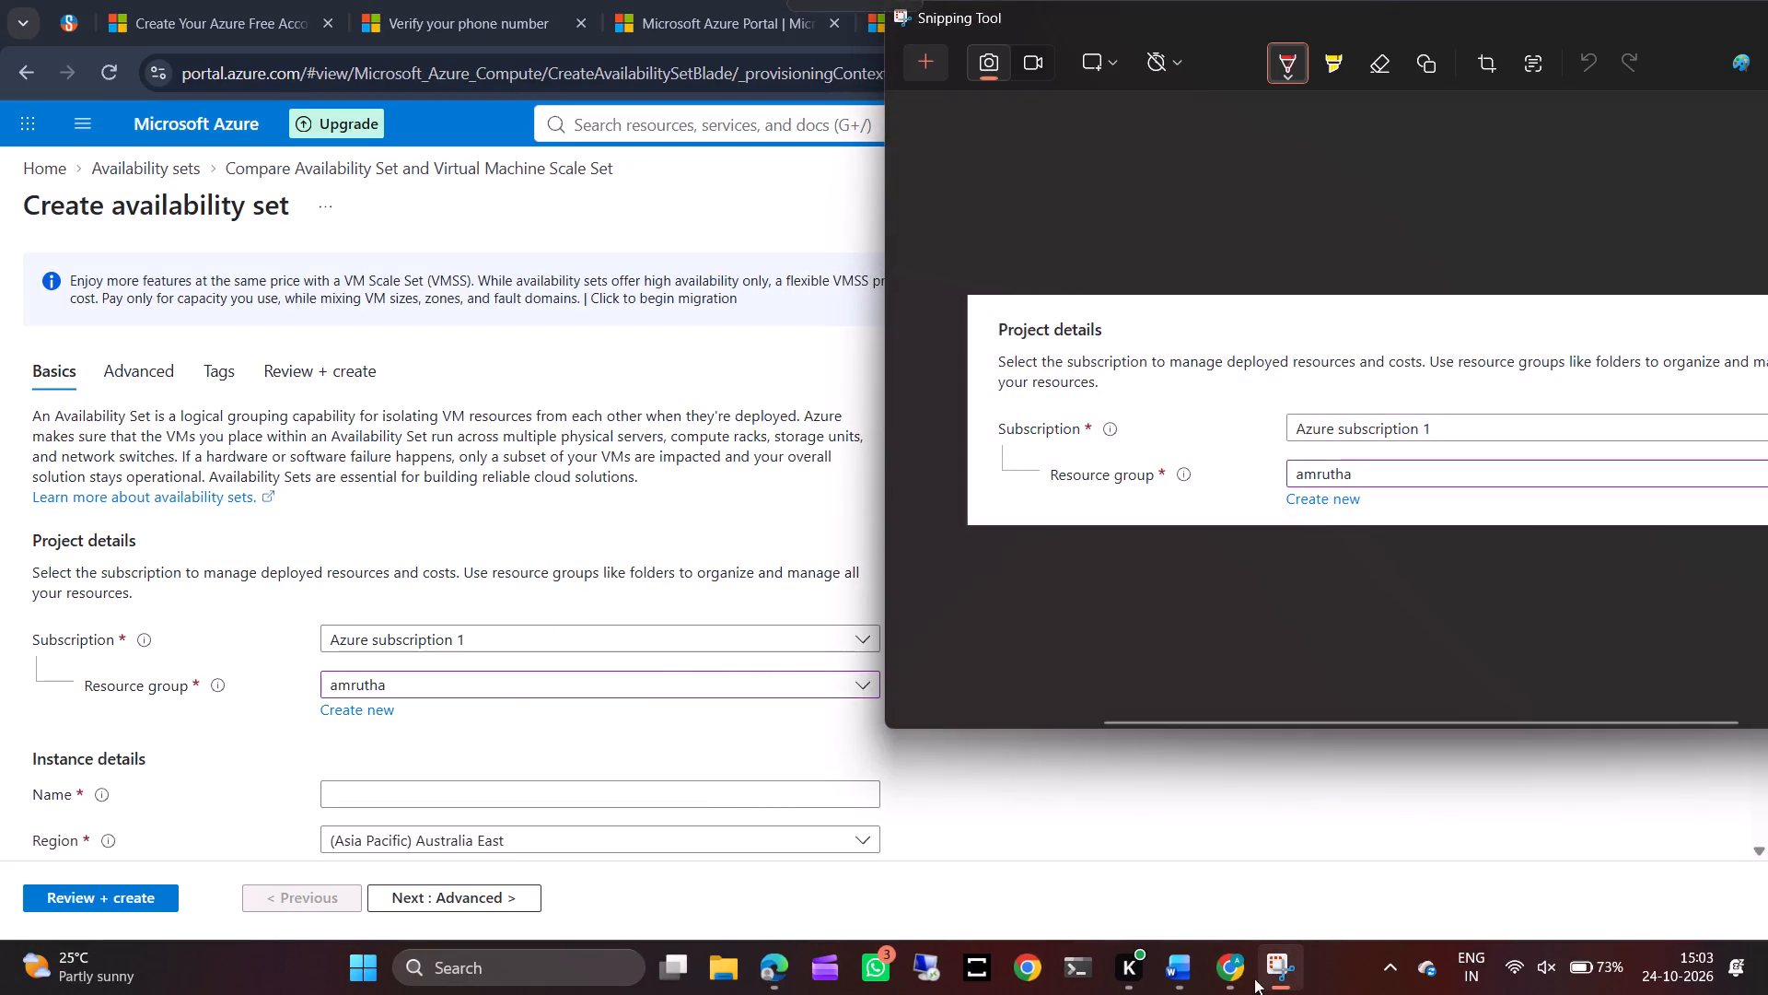
Switch to the Word document and paste the Project details screenshot on a new unnumbered line below procedure item 4.
{"action": "left_click", "coordinate": [1185, 971]}
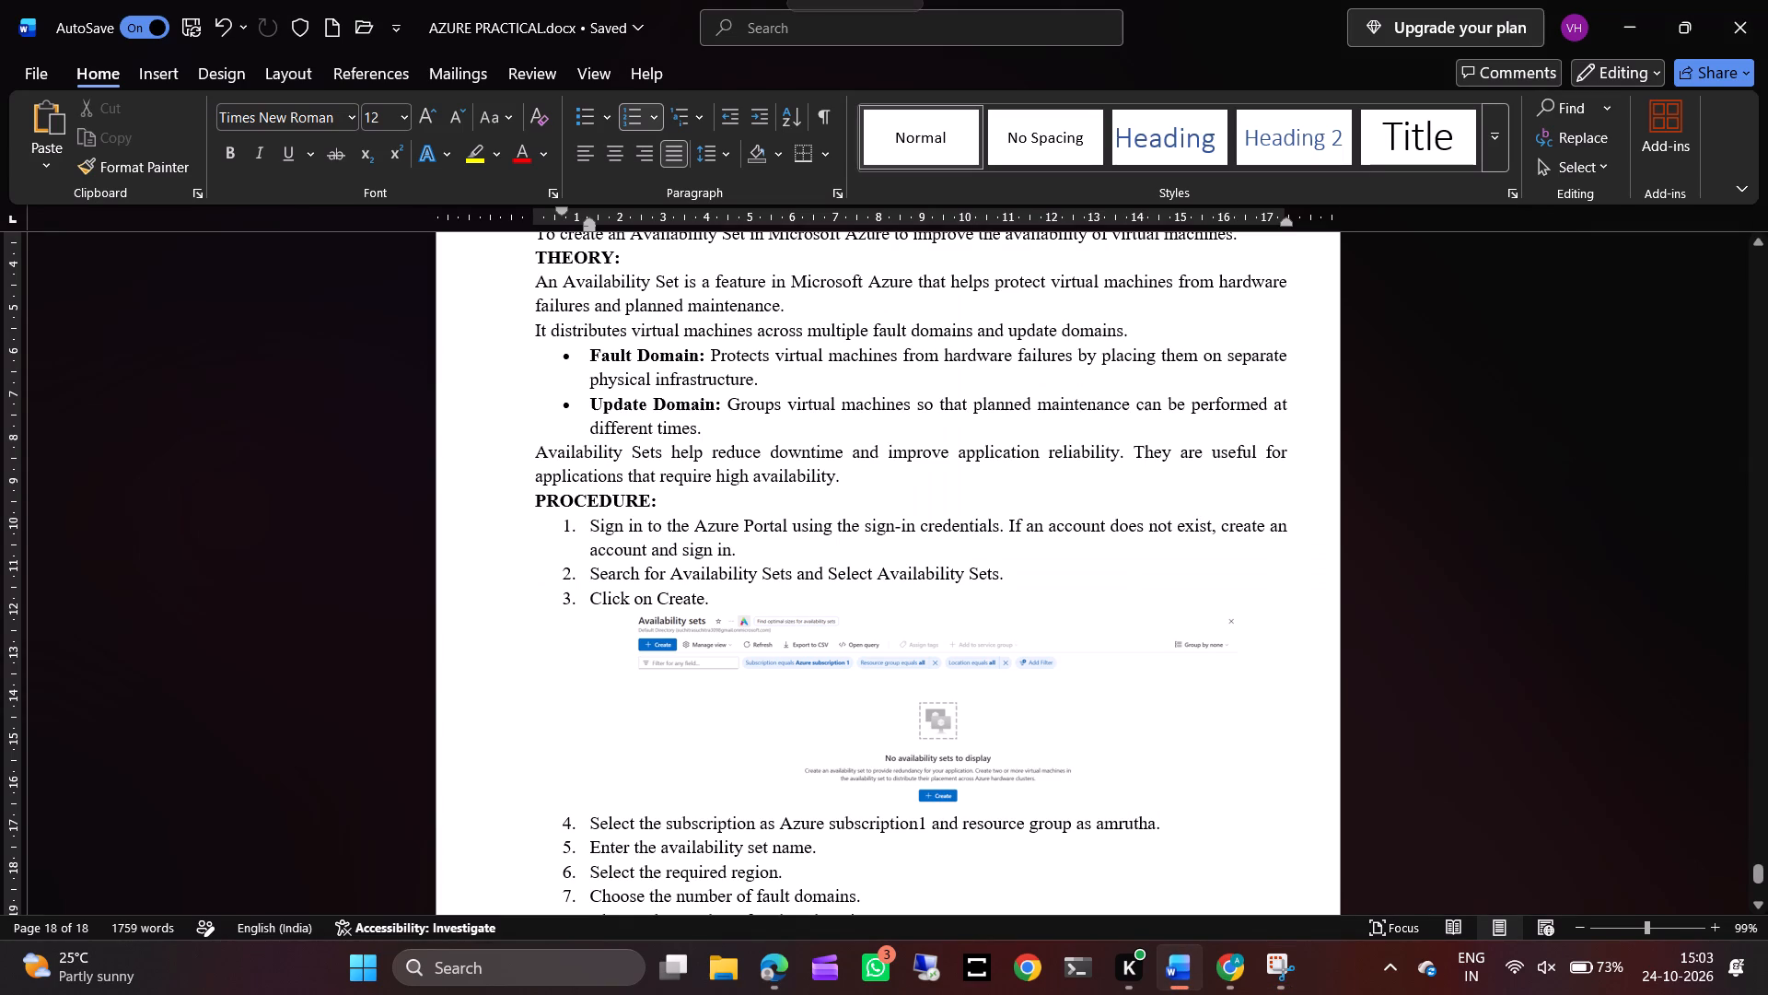
{"action": "left_click", "coordinate": [1177, 836]}
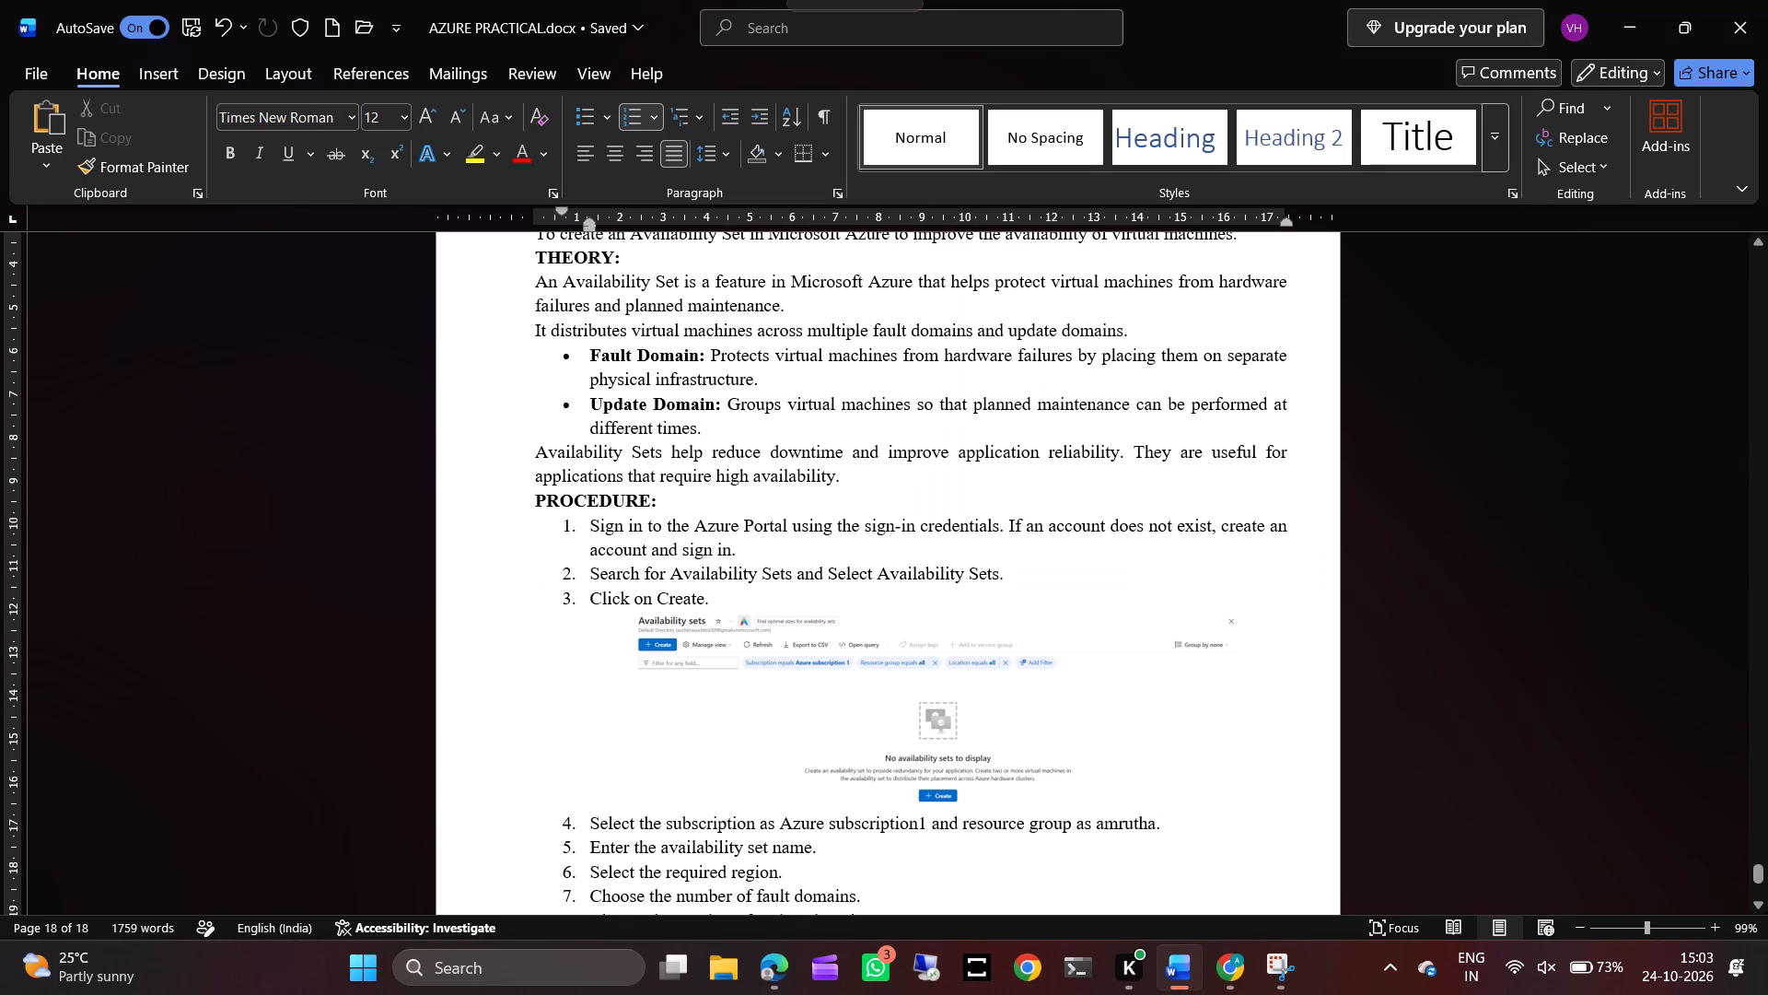
{"action": "key", "text": "Up"}
{"action": "left_click", "coordinate": [1179, 830]}
{"action": "key", "text": "Return"}
{"action": "key", "text": "BackSpace"}
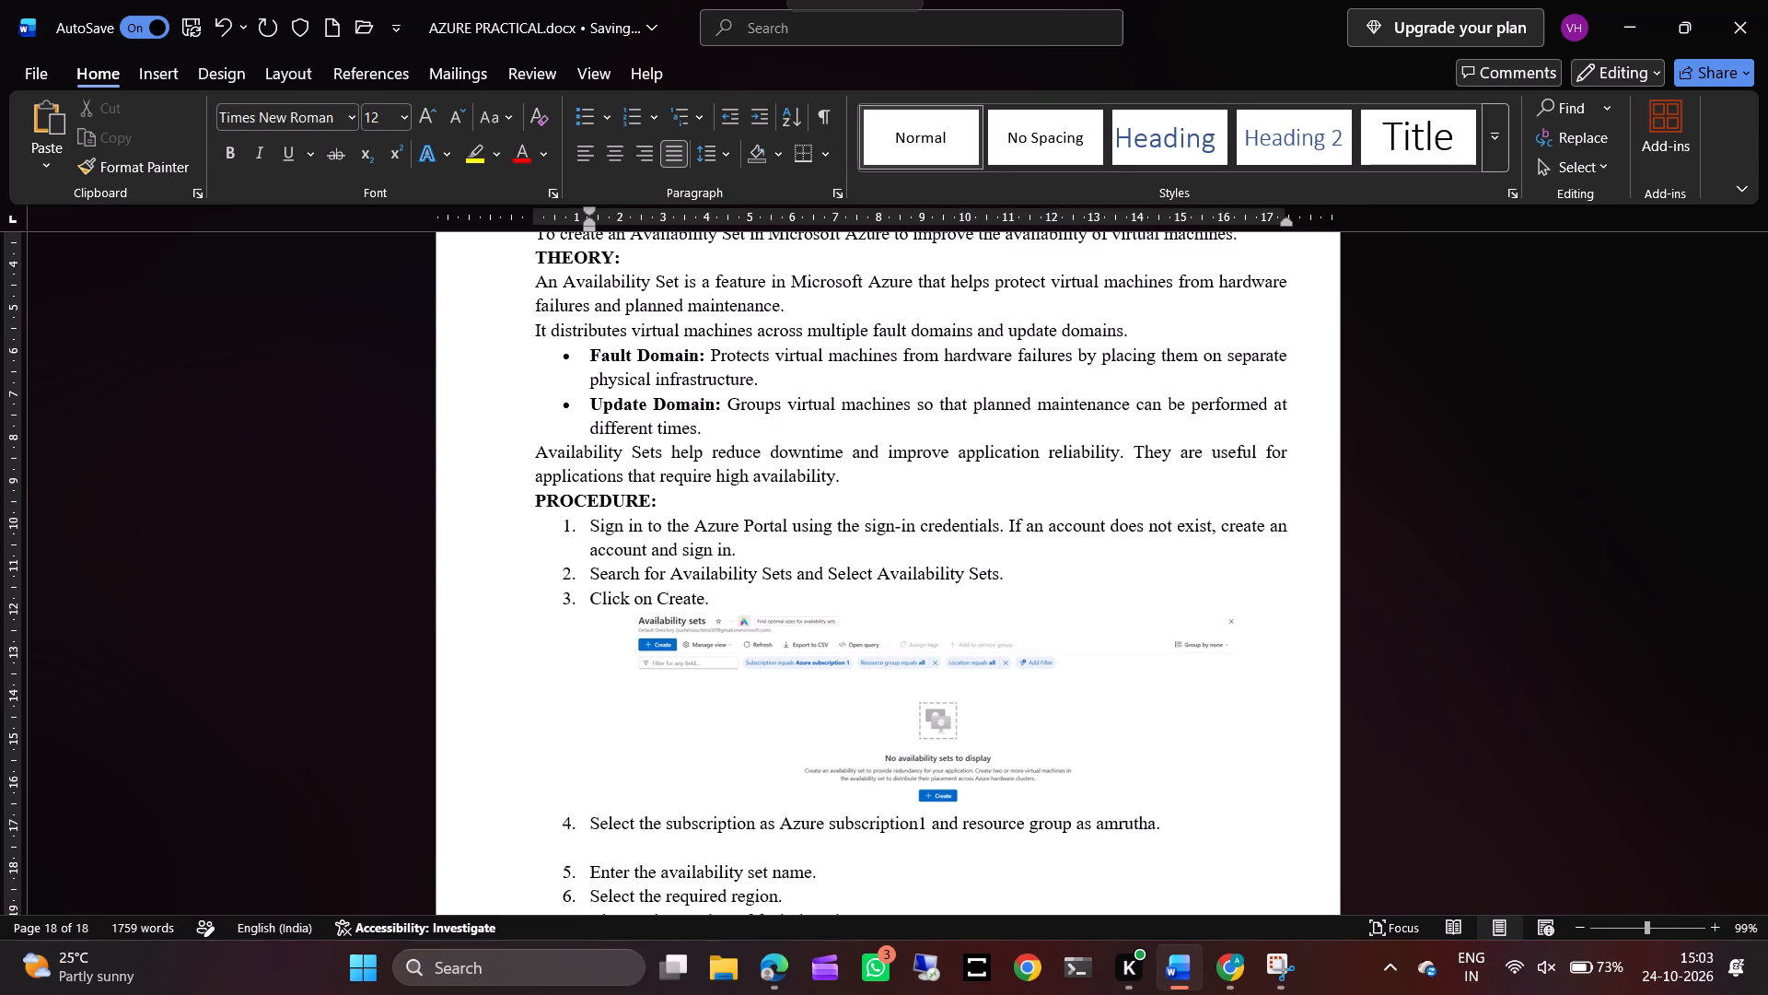
{"action": "key", "text": "ctrl+v"}
Shrink the Project details screenshot below item 4 to fit within the page margins and left-align it.
{"action": "left_click", "coordinate": [1050, 811]}
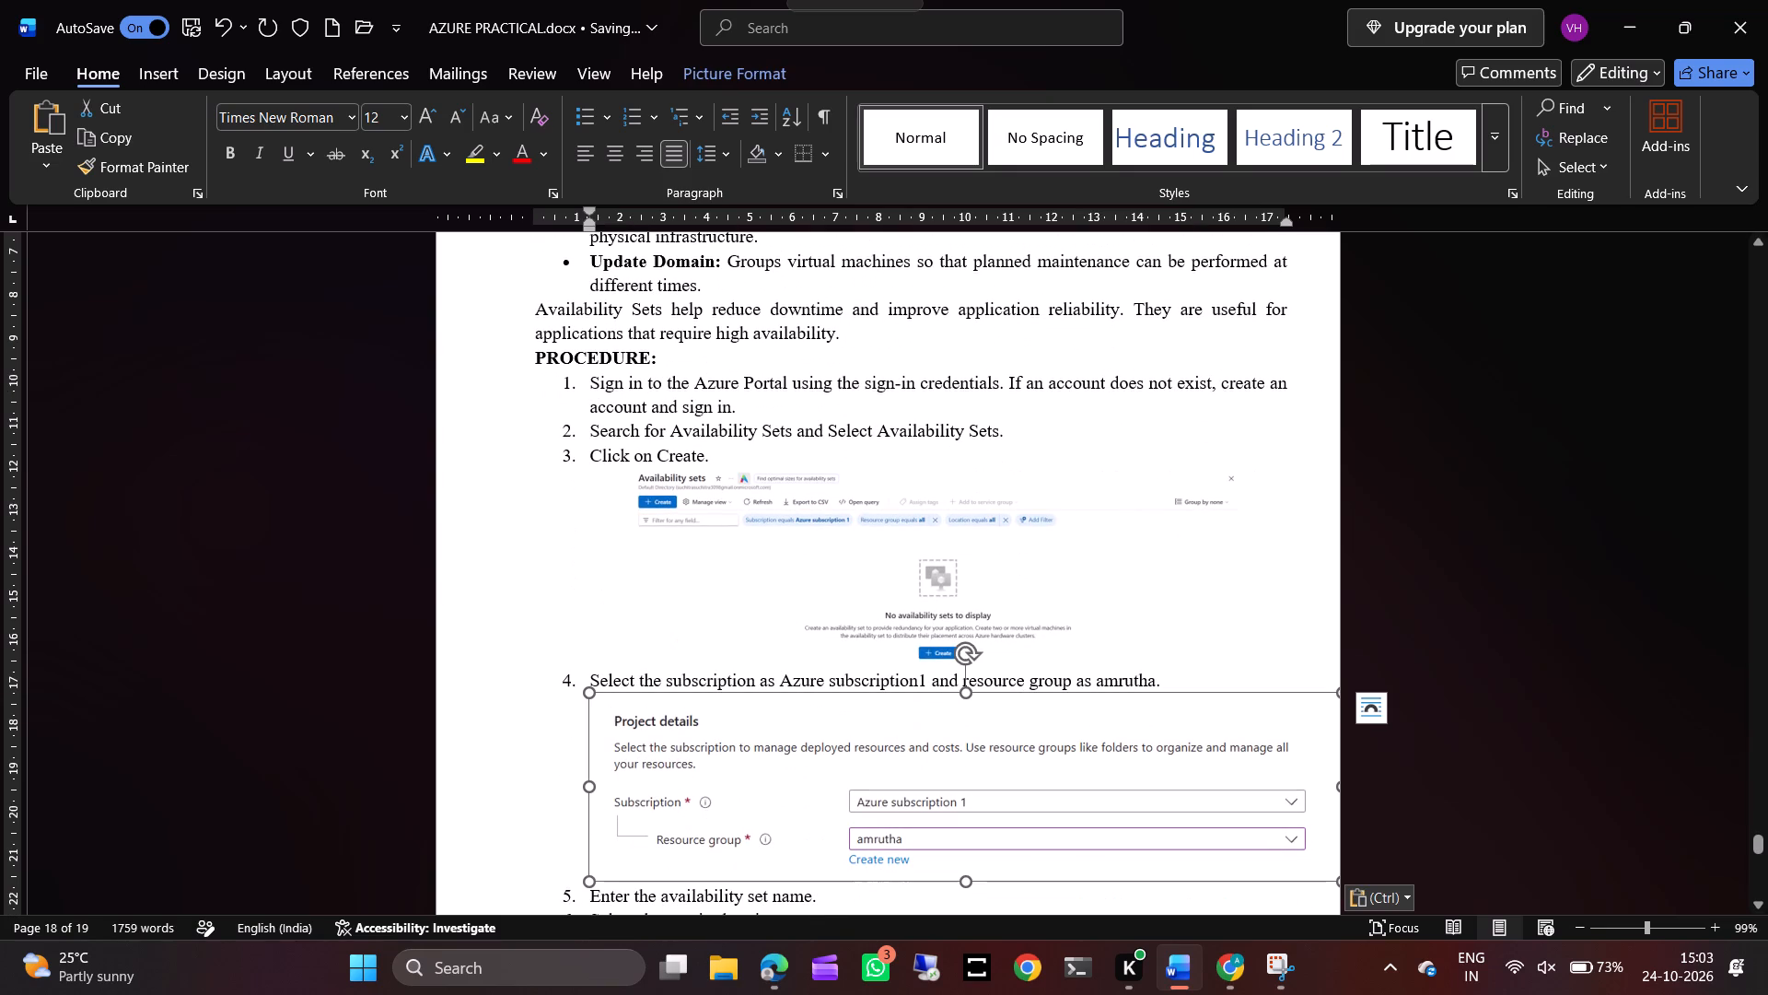
{"action": "left_click_drag", "start_coordinate": [588, 875], "coordinate": [775, 851]}
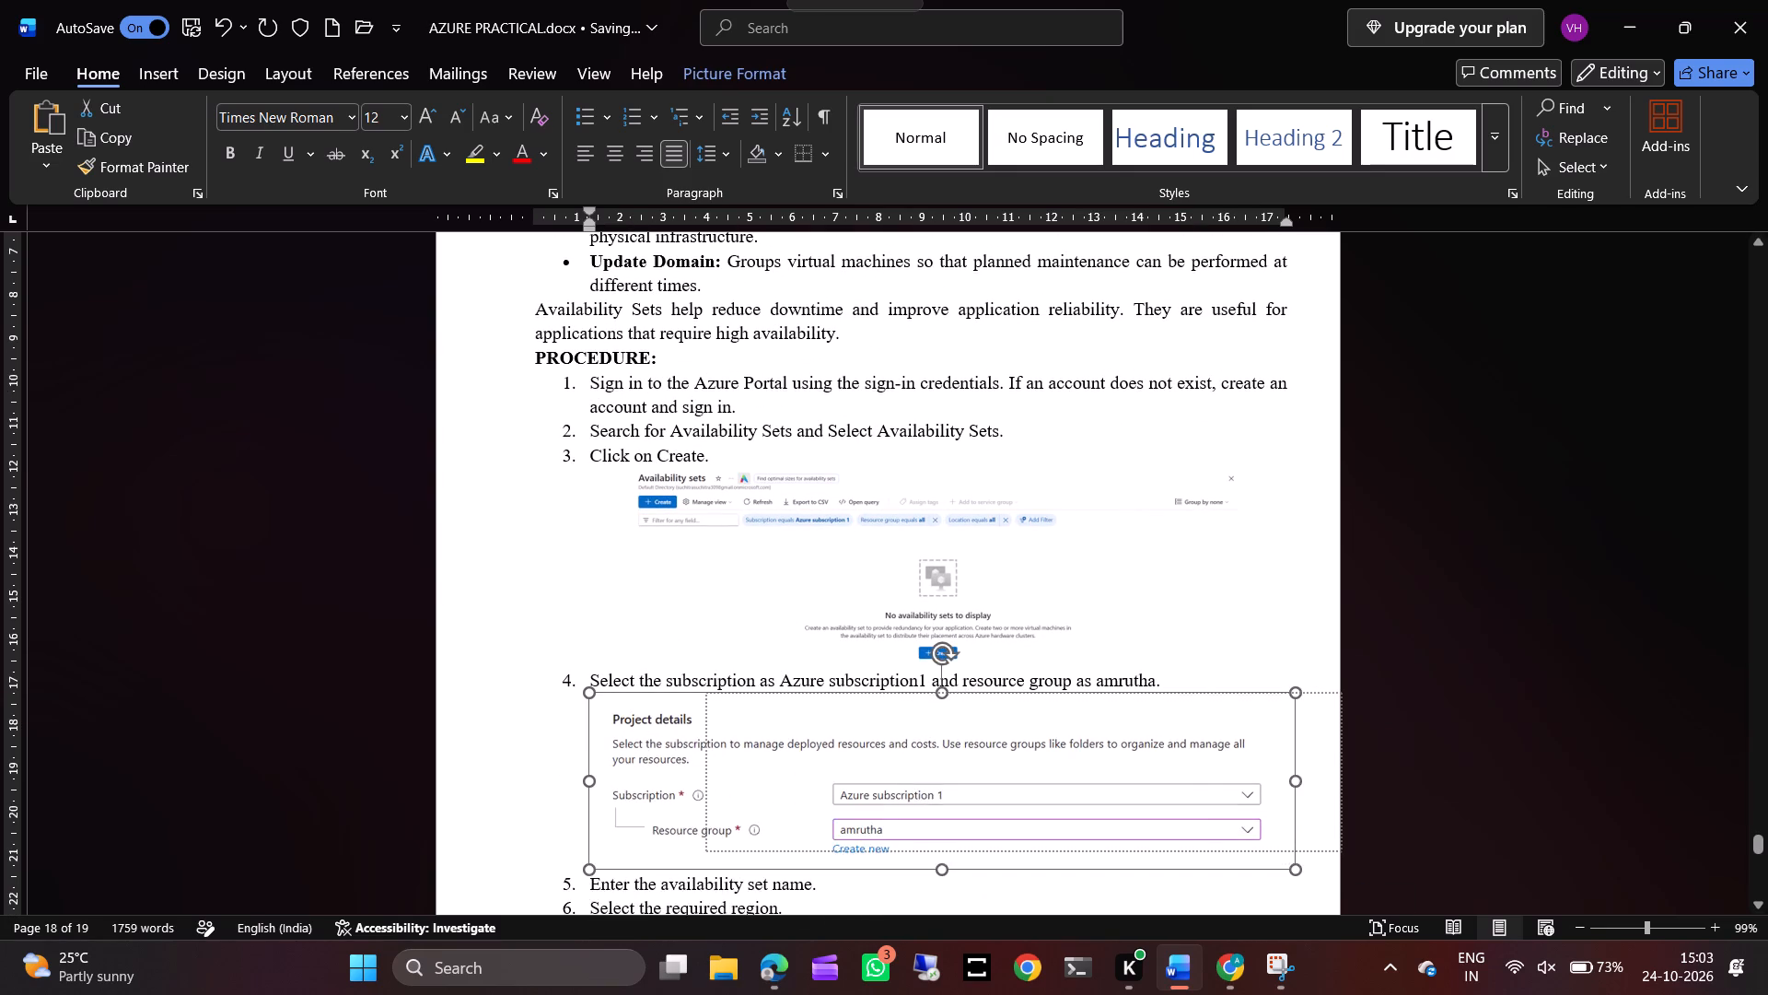
{"action": "left_click_drag", "start_coordinate": [775, 851], "coordinate": [905, 815]}
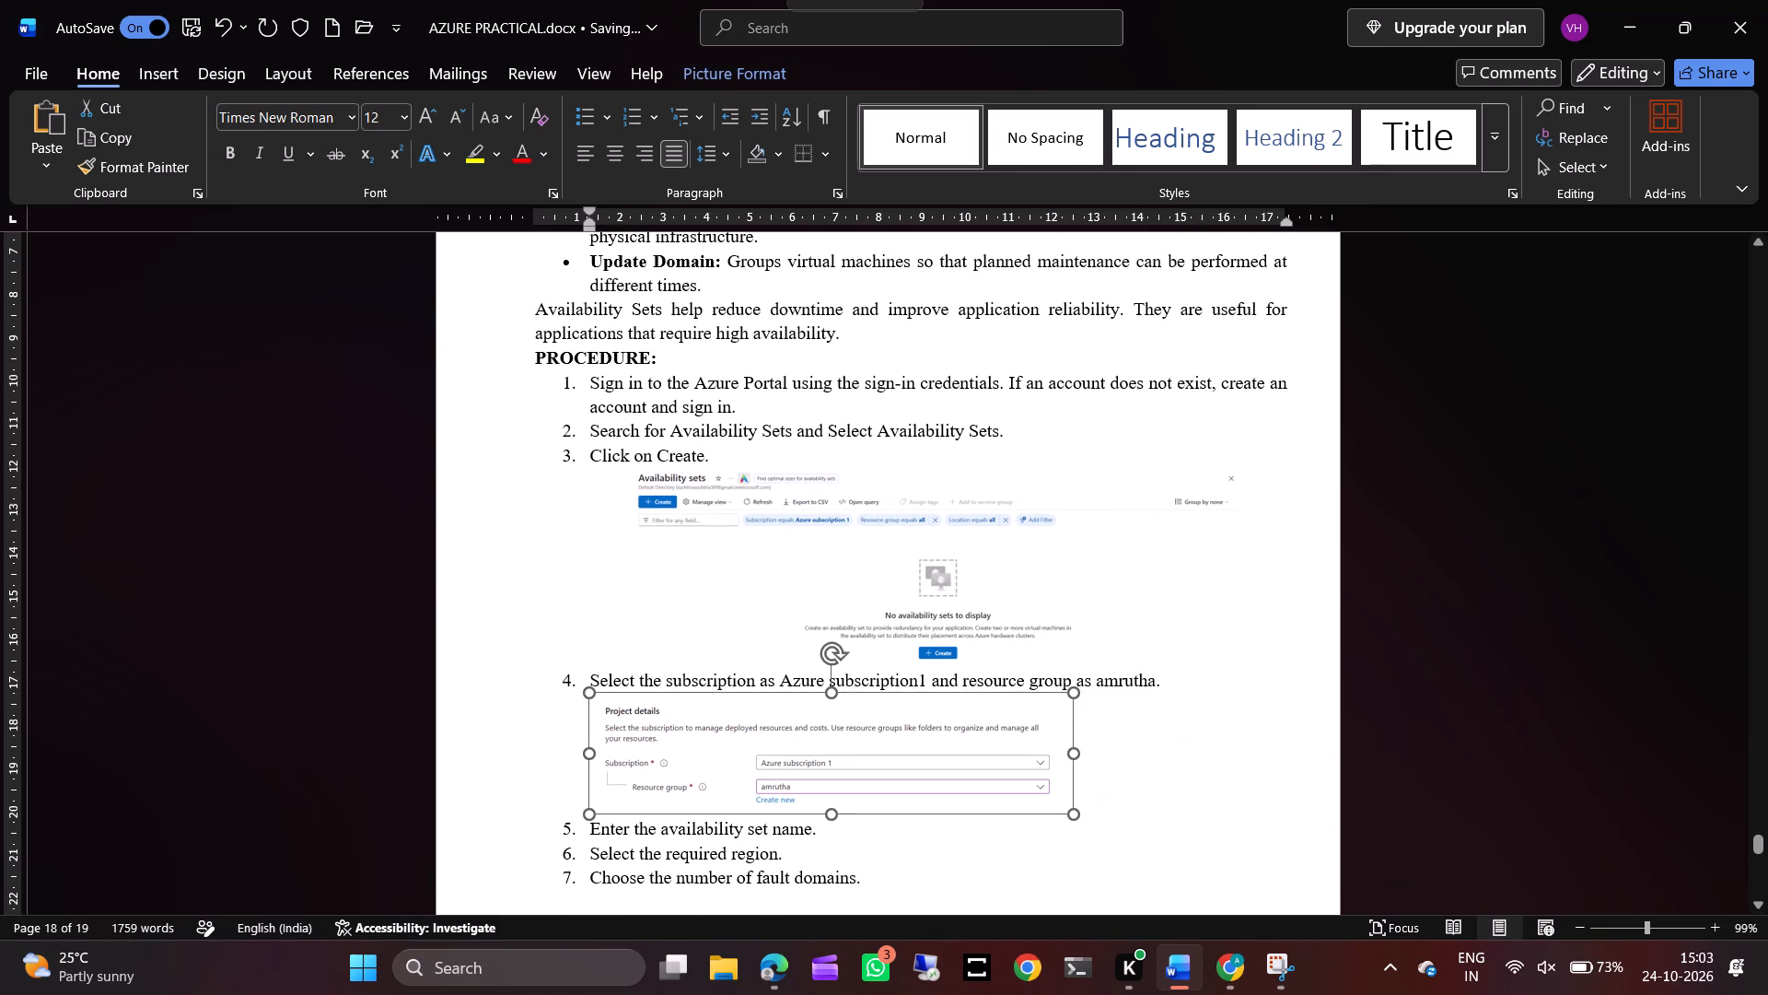
{"action": "left_click_drag", "start_coordinate": [905, 815], "coordinate": [889, 819]}
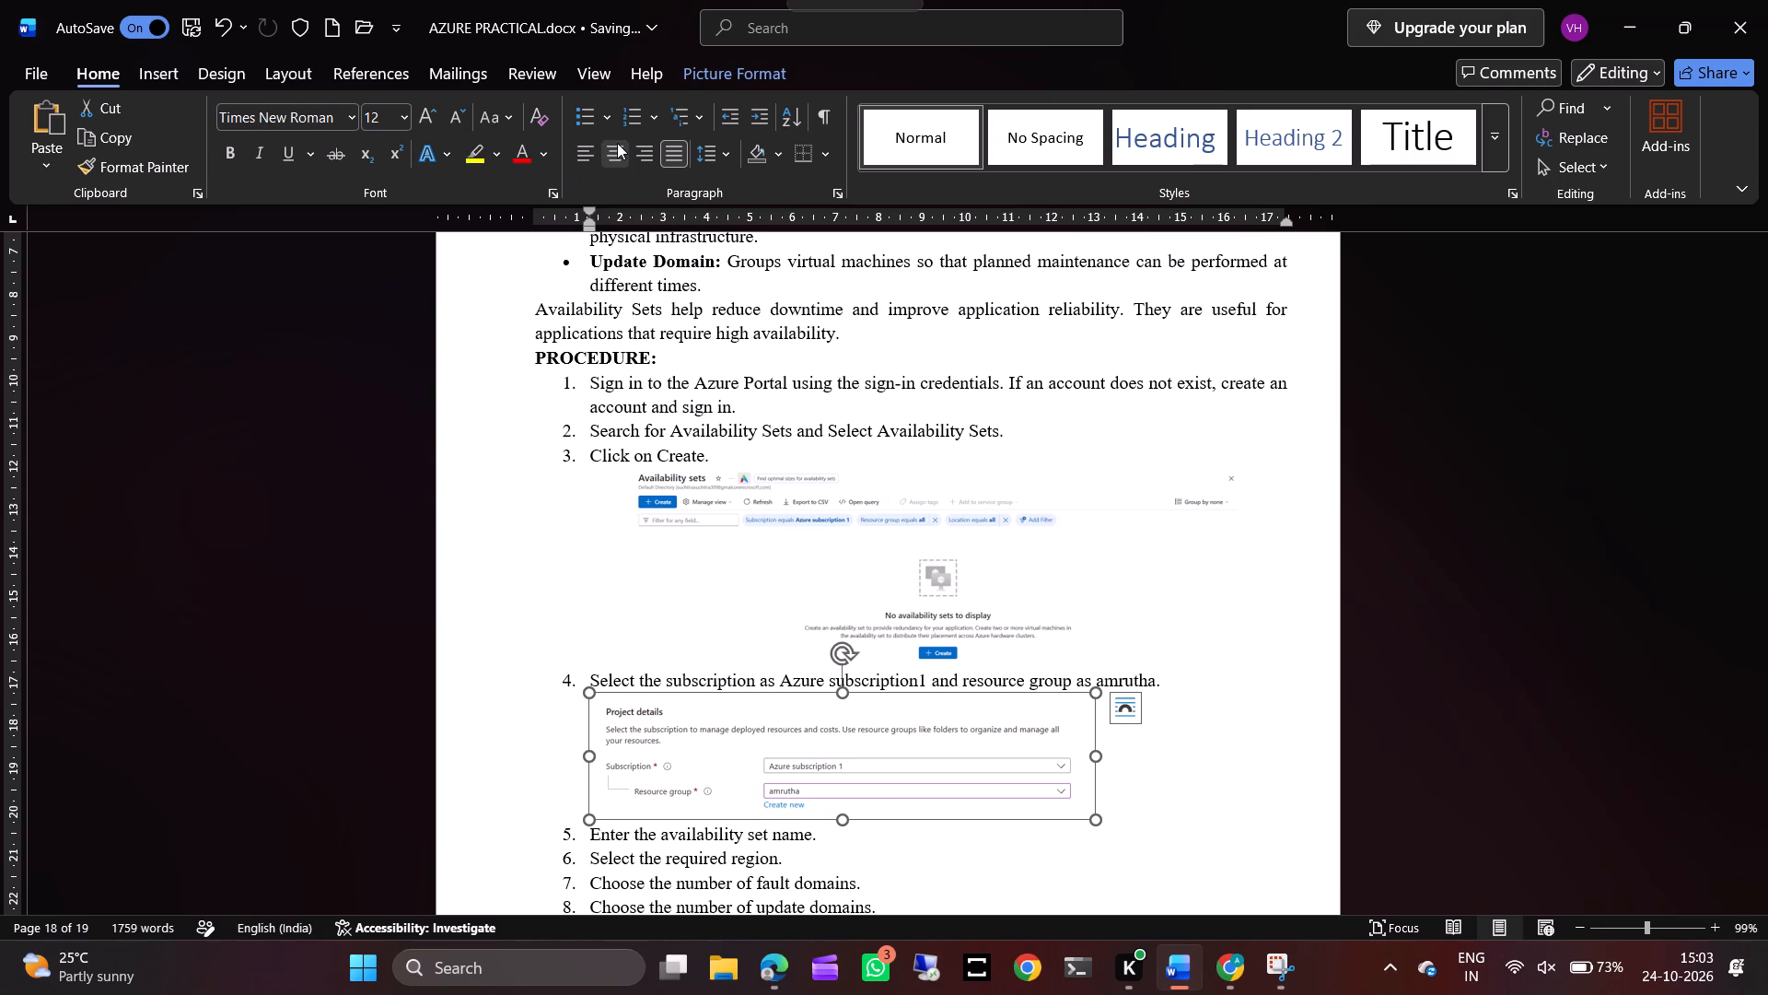
{"action": "left_click", "coordinate": [620, 143]}
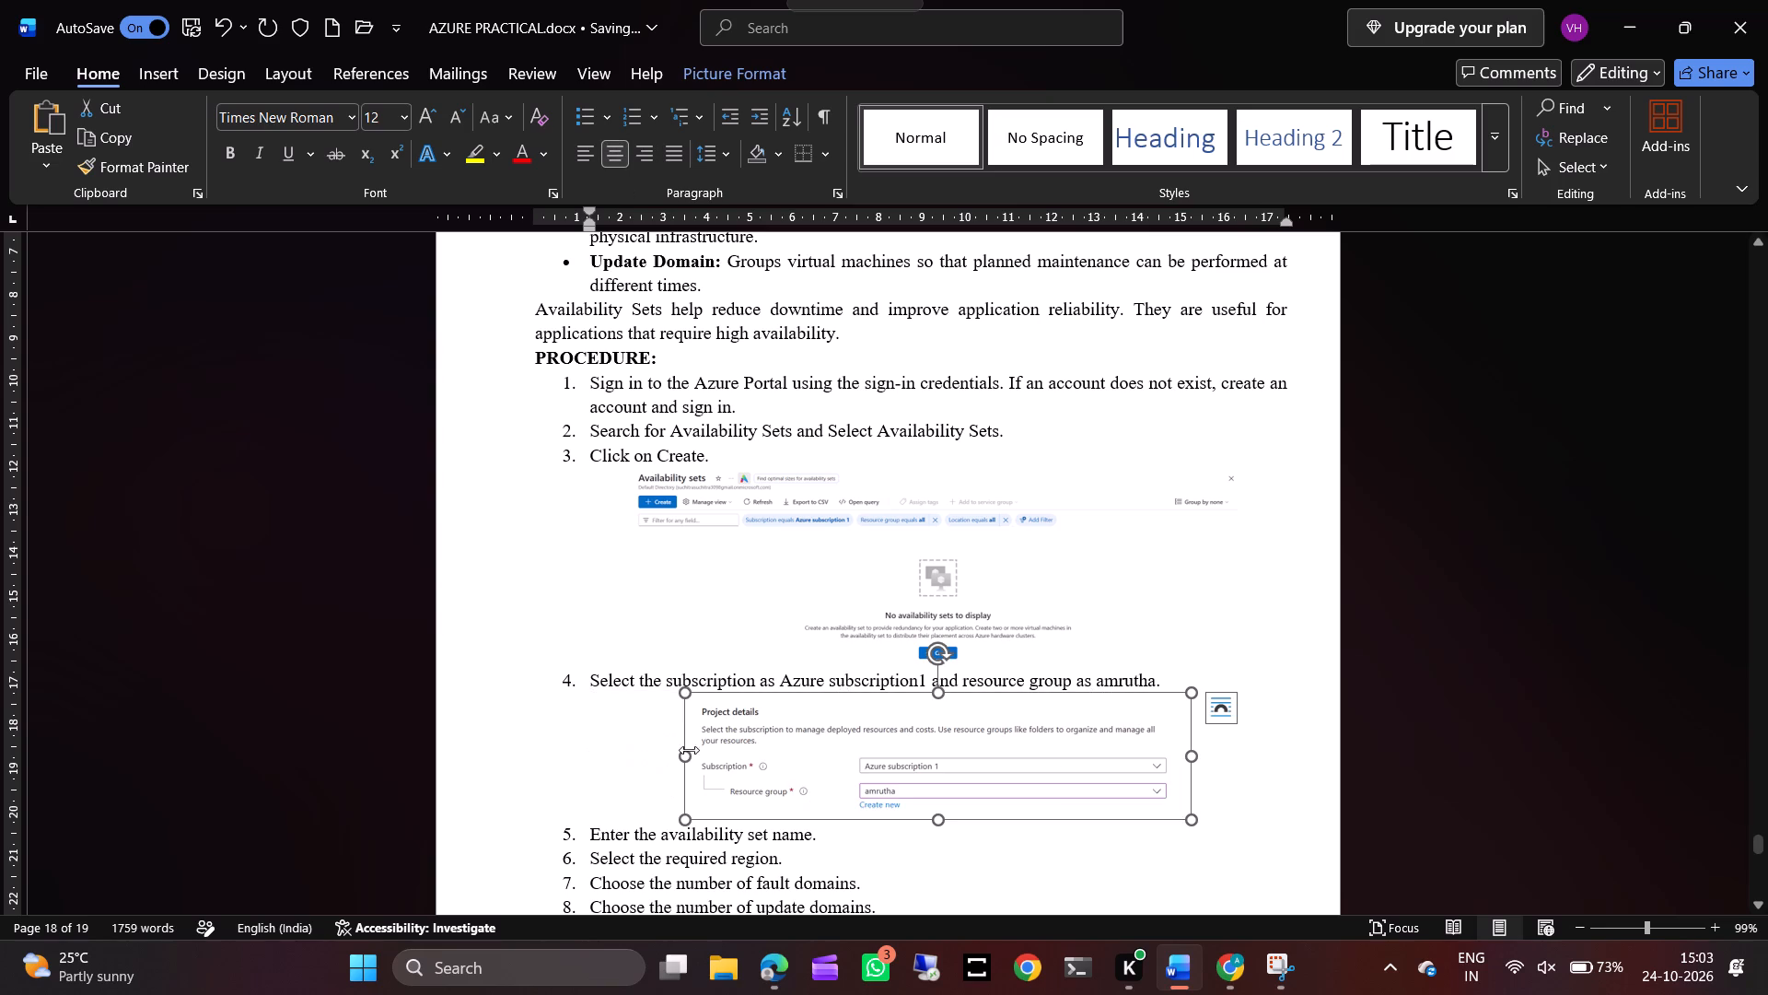
{"action": "left_click_drag", "start_coordinate": [689, 755], "coordinate": [649, 759]}
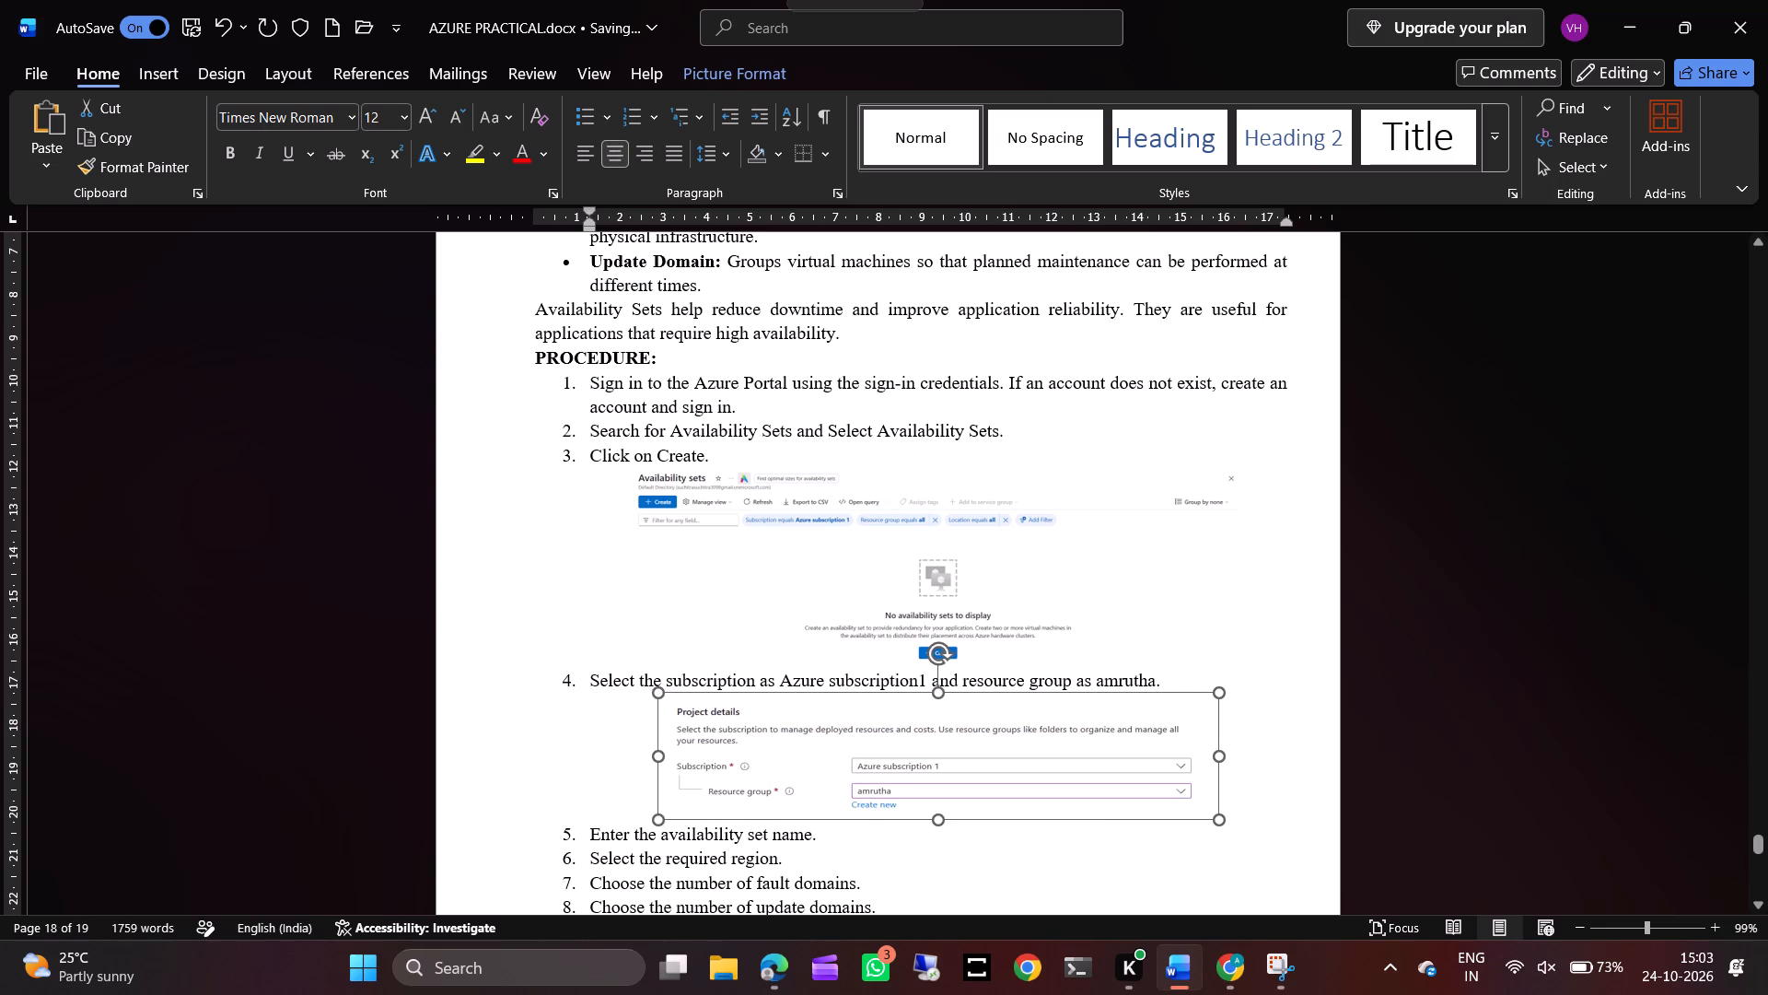
{"action": "left_click_drag", "start_coordinate": [649, 759], "coordinate": [681, 768]}
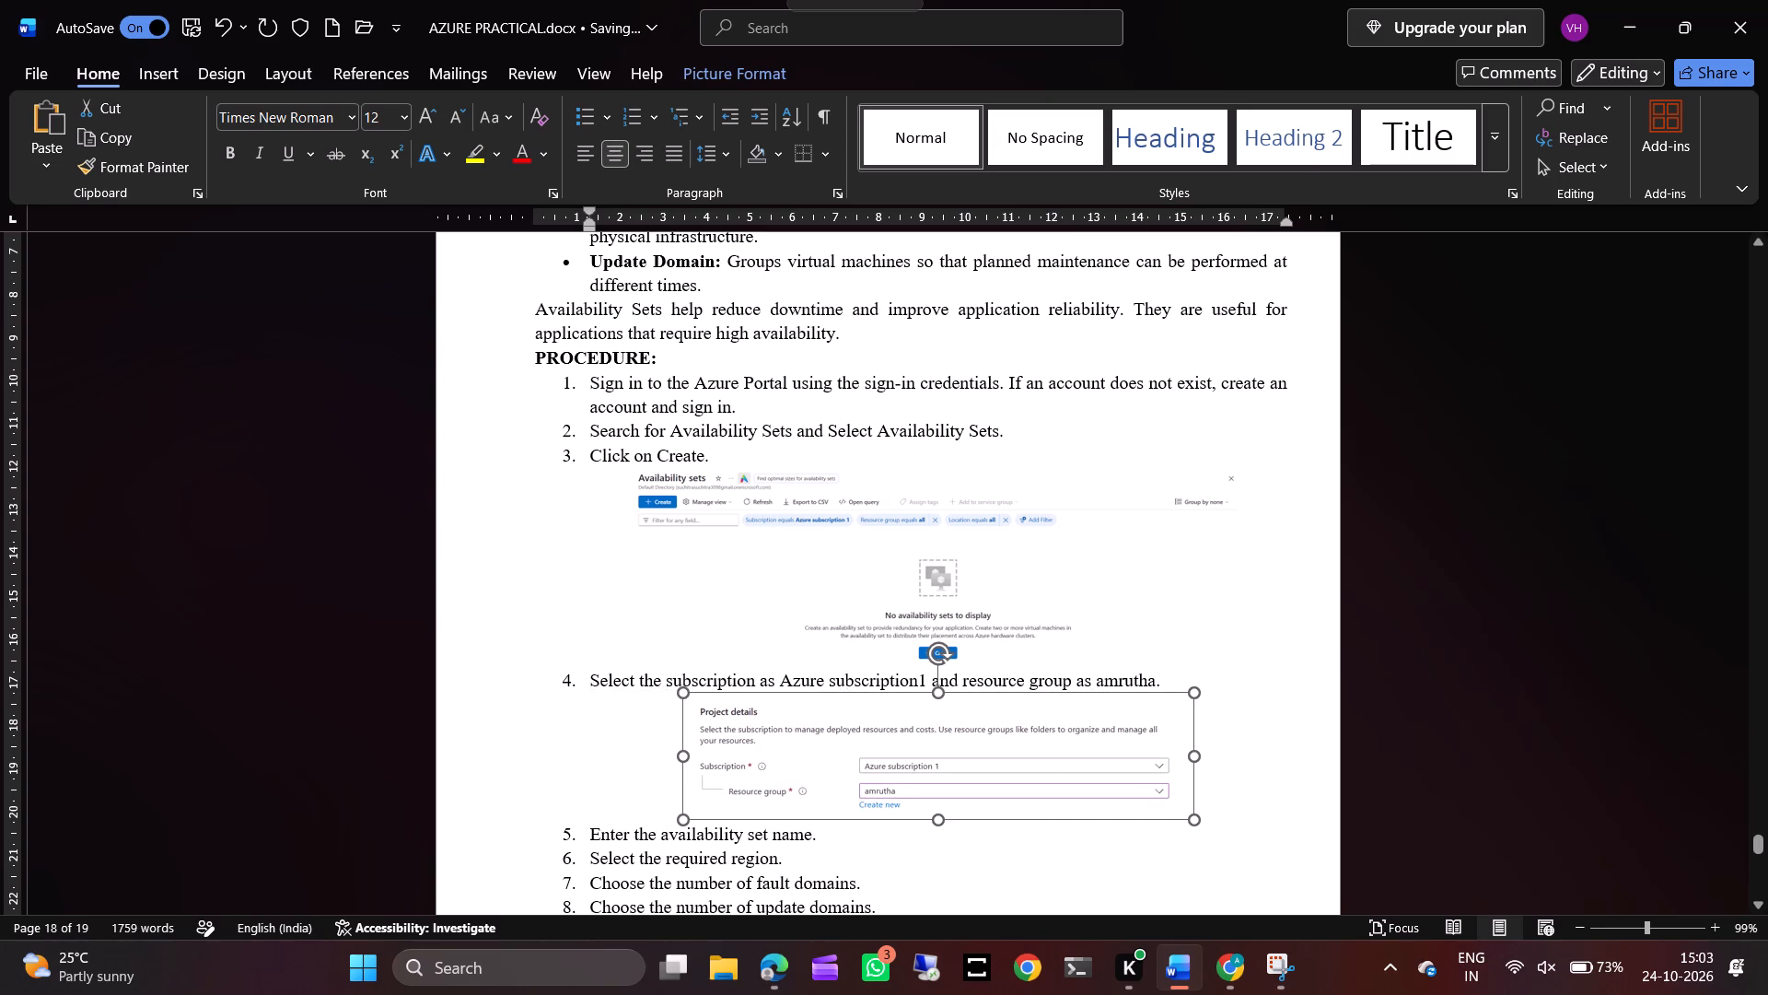
{"action": "left_click", "coordinate": [589, 162]}
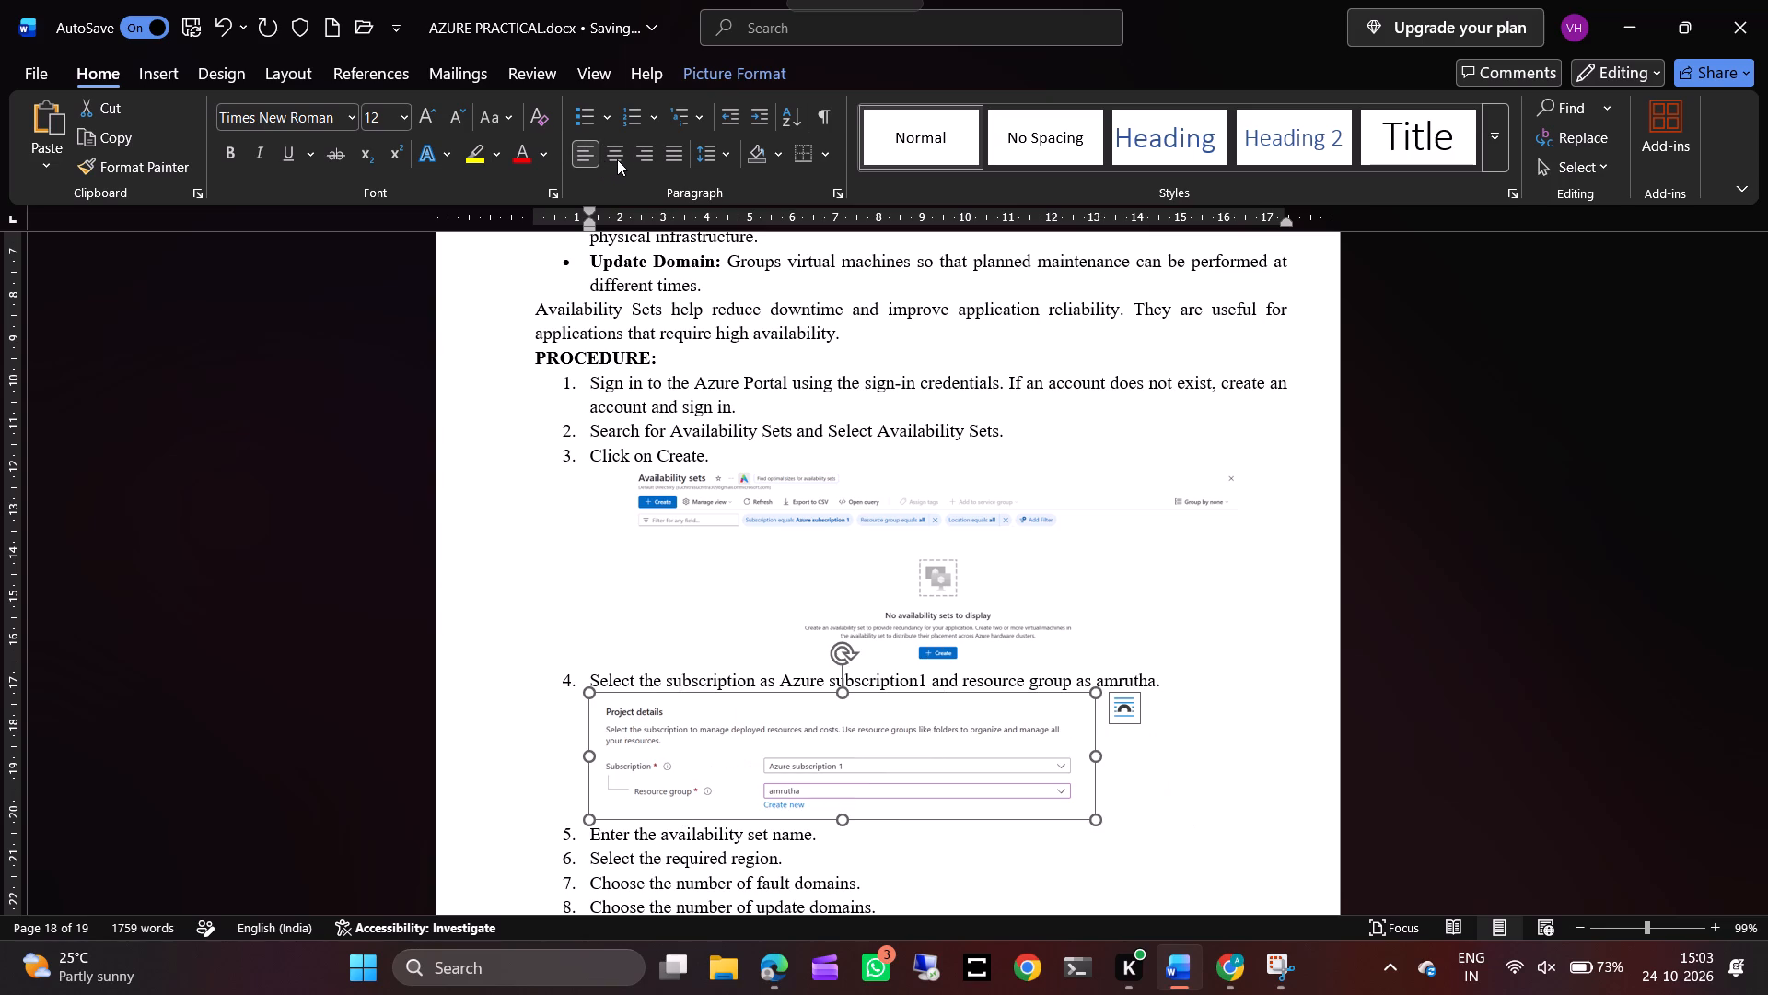
Centre the Project details screenshot below item 4 and widen it slightly.
{"action": "left_click_drag", "start_coordinate": [617, 159], "coordinate": [646, 159]}
{"action": "left_click", "coordinate": [611, 150]}
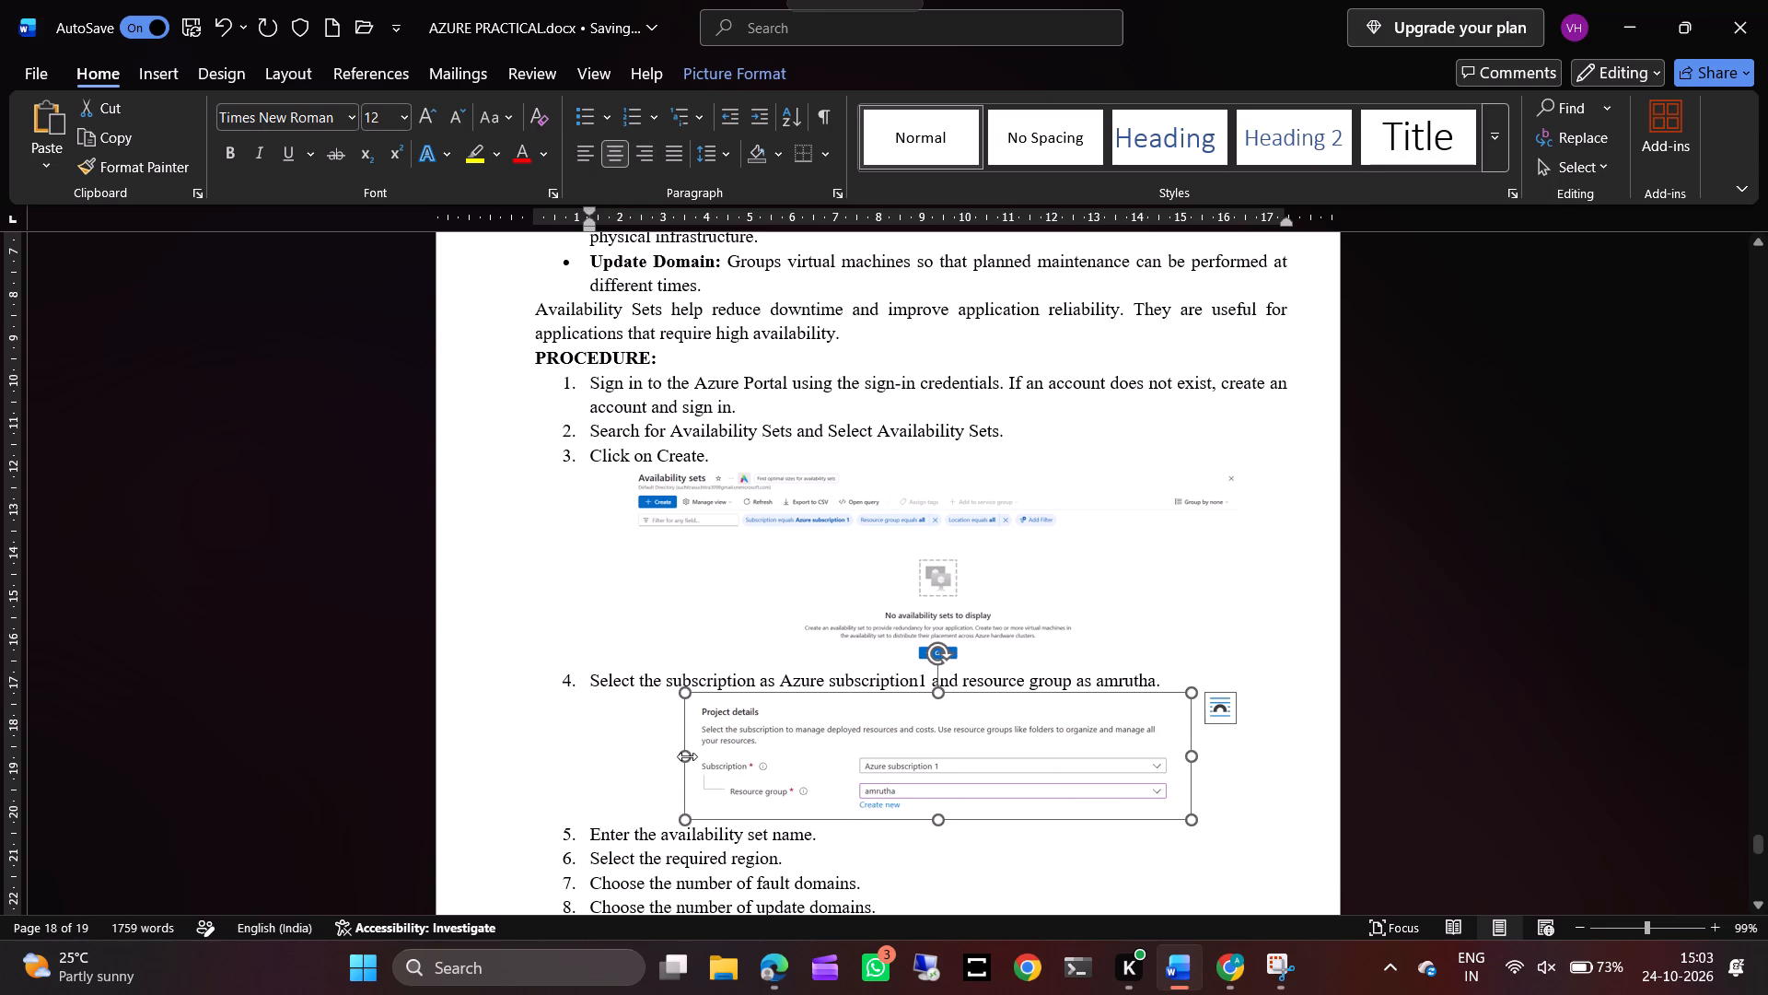
{"action": "left_click_drag", "start_coordinate": [684, 753], "coordinate": [660, 753]}
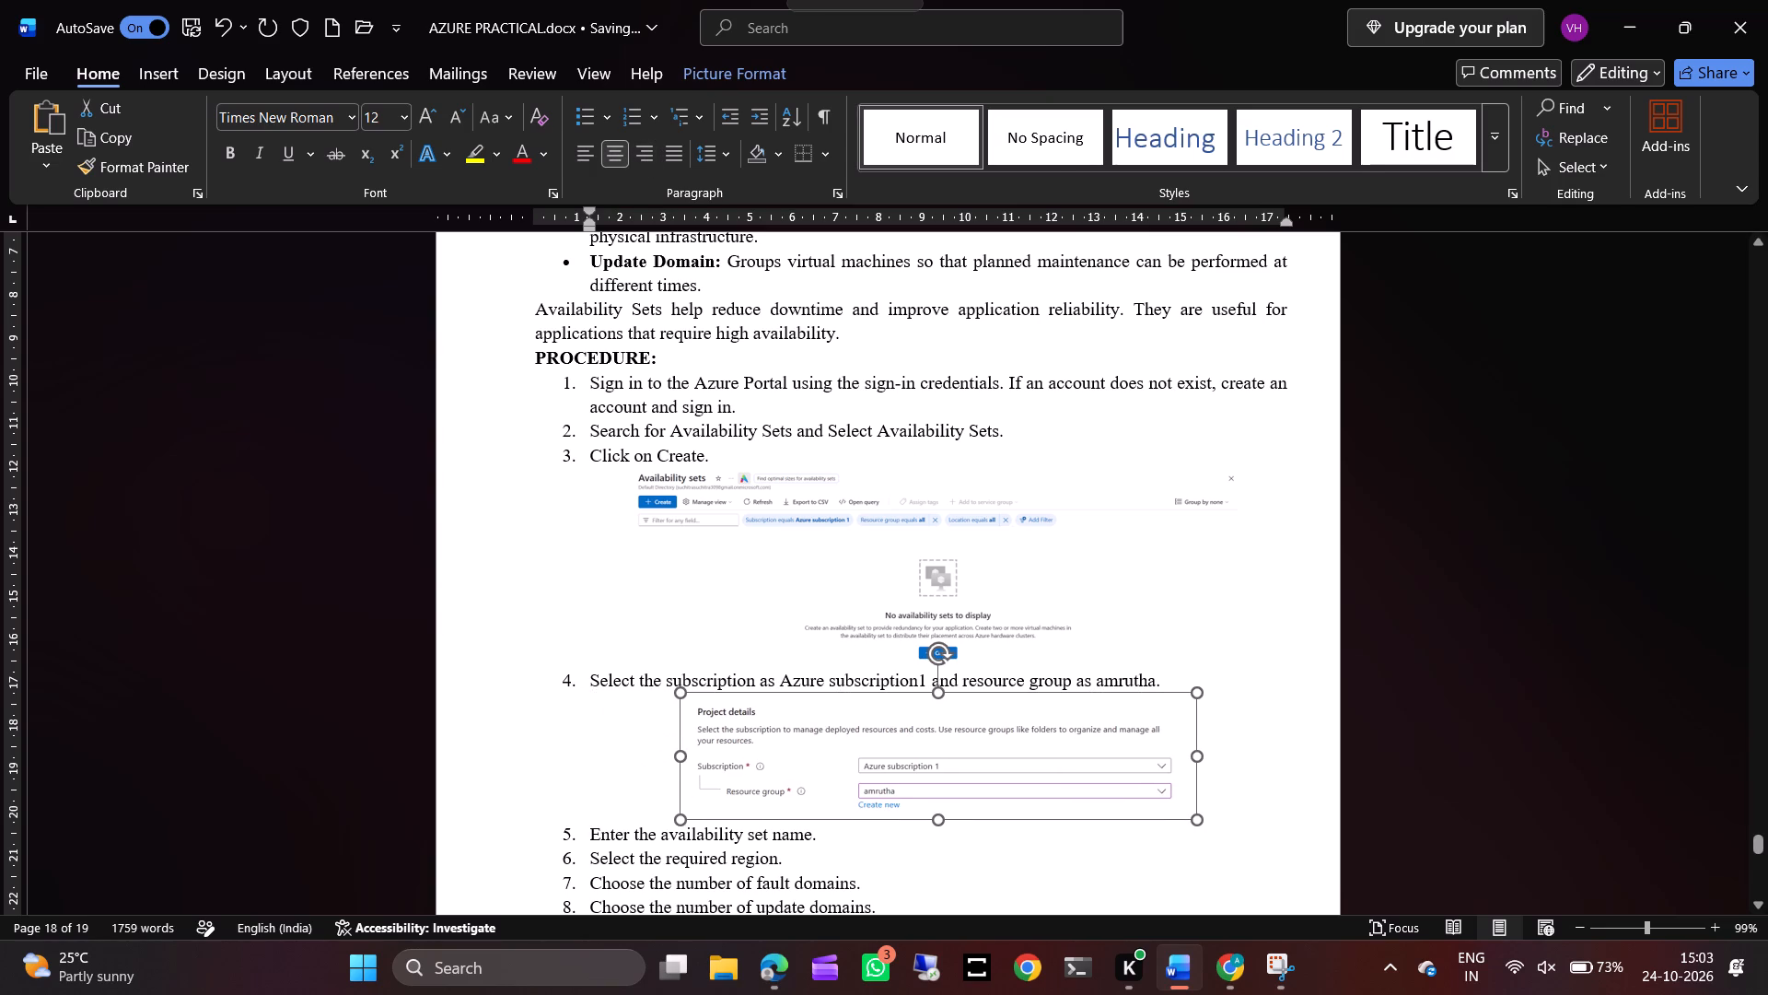
{"action": "left_click", "coordinate": [832, 842]}
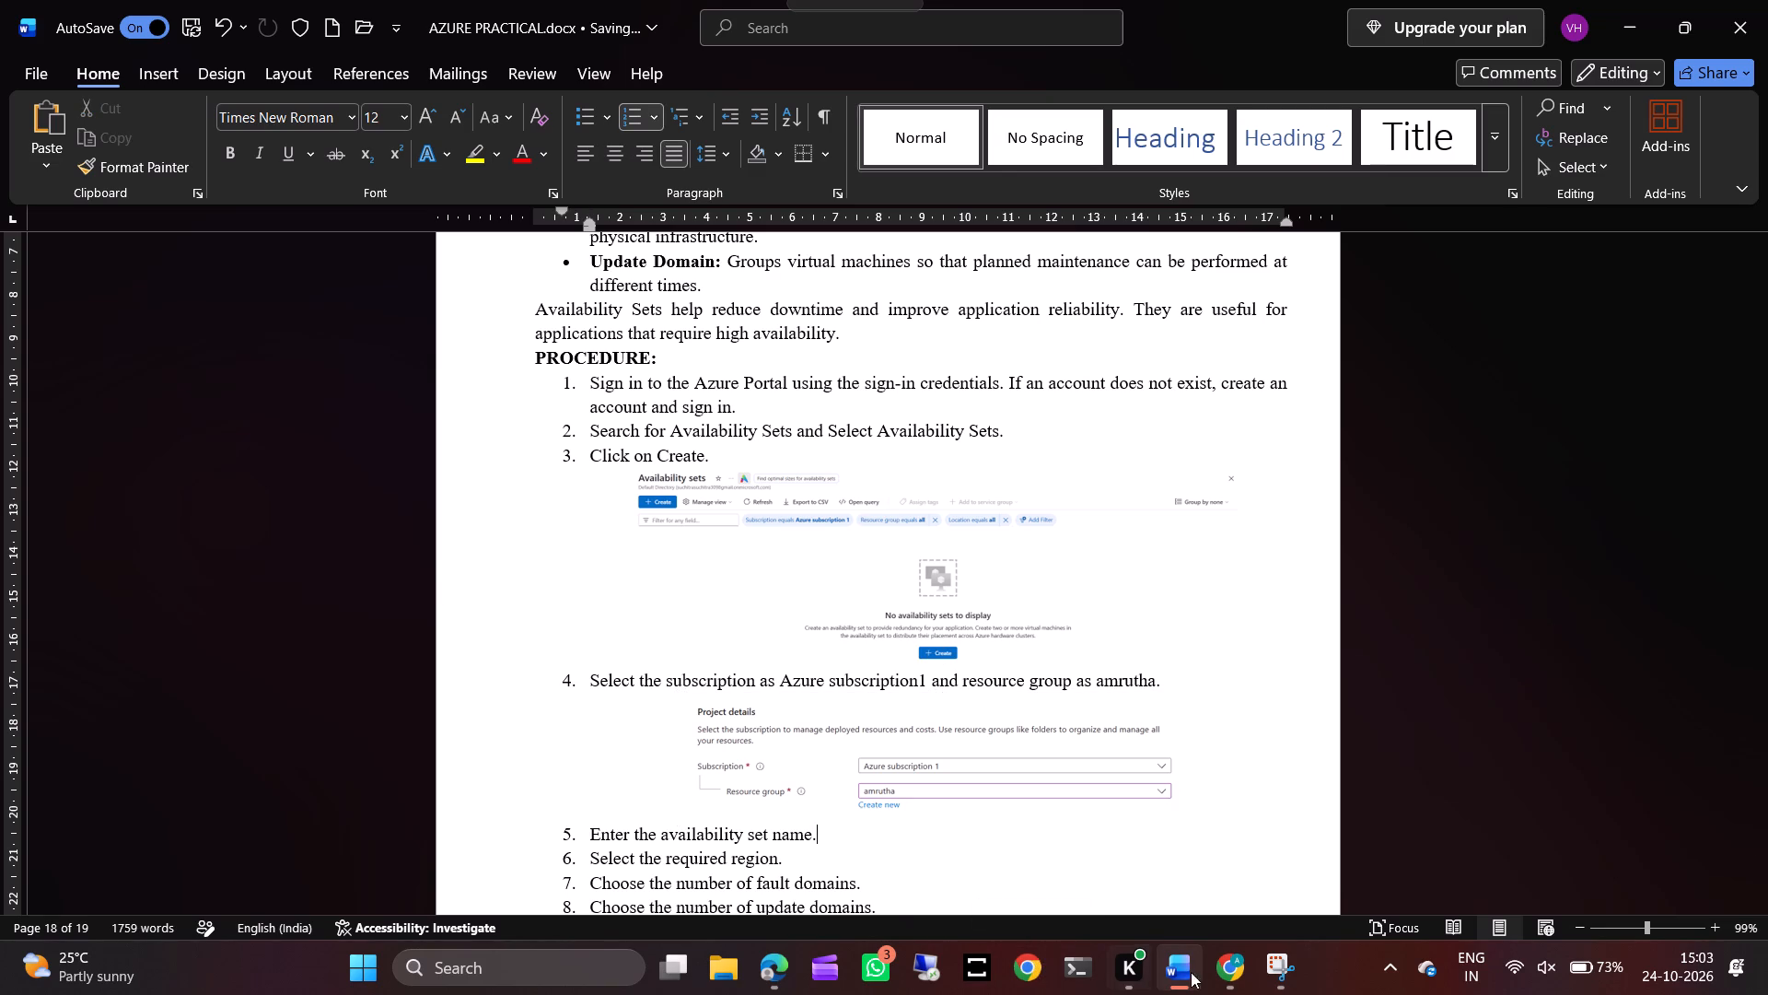
Switch to the Azure portal in Chrome and name the new availability set availability1.
{"action": "left_click", "coordinate": [1227, 983]}
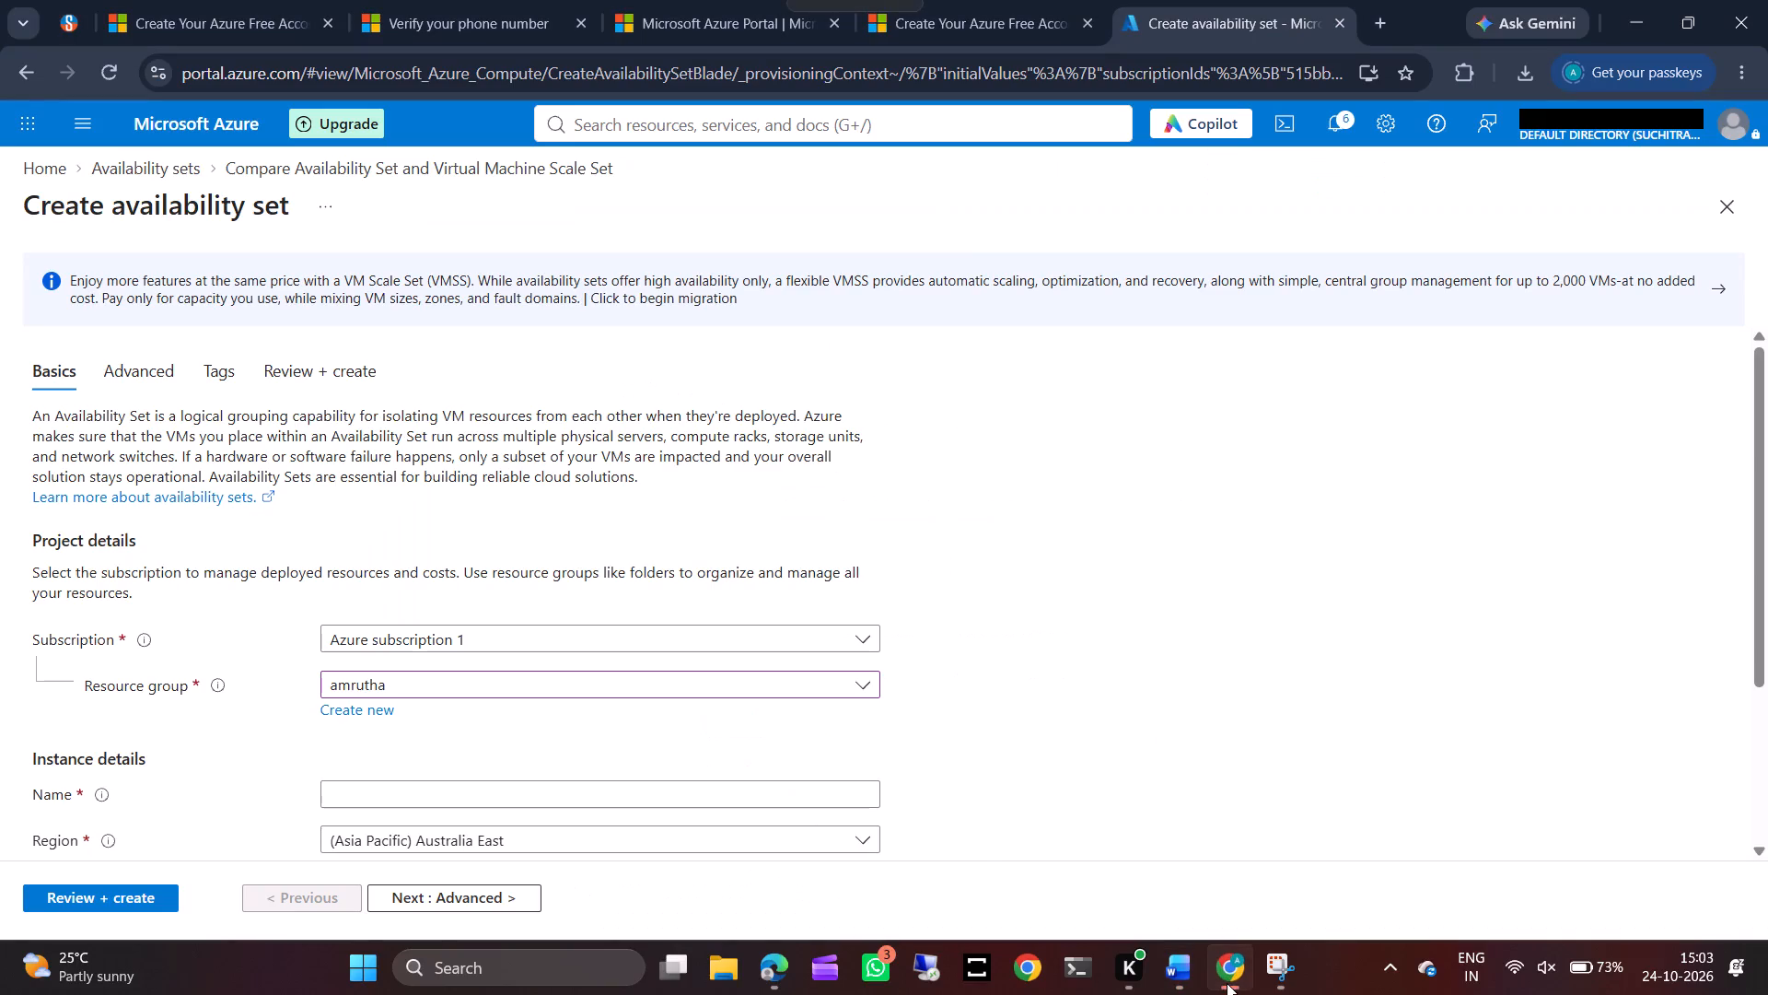
{"action": "left_click", "coordinate": [677, 785]}
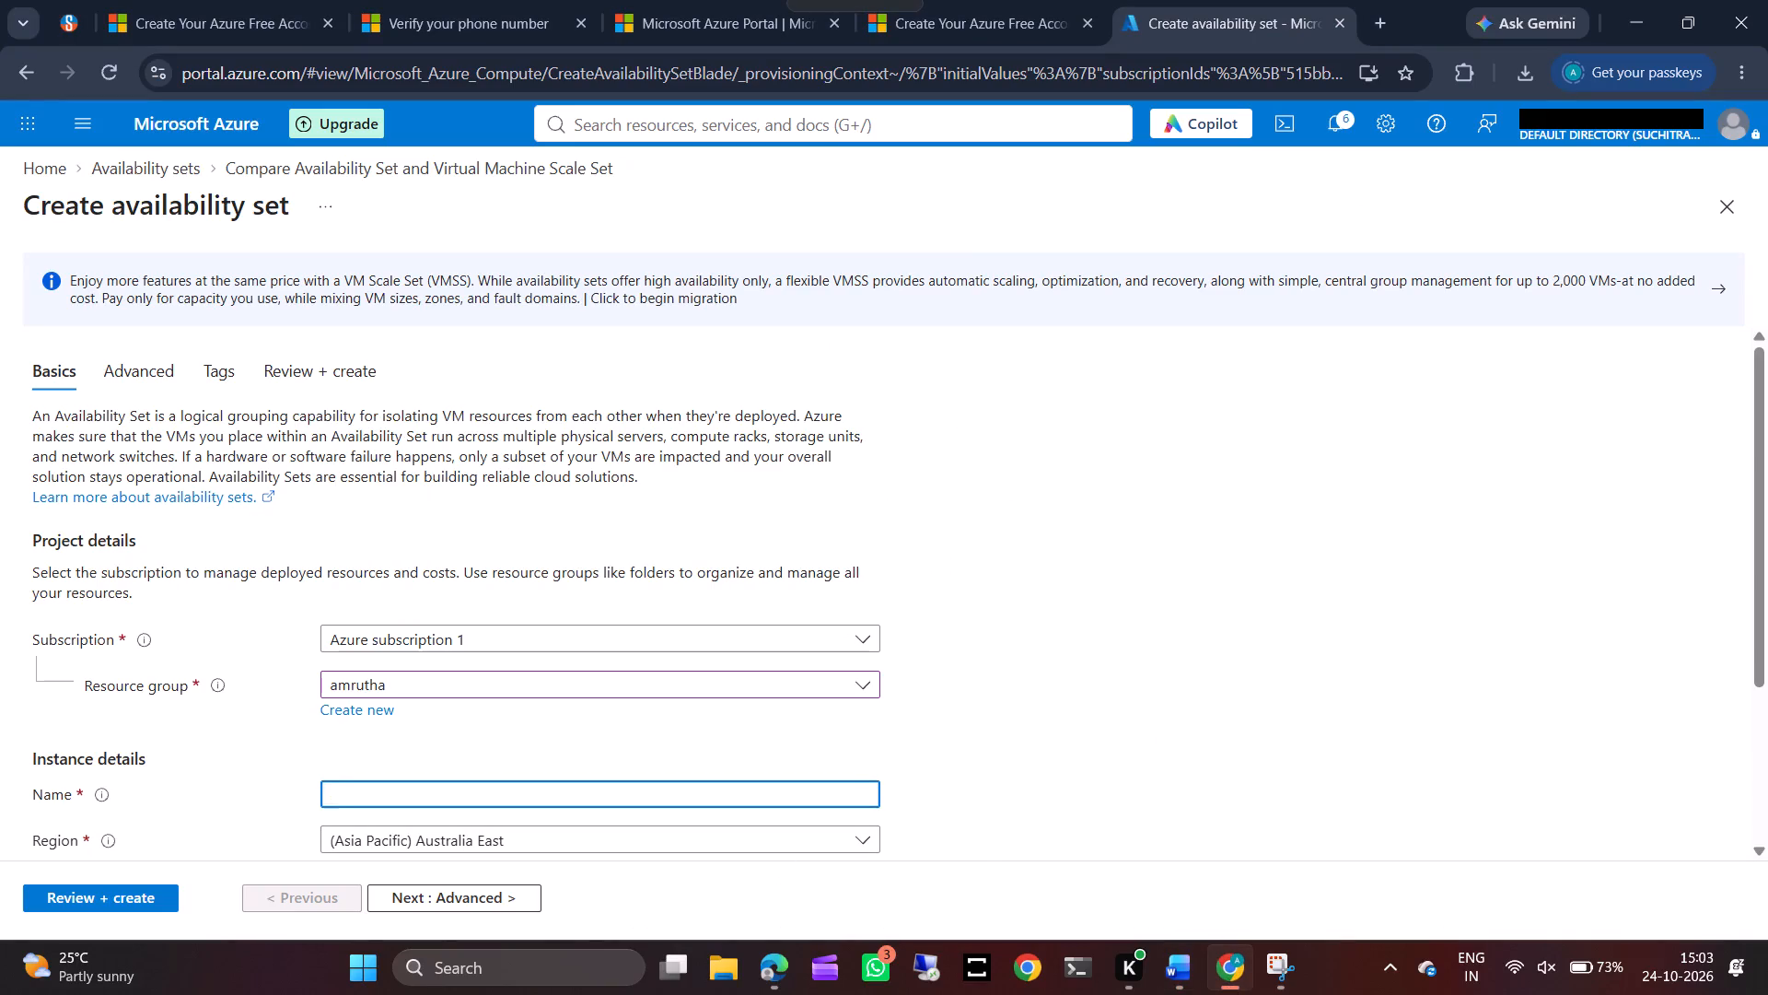
{"action": "type", "text": "avail"}
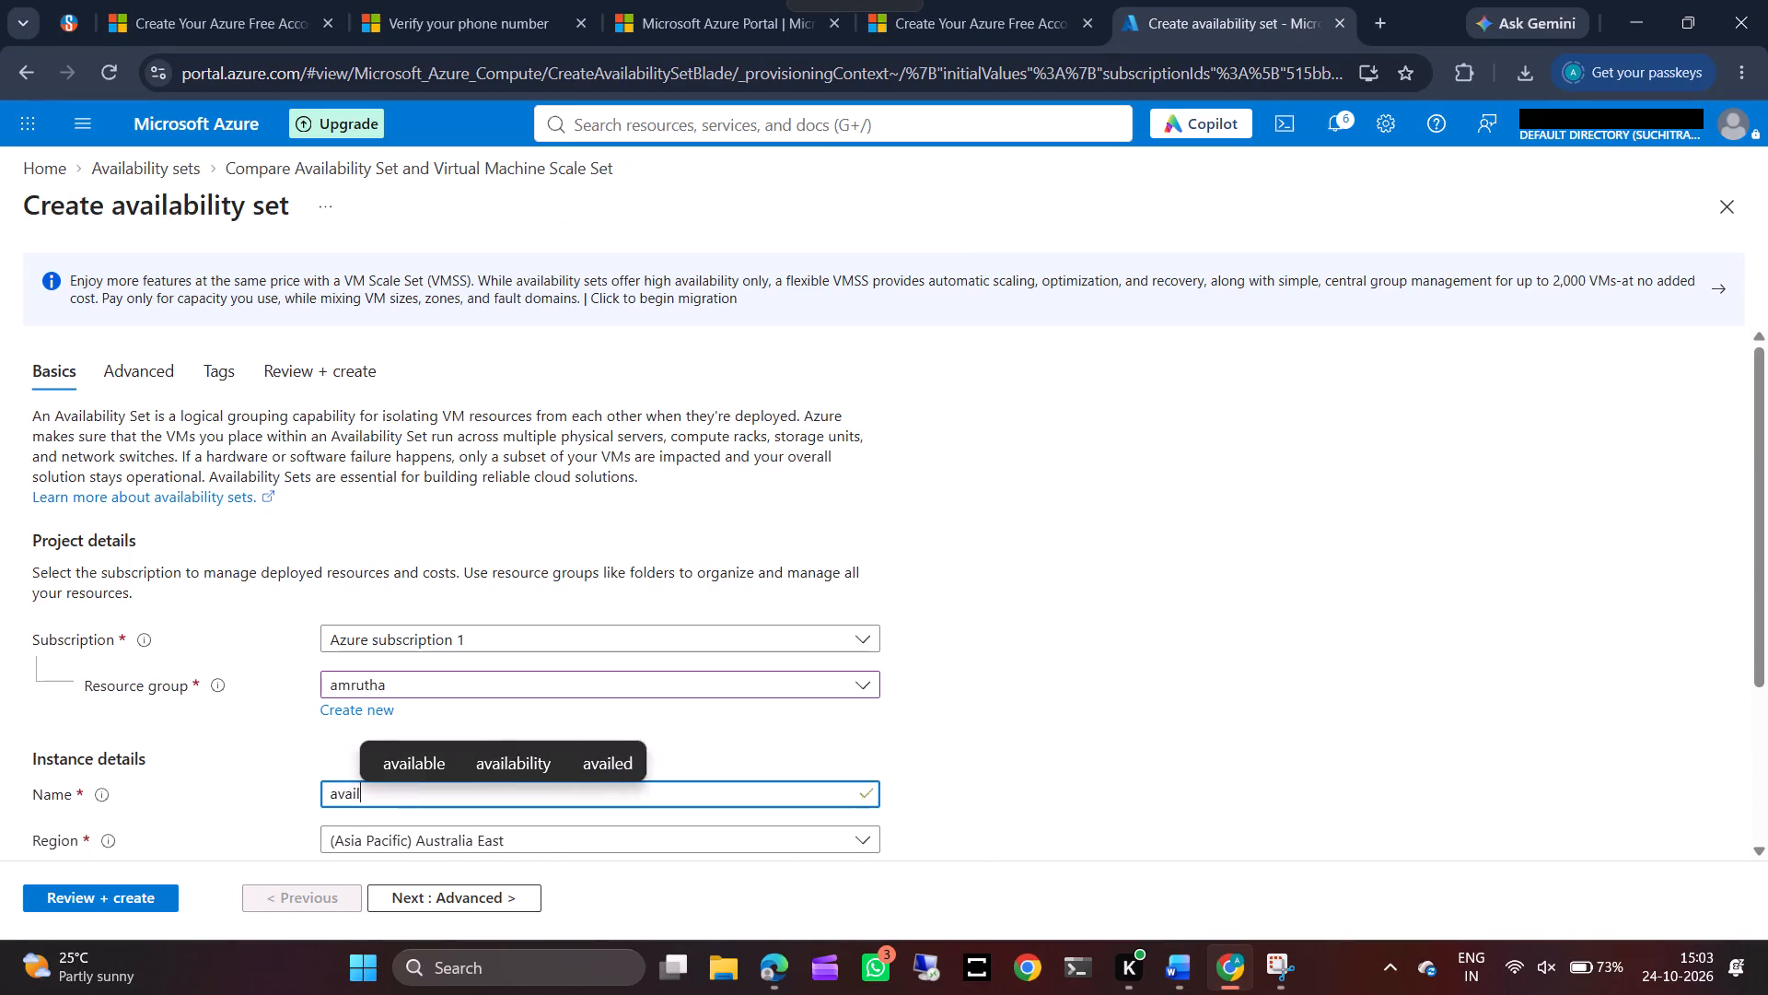
{"action": "left_click", "coordinate": [536, 765]}
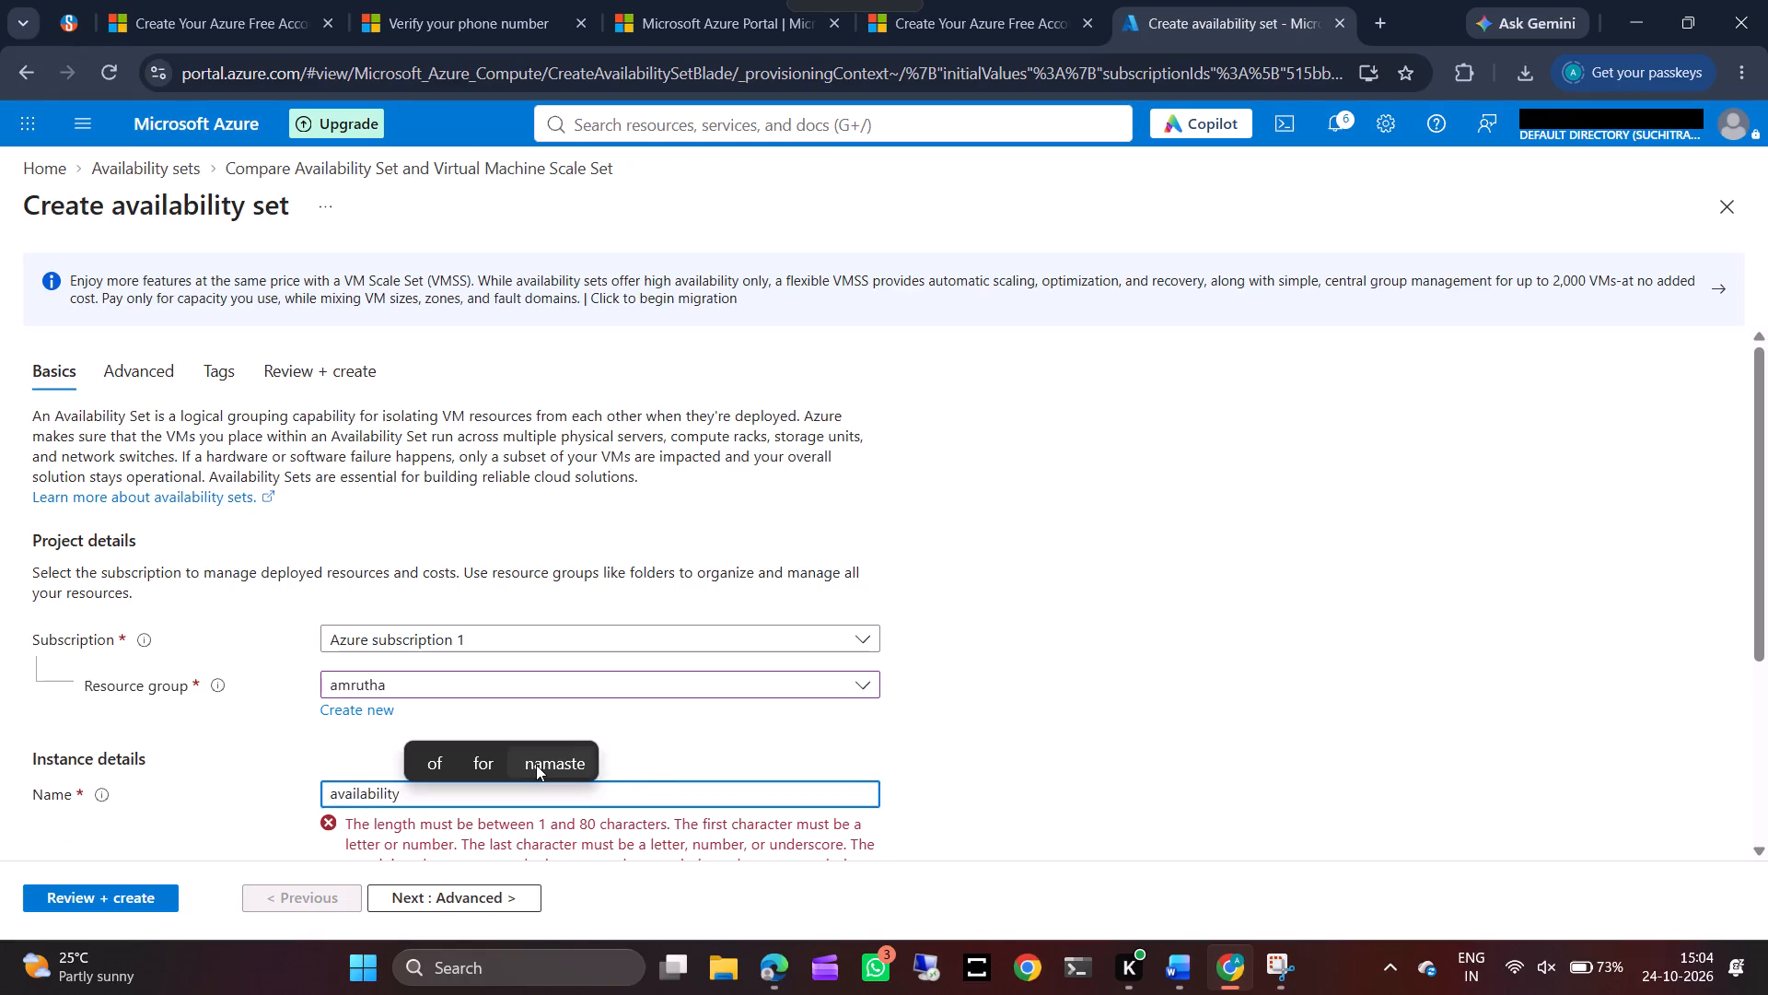
{"action": "key", "text": "BackSpace"}
{"action": "key", "text": "1"}
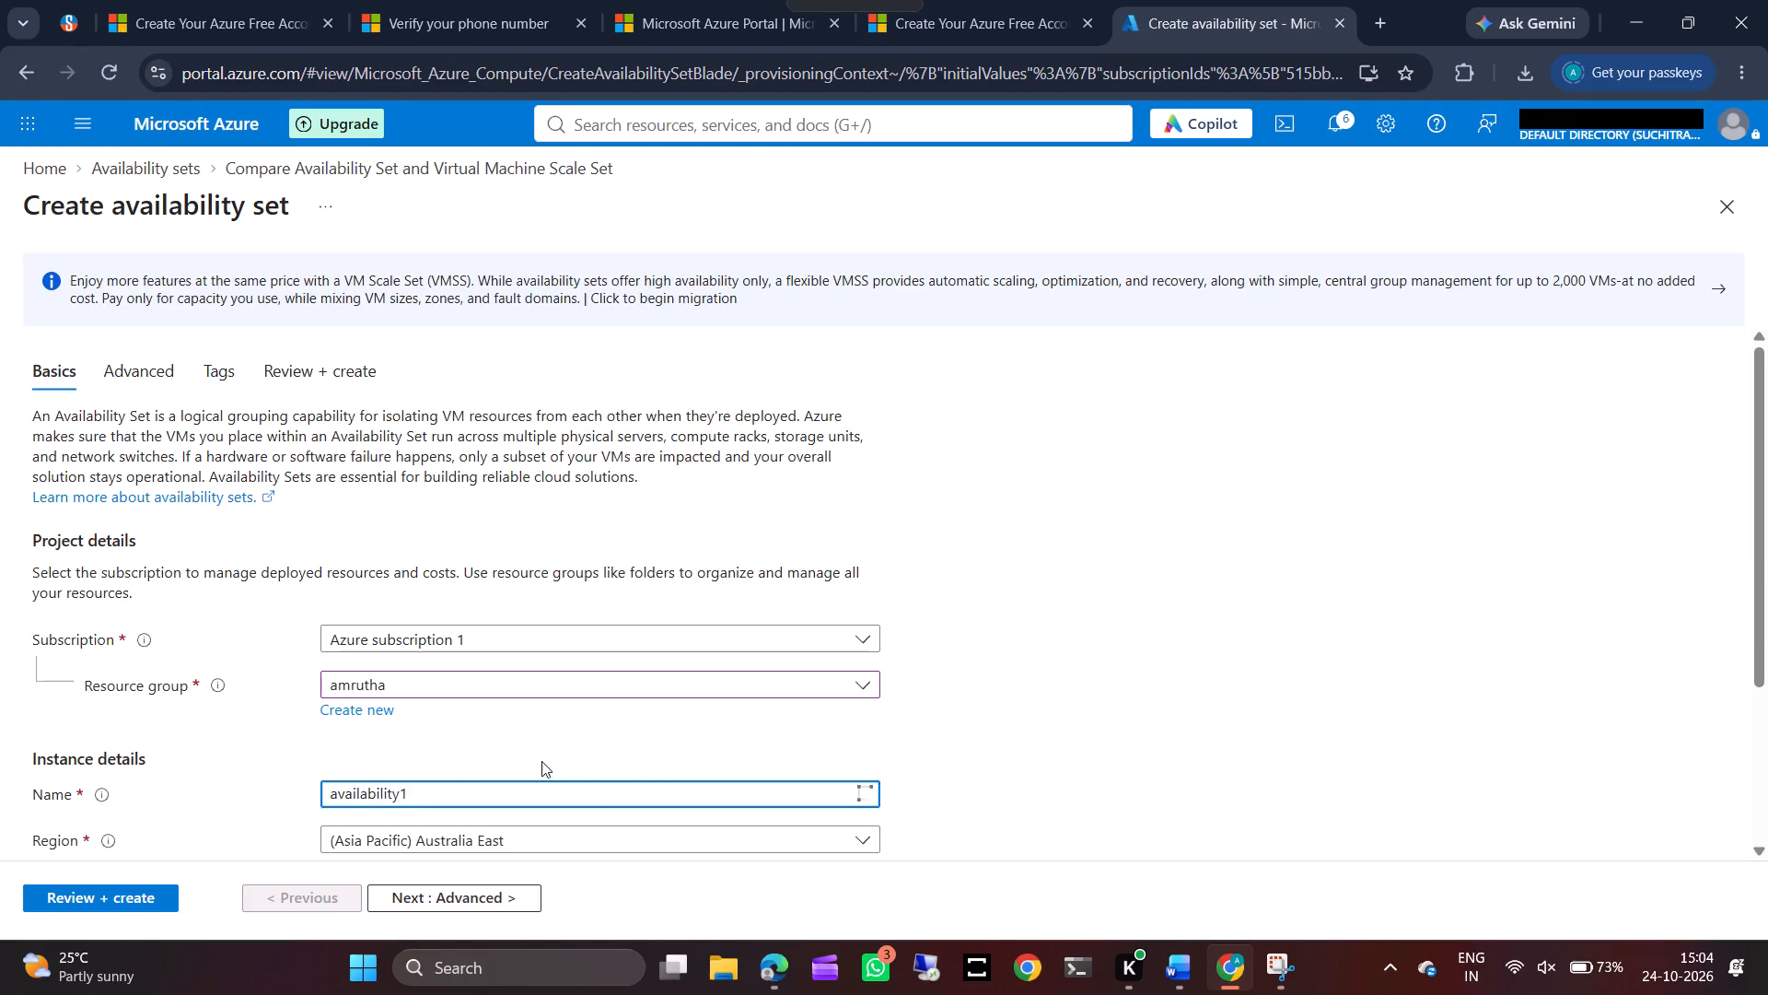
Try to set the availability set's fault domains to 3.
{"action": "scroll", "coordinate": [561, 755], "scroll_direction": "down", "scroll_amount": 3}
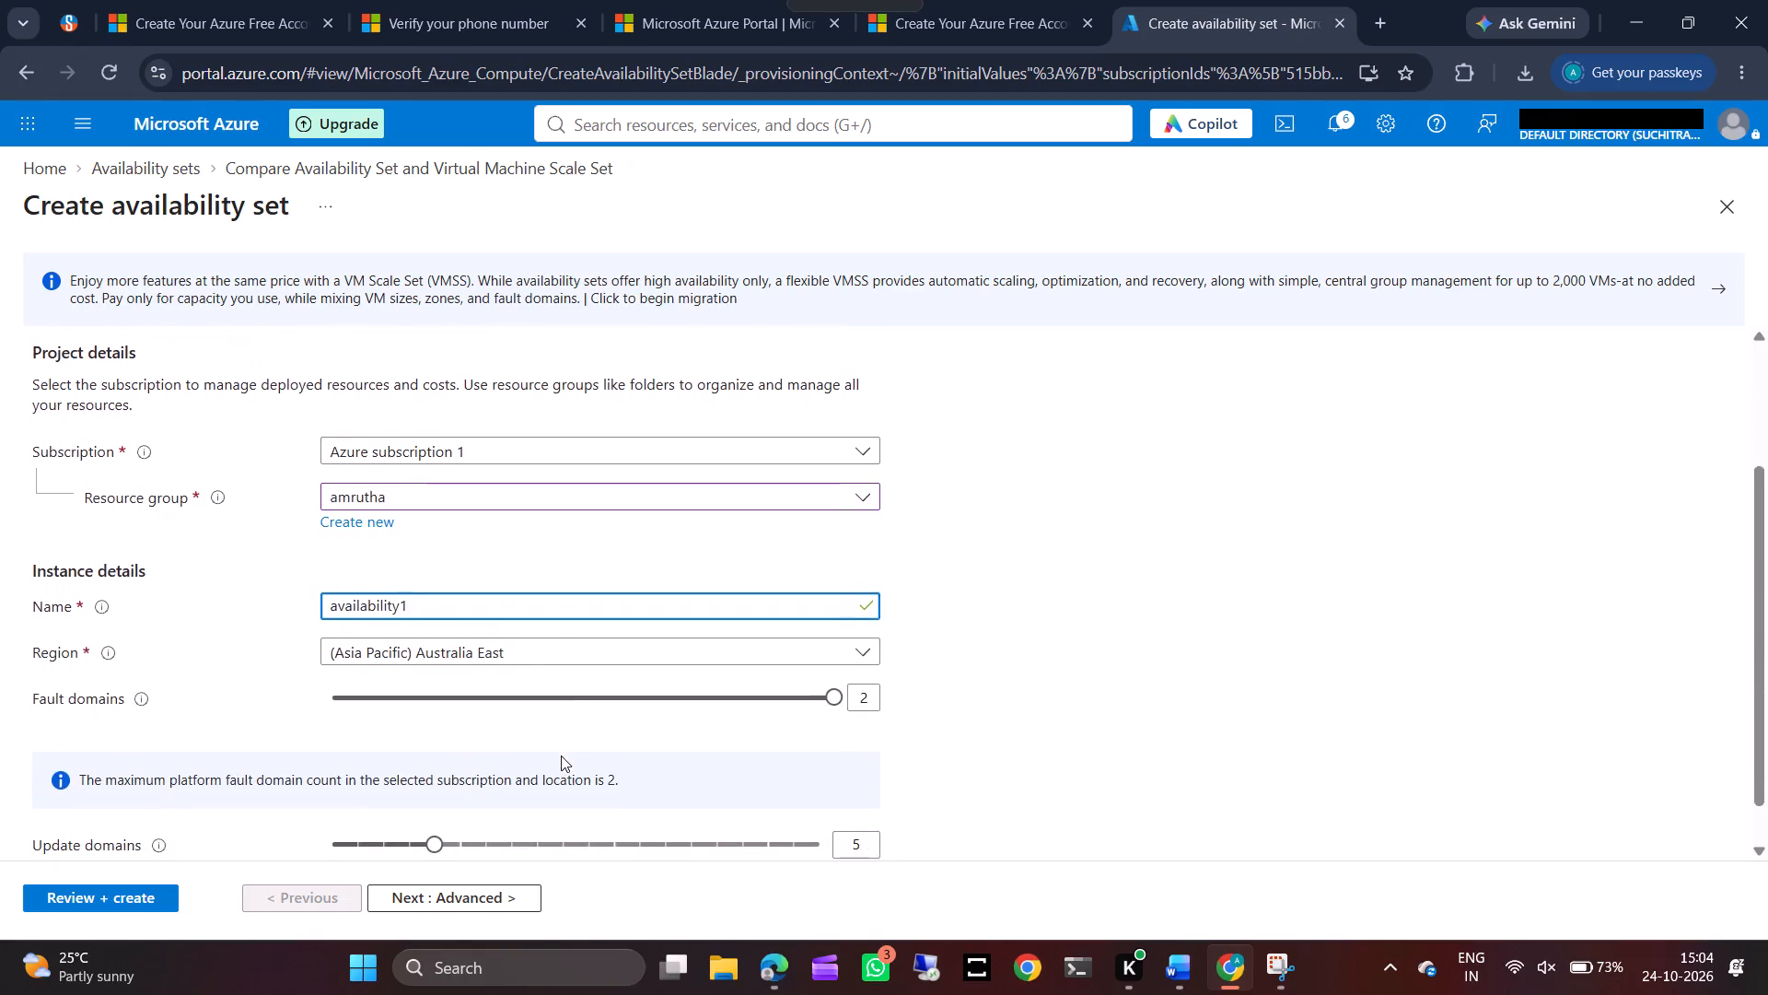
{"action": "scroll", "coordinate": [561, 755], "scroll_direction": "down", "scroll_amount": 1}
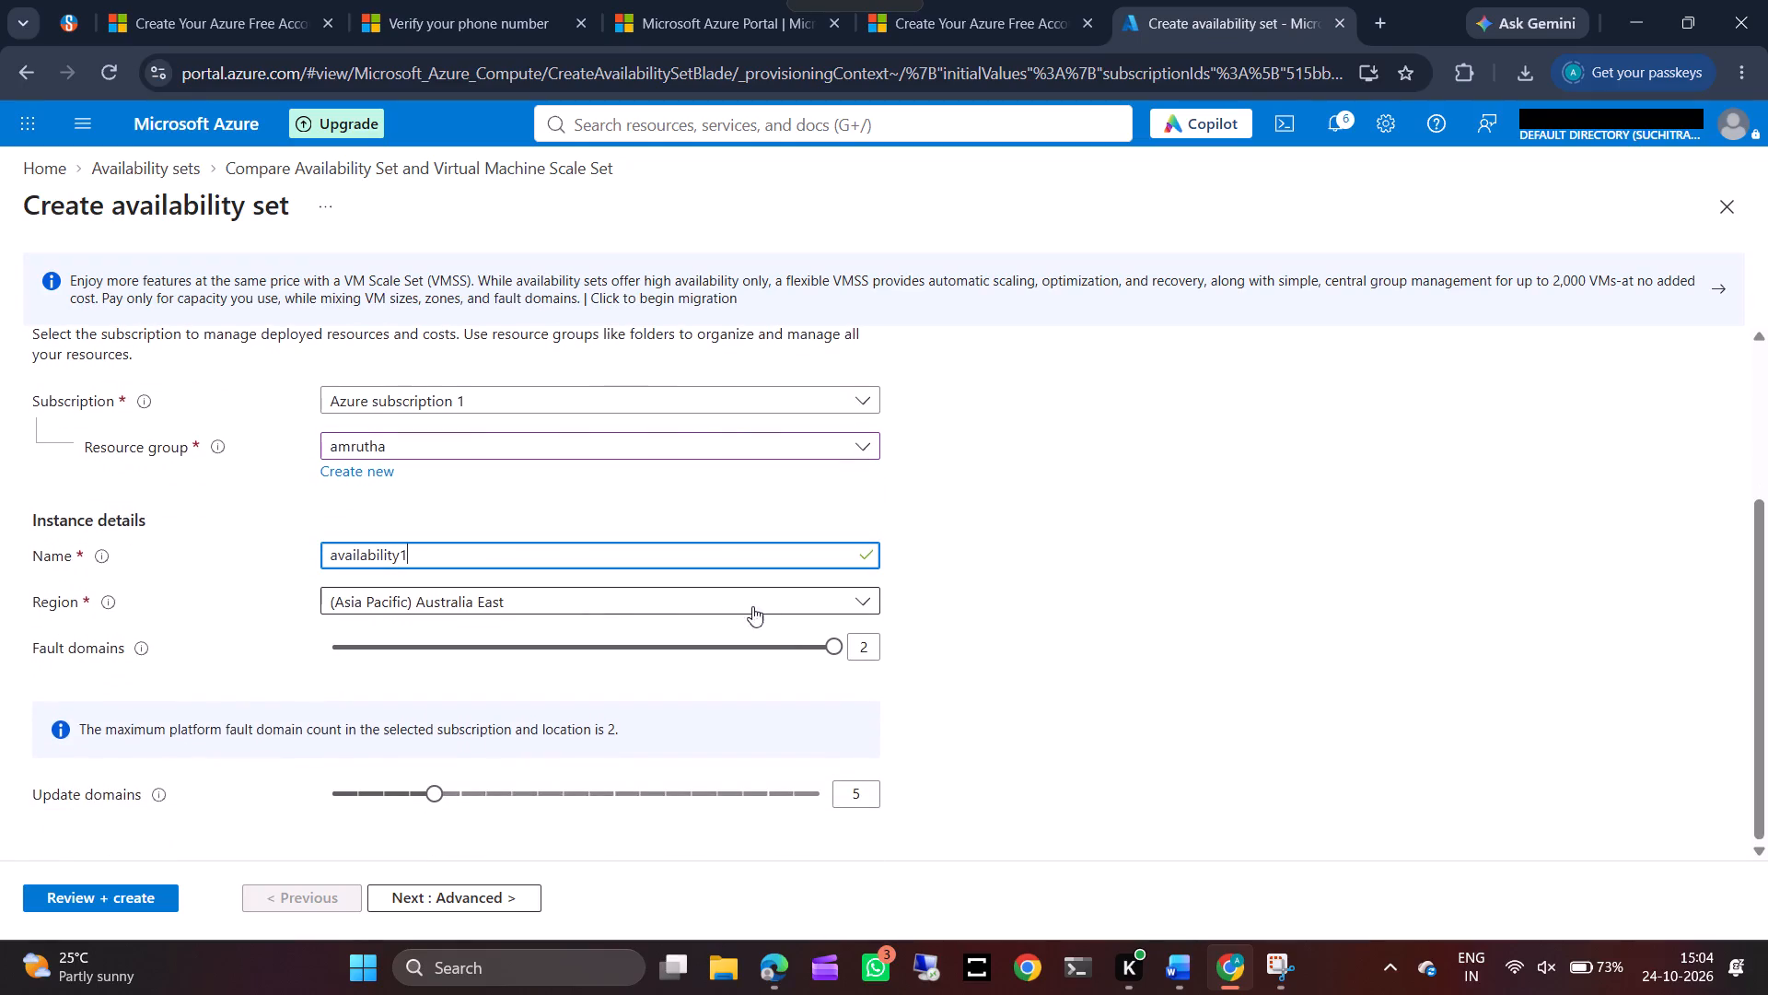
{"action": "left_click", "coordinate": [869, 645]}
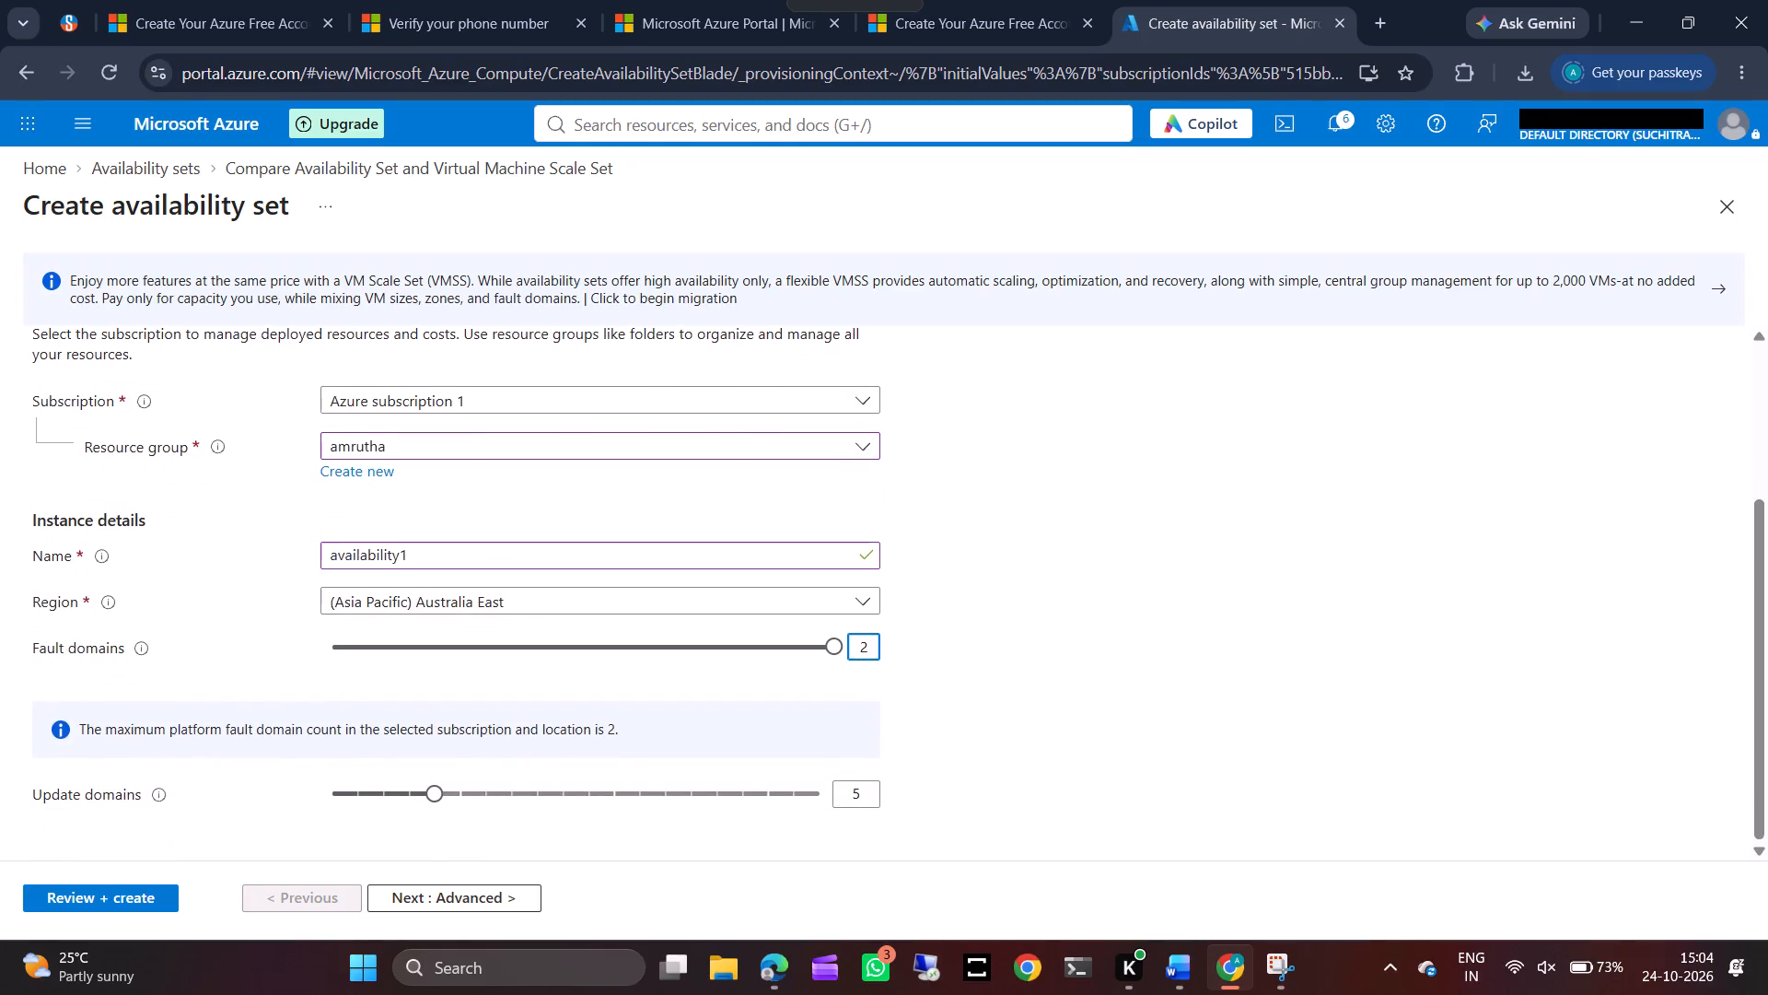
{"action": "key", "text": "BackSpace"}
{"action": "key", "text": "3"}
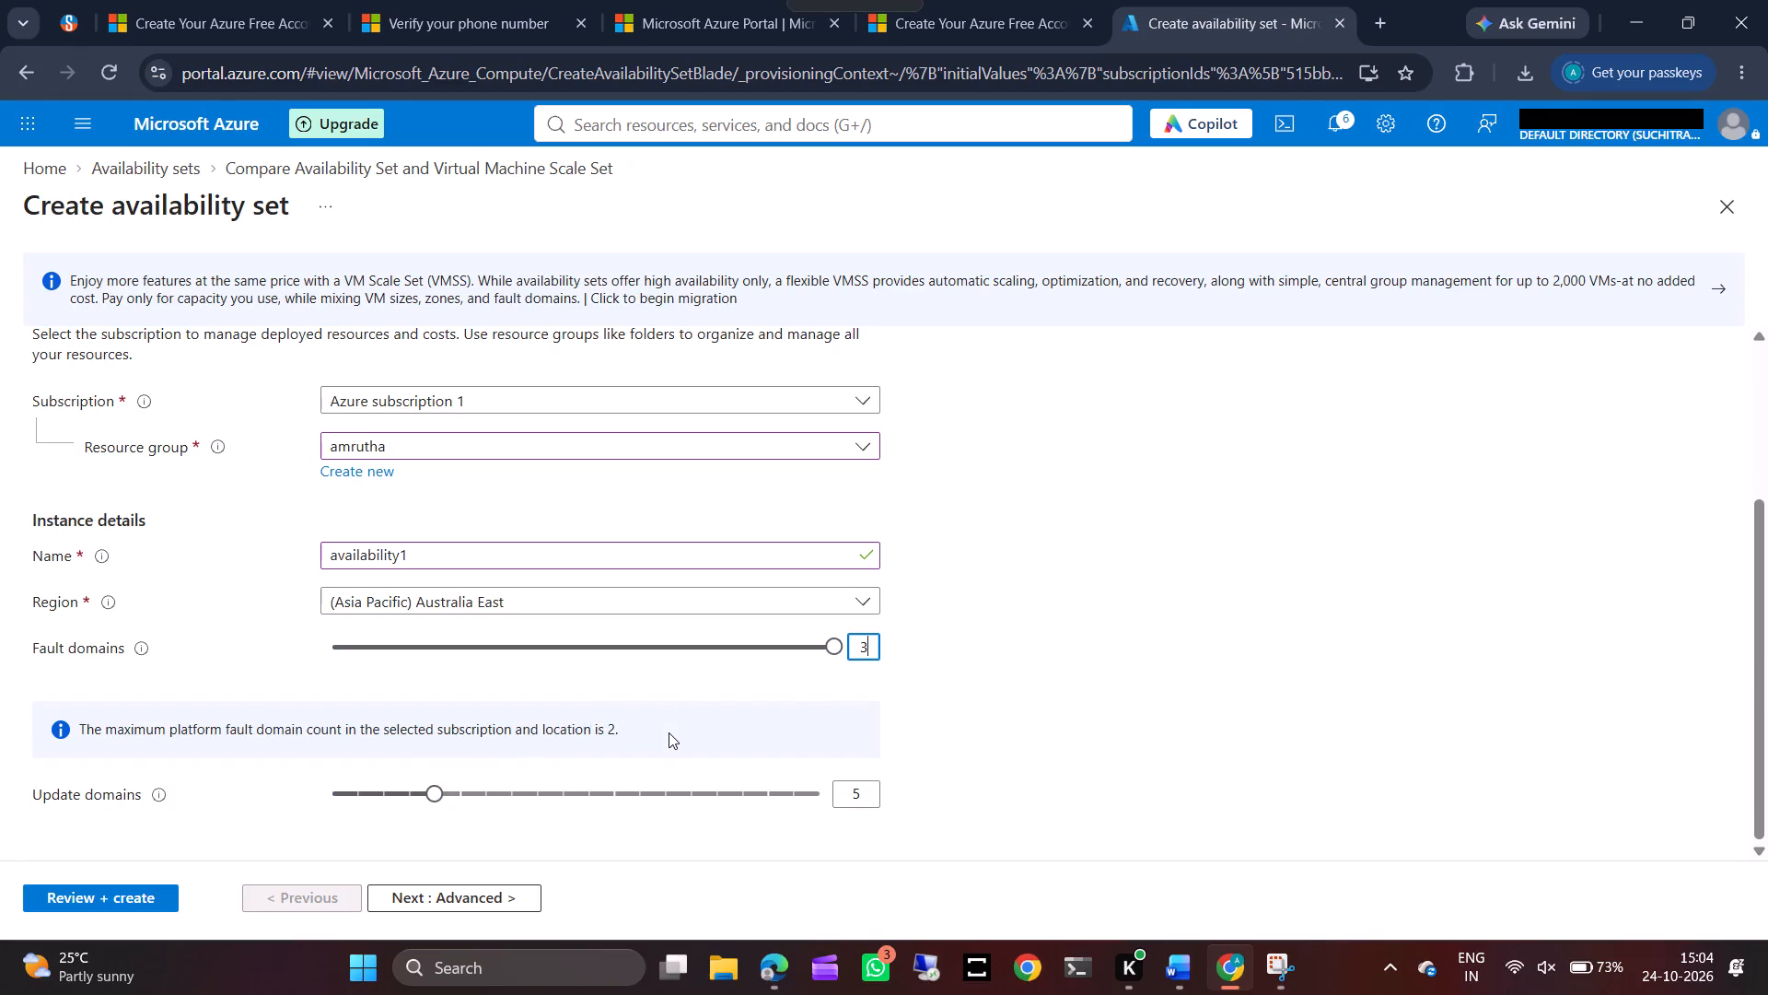
Capture the Instance details section, from the name down to the update domains, with Snipping Tool and copy the snip.
{"action": "scroll", "coordinate": [669, 732], "scroll_direction": "down", "scroll_amount": 2}
{"action": "scroll", "coordinate": [743, 696], "scroll_direction": "down", "scroll_amount": 1}
{"action": "left_click", "coordinate": [1277, 971]}
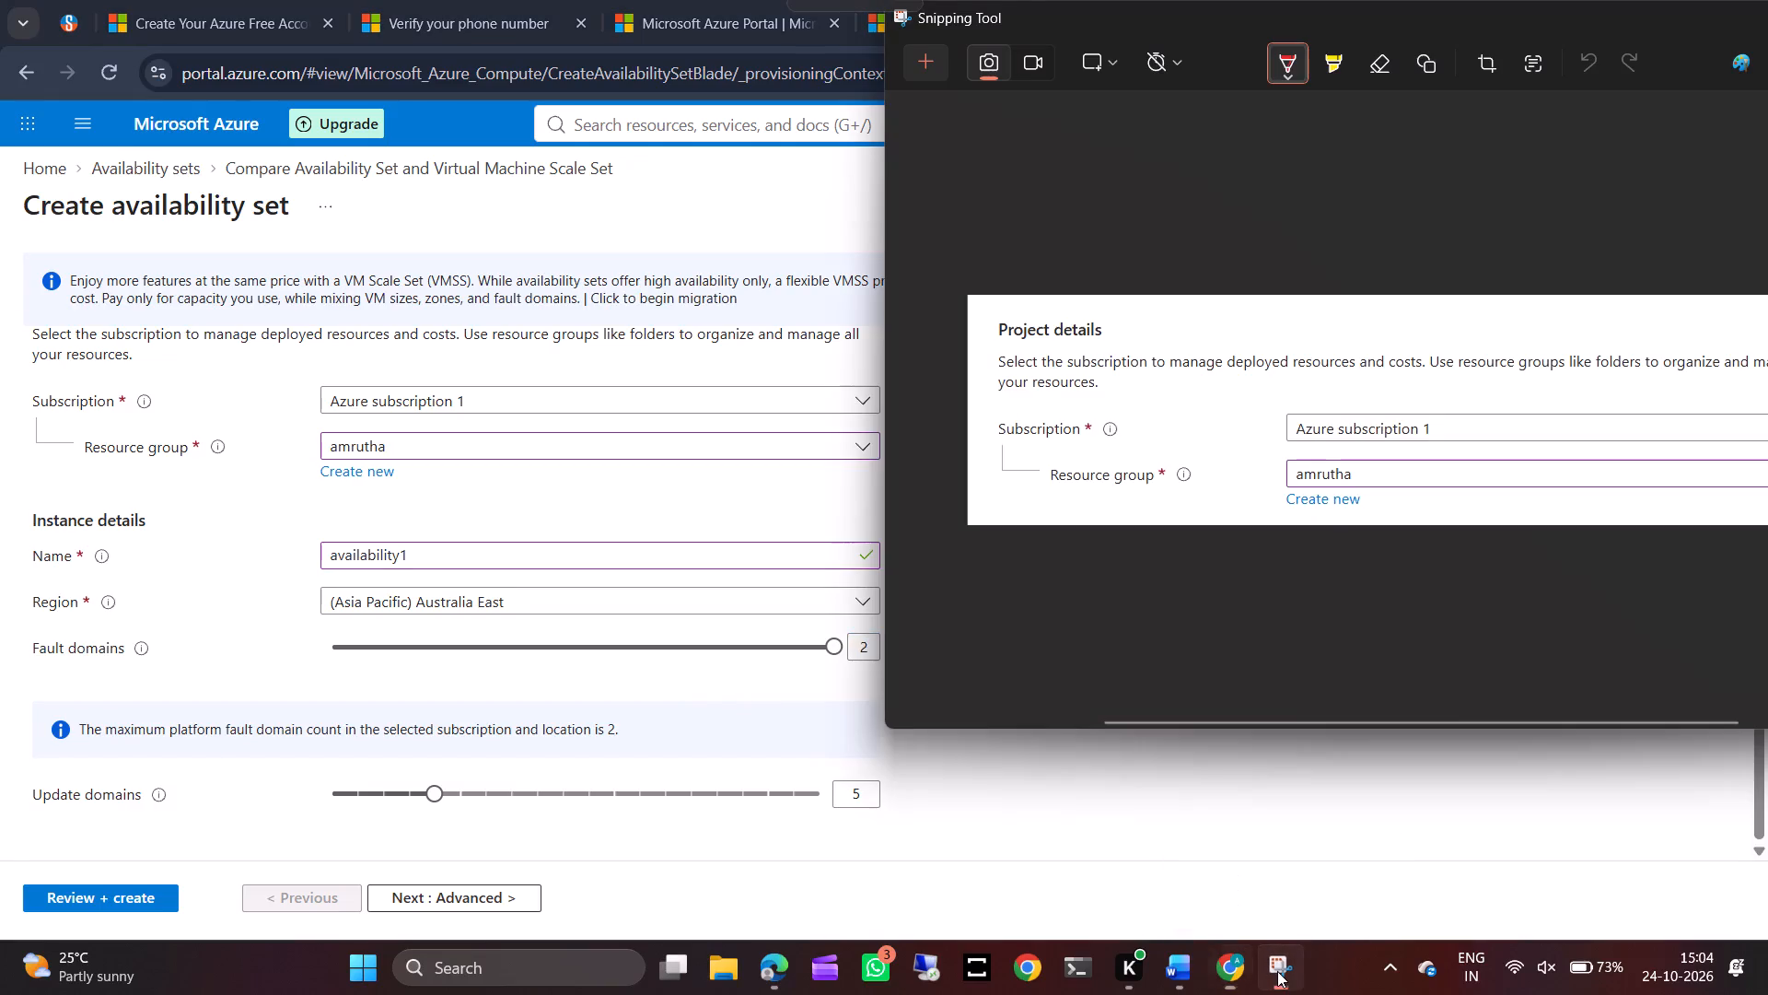
{"action": "left_click", "coordinate": [922, 58]}
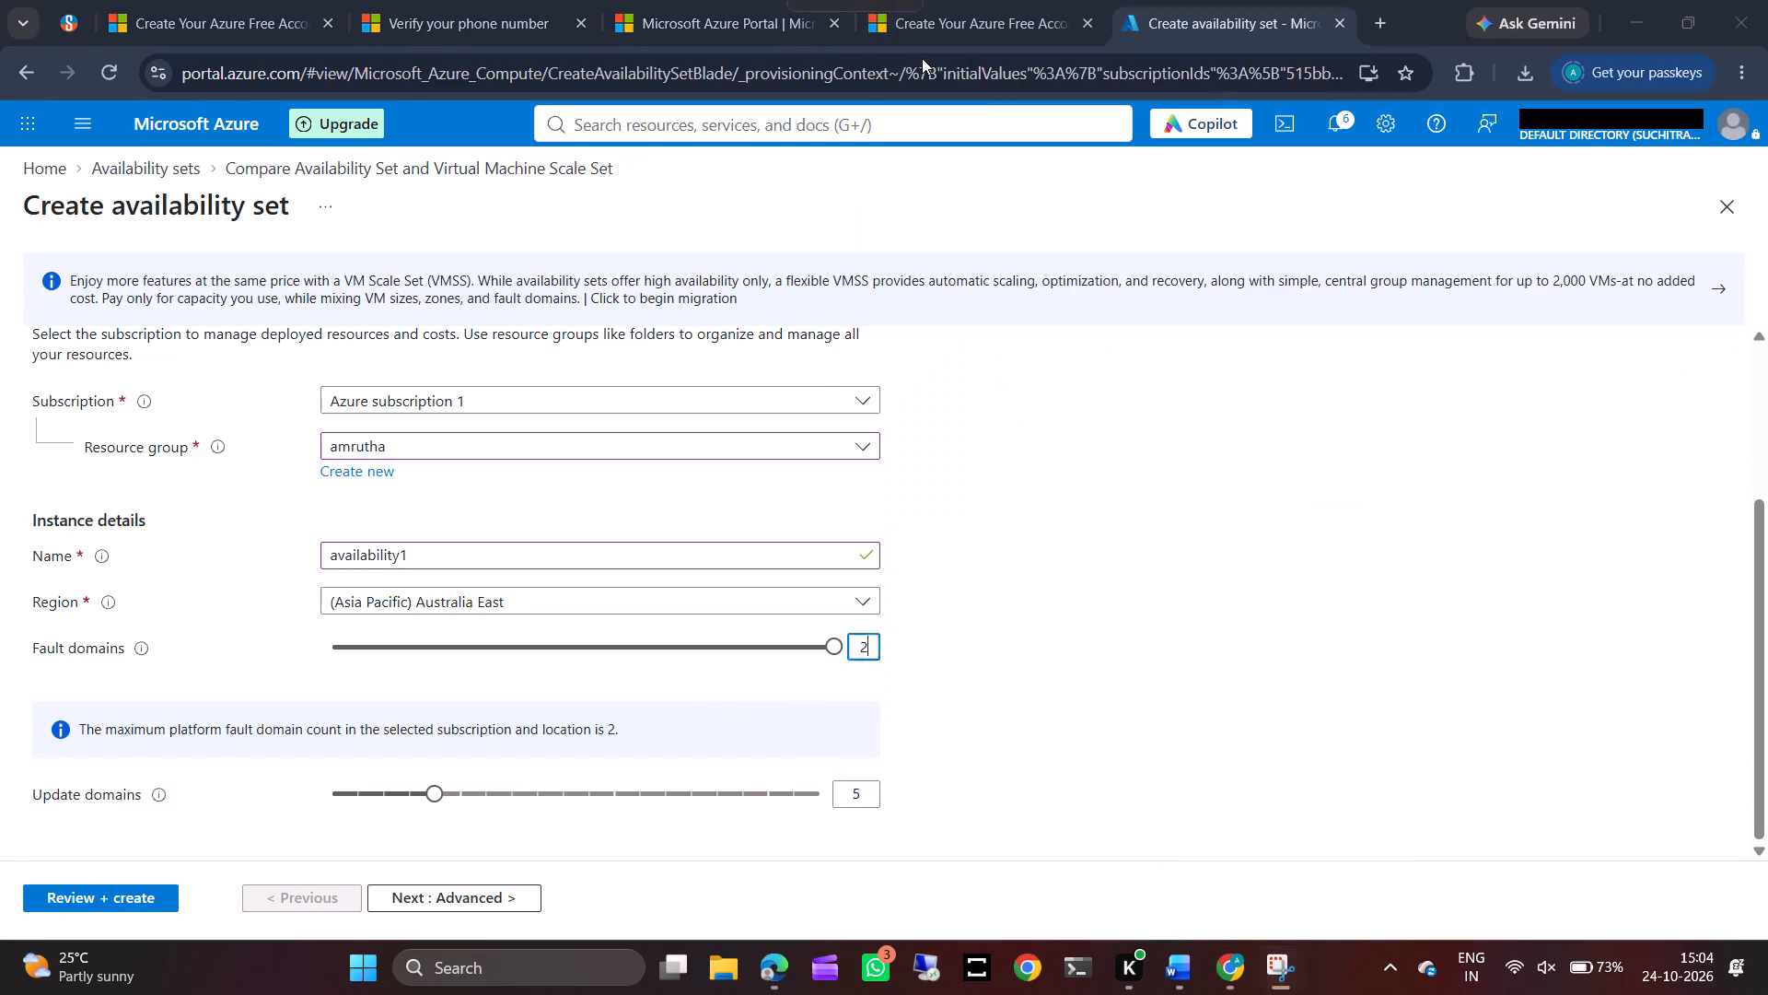
{"action": "left_click_drag", "start_coordinate": [15, 494], "coordinate": [738, 932]}
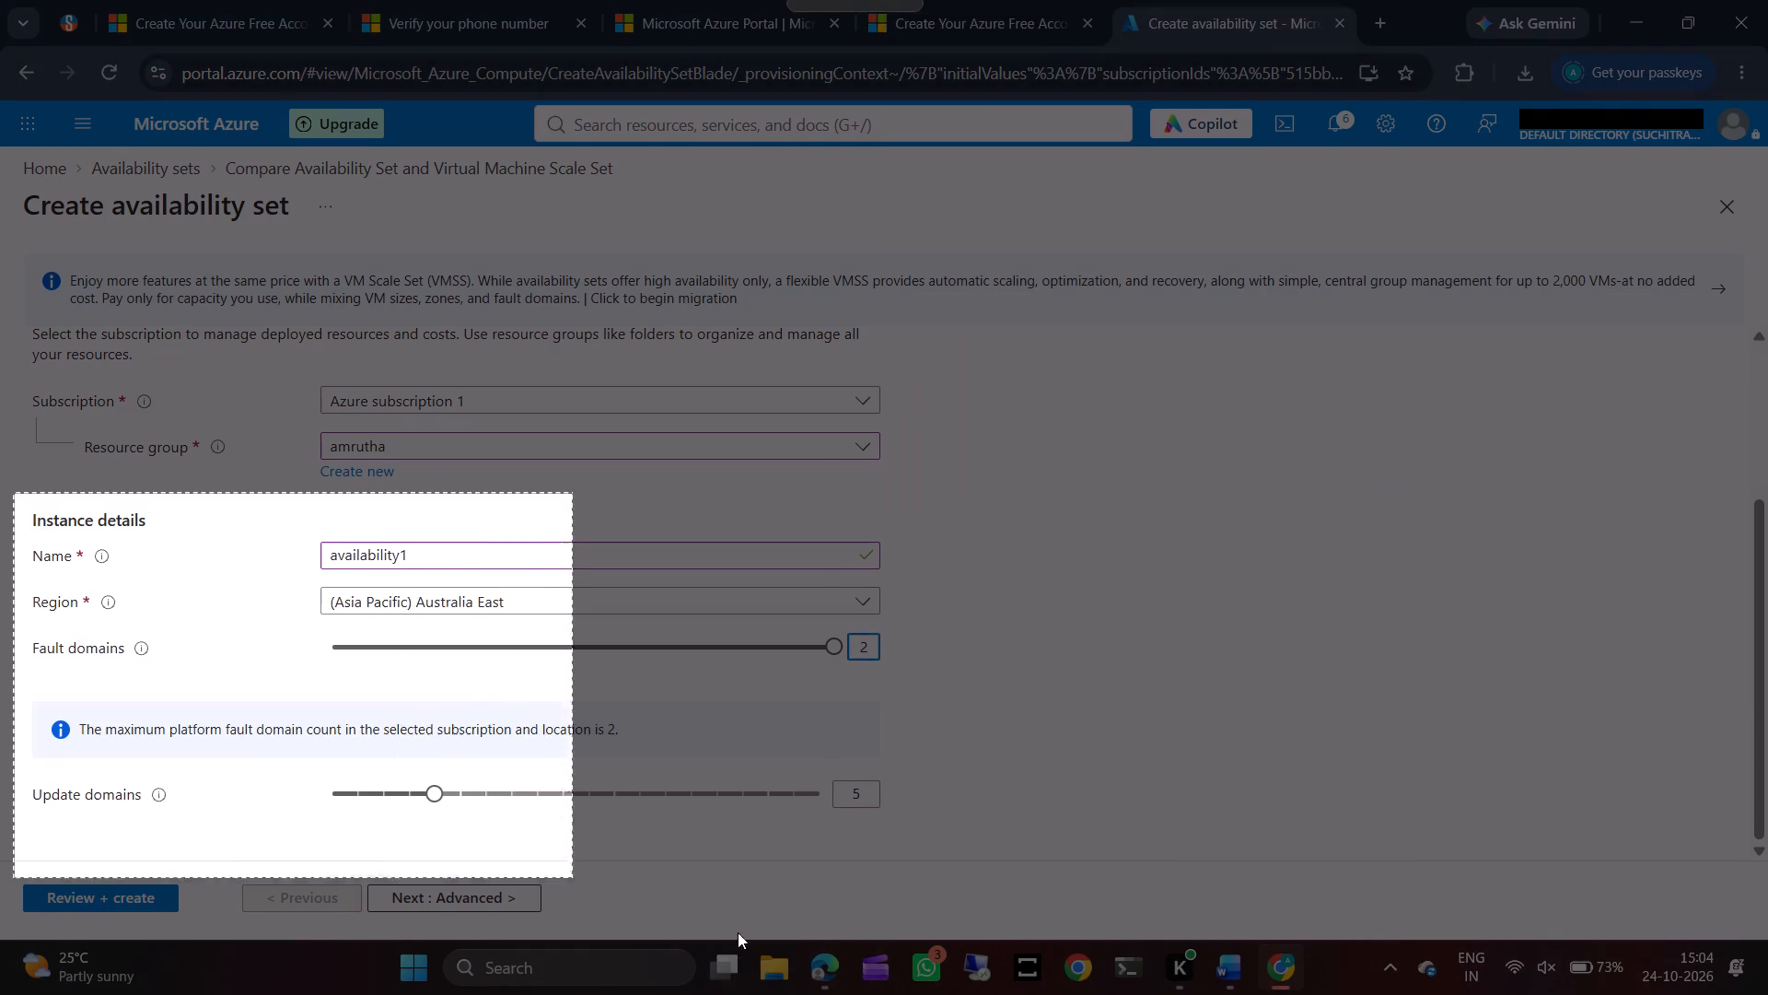
{"action": "left_click_drag", "start_coordinate": [738, 932], "coordinate": [925, 835]}
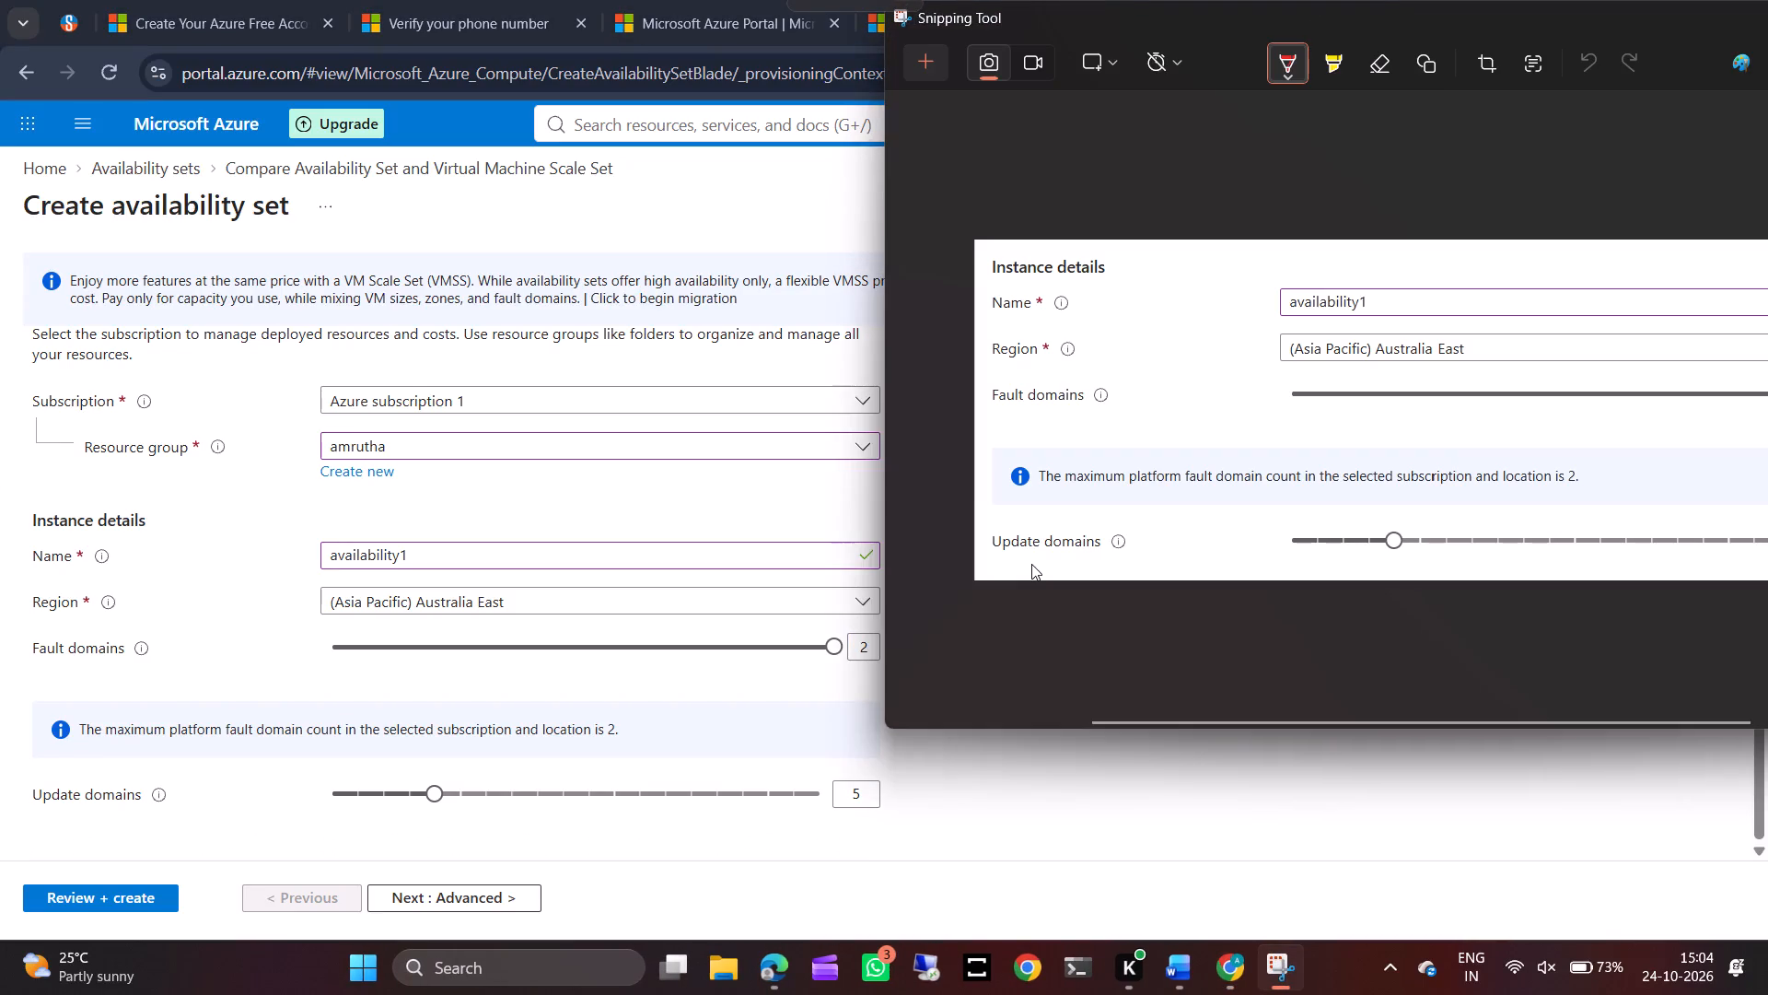
{"action": "key", "text": "ctrl+c"}
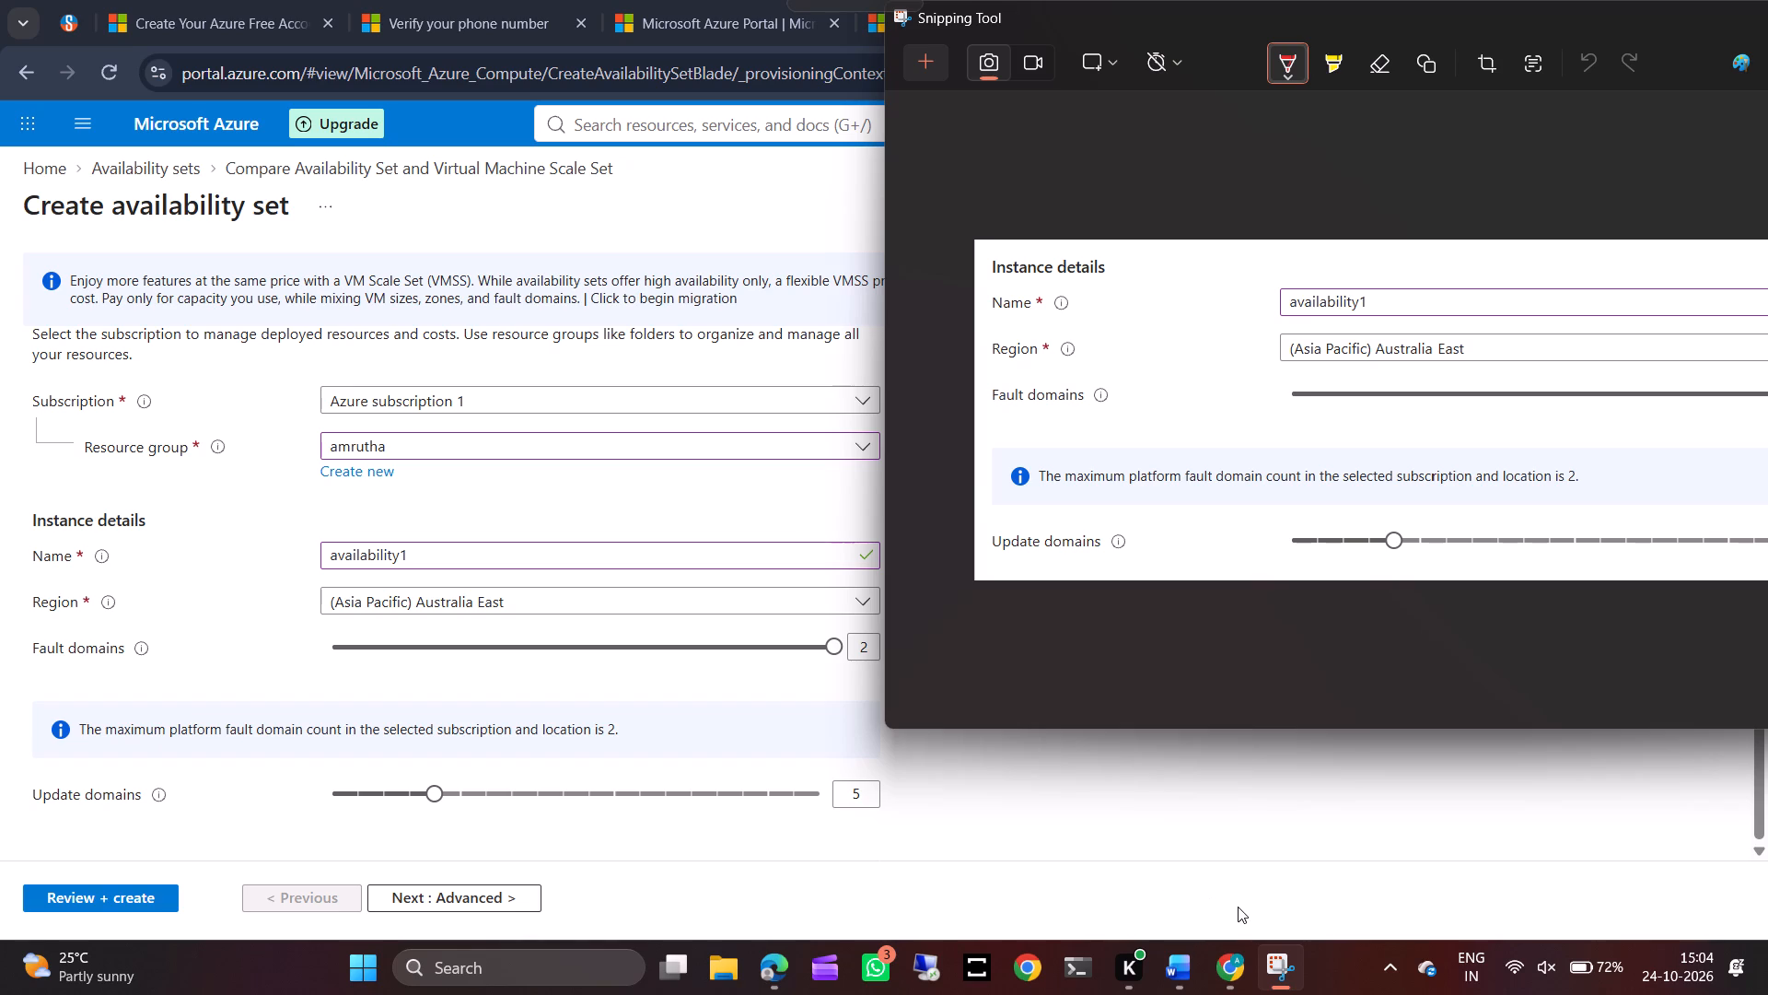
Switch to the Word document and extend procedure item 7 to read "Choose the number of fault domains are 2.".
{"action": "left_click", "coordinate": [1189, 965]}
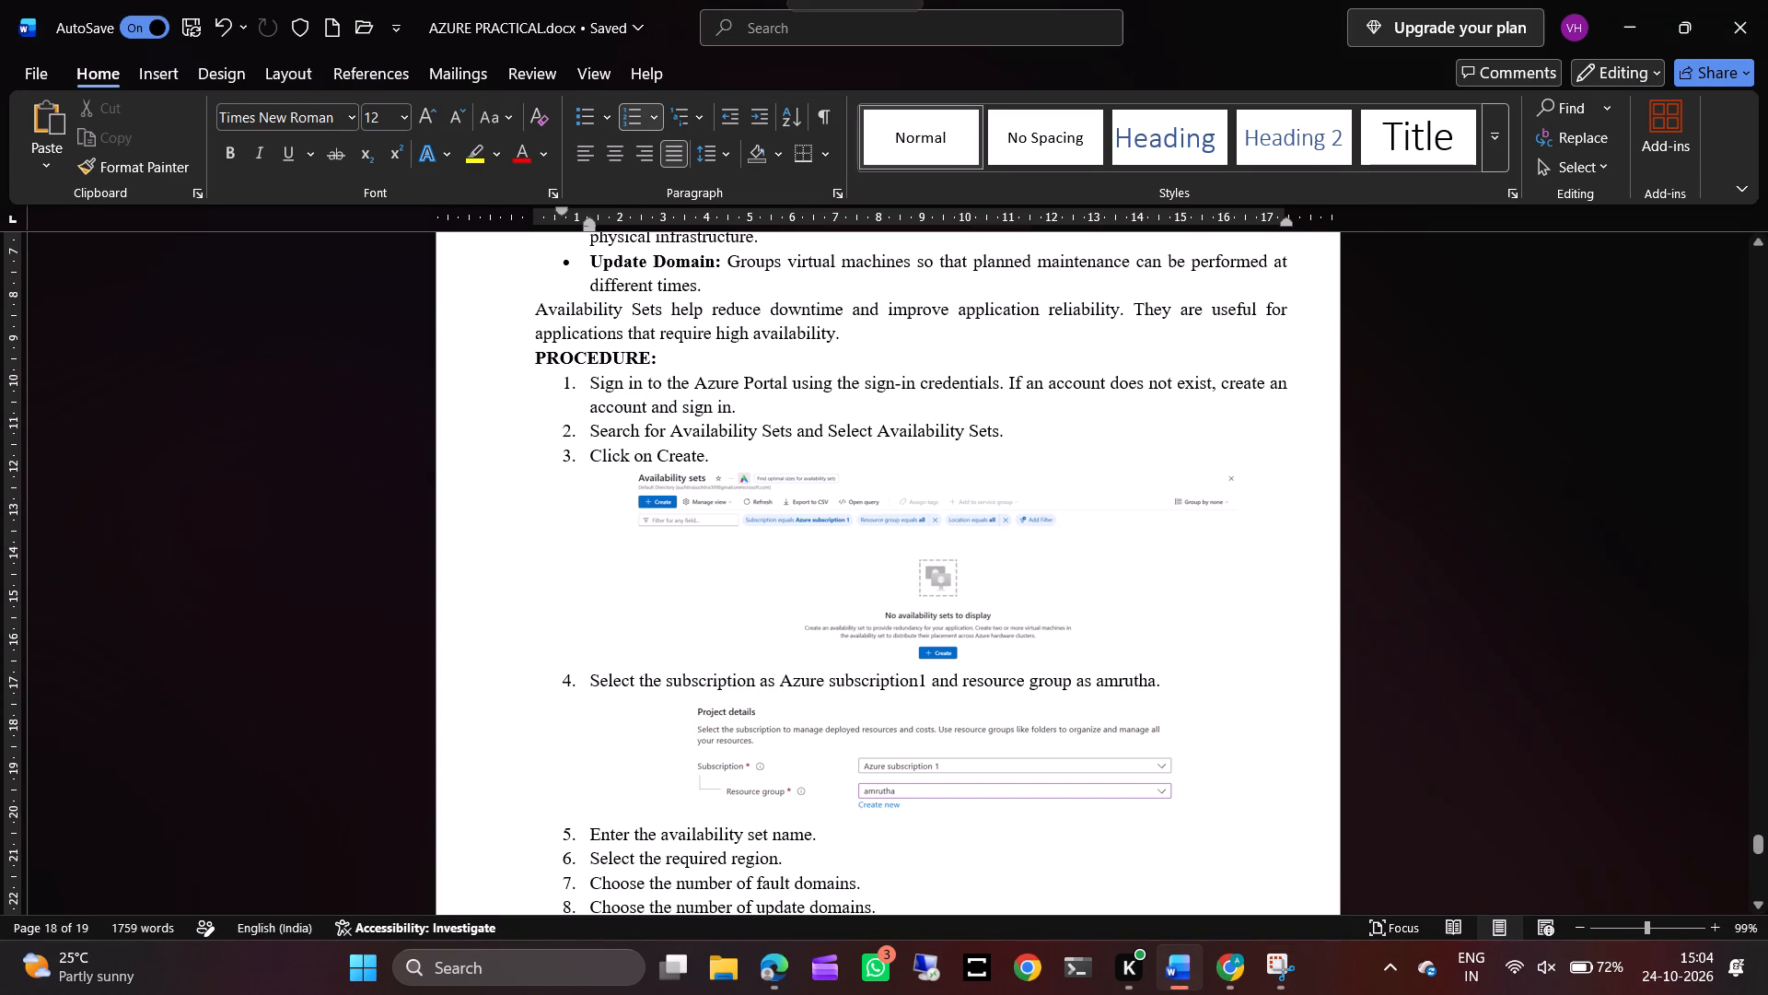
{"action": "scroll", "coordinate": [904, 874], "scroll_direction": "down", "scroll_amount": 1}
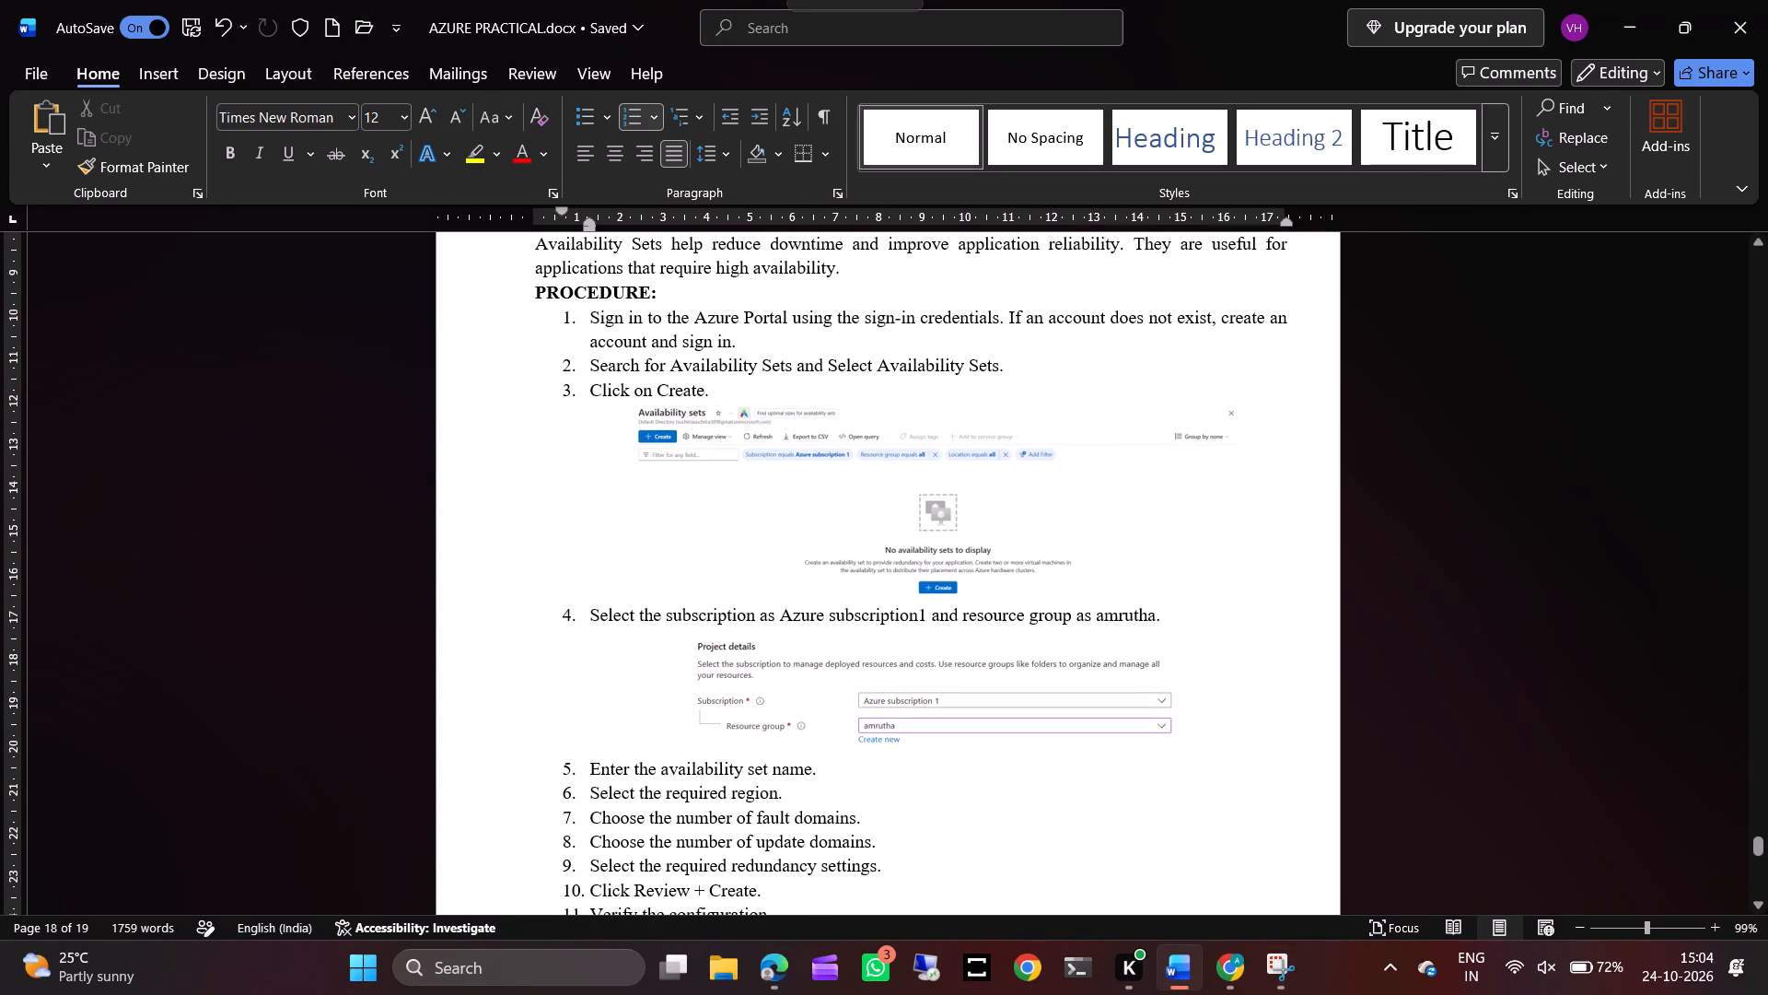
{"action": "left_click", "coordinate": [855, 816]}
{"action": "key", "text": "space"}
{"action": "type", "text": "ia"}
{"action": "key", "text": "BackSpace"}
{"action": "type", "text": "s"}
{"action": "key", "text": "space"}
{"action": "key", "text": "BackSpace"}
{"action": "key", "text": "BackSpace"}
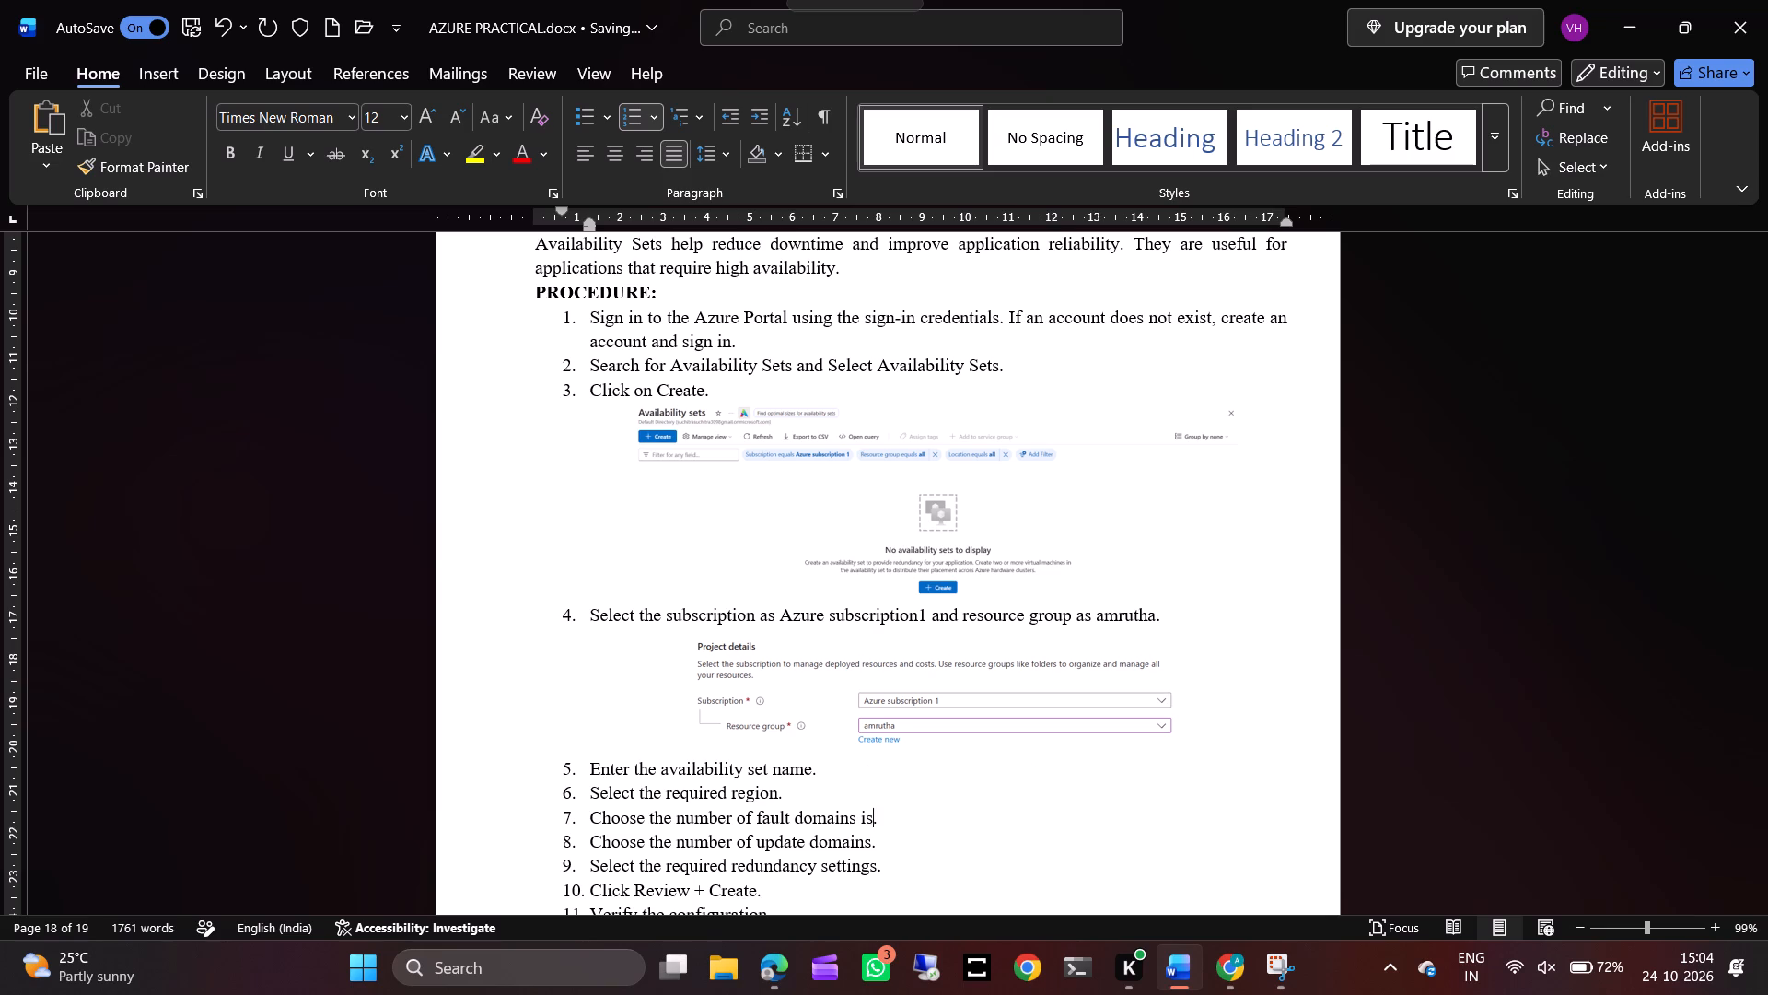
{"action": "key", "text": "BackSpace"}
{"action": "type", "text": "are 2"}
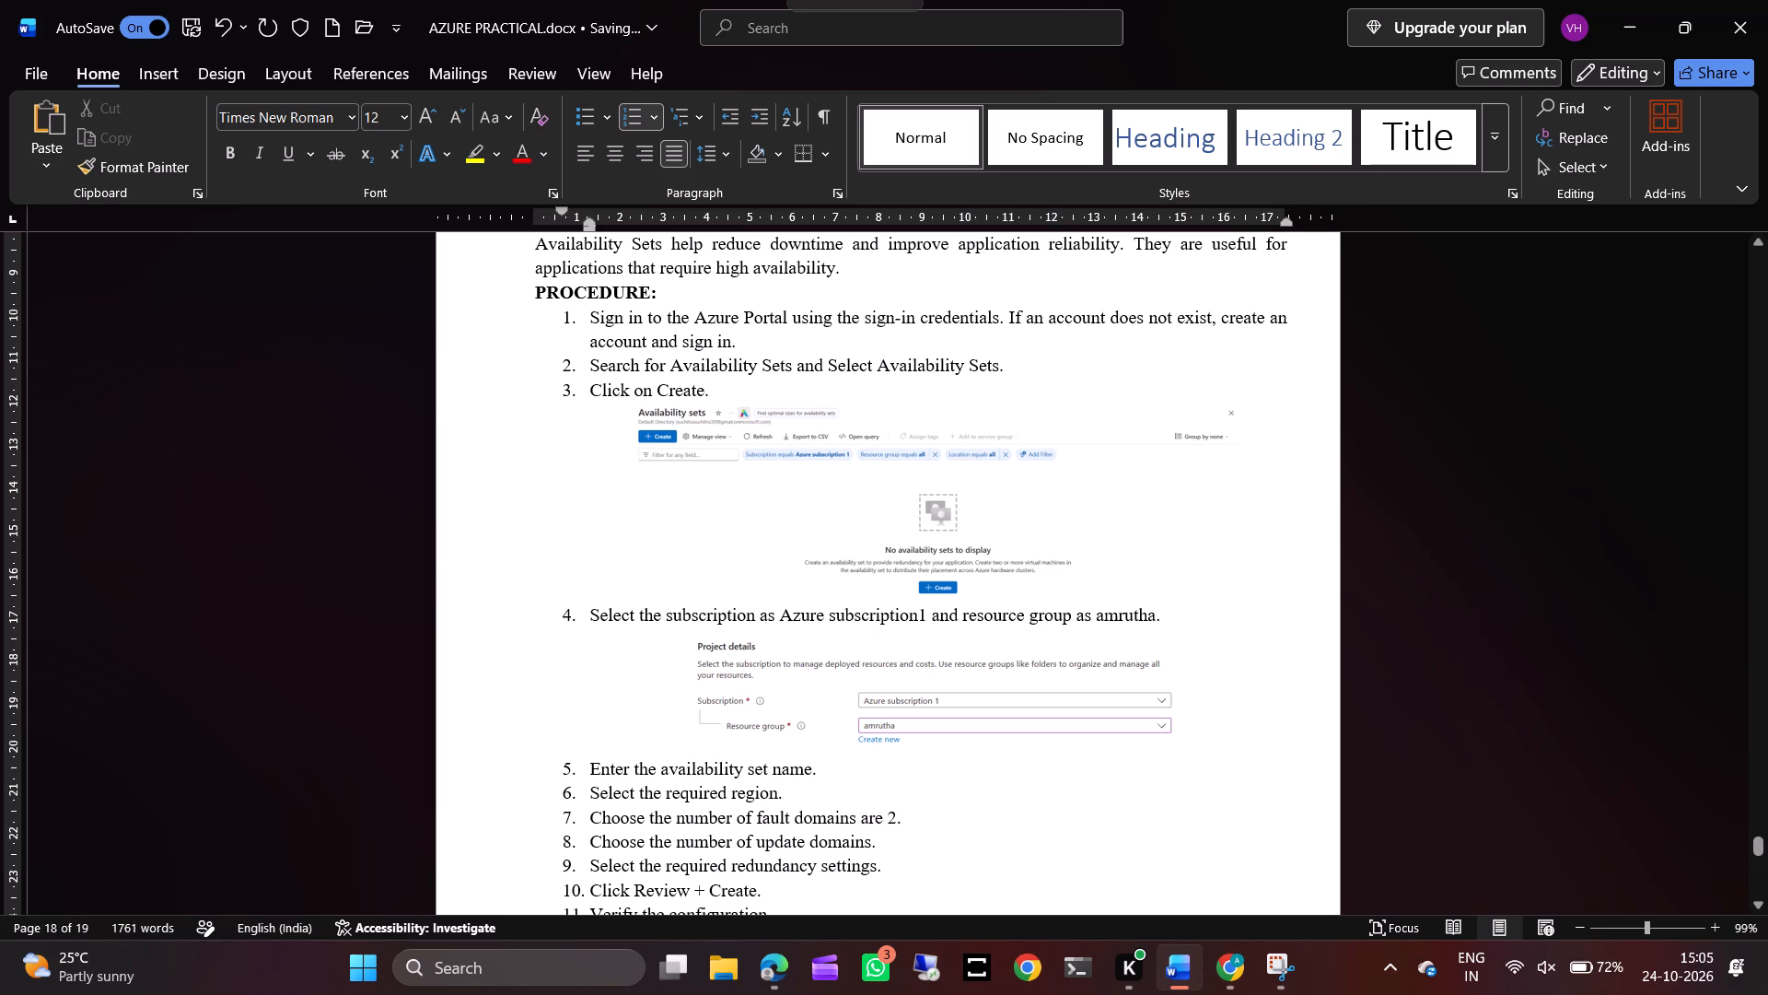
Extend procedure item 8 to read "Choose the number of update domains are 5.".
{"action": "left_click", "coordinate": [870, 842]}
{"action": "key", "text": "space"}
{"action": "type", "text": "are 5"}
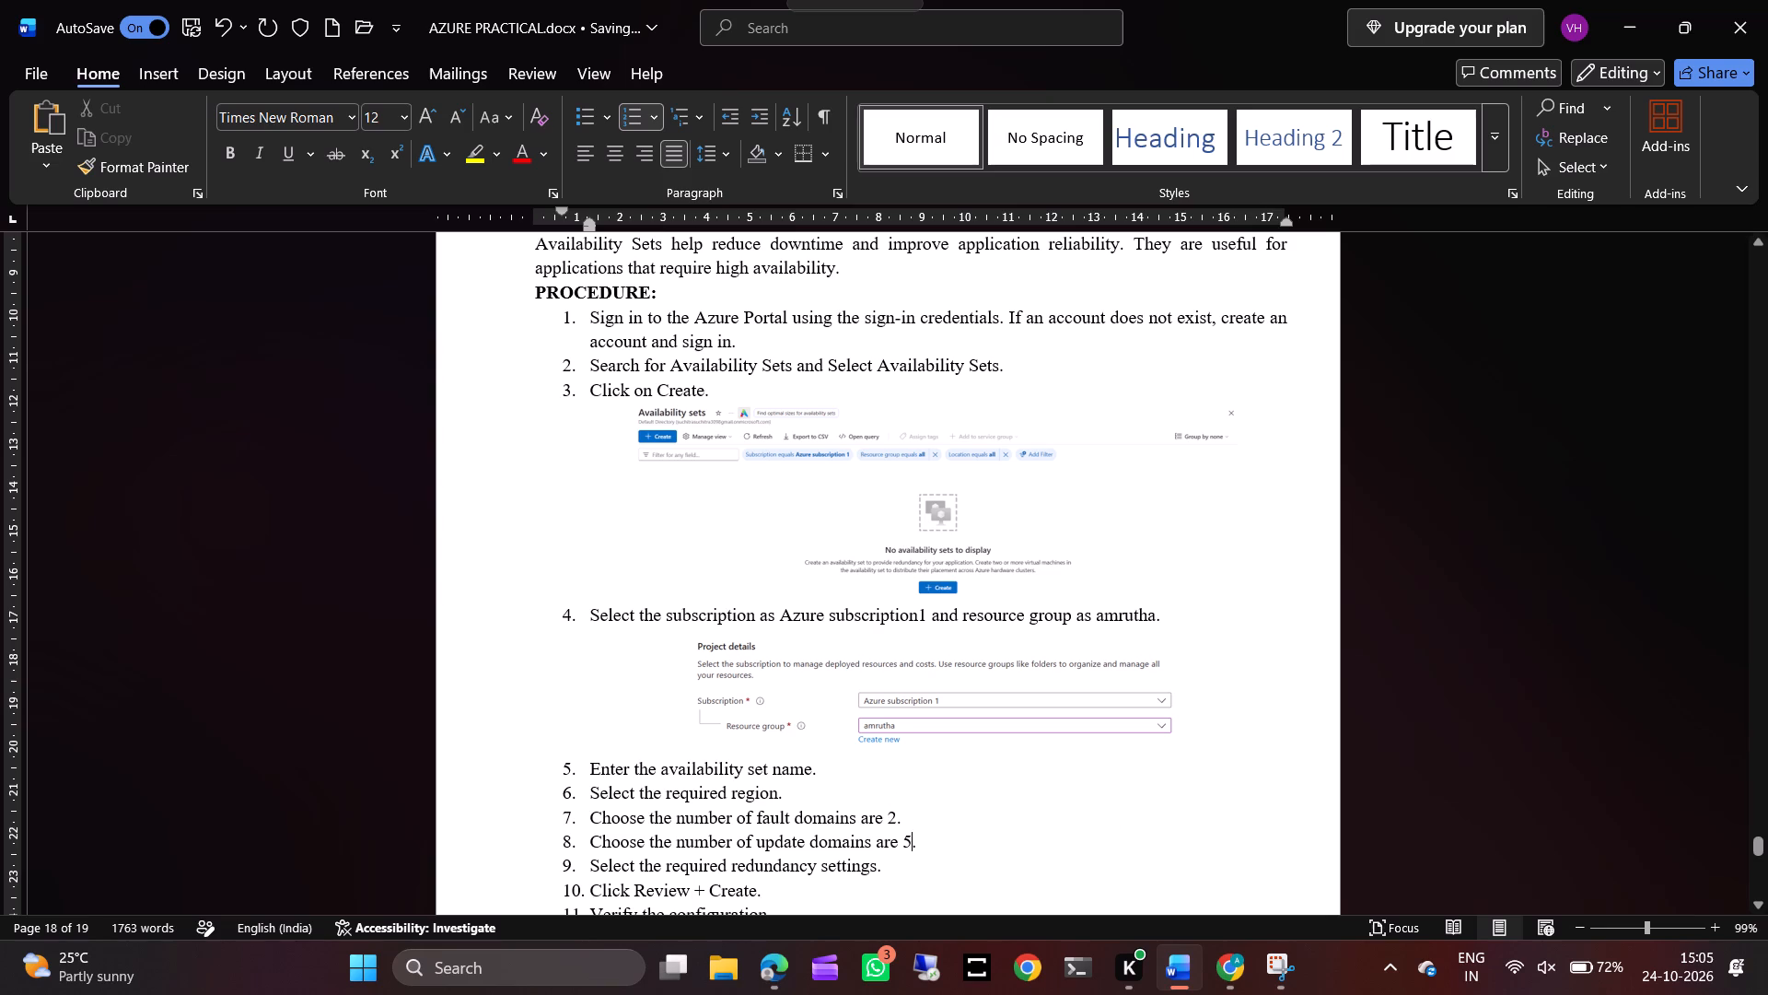
Paste the Instance details screenshot on a new unnumbered line below procedure item 8.
{"action": "left_click", "coordinate": [925, 841]}
{"action": "key", "text": "Return"}
{"action": "key", "text": "BackSpace"}
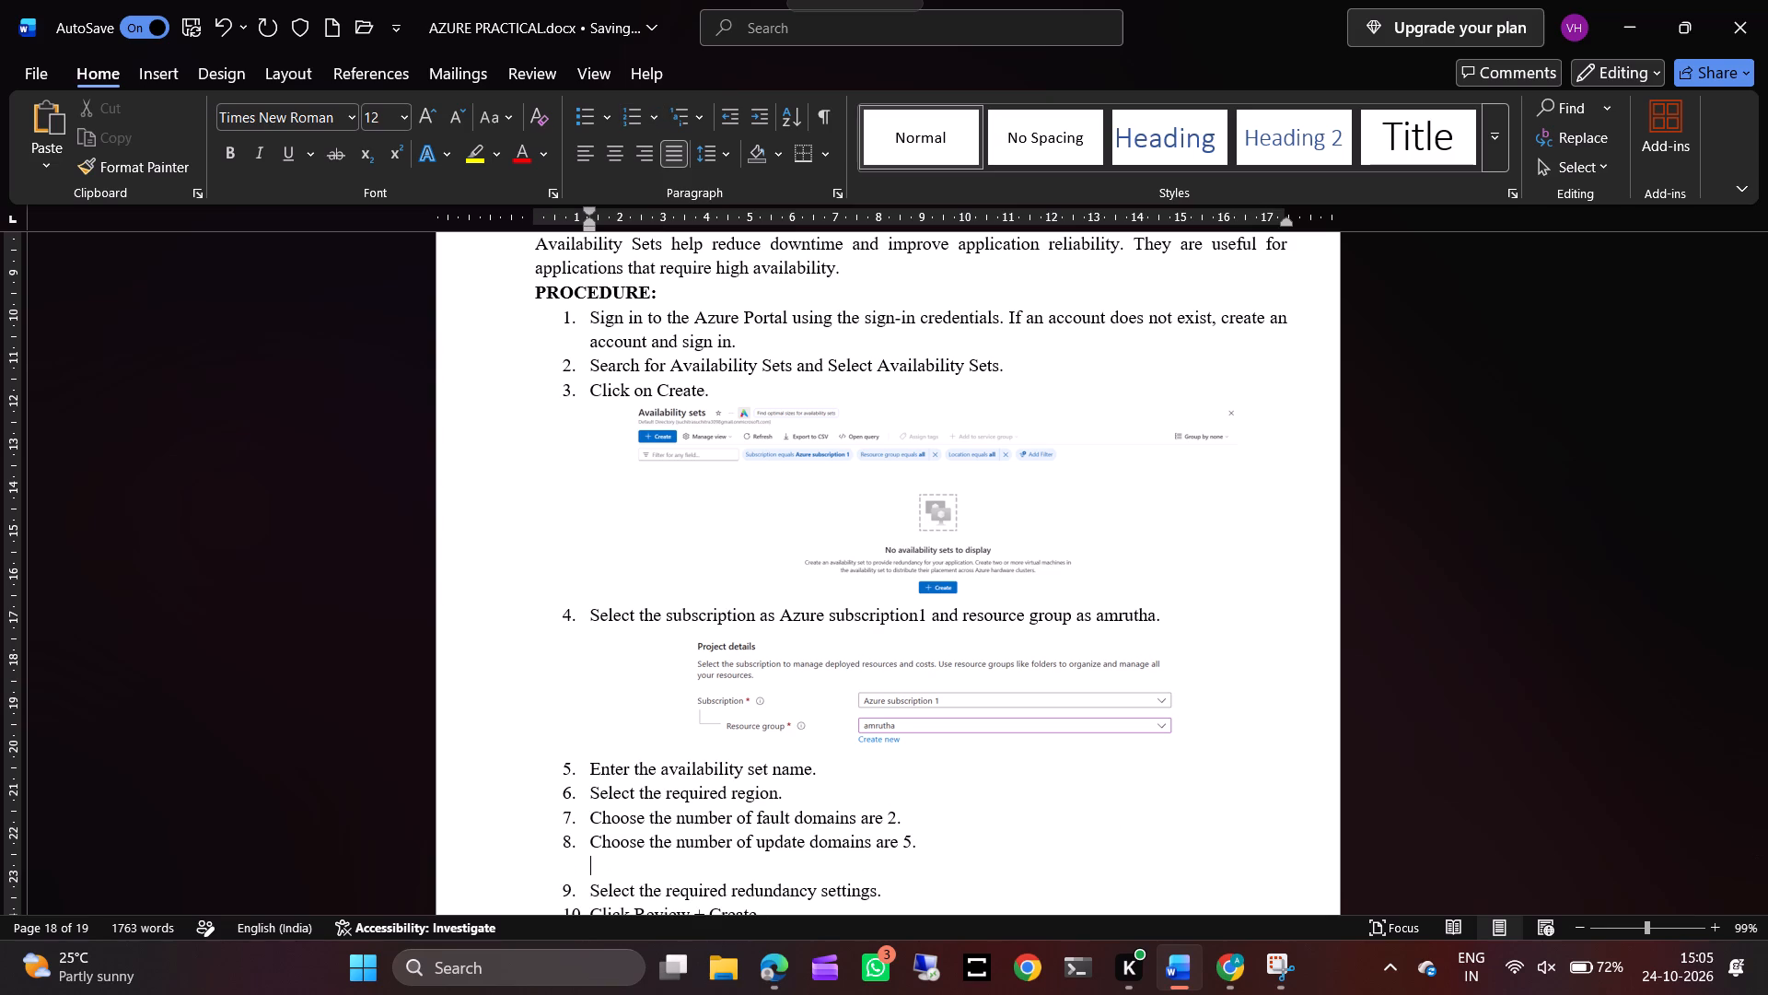
{"action": "key", "text": "ctrl+v"}
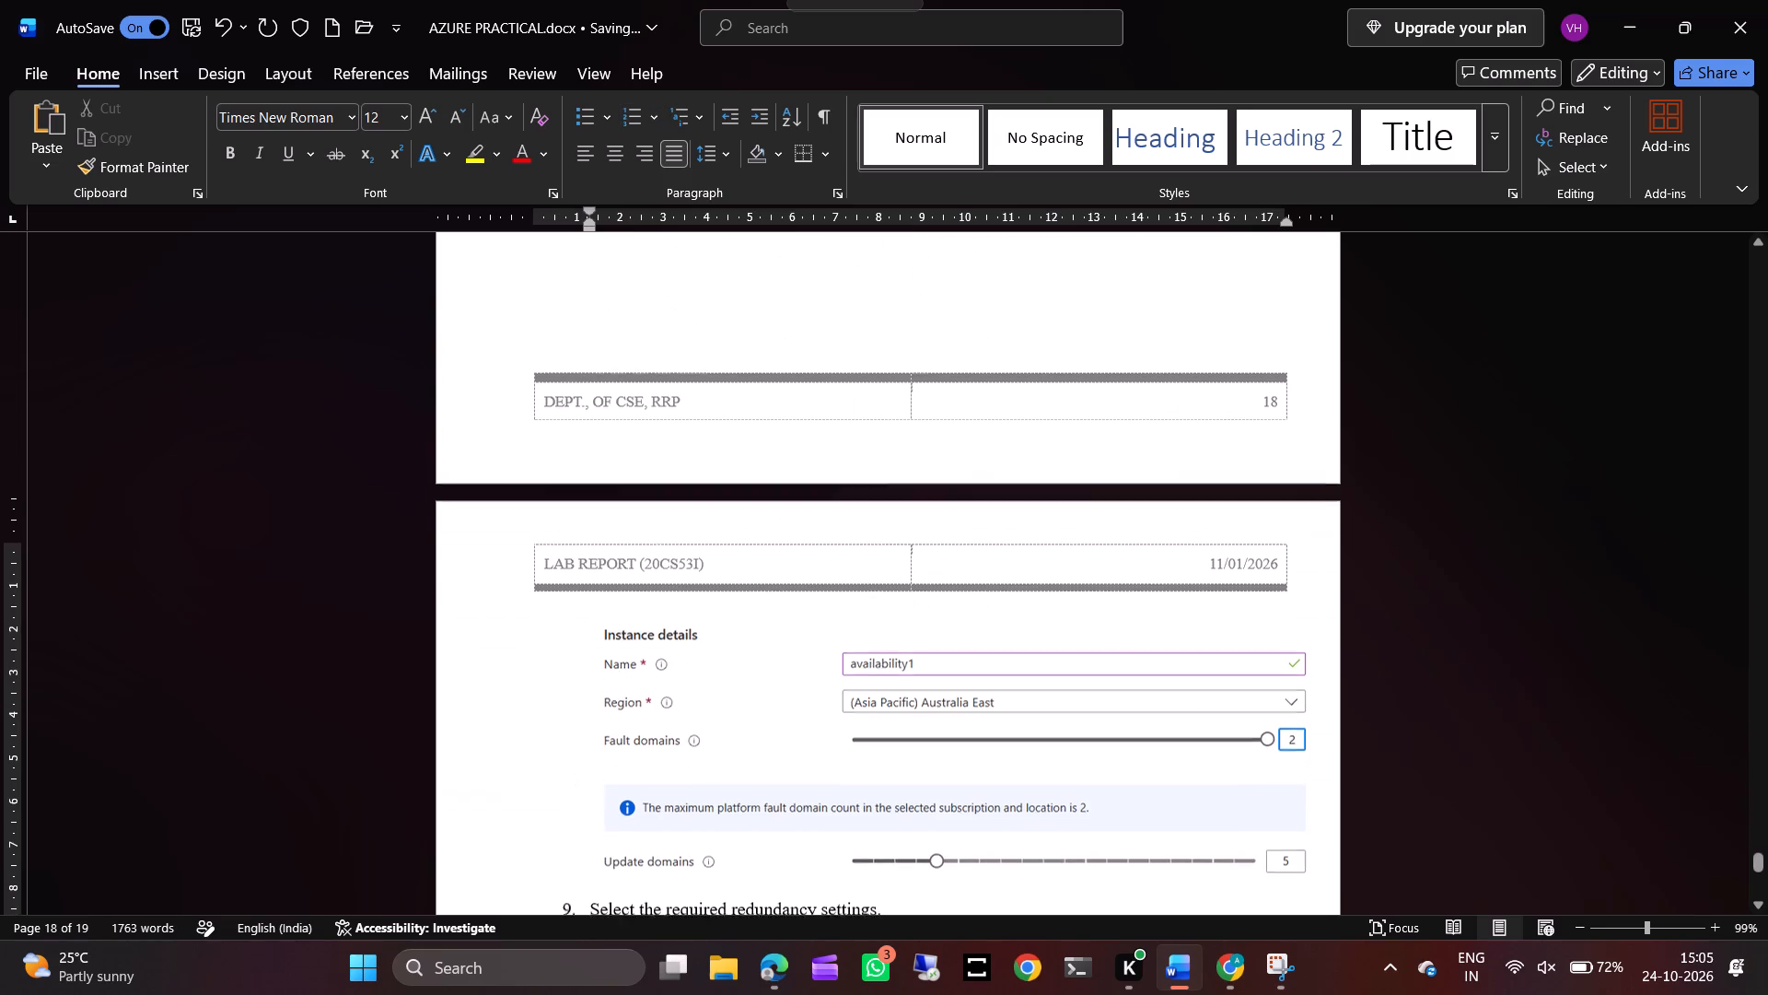
Shrink the Instance details screenshot to fit within the page margins and centre it.
{"action": "left_click", "coordinate": [810, 705]}
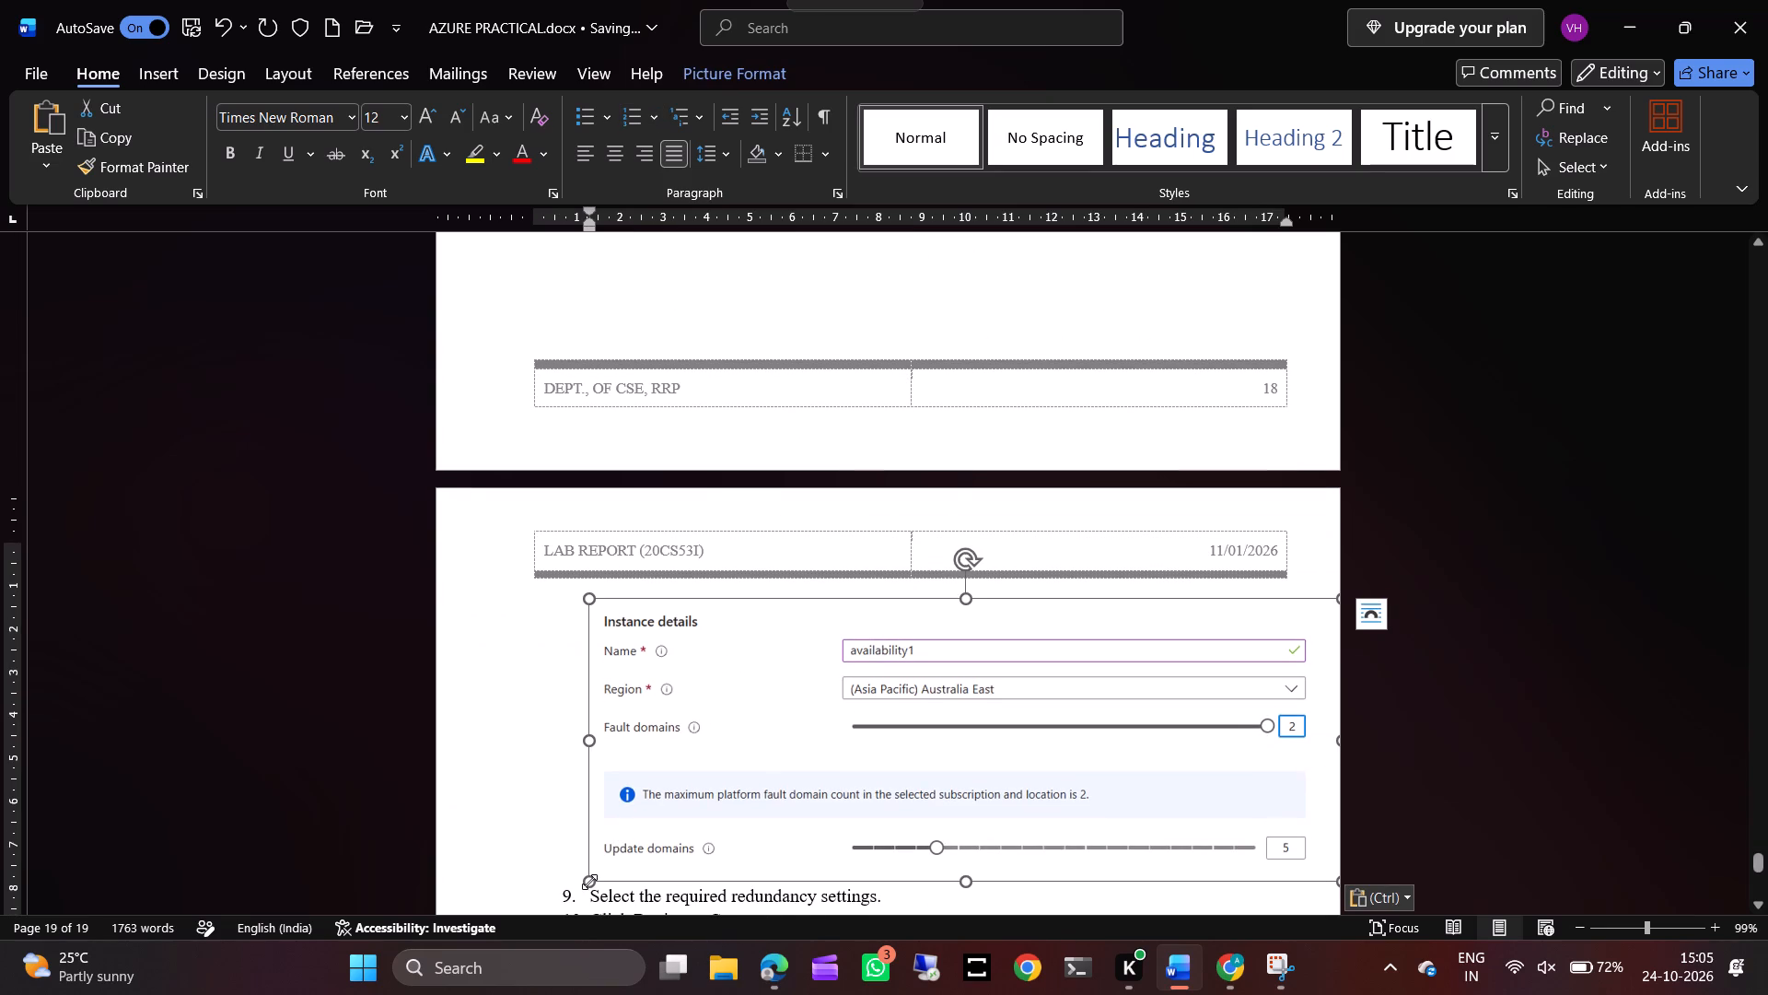
{"action": "left_click", "coordinate": [589, 882]}
{"action": "left_click_drag", "start_coordinate": [589, 882], "coordinate": [810, 755]}
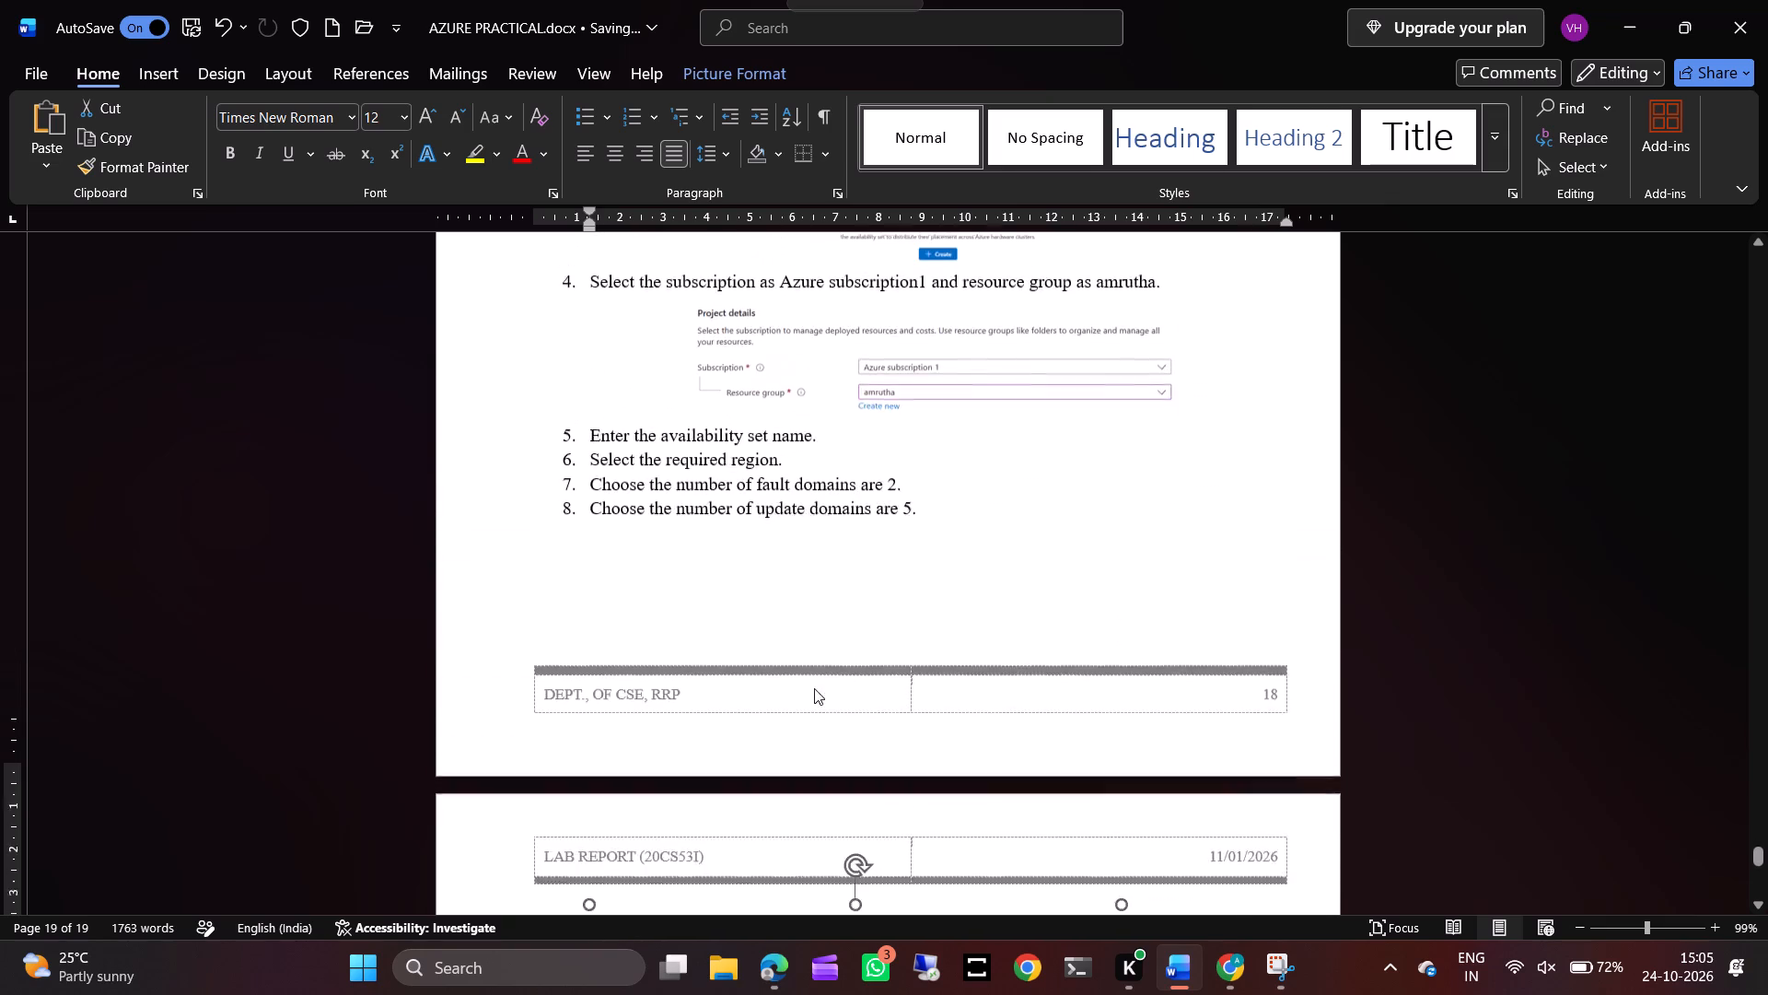
{"action": "left_click", "coordinate": [613, 153]}
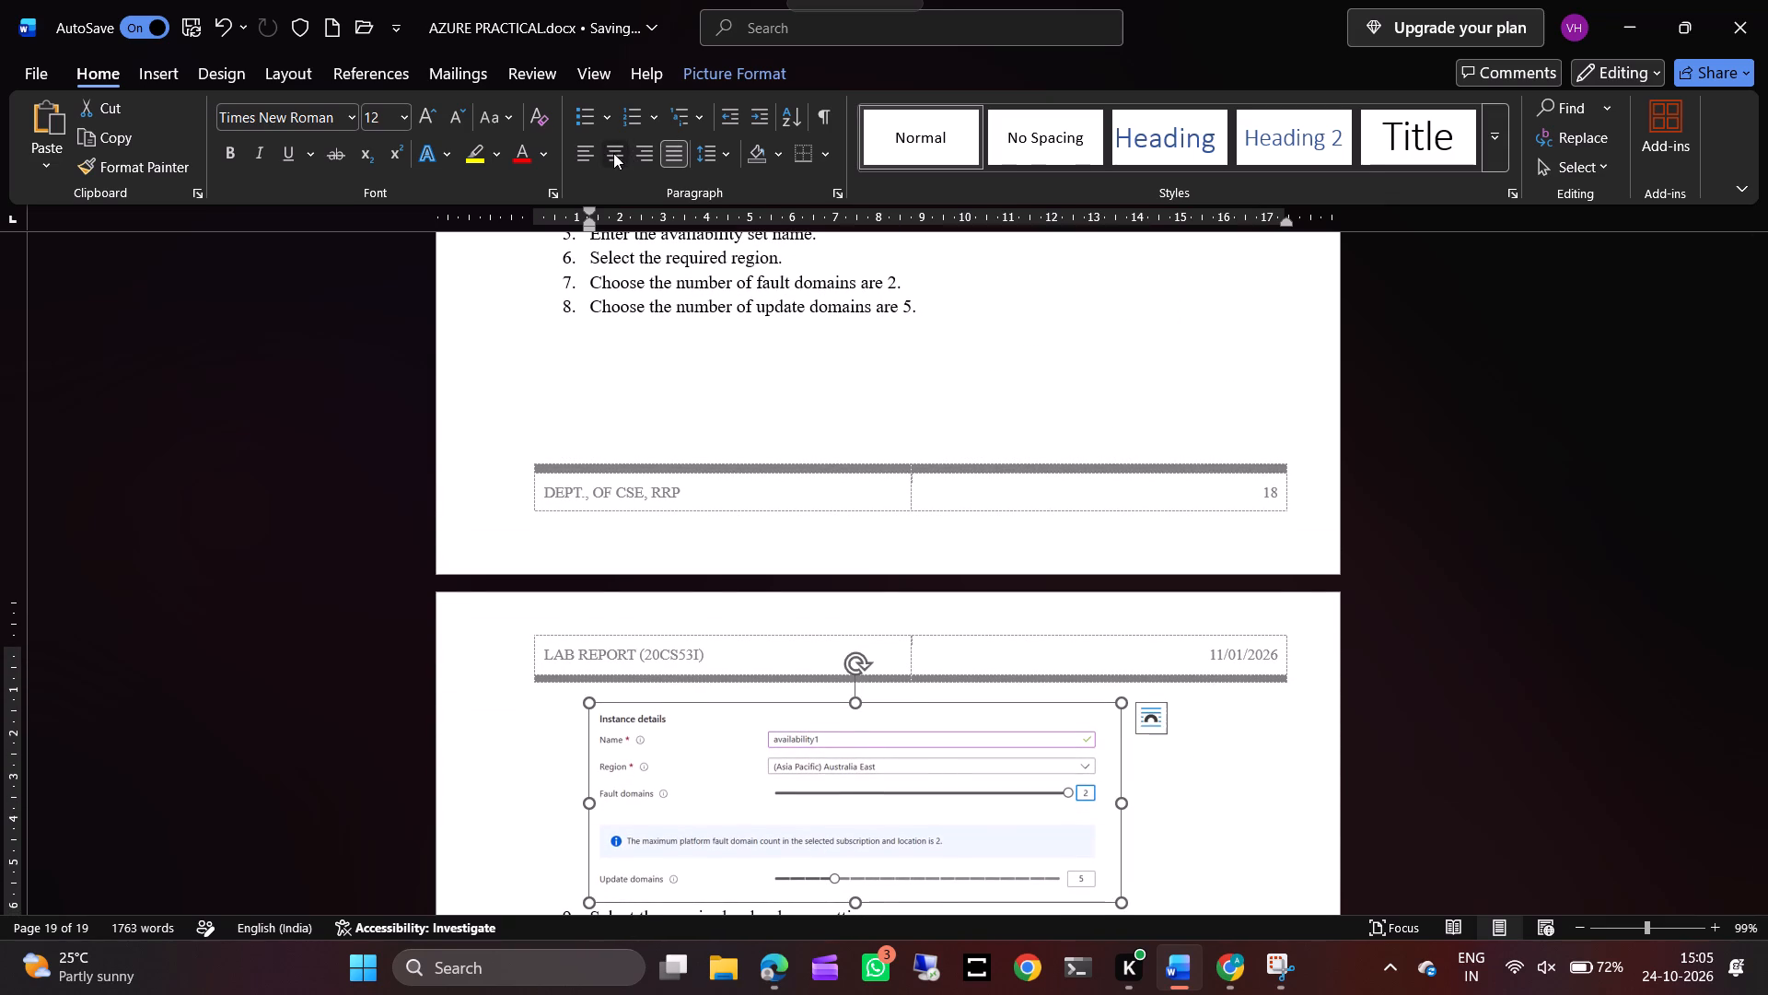
Extend procedure item 5 to read "Enter the availability set name as availability1.".
{"action": "scroll", "coordinate": [773, 648], "scroll_direction": "up", "scroll_amount": 1}
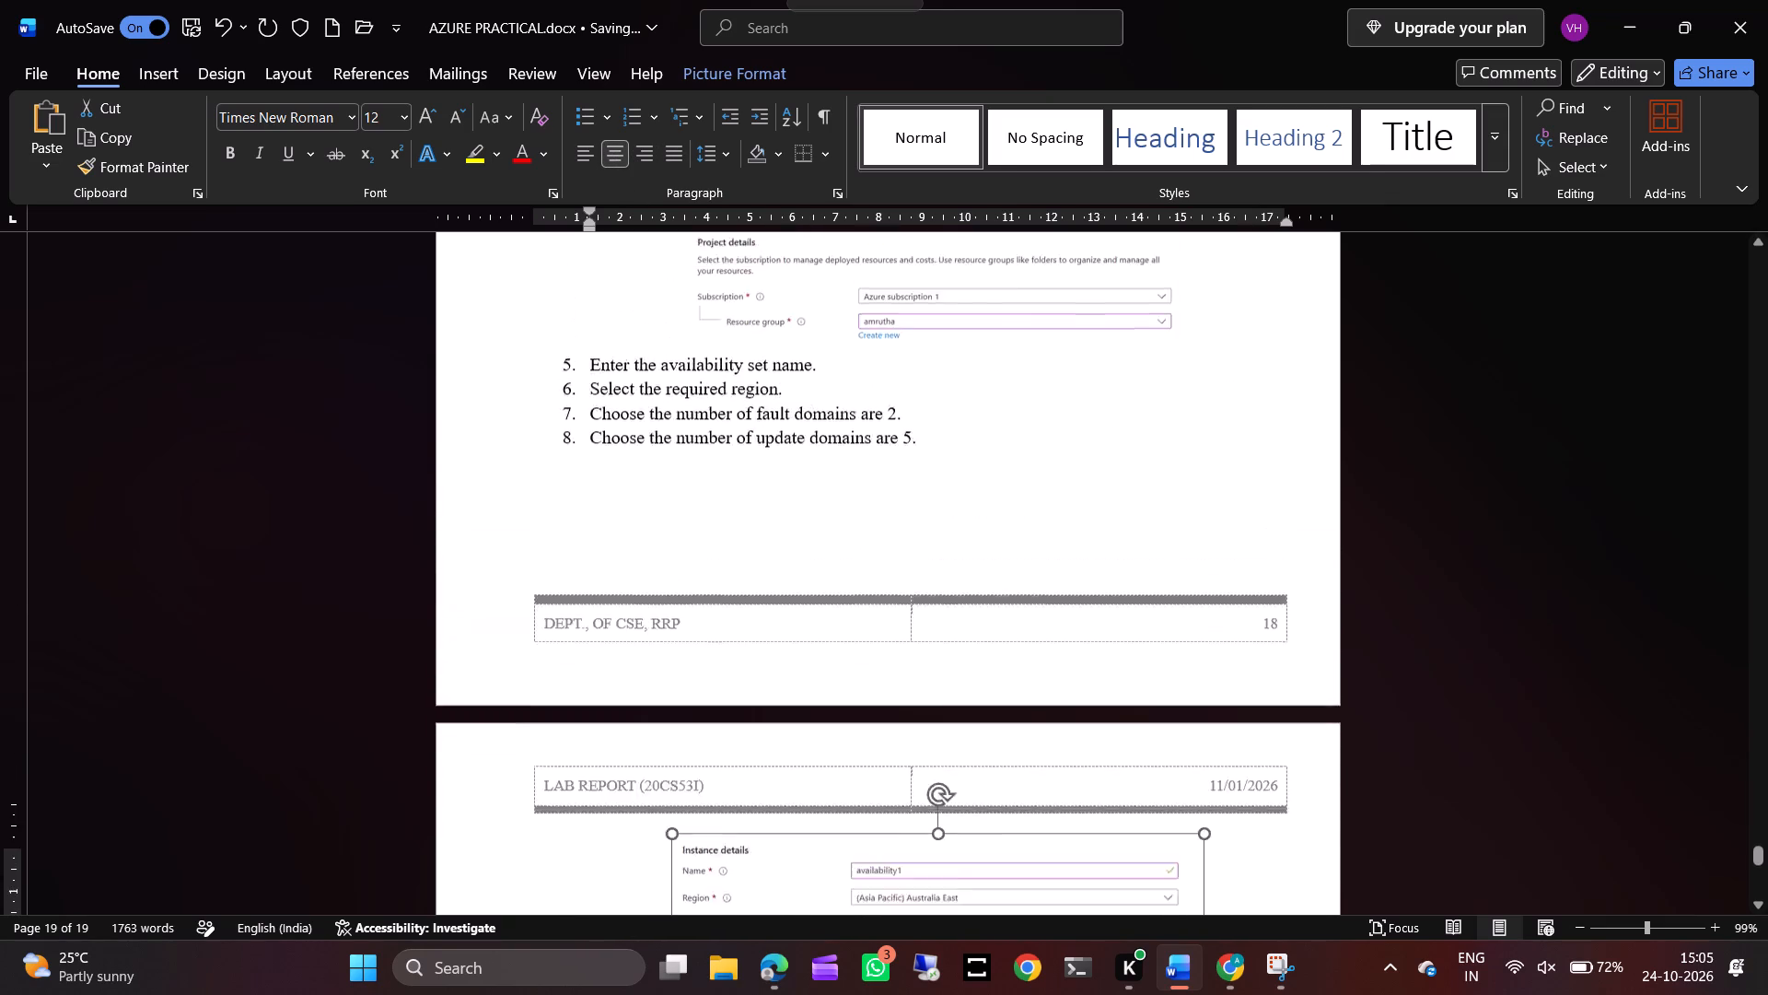
{"action": "scroll", "coordinate": [773, 648], "scroll_direction": "up", "scroll_amount": 1}
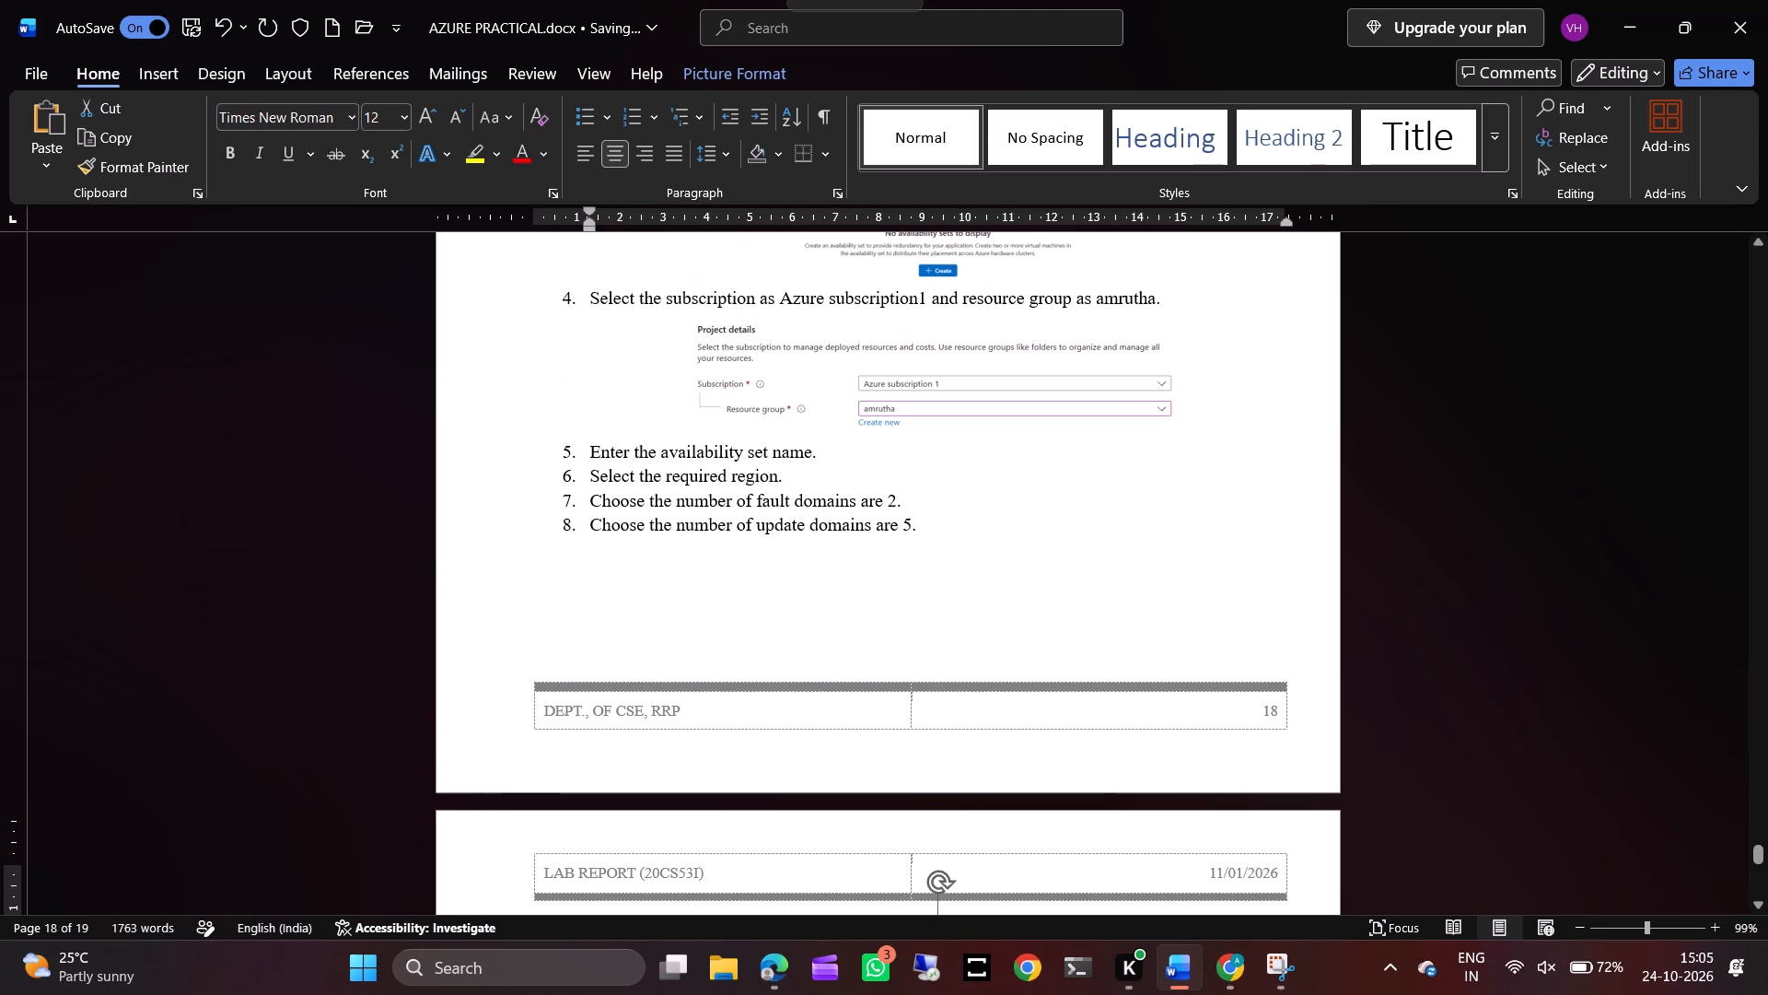
{"action": "left_click", "coordinate": [812, 454]}
{"action": "key", "text": "space"}
{"action": "type", "text": "as"}
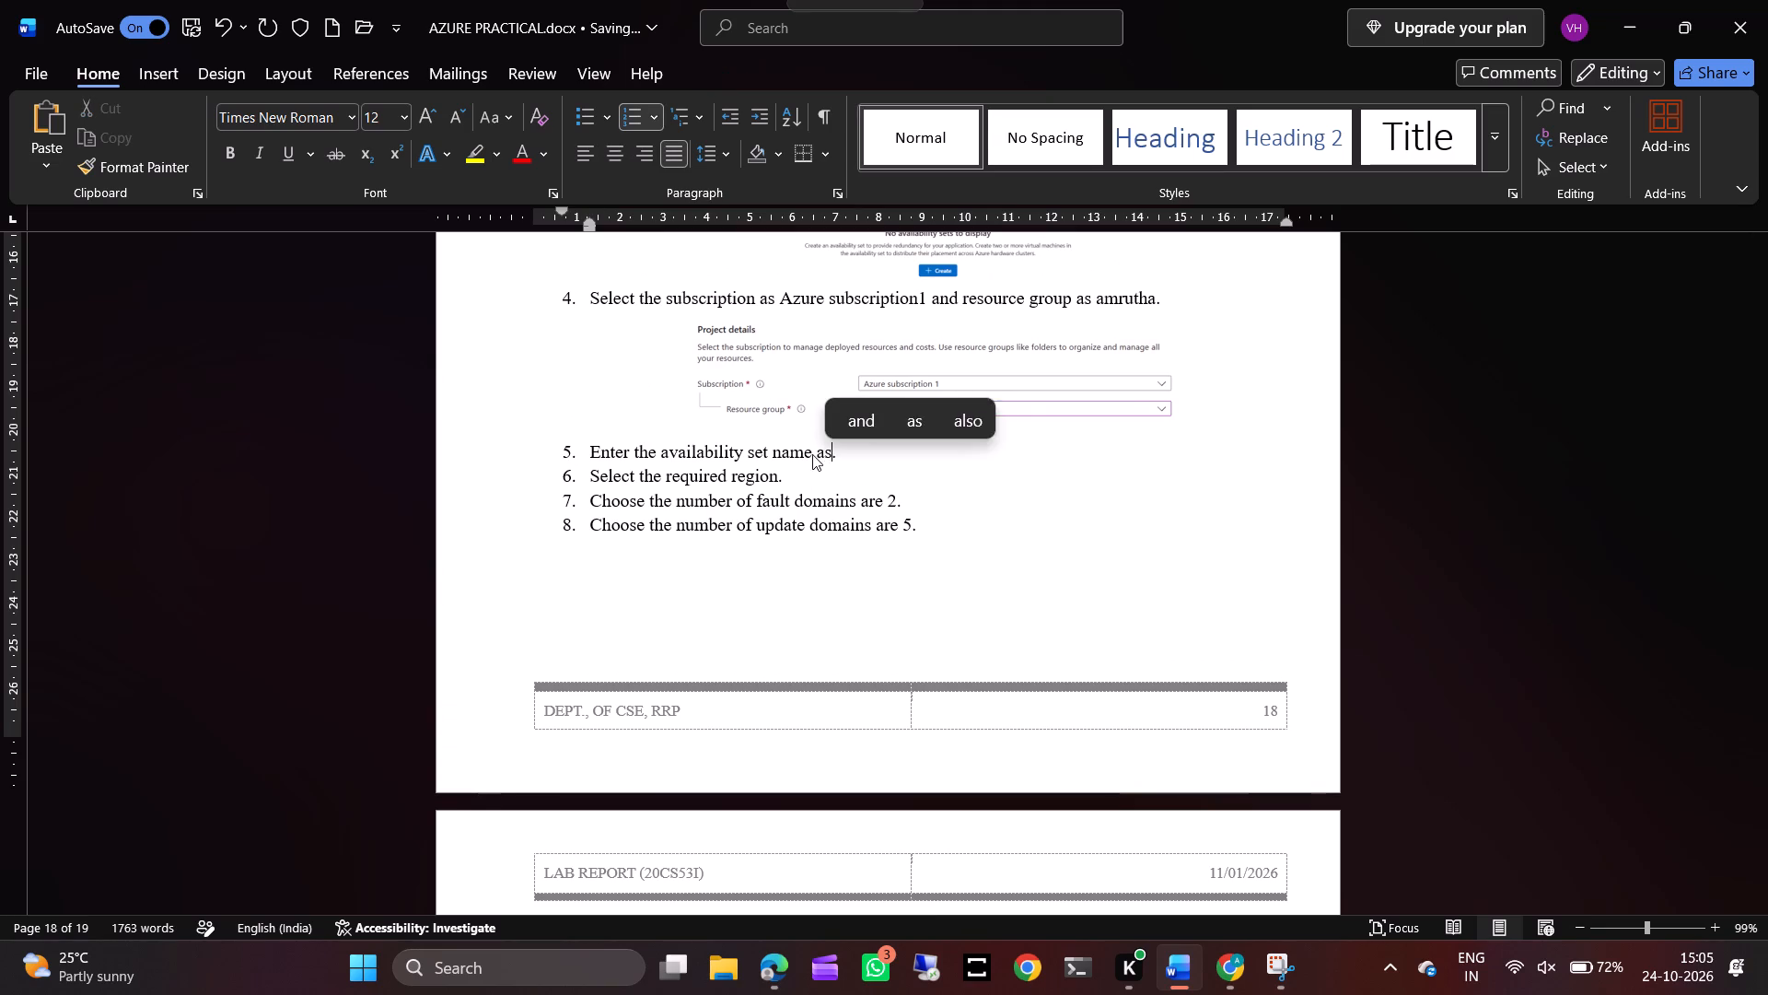
{"action": "key", "text": "space"}
{"action": "type", "text": "ava"}
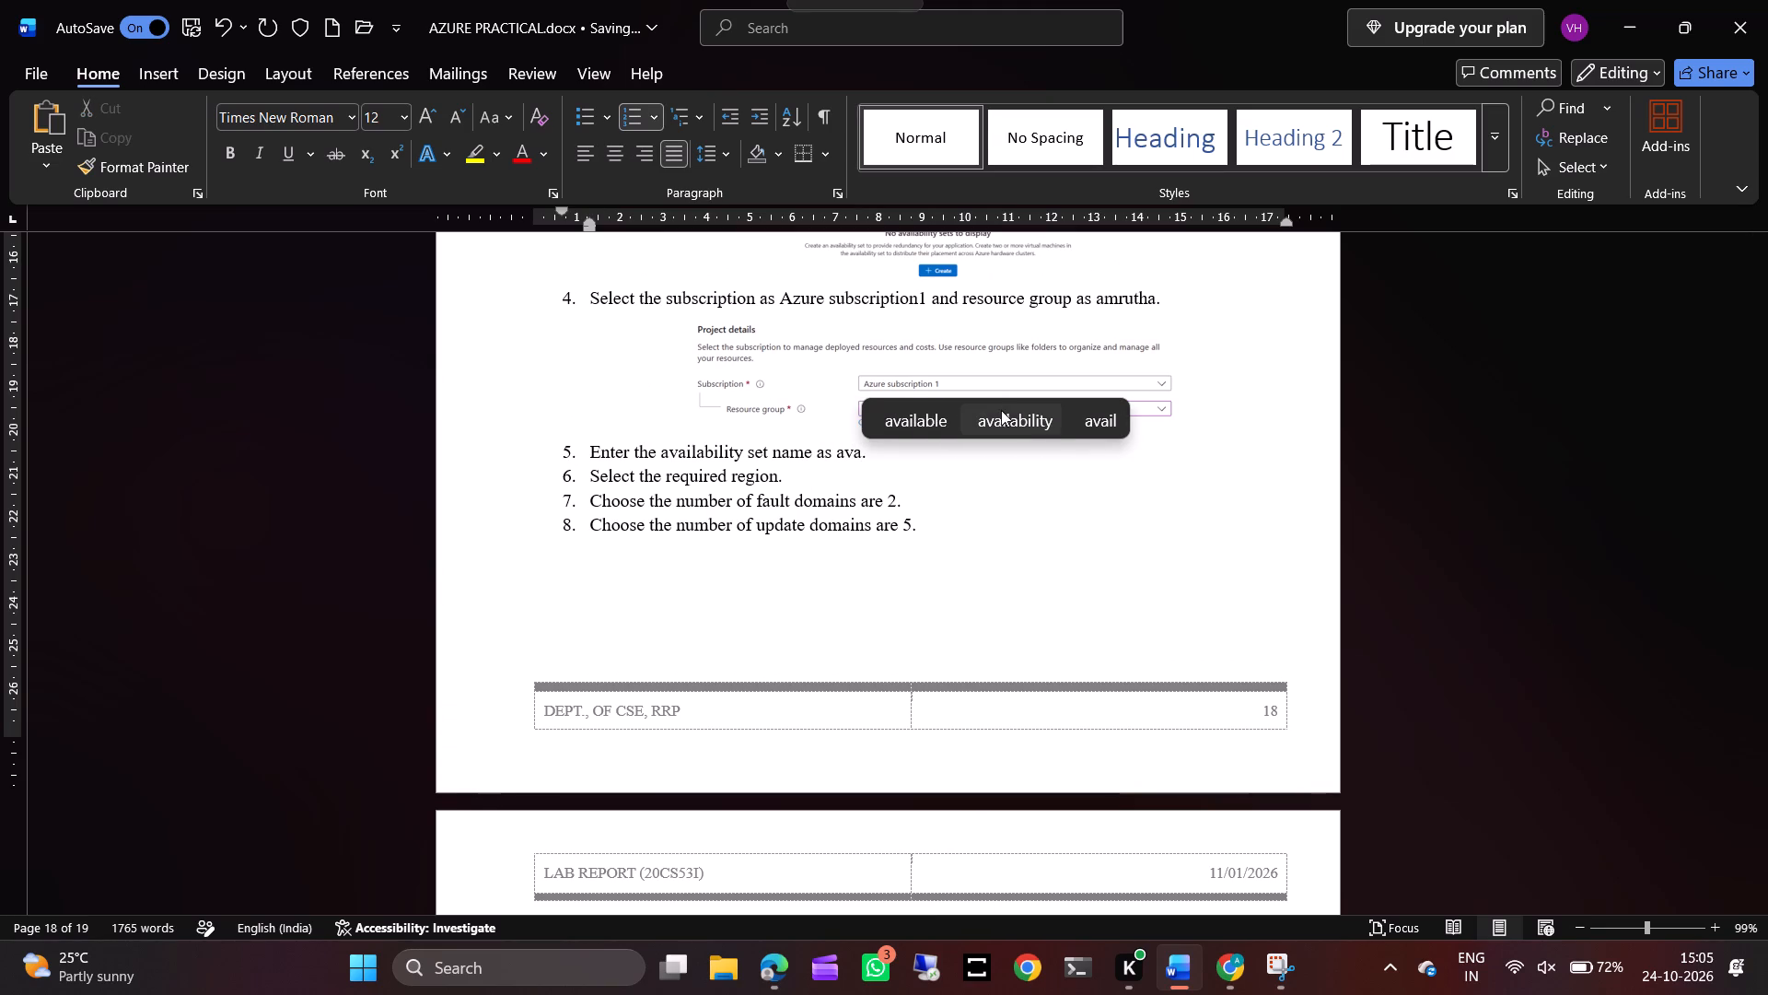
{"action": "left_click", "coordinate": [1003, 412]}
{"action": "key", "text": "1"}
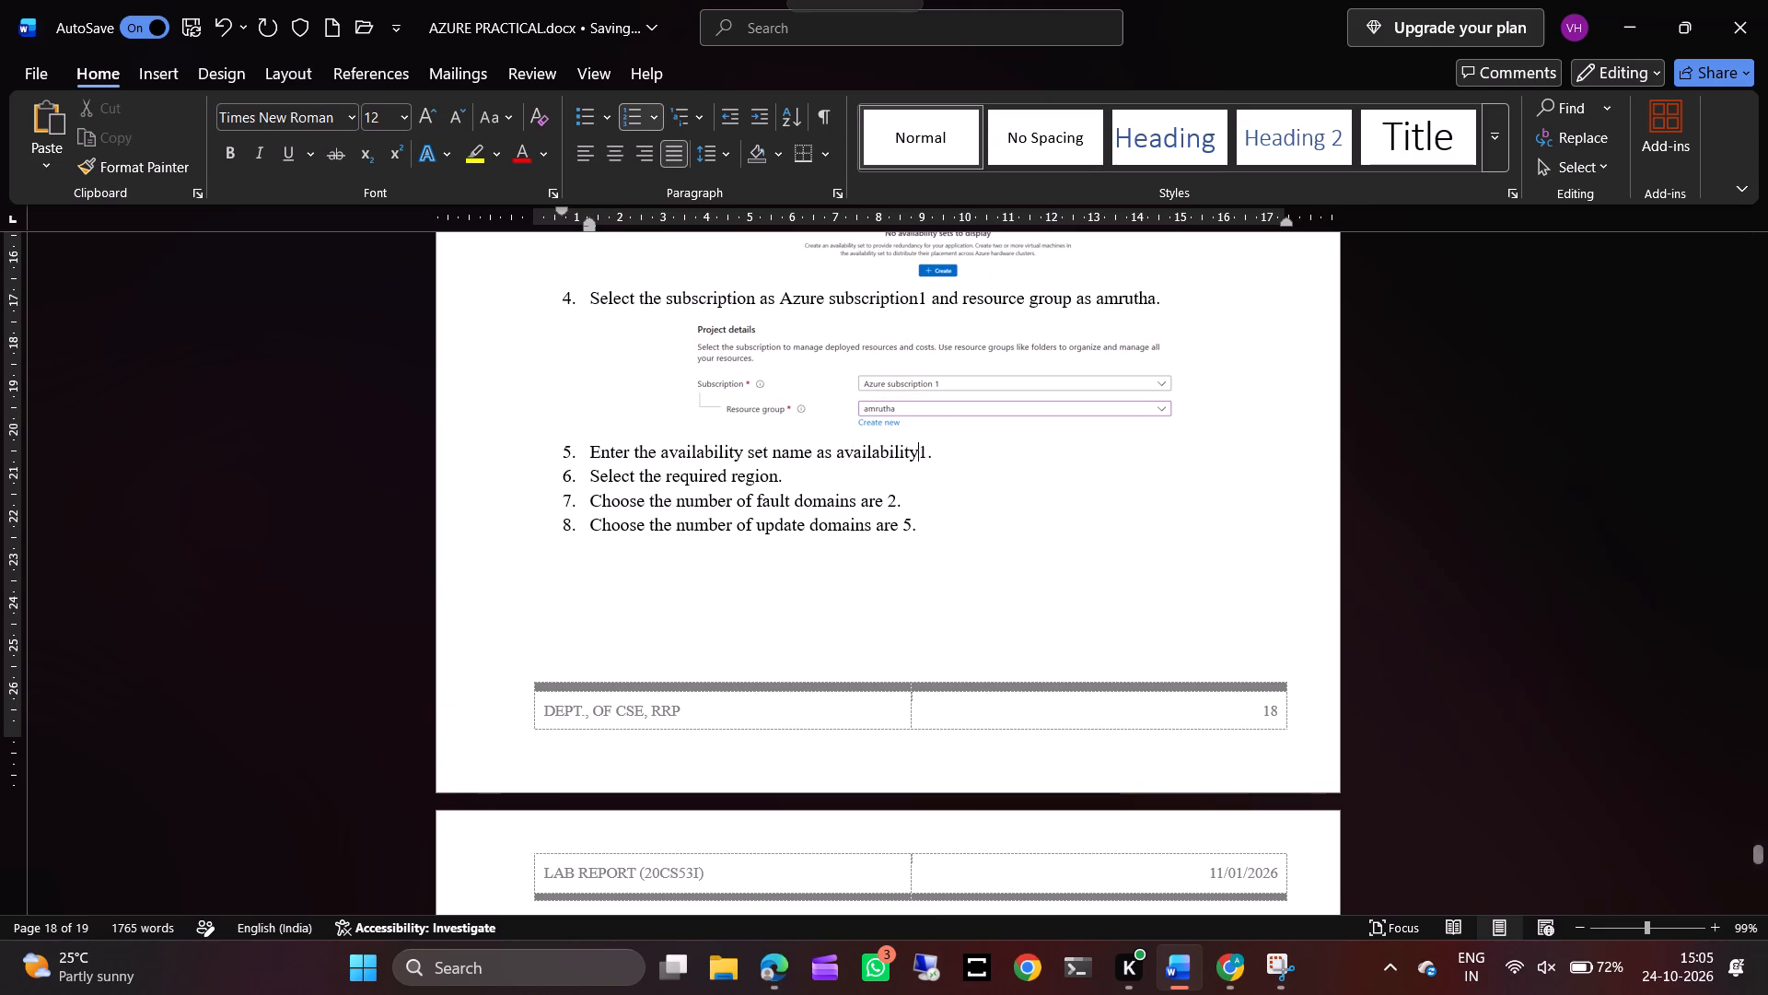
Extend procedure item 6 to read "Select the required region as Australia east.".
{"action": "left_click", "coordinate": [776, 476]}
{"action": "key", "text": "space"}
{"action": "type", "text": "as"}
{"action": "key", "text": "space"}
{"action": "type", "text": "Au"}
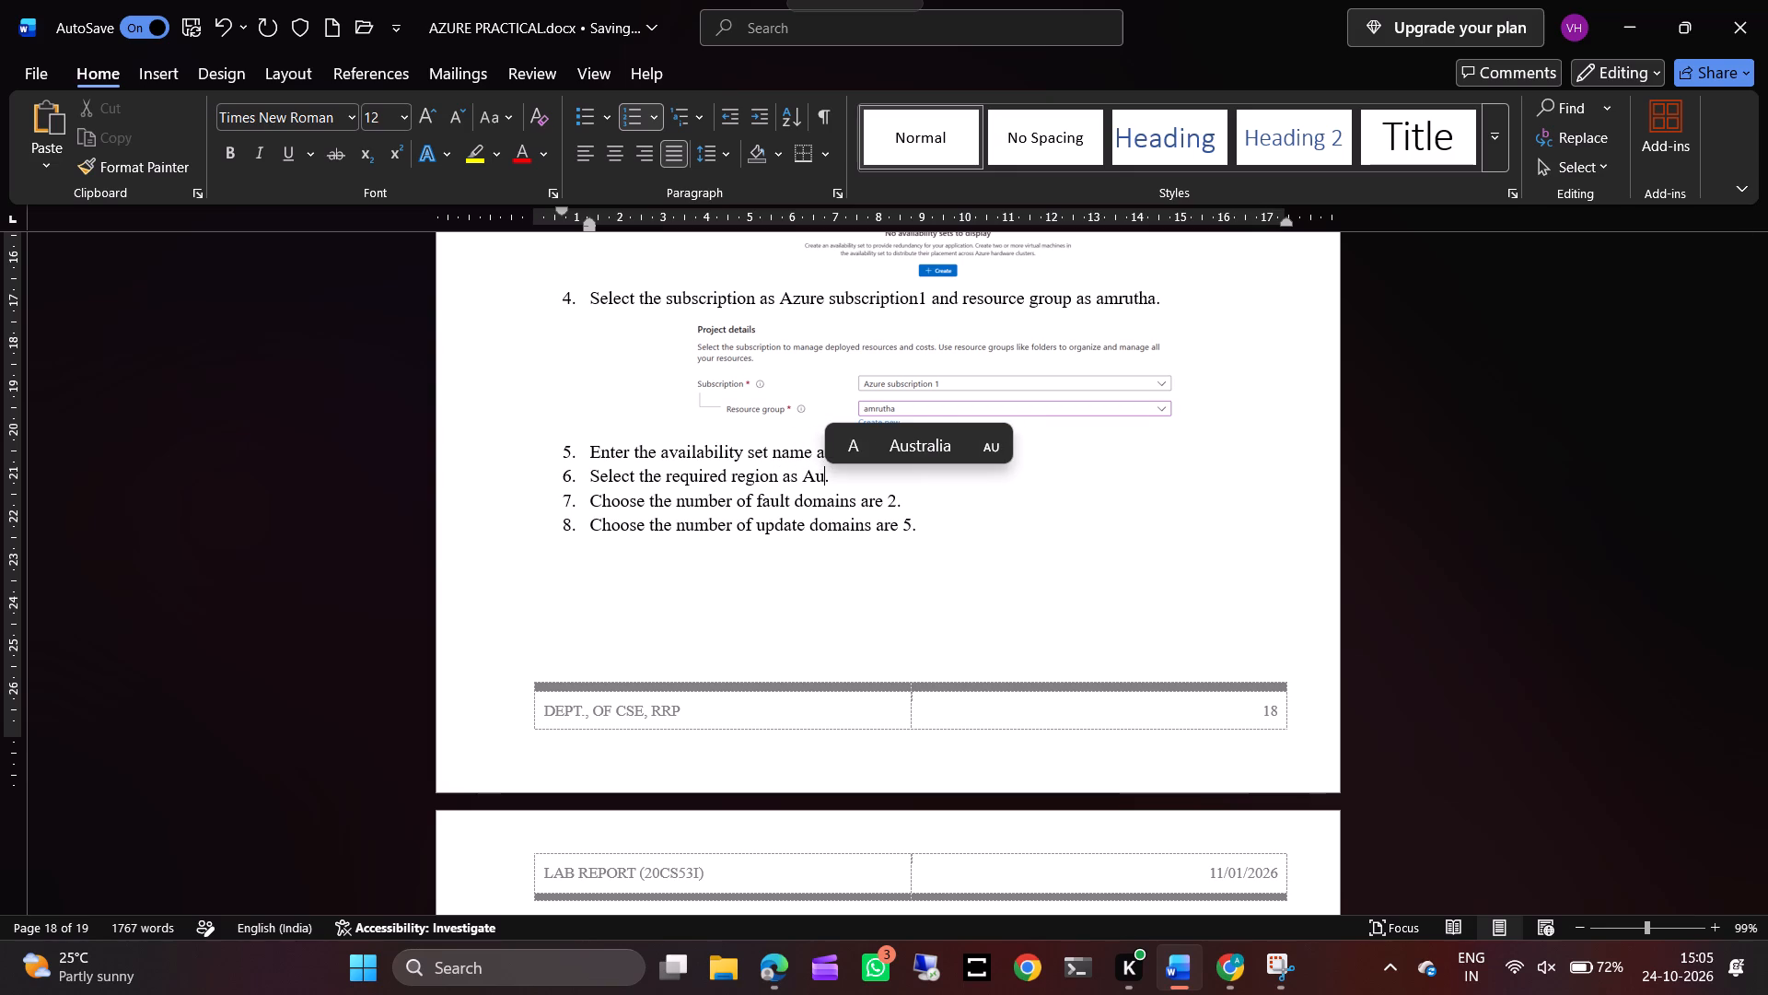
{"action": "type", "text": "stra"}
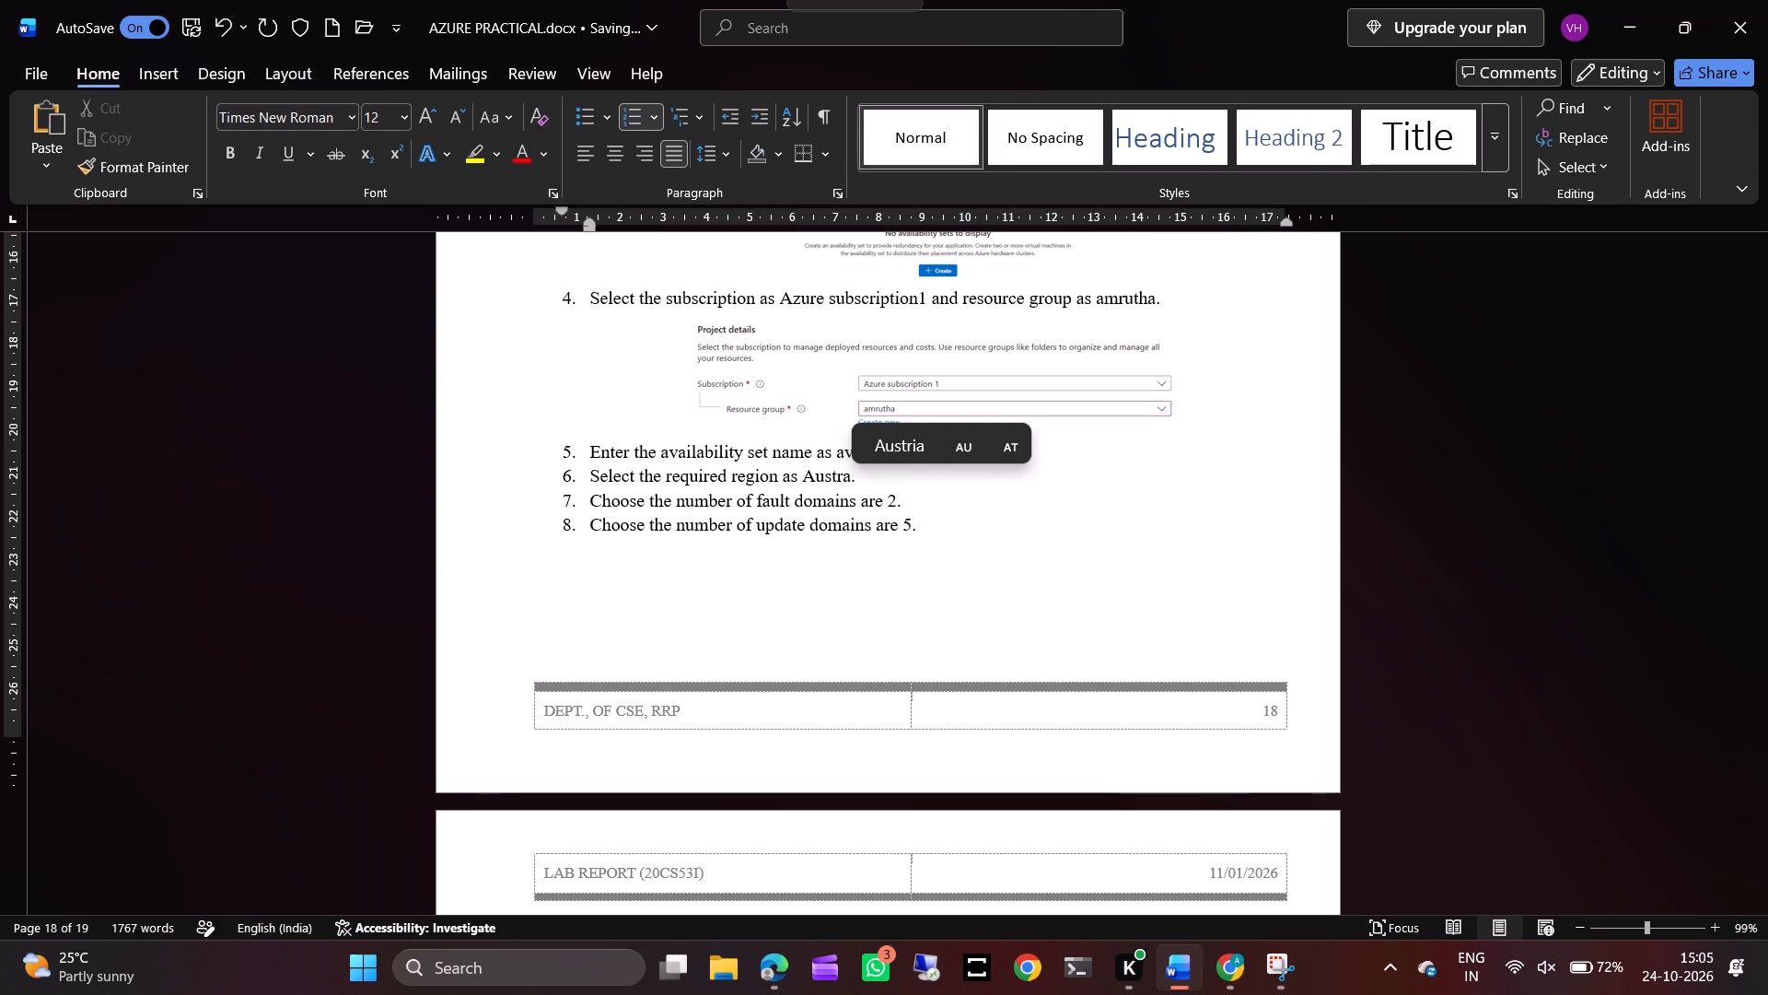
{"action": "key", "text": "l"}
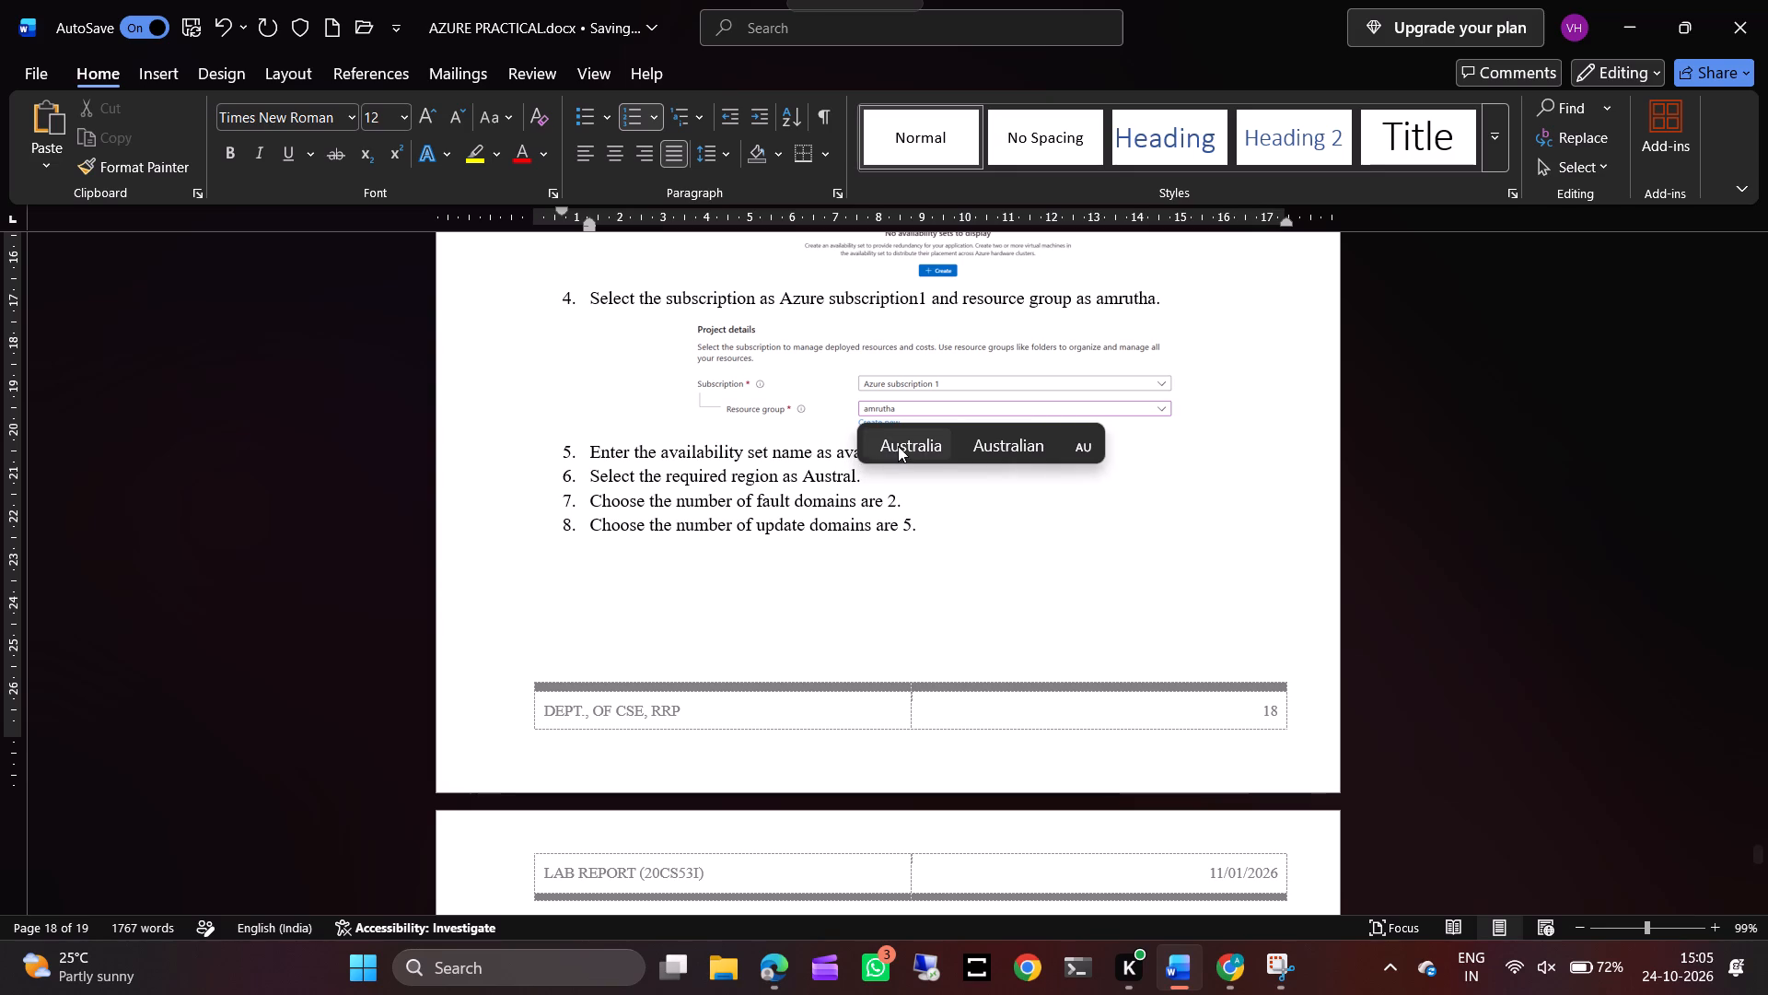
{"action": "left_click", "coordinate": [898, 446]}
{"action": "key", "text": "space"}
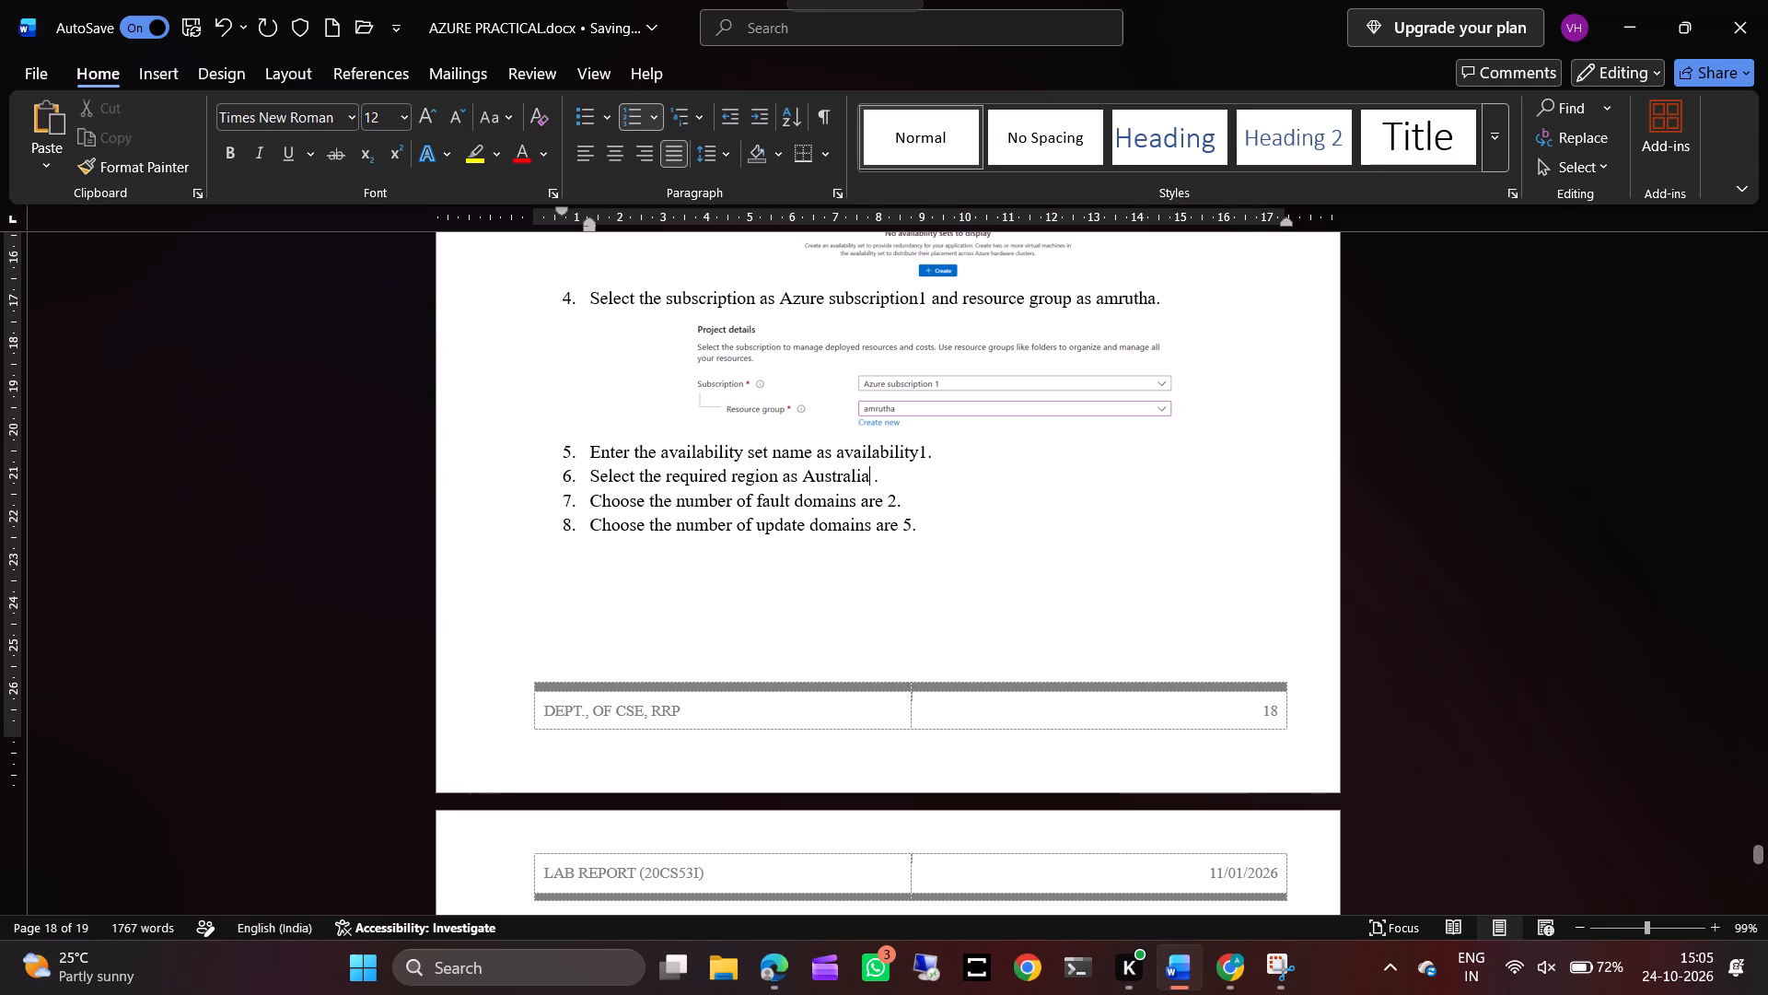
{"action": "type", "text": "ea"}
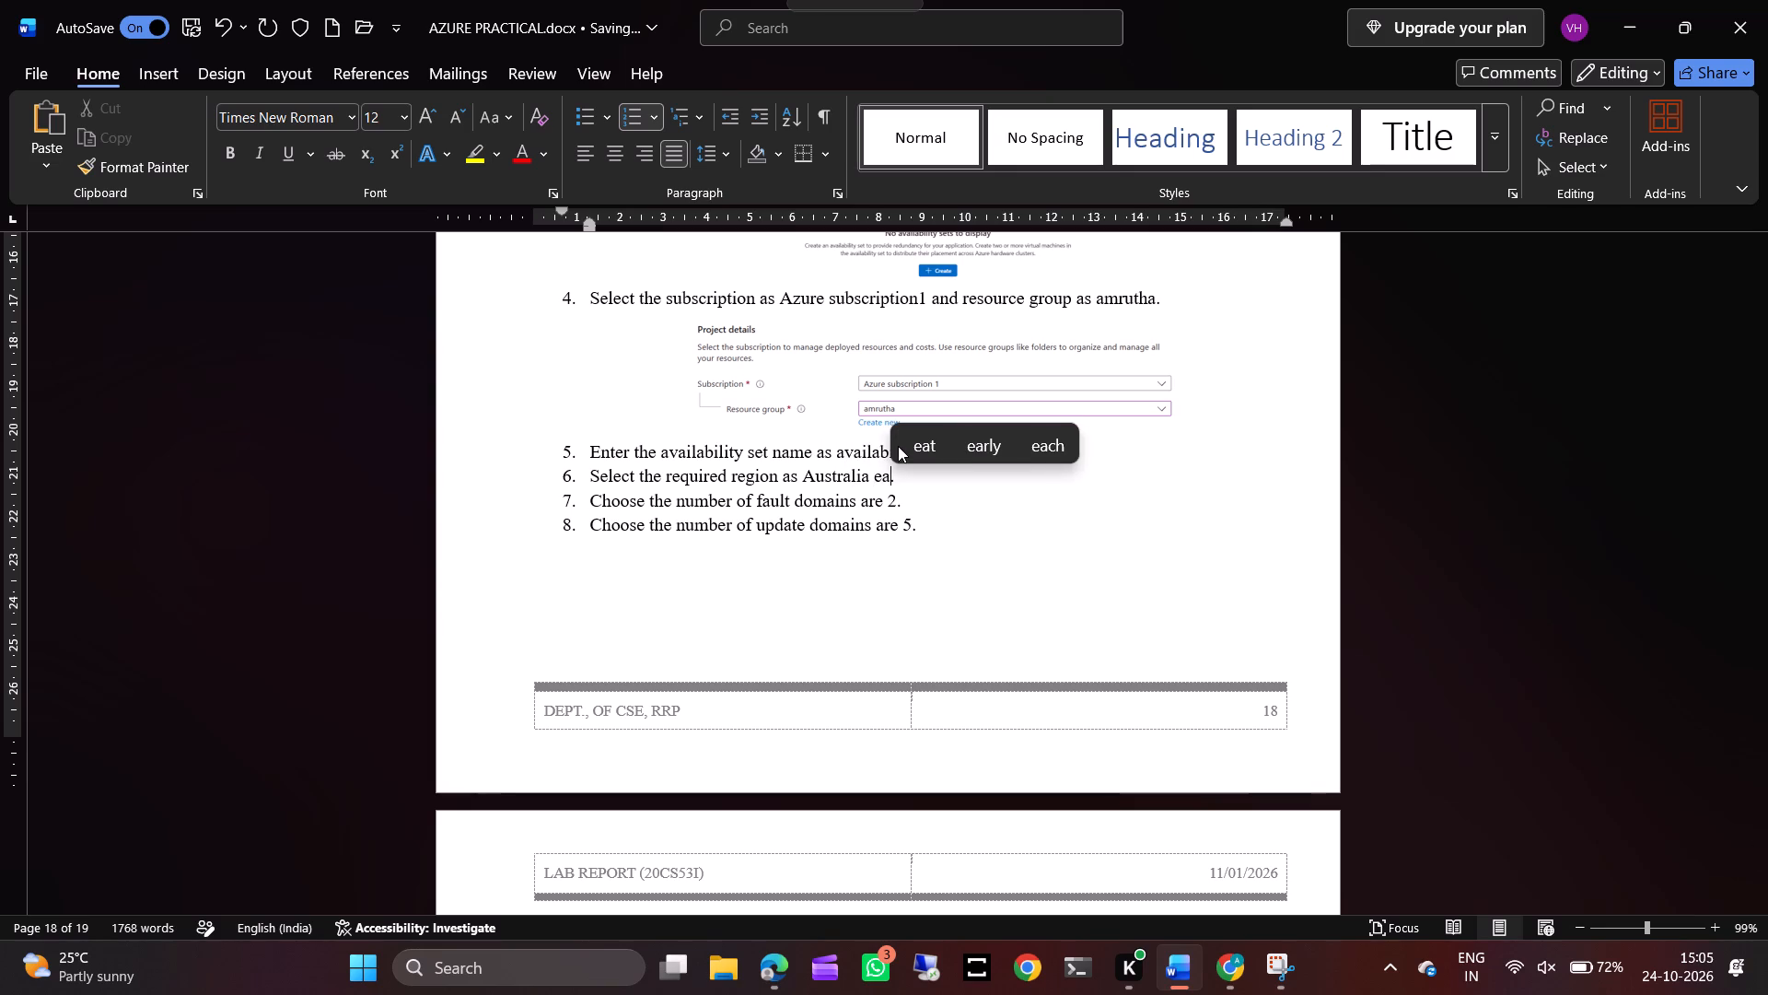
{"action": "type", "text": "st"}
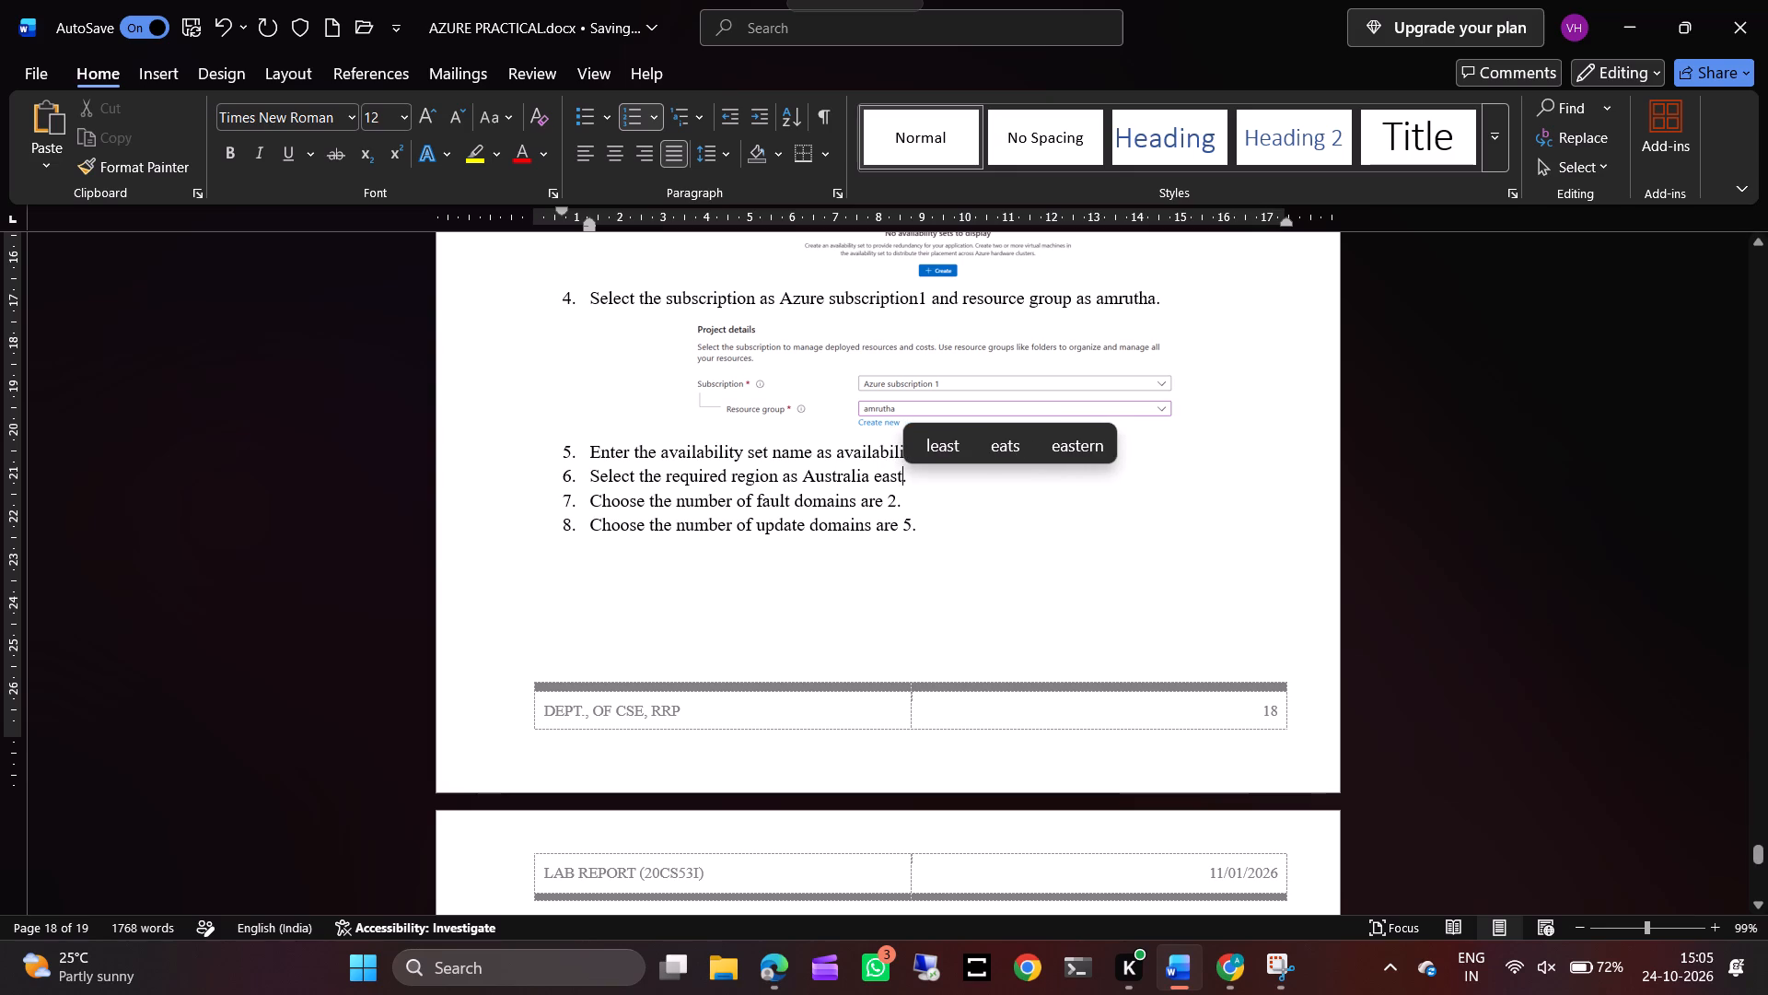
Enlarge the Project details screenshot below procedure item 4, making it slightly taller and wider within the page margins.
{"action": "left_click", "coordinate": [871, 369]}
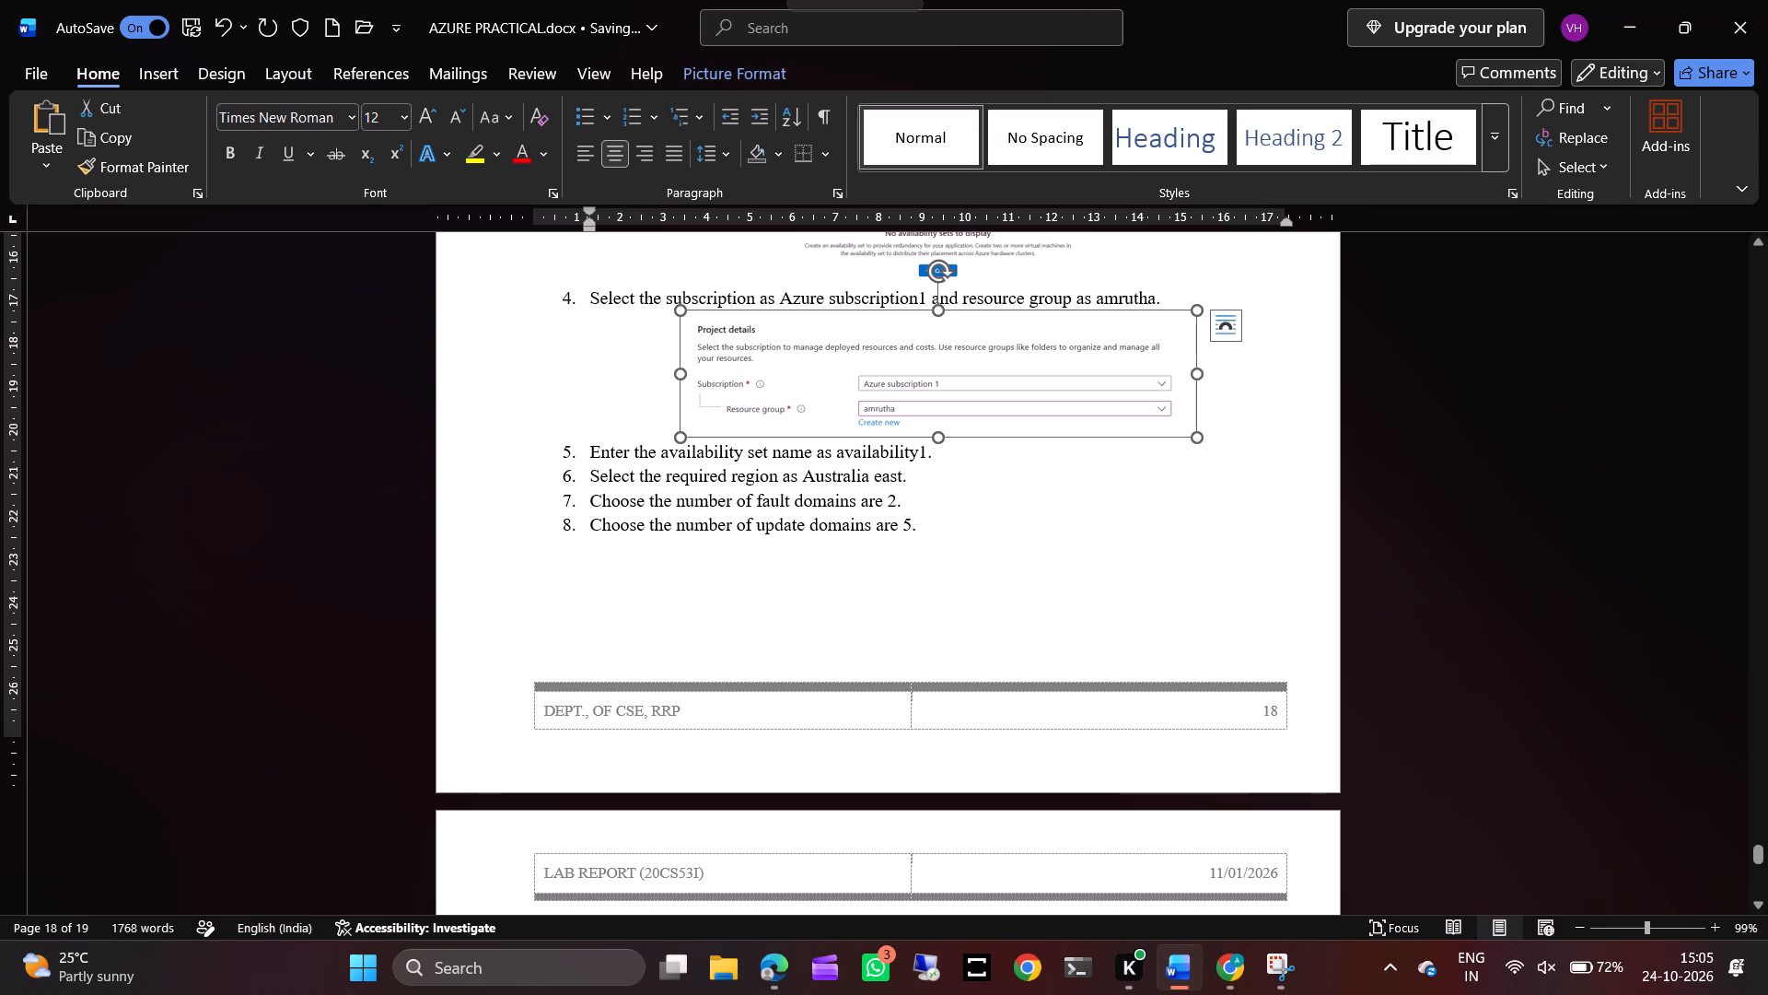
{"action": "left_click_drag", "start_coordinate": [940, 441], "coordinate": [953, 474]}
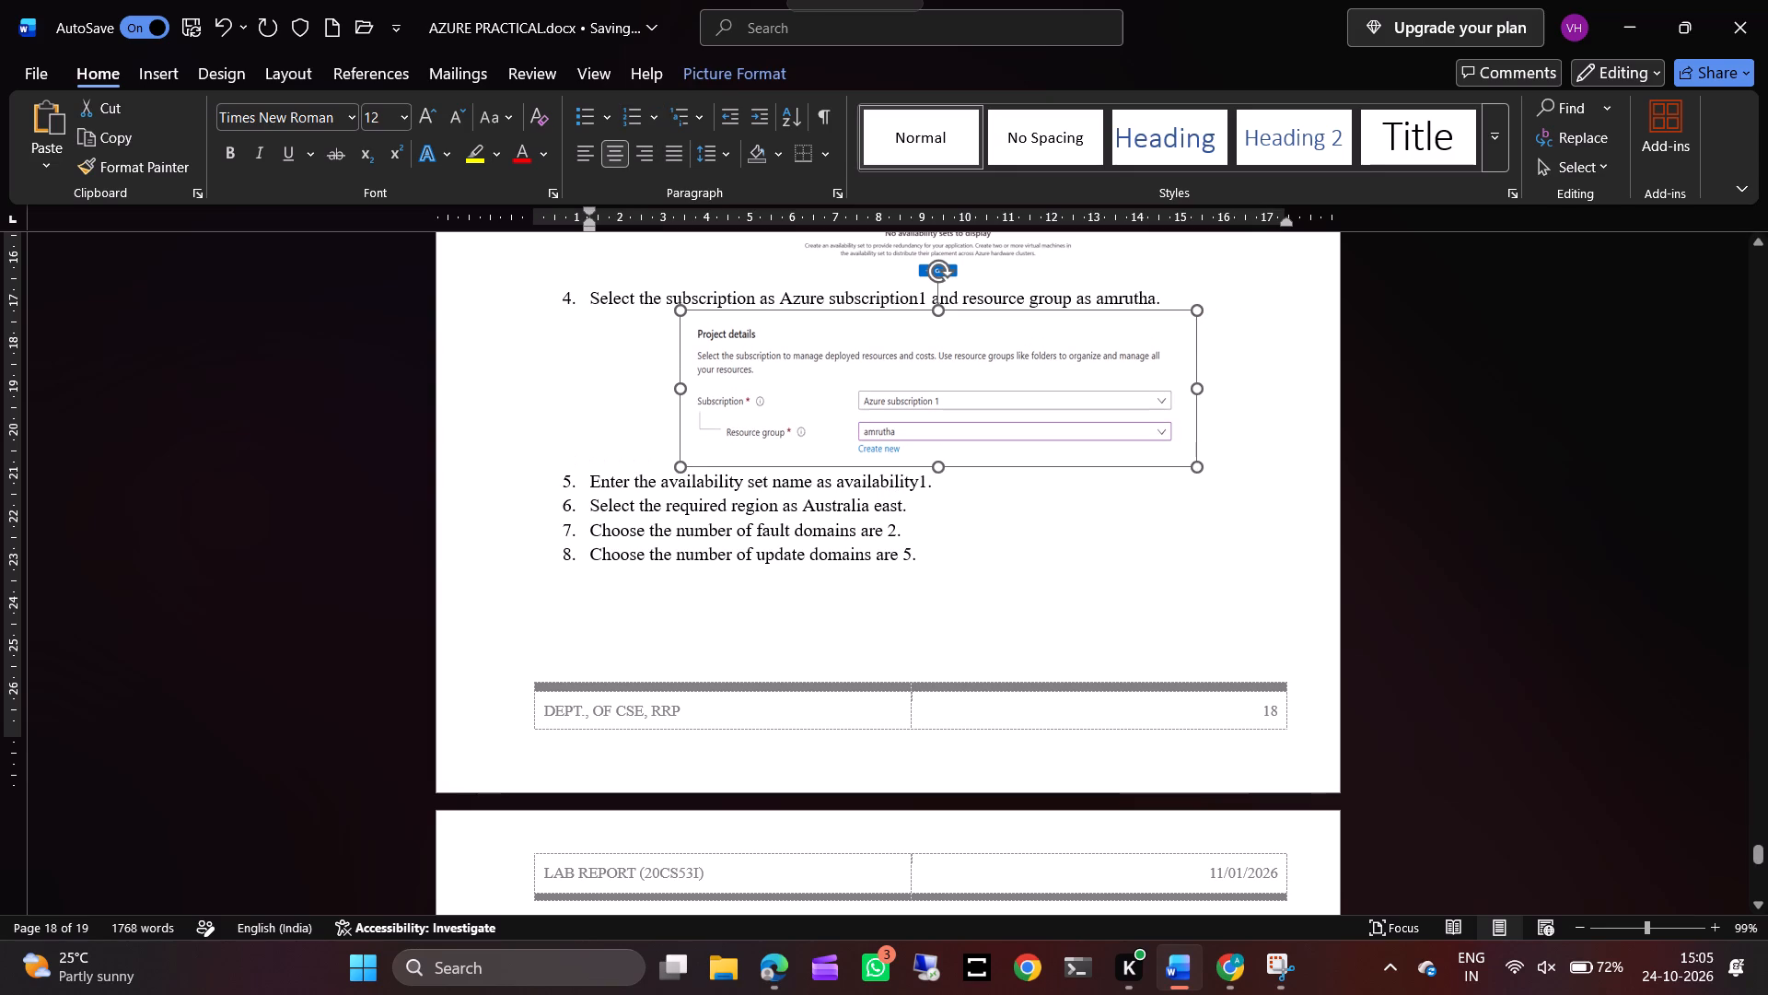
{"action": "left_click_drag", "start_coordinate": [953, 474], "coordinate": [953, 476]}
{"action": "scroll", "coordinate": [953, 476], "scroll_direction": "up", "scroll_amount": 1}
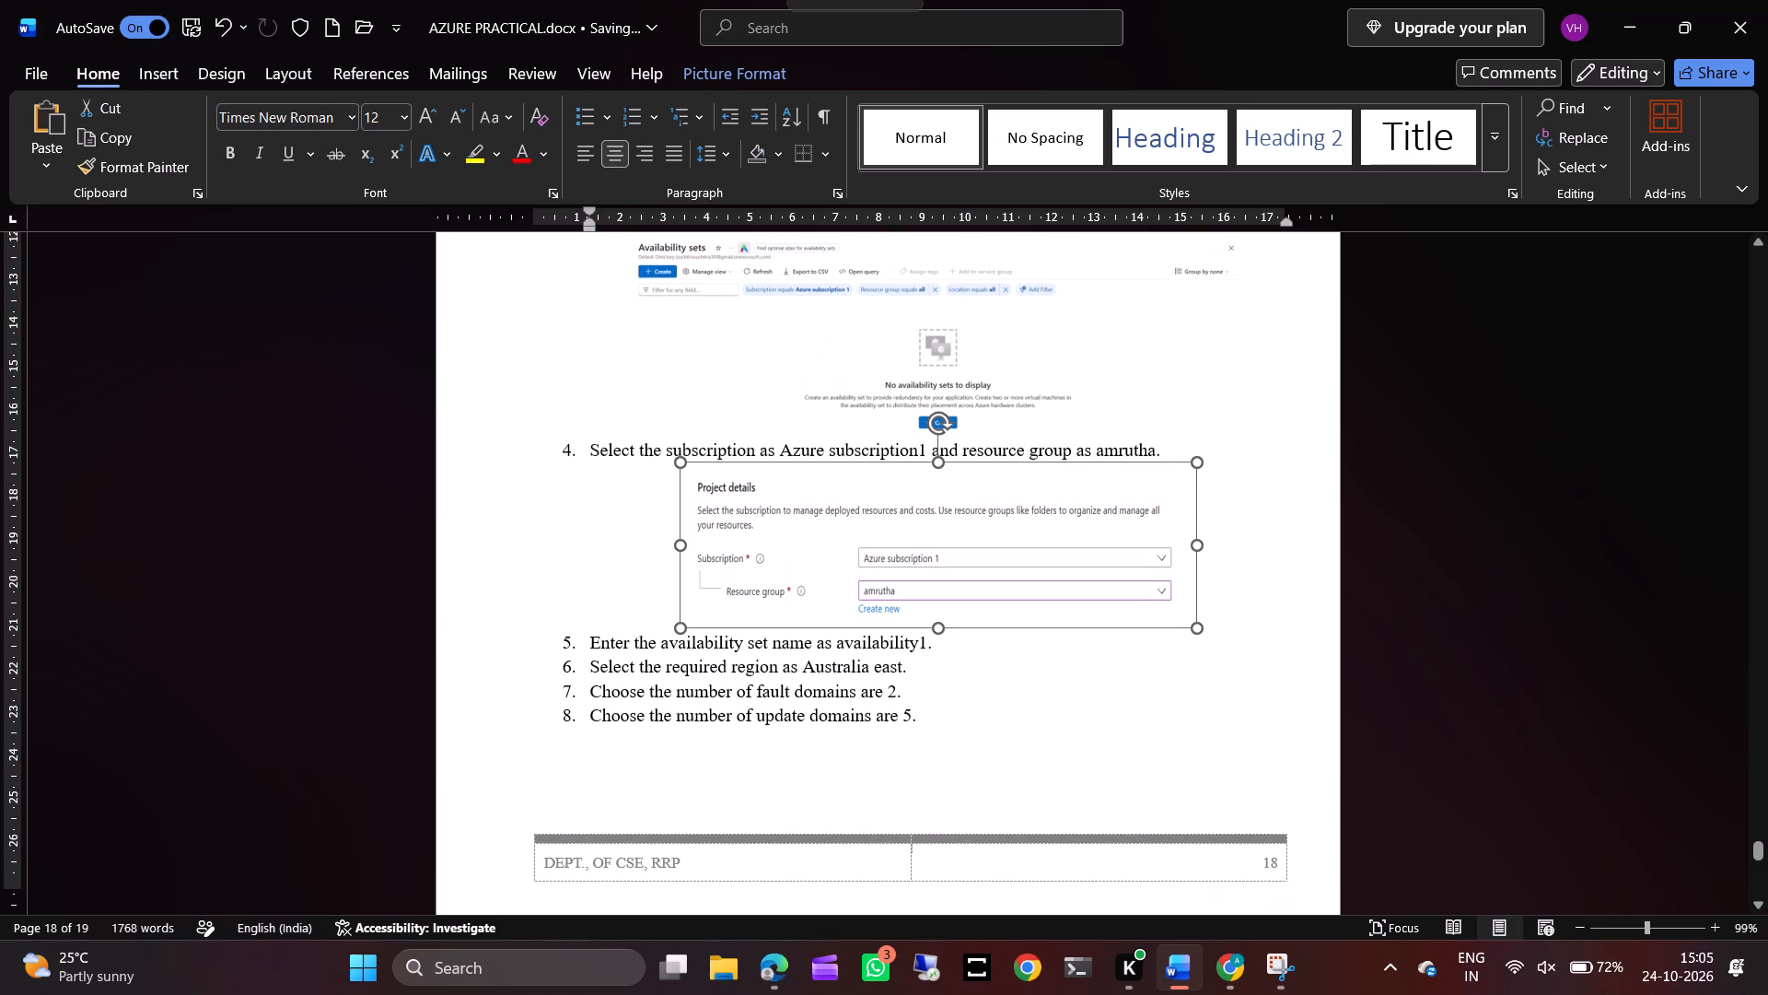
{"action": "left_click", "coordinate": [935, 374]}
{"action": "left_click", "coordinate": [825, 527]}
{"action": "left_click_drag", "start_coordinate": [676, 628], "coordinate": [671, 649]}
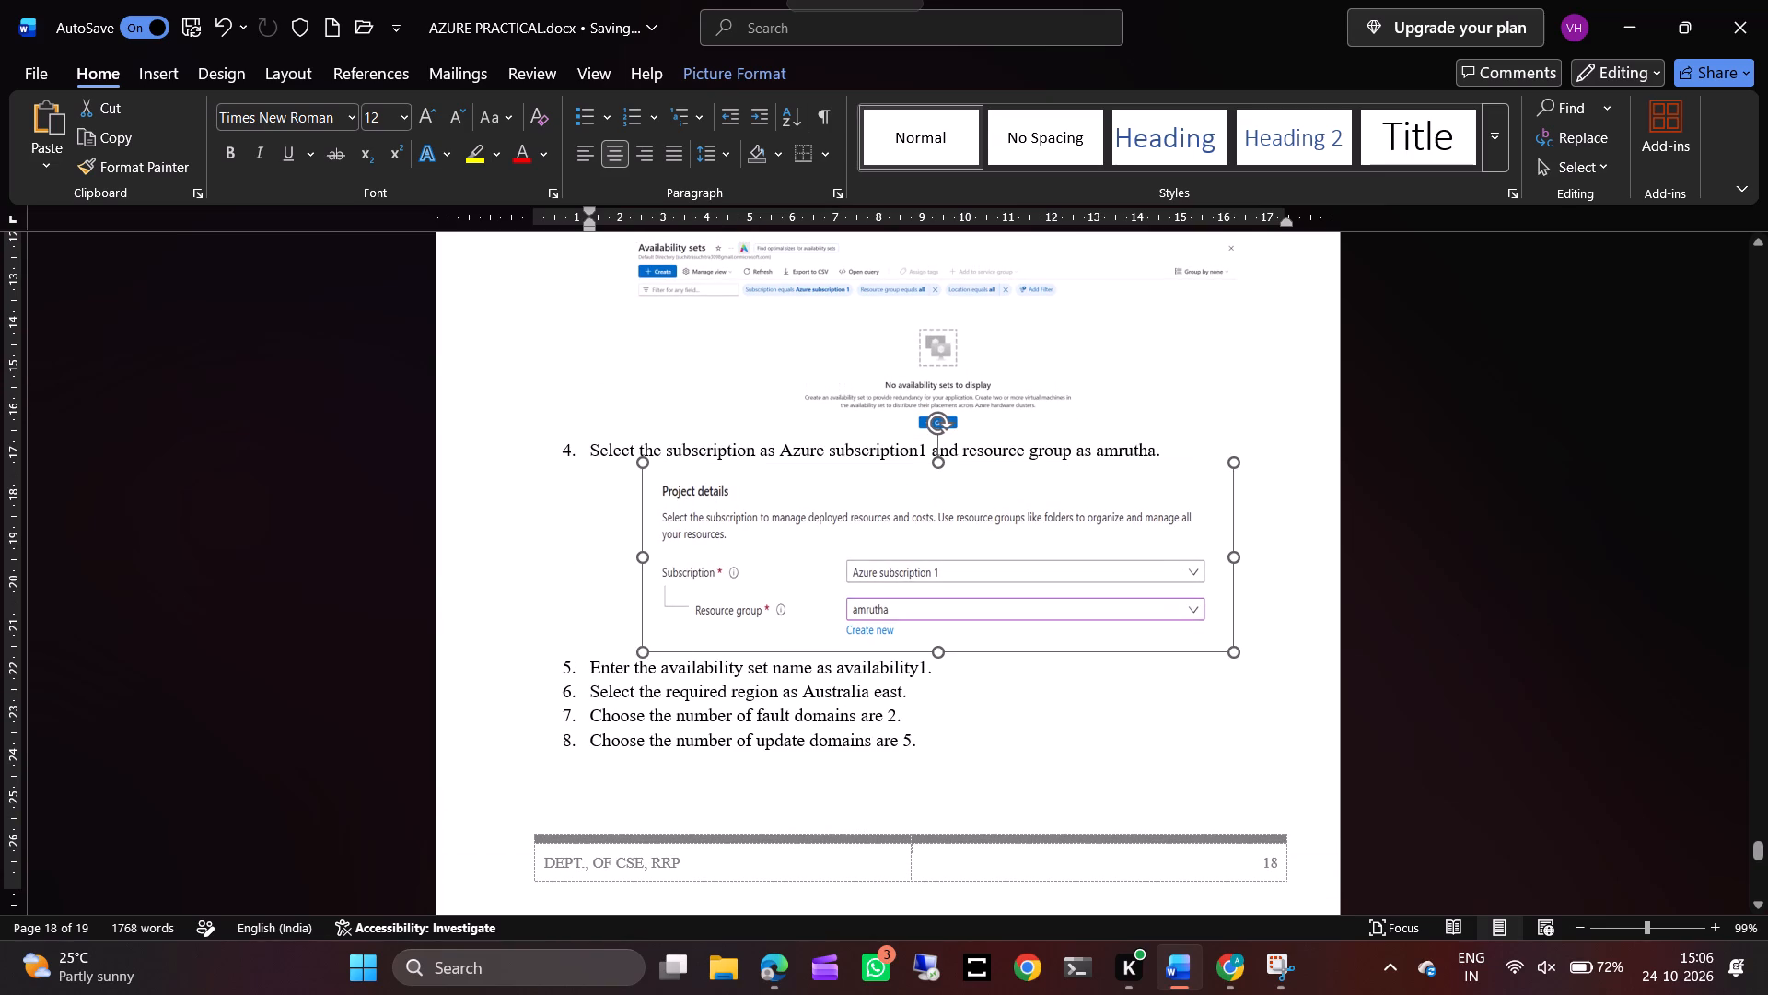
{"action": "left_click_drag", "start_coordinate": [671, 649], "coordinate": [682, 642]}
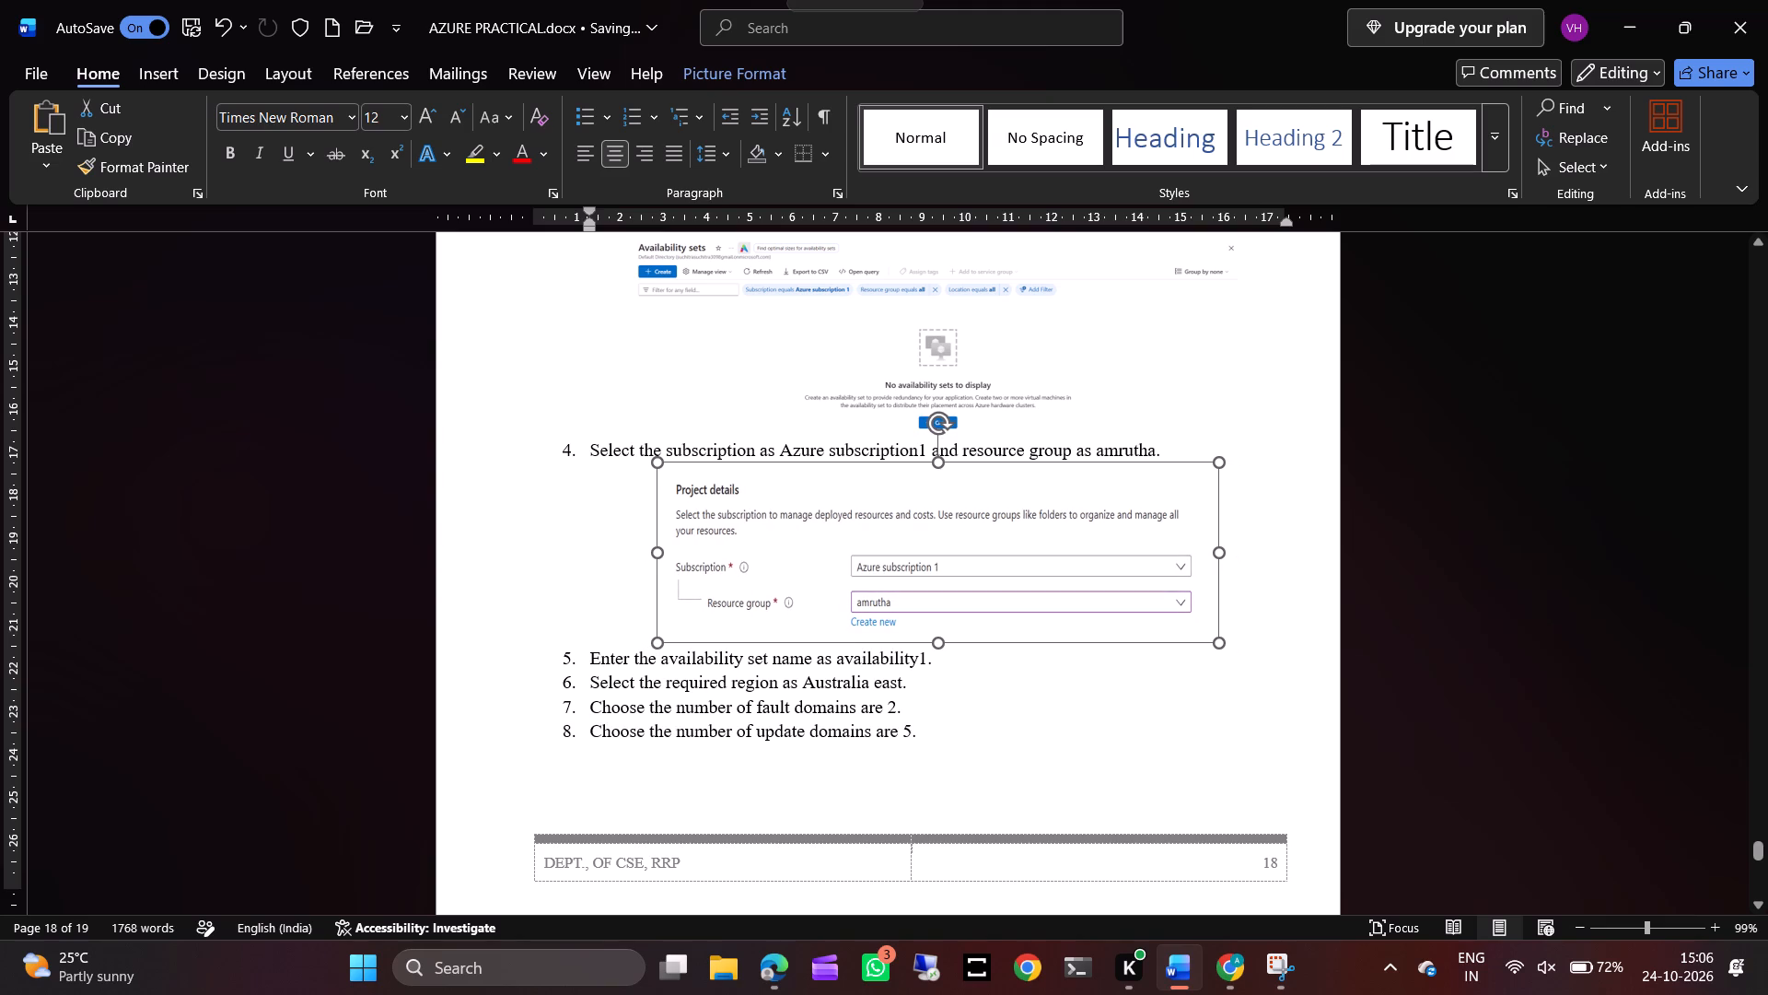
Enlarge the Instance details screenshot above procedure item 9 by widening it slightly.
{"action": "scroll", "coordinate": [797, 774], "scroll_direction": "down", "scroll_amount": 3}
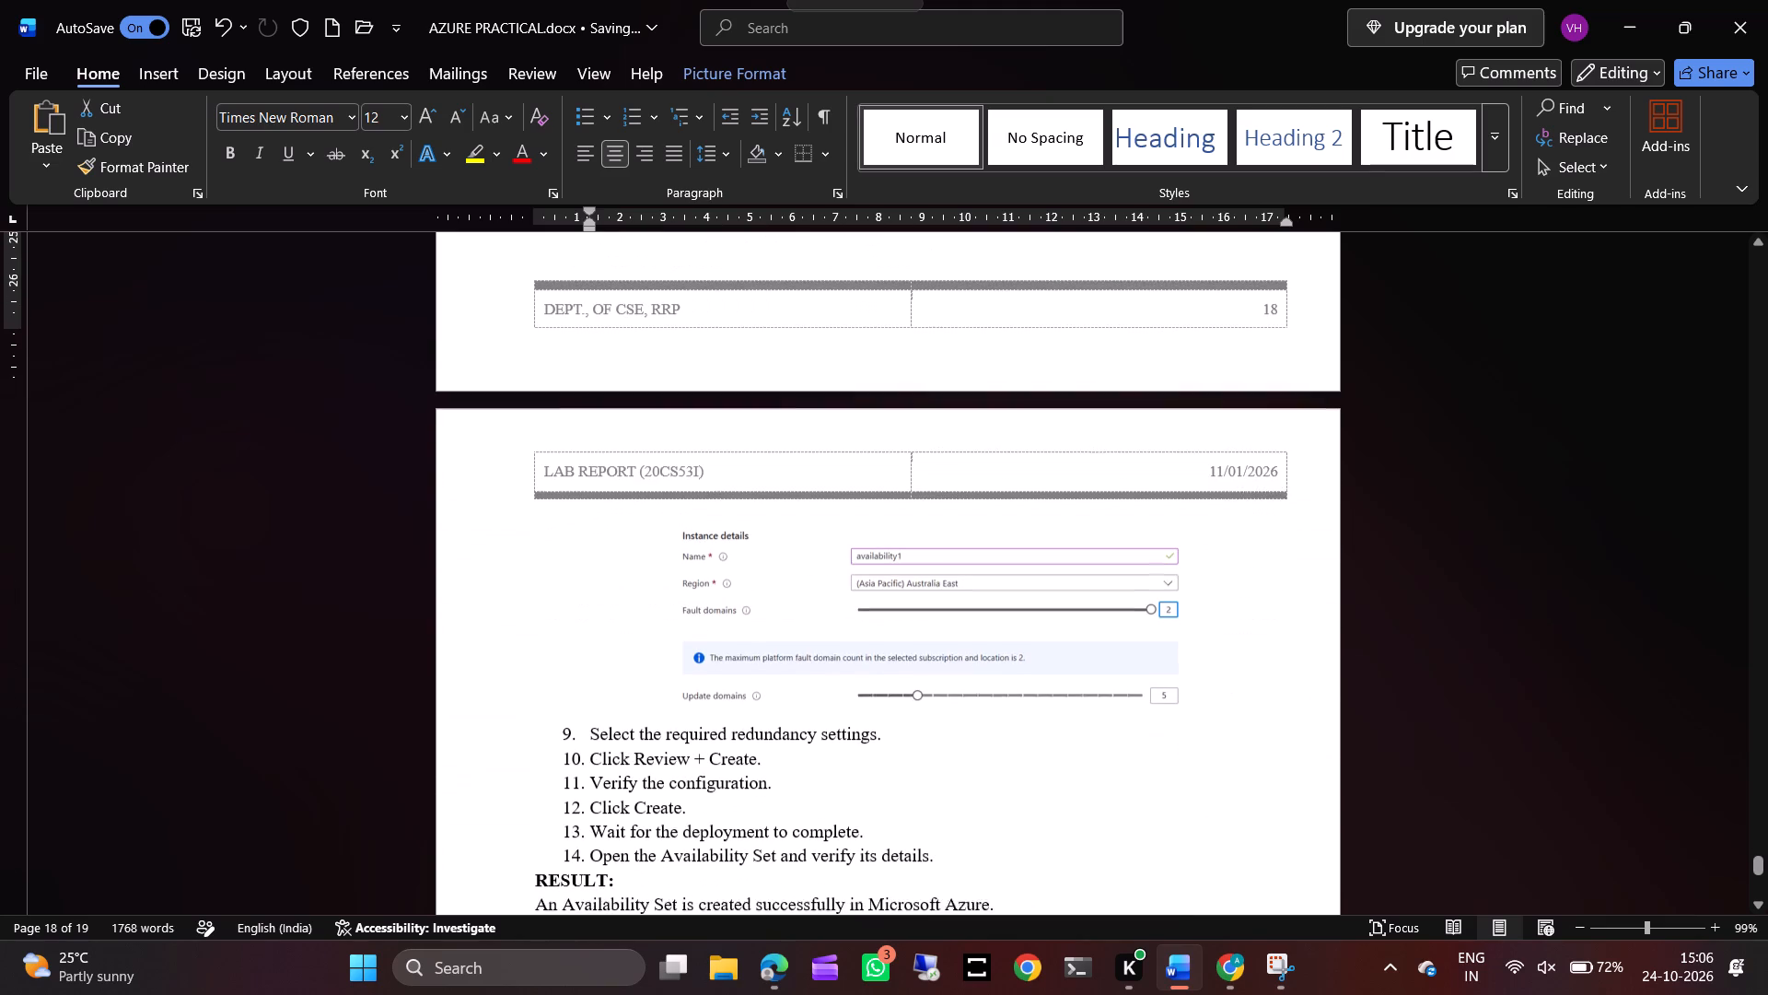
{"action": "left_click", "coordinate": [811, 675]}
{"action": "left_click_drag", "start_coordinate": [669, 617], "coordinate": [628, 623]}
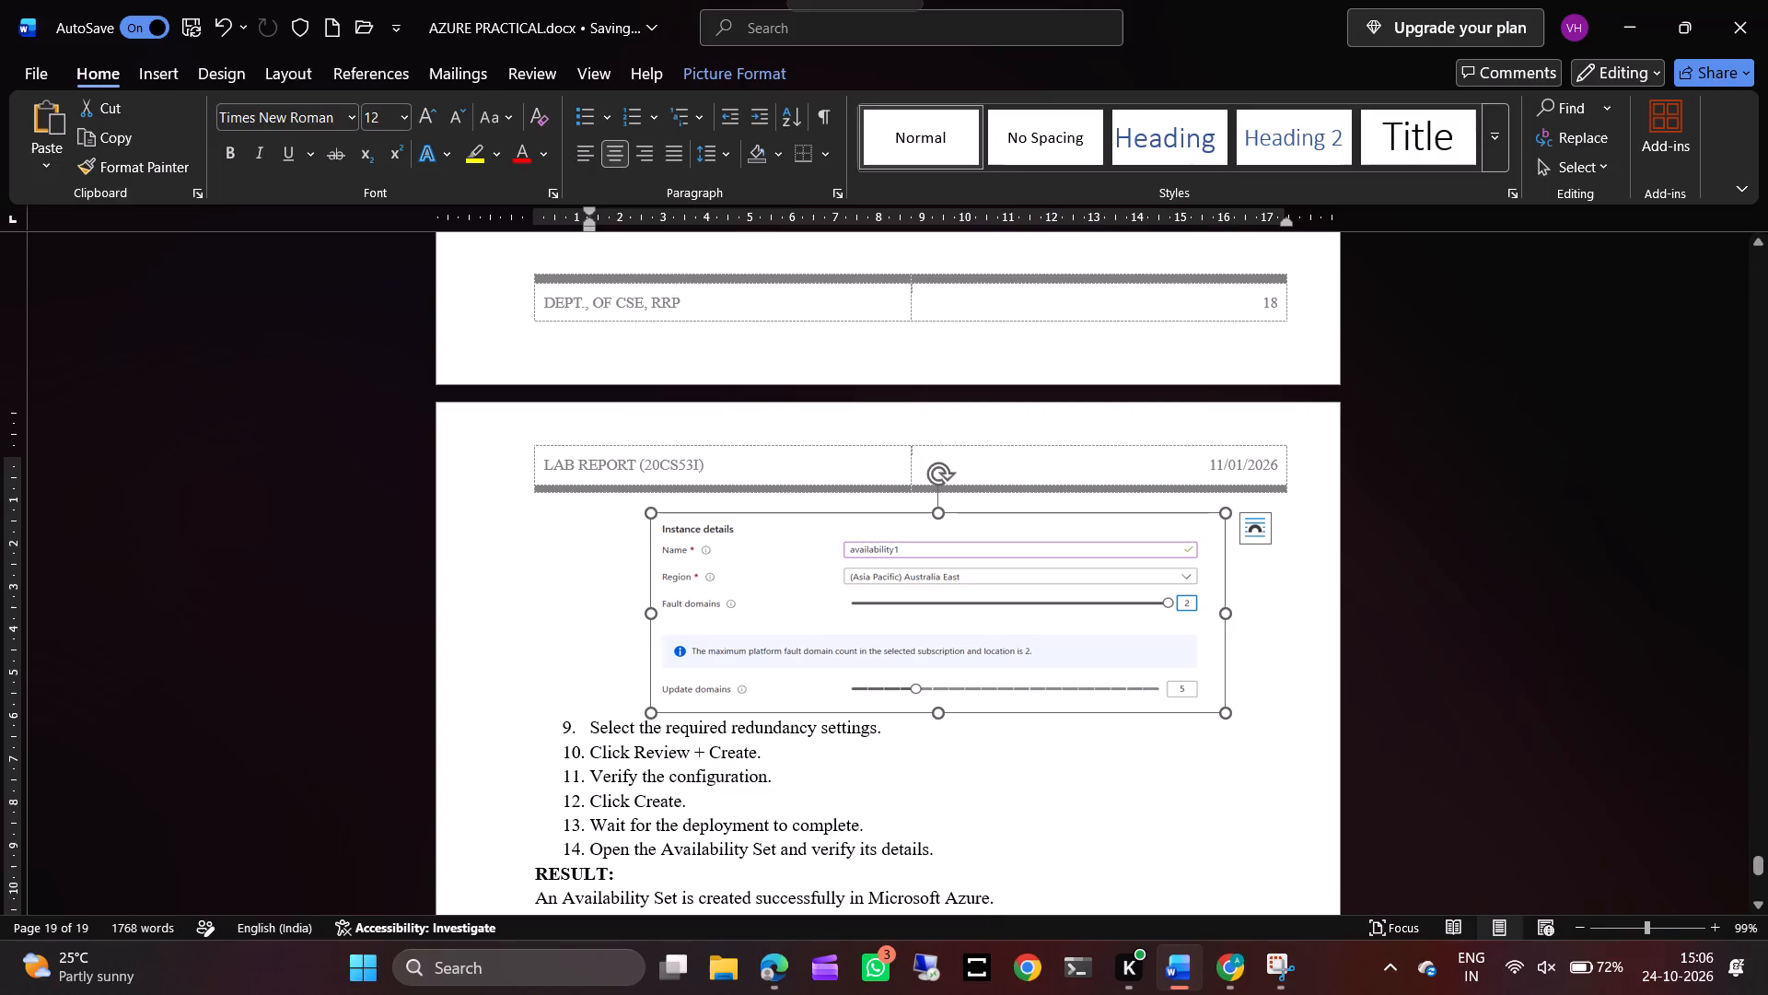
Switch to the Azure portal in Chrome, go through the Advanced and review pages, and create the availability1 availability set.
{"action": "left_click", "coordinate": [1186, 969]}
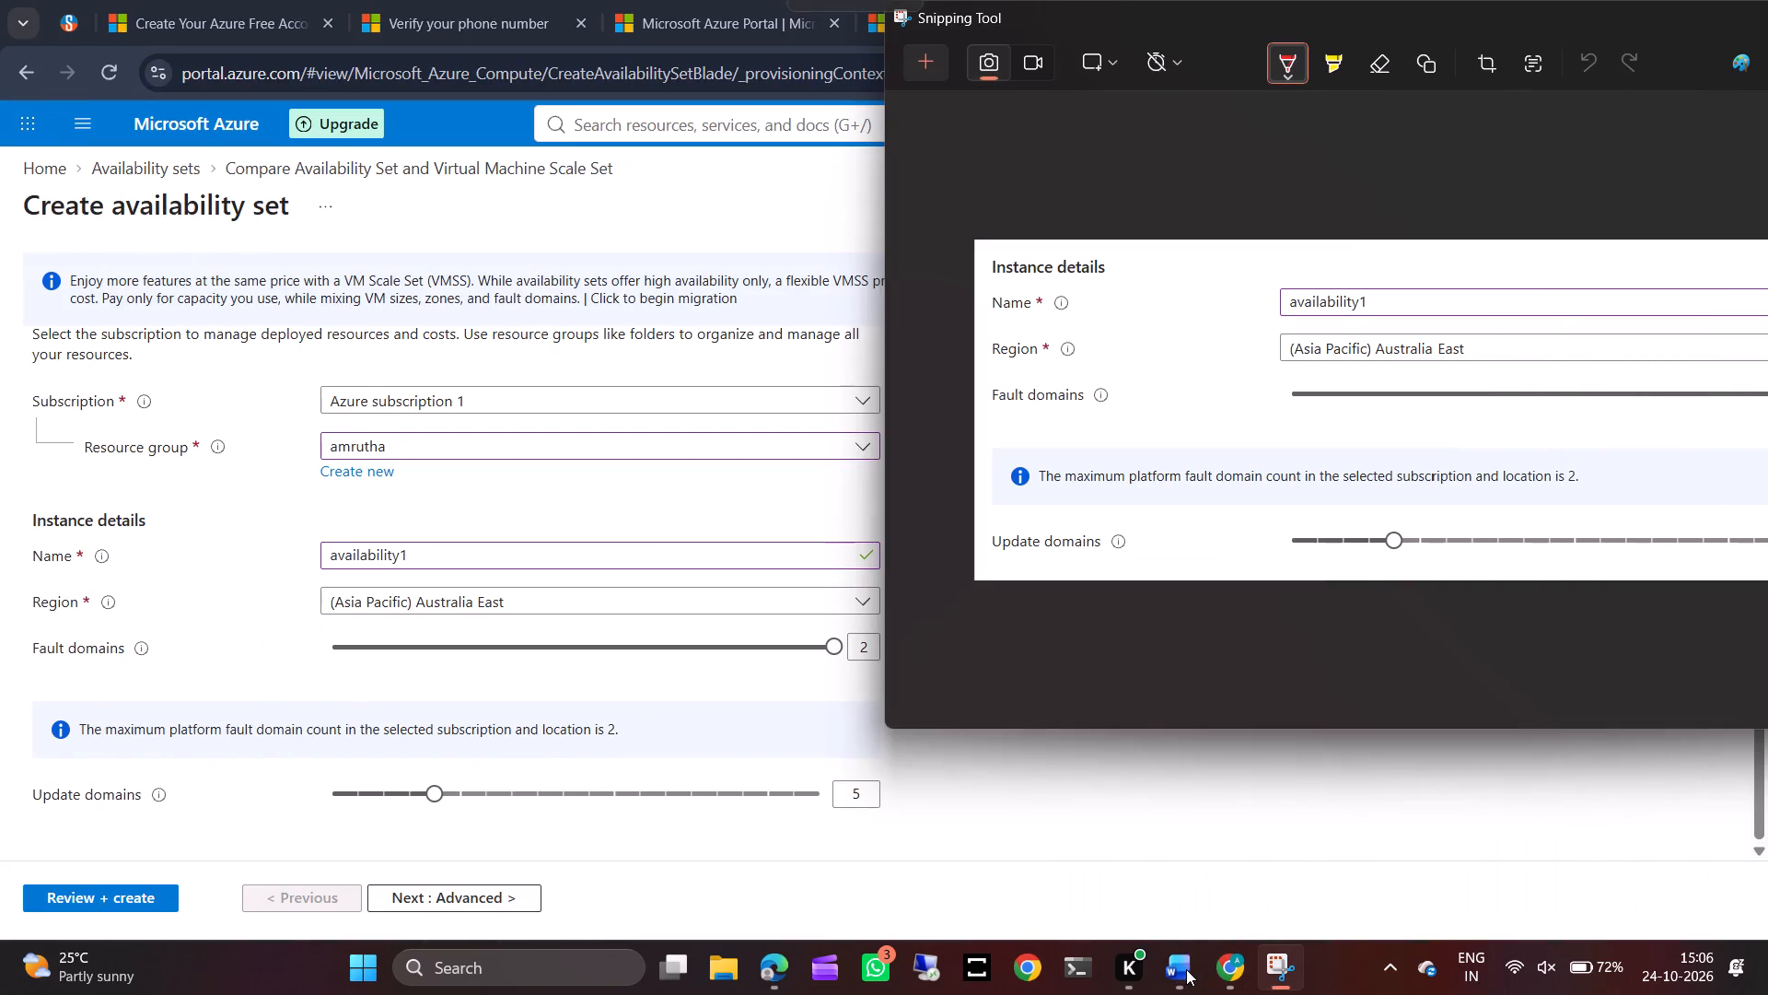
{"action": "left_click", "coordinate": [1122, 863]}
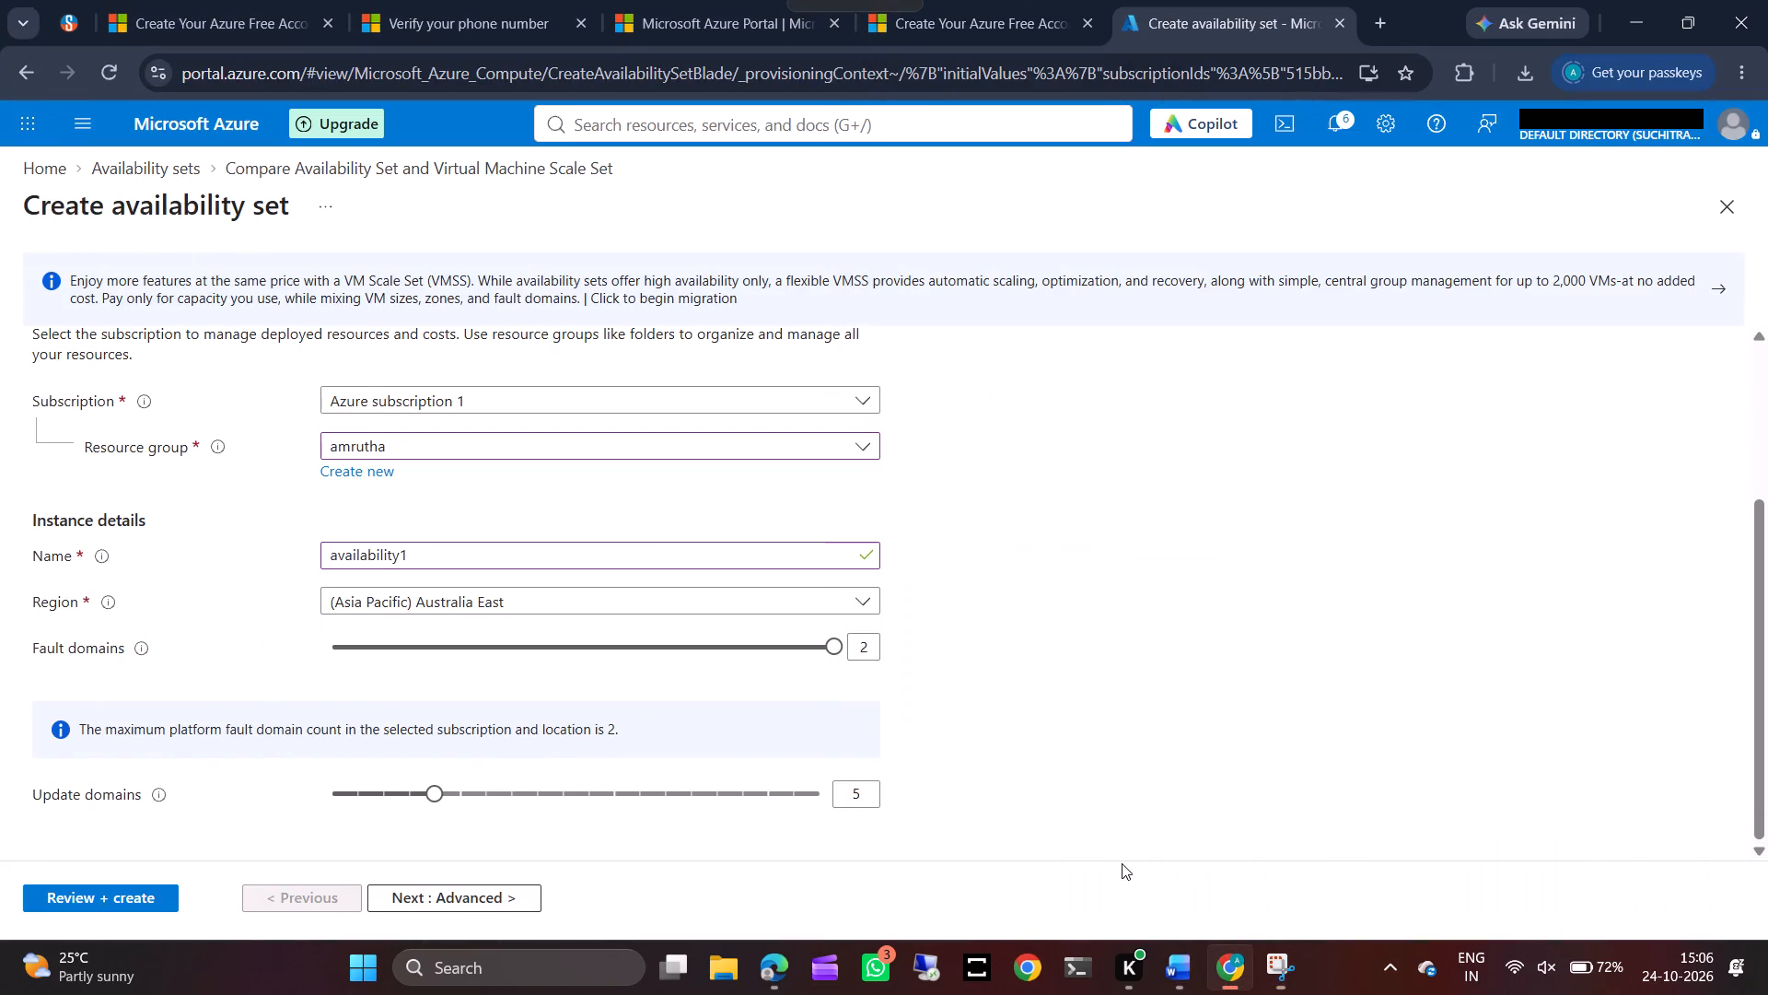
{"action": "left_click", "coordinate": [463, 895]}
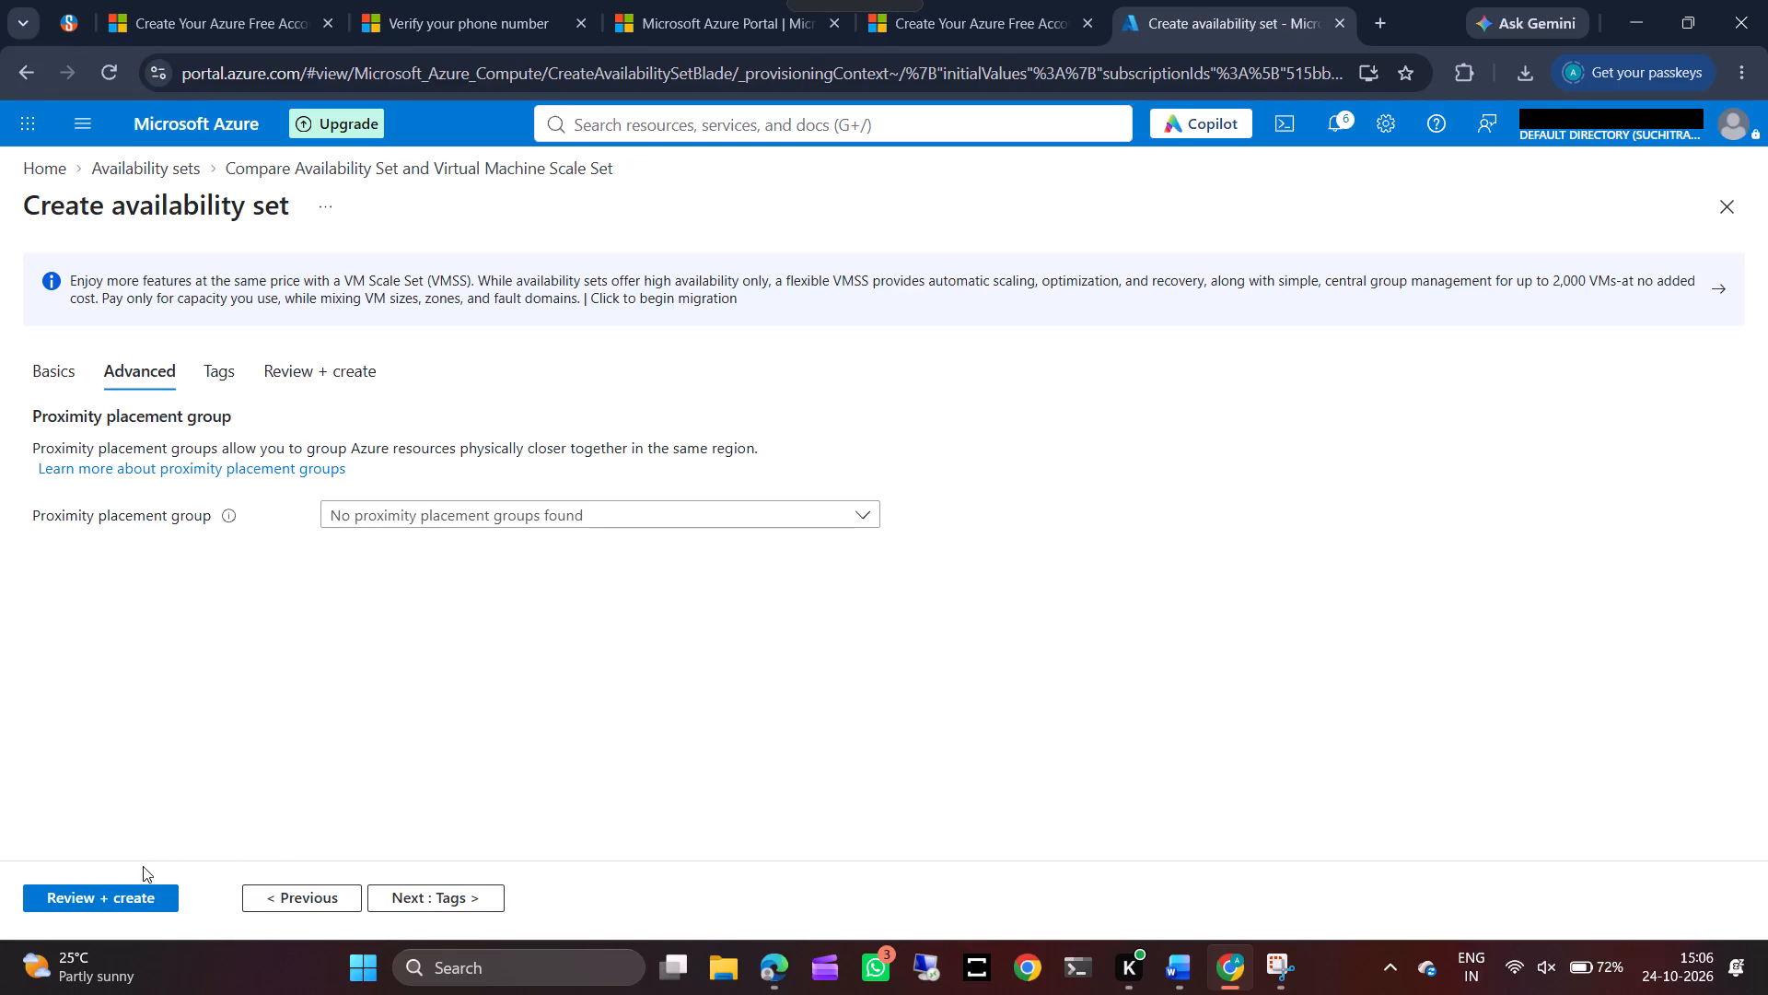
{"action": "left_click", "coordinate": [128, 890]}
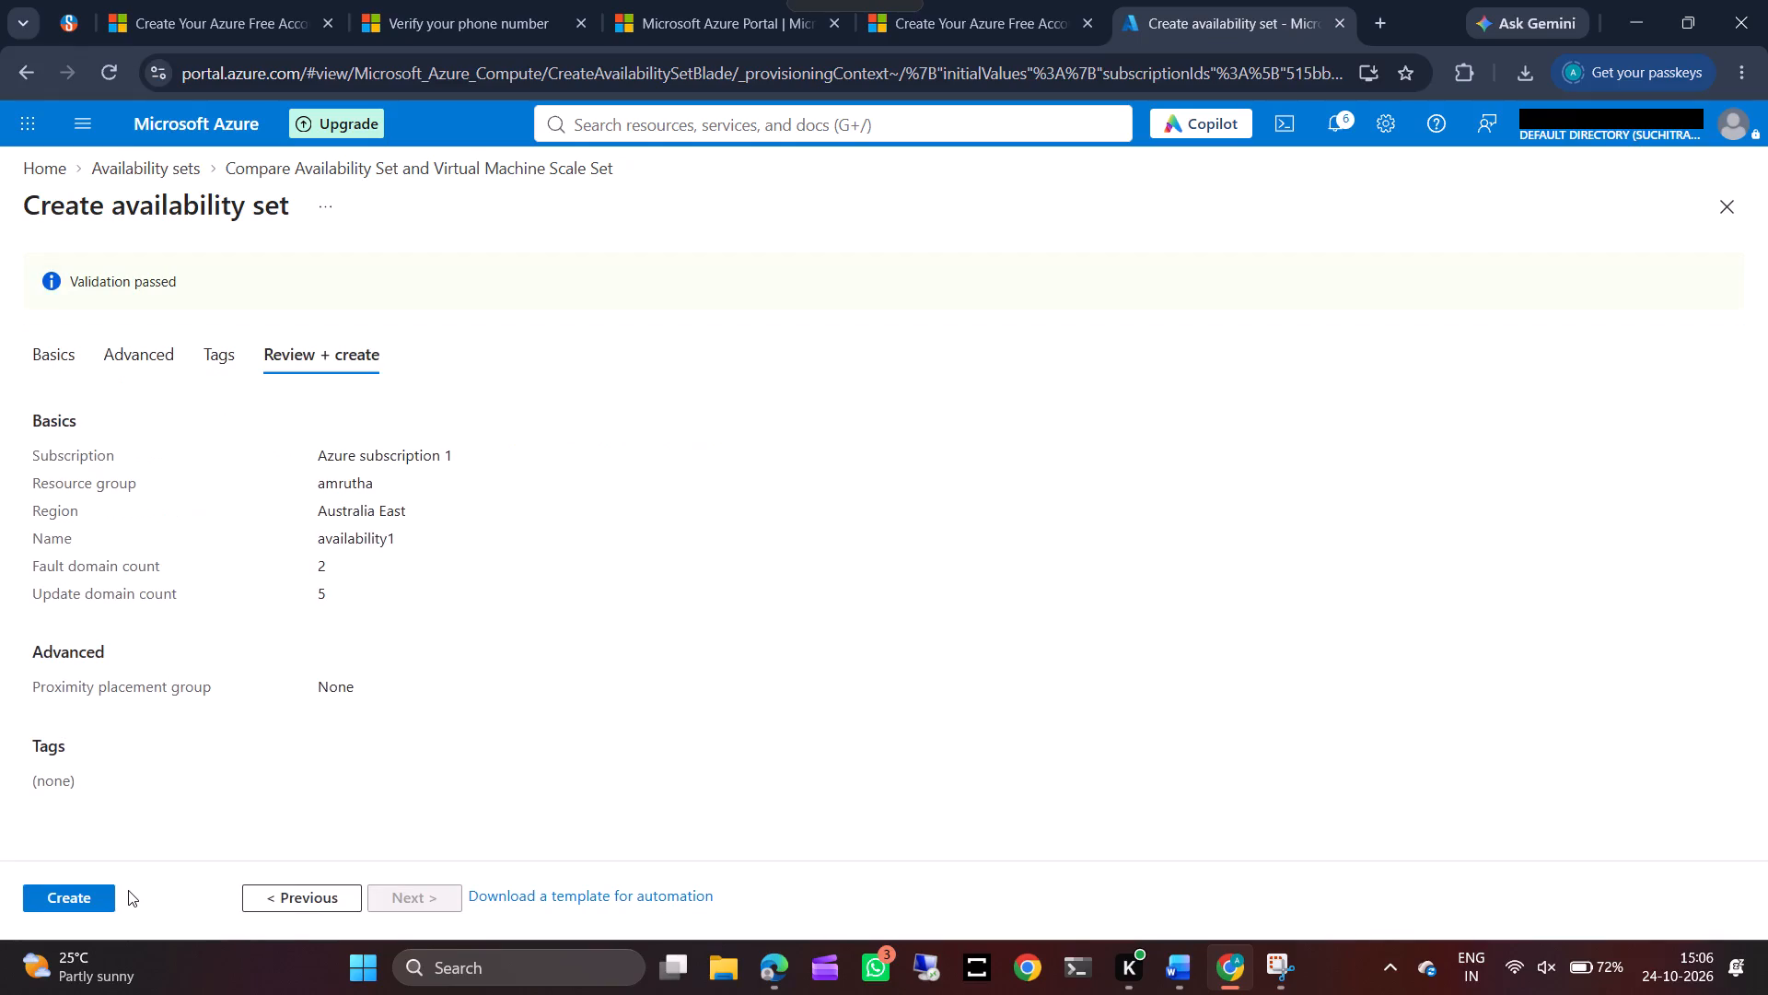
{"action": "left_click", "coordinate": [73, 899]}
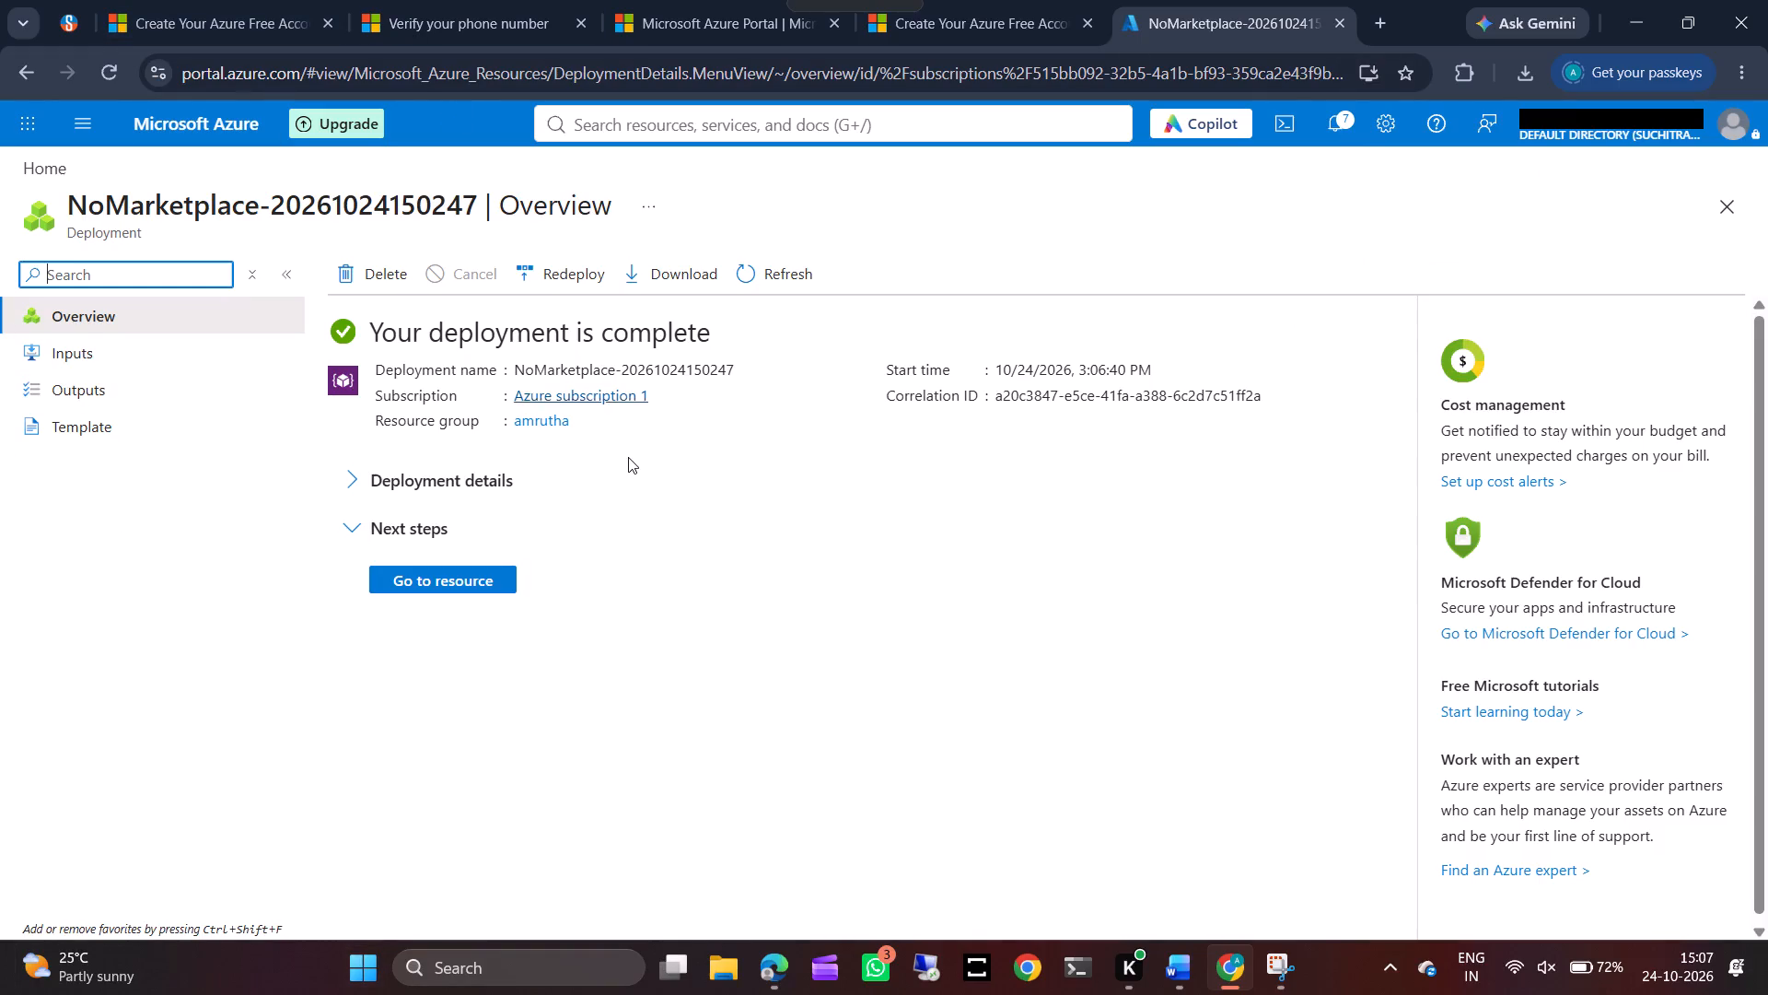
Capture the deployment Overview from its title to the Go to resource button with Snipping Tool and copy the snip.
{"action": "left_click", "coordinate": [1287, 967]}
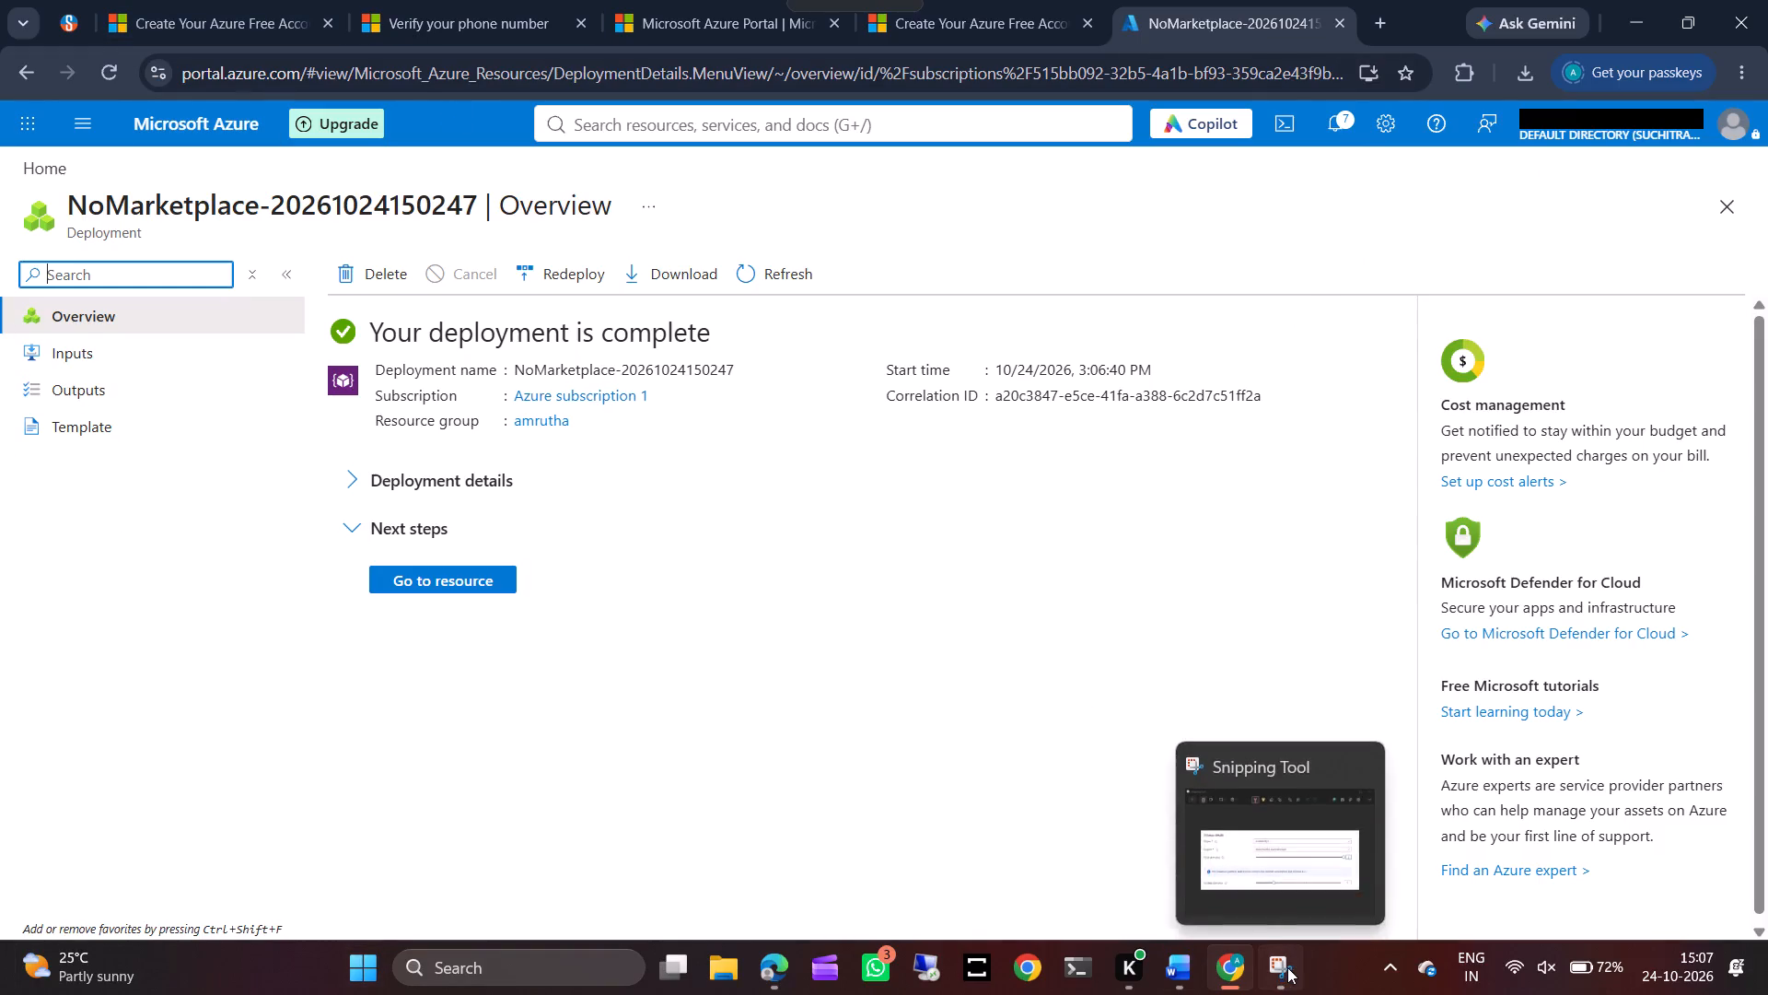
{"action": "left_click", "coordinate": [930, 59]}
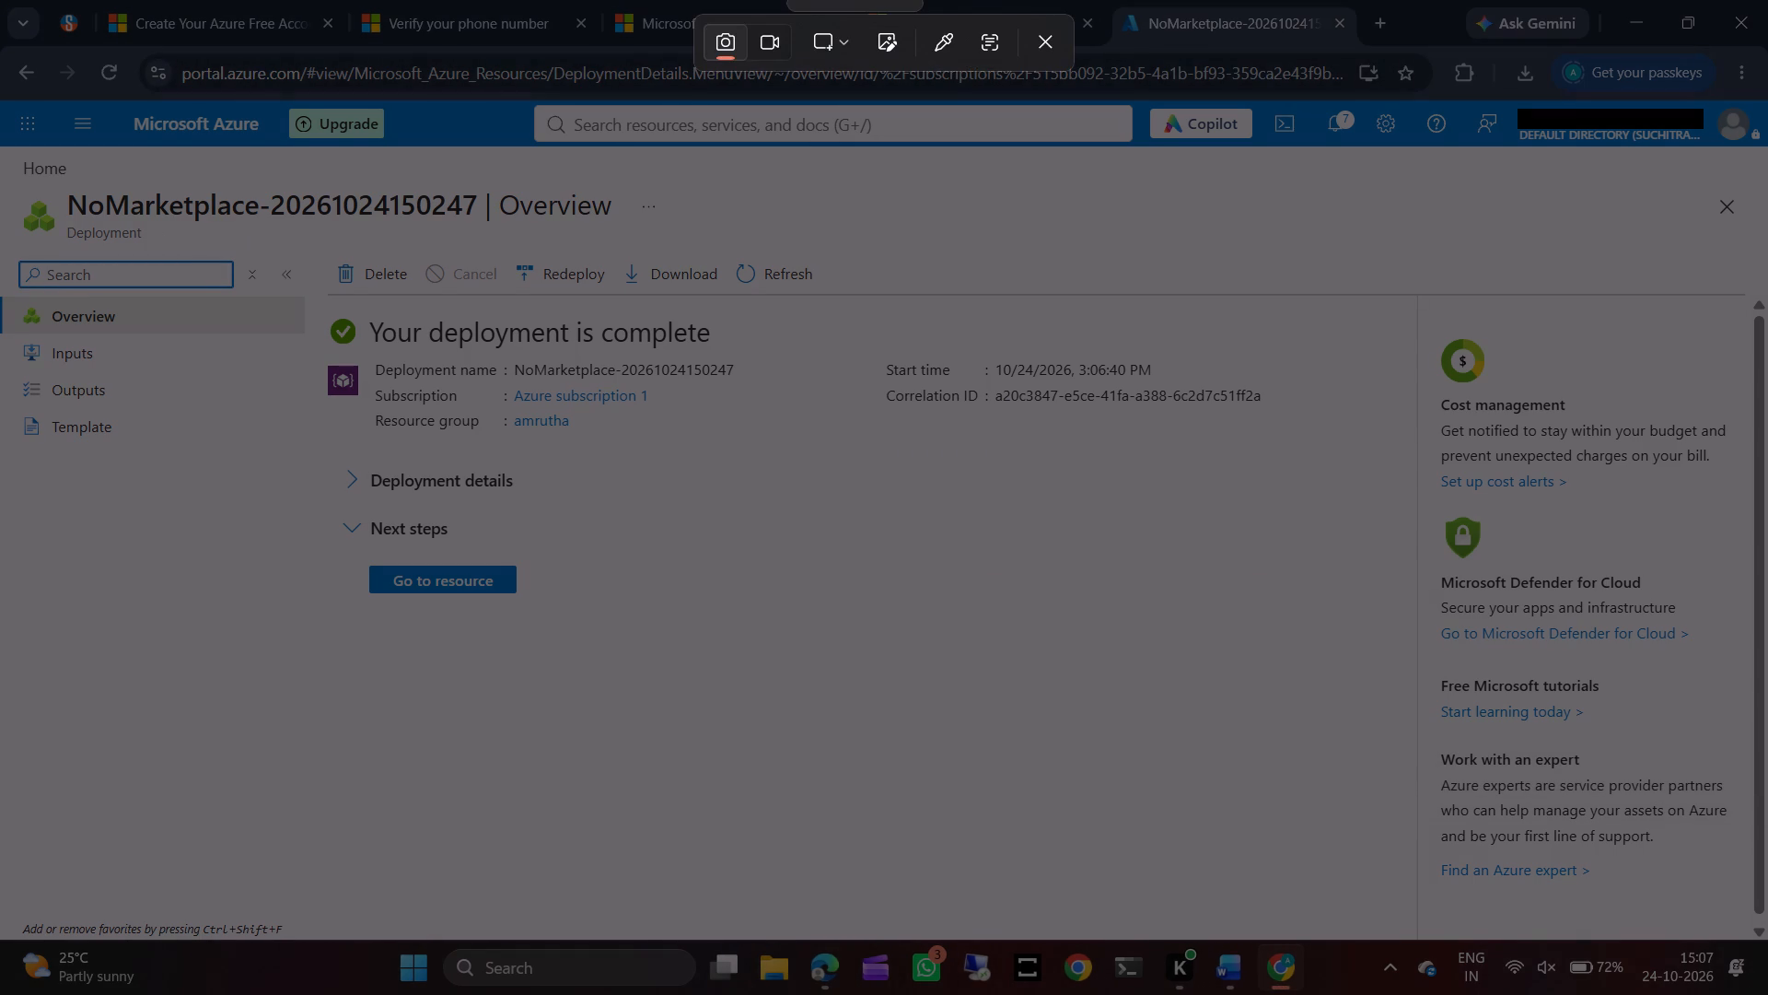
{"action": "left_click_drag", "start_coordinate": [5, 185], "coordinate": [844, 545]}
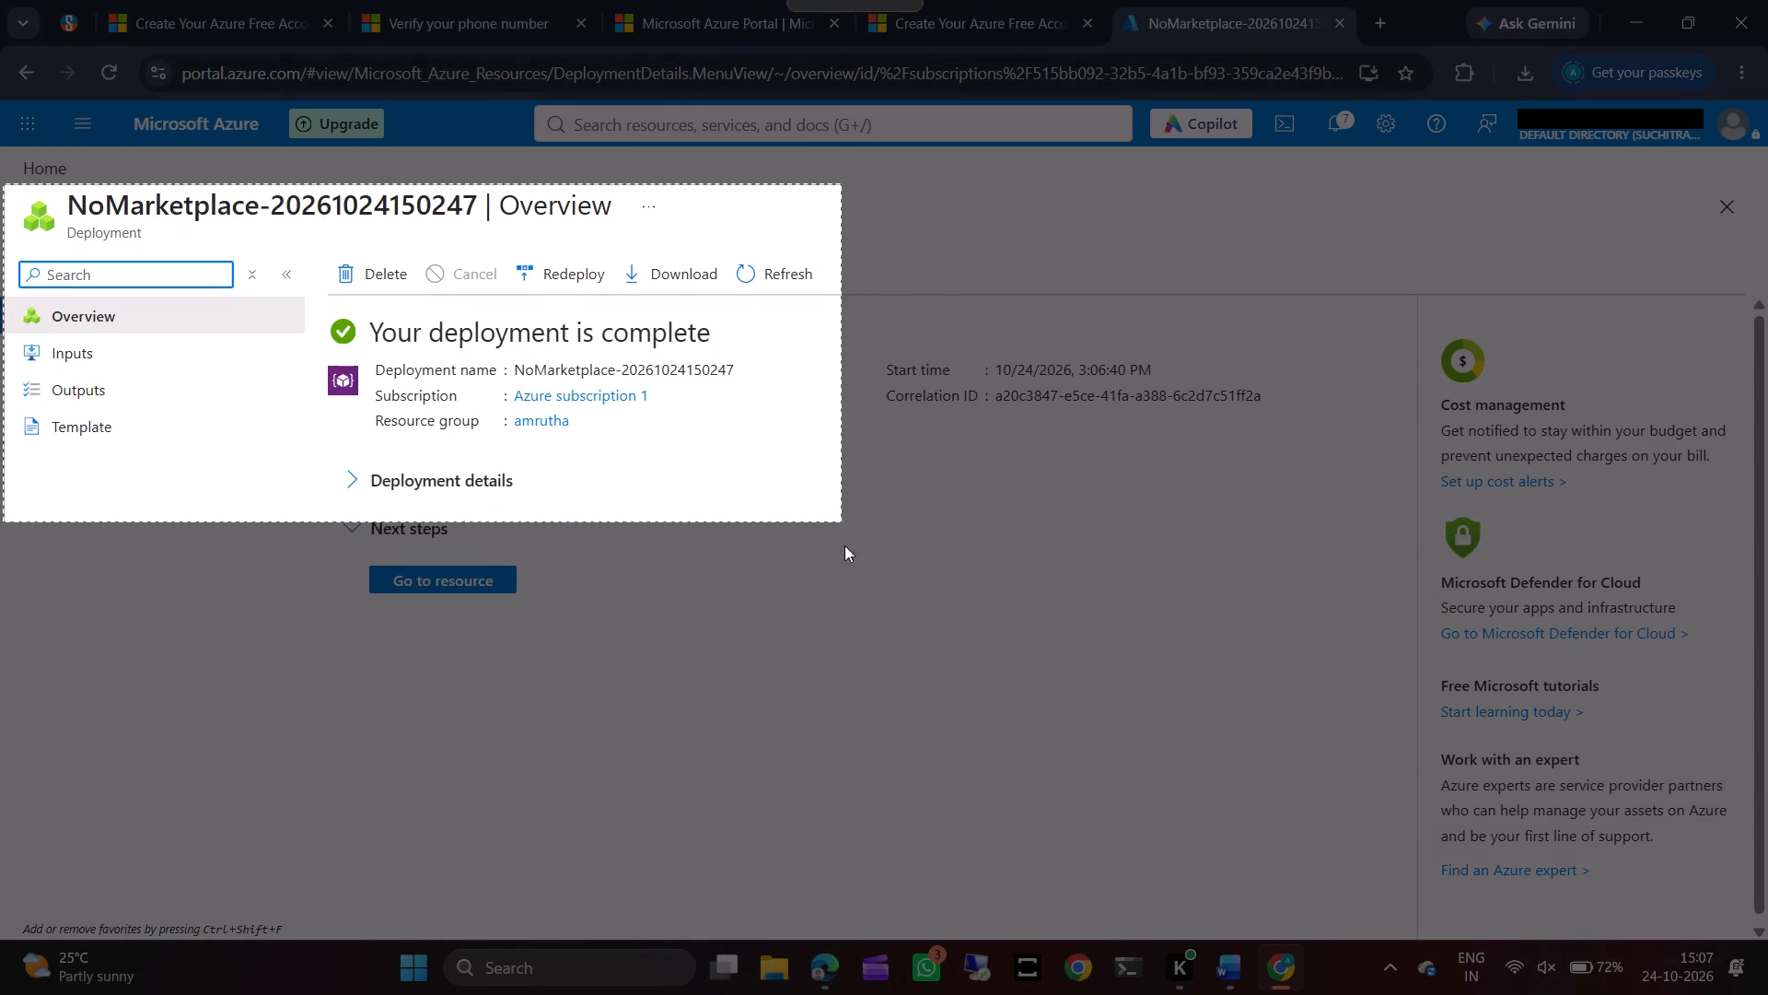
{"action": "left_click_drag", "start_coordinate": [844, 545], "coordinate": [845, 606]}
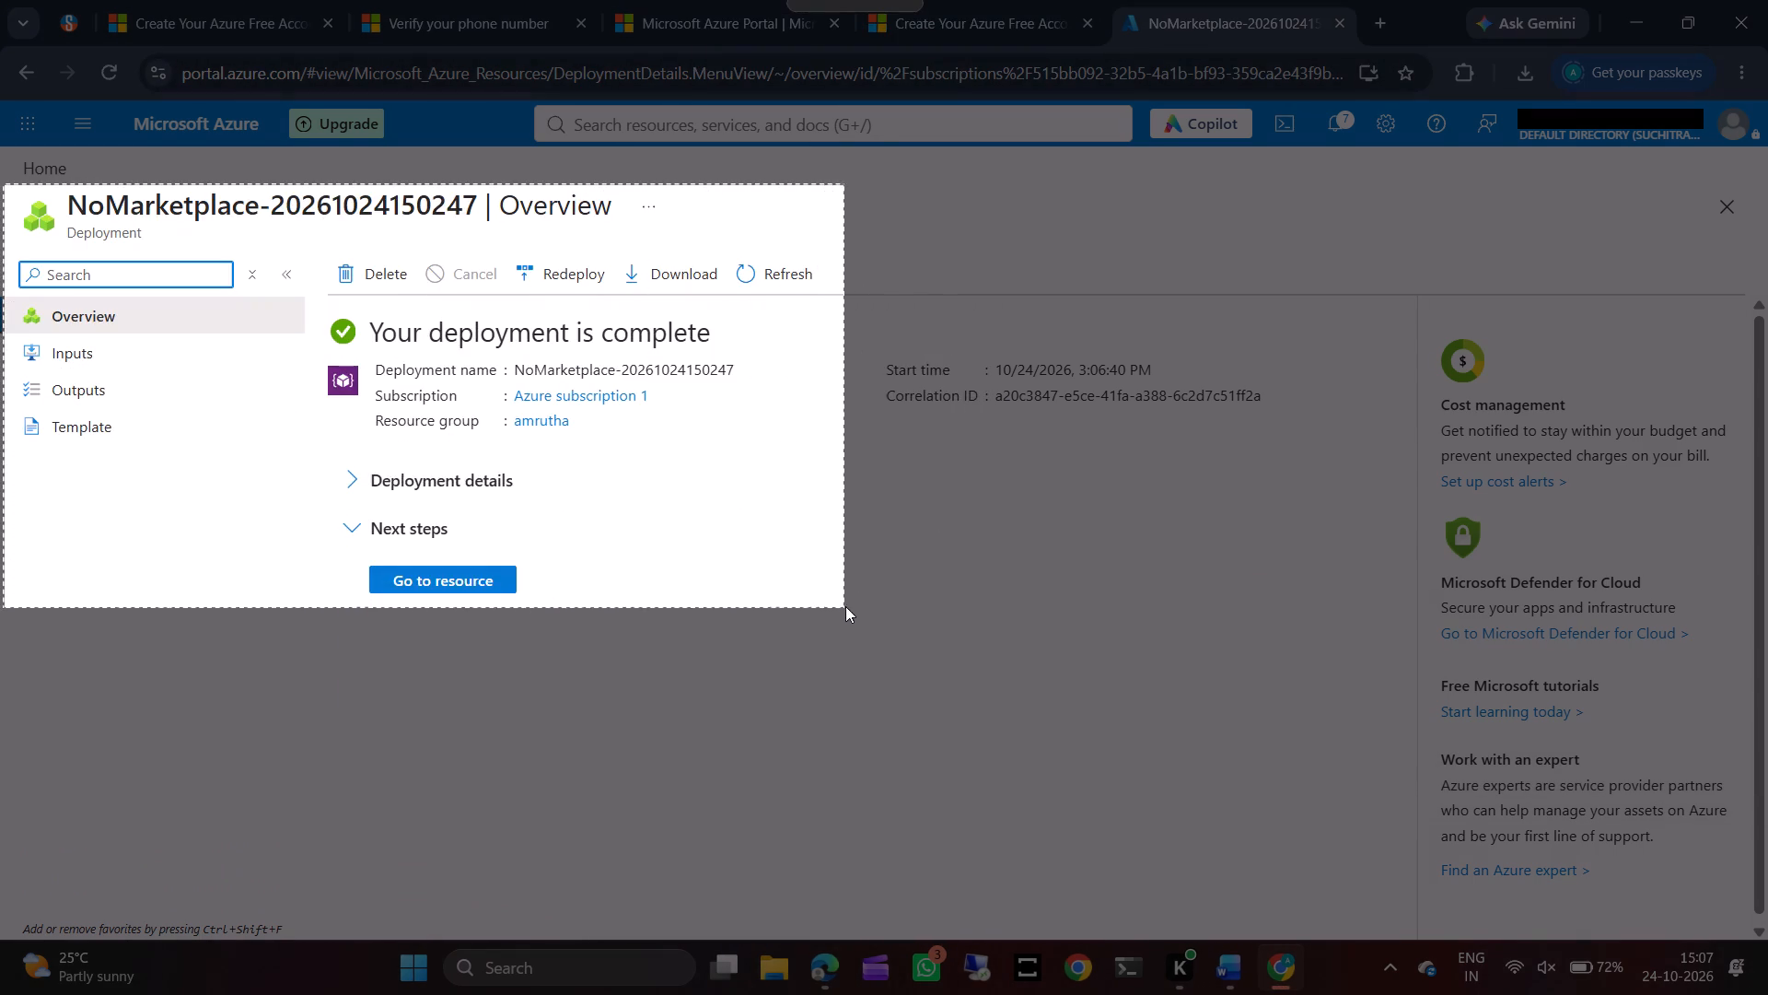
{"action": "left_click_drag", "start_coordinate": [845, 606], "coordinate": [853, 600]}
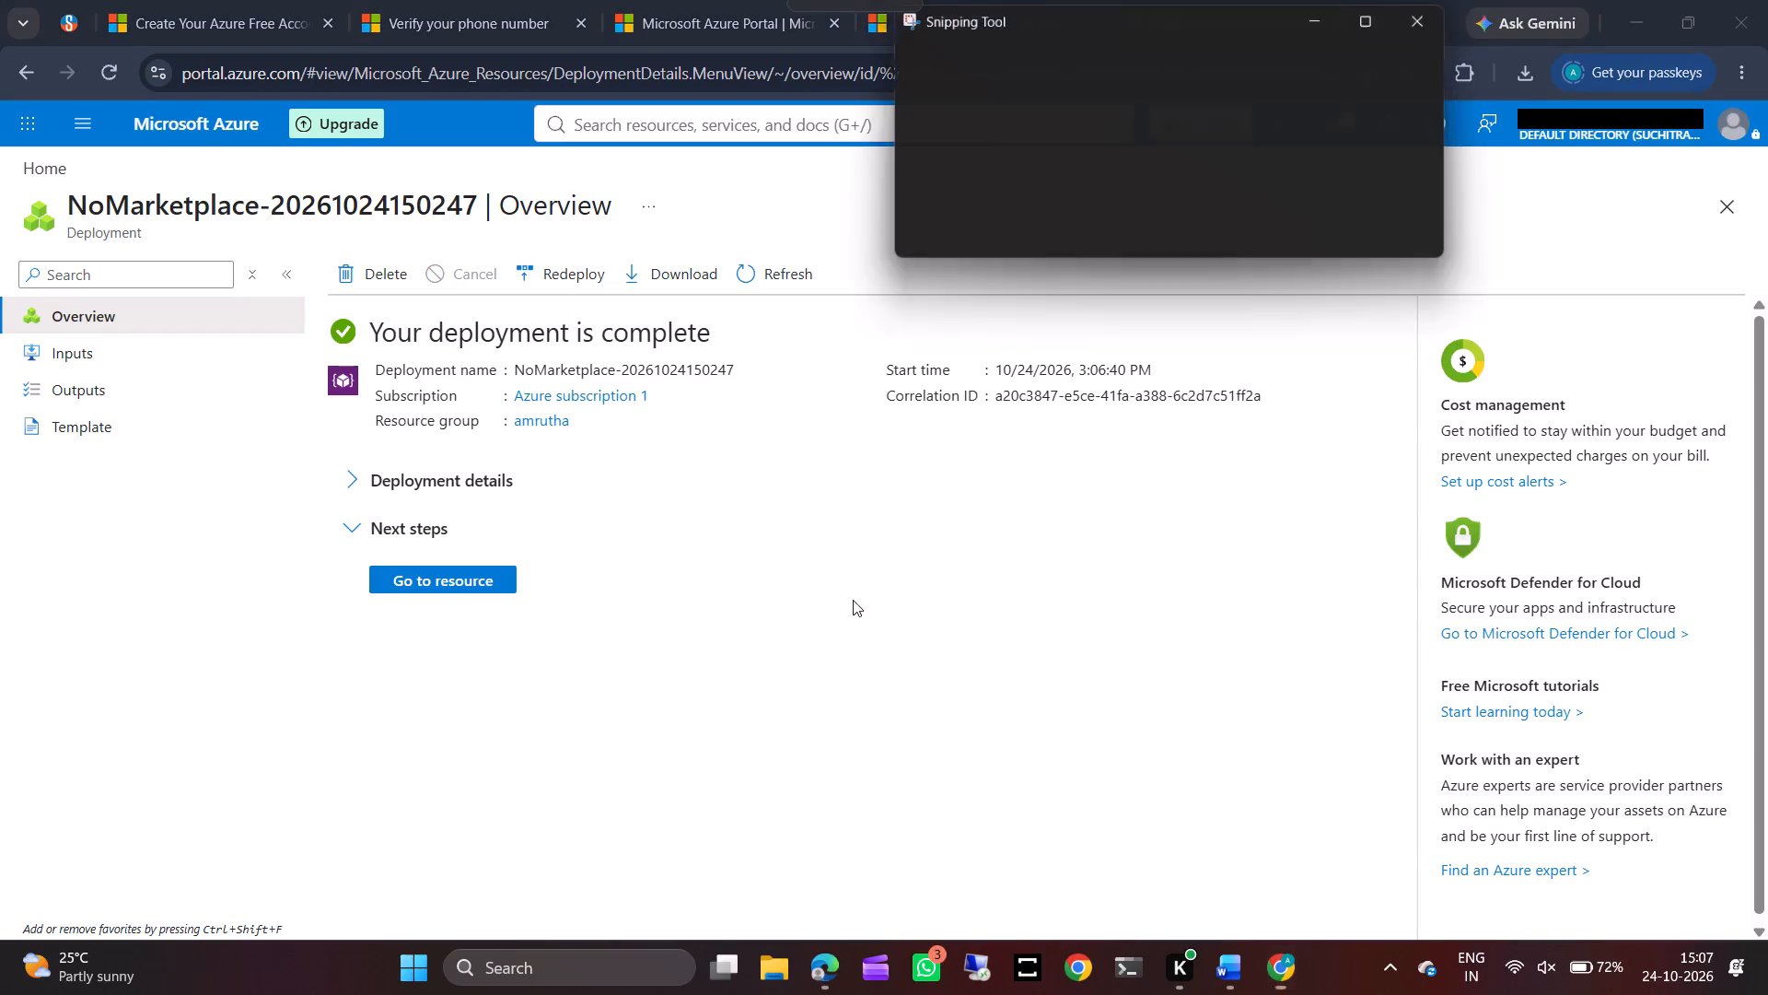
{"action": "key", "text": "ctrl+c"}
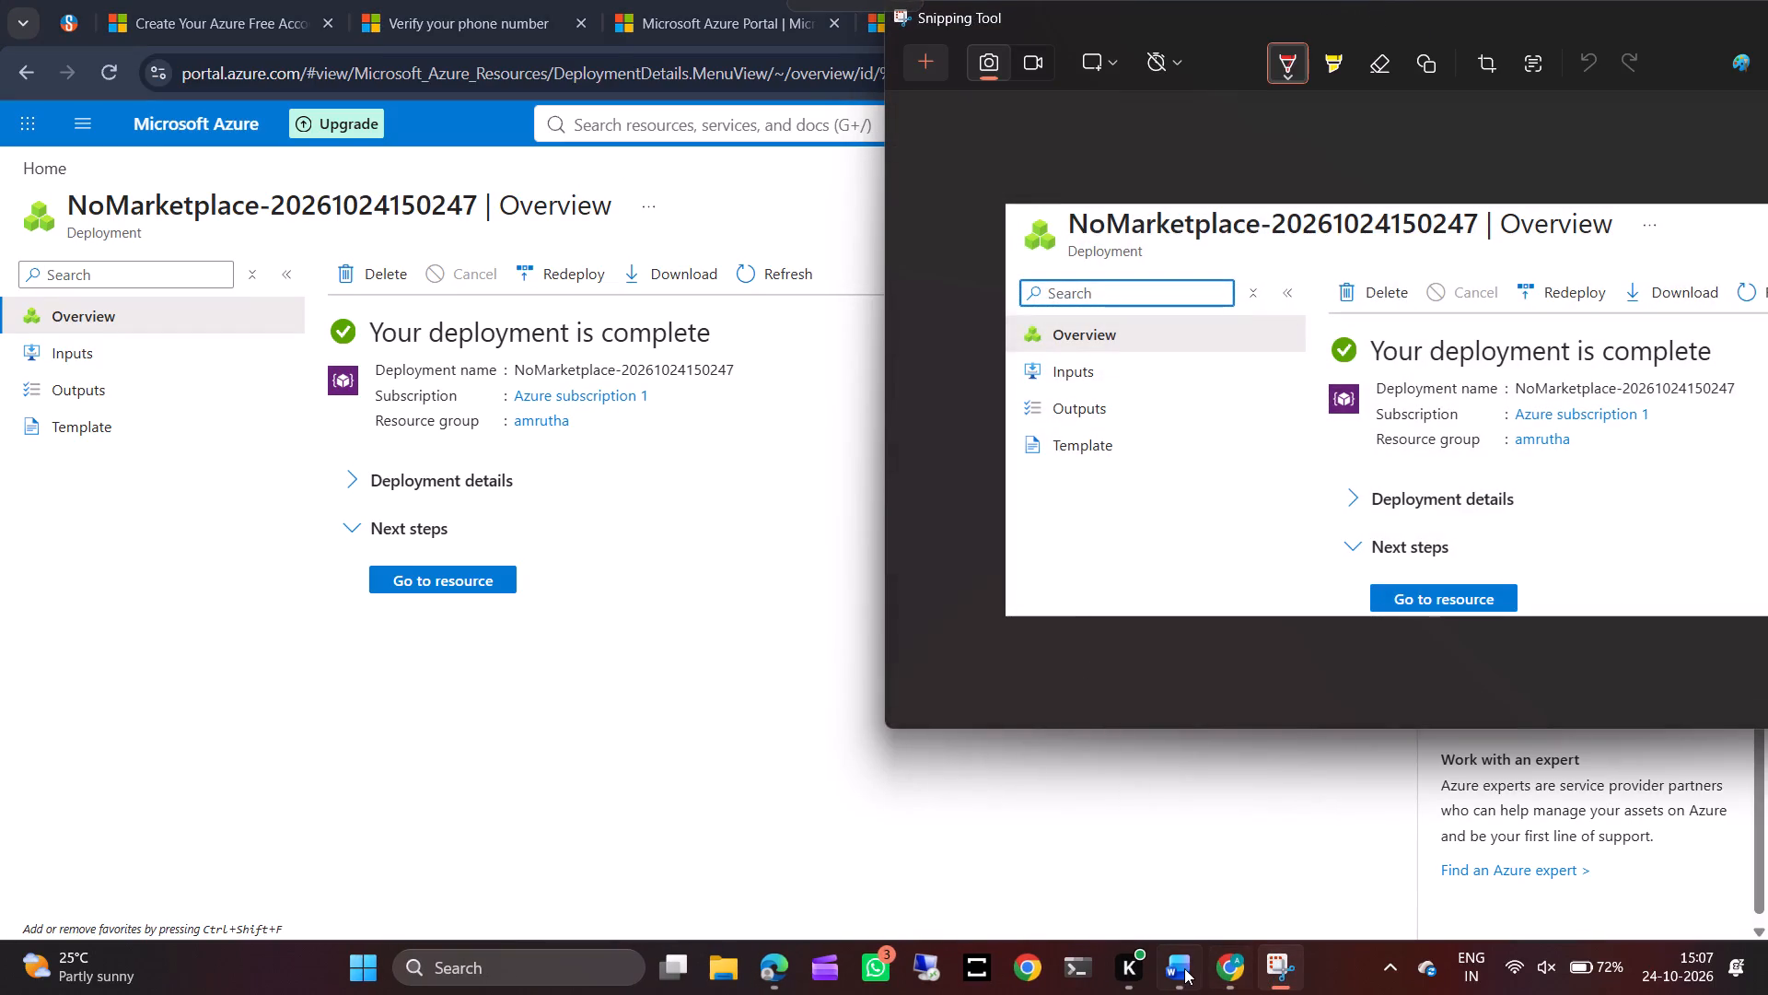
Switch to AZURE PRACTICAL in Word and merge procedure items 10 and 11 into "Click Review + Create and Verify the configuration.".
{"action": "left_click", "coordinate": [1184, 968]}
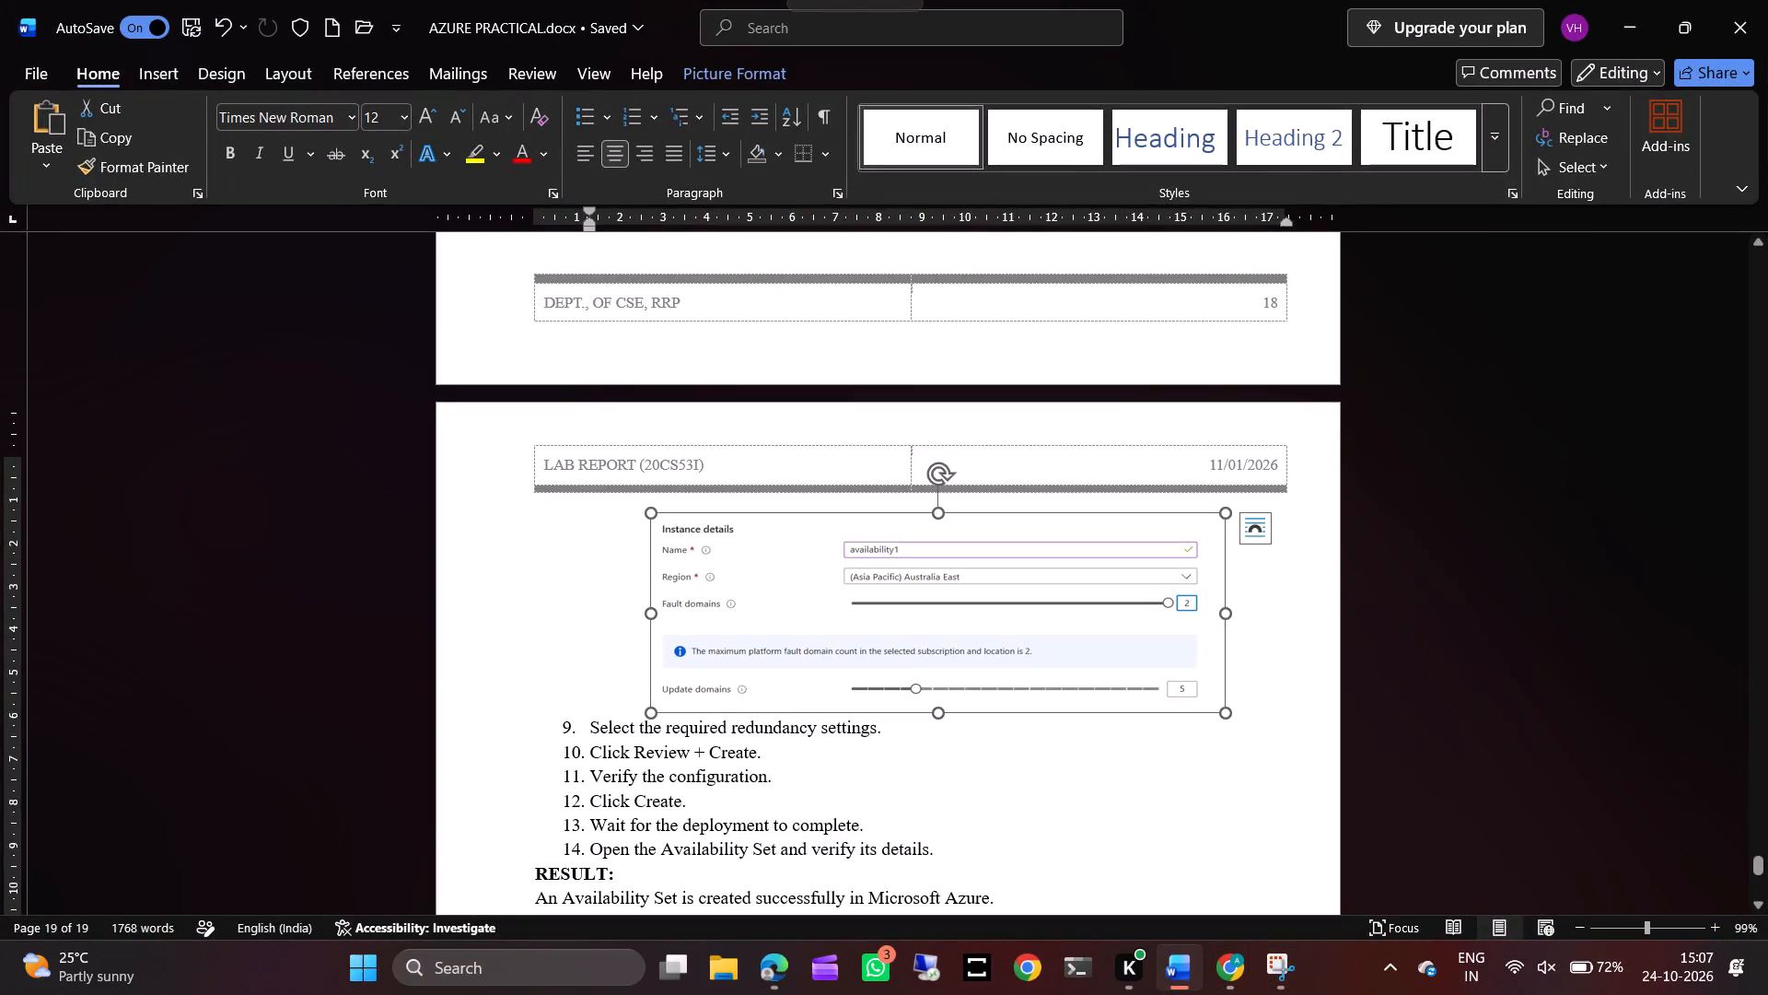
{"action": "left_click", "coordinate": [591, 775]}
{"action": "key", "text": "BackSpace"}
{"action": "key", "text": "BackSpace"}
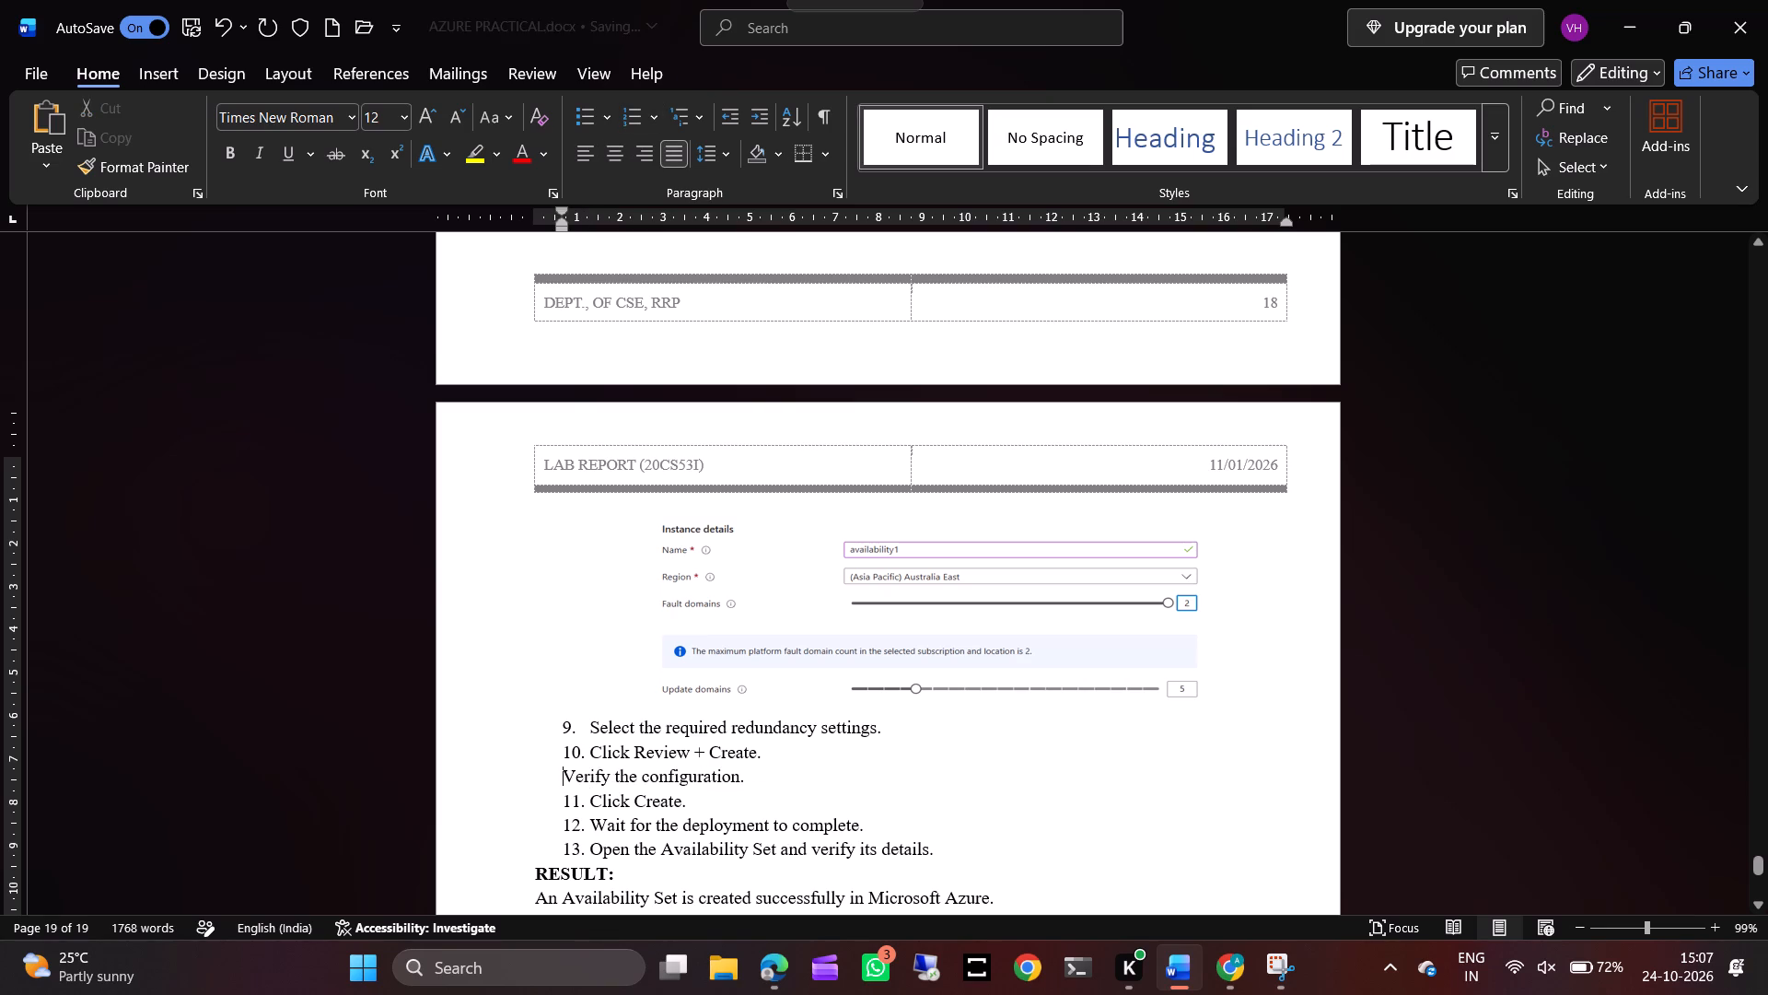
{"action": "key", "text": "BackSpace"}
{"action": "key", "text": "BackSpace"}
{"action": "key", "text": "BackSpace"}
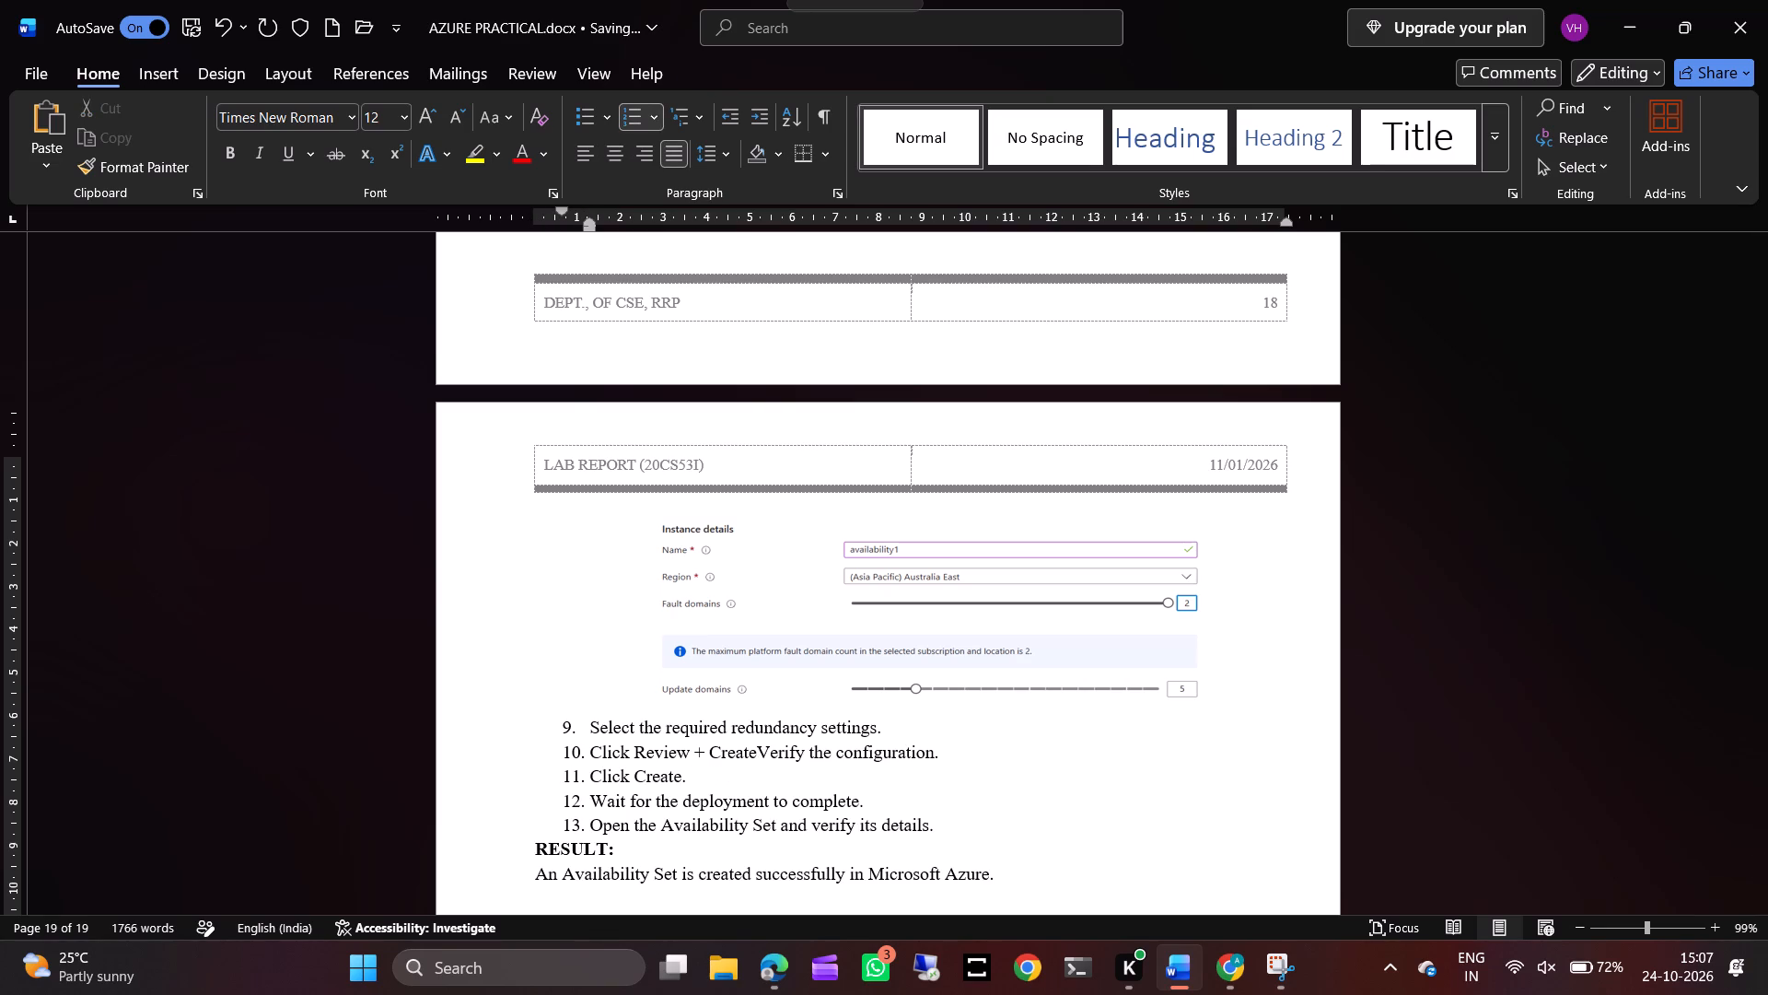
{"action": "key", "text": "space"}
{"action": "type", "text": "ans"}
{"action": "key", "text": "space"}
{"action": "key", "text": "BackSpace"}
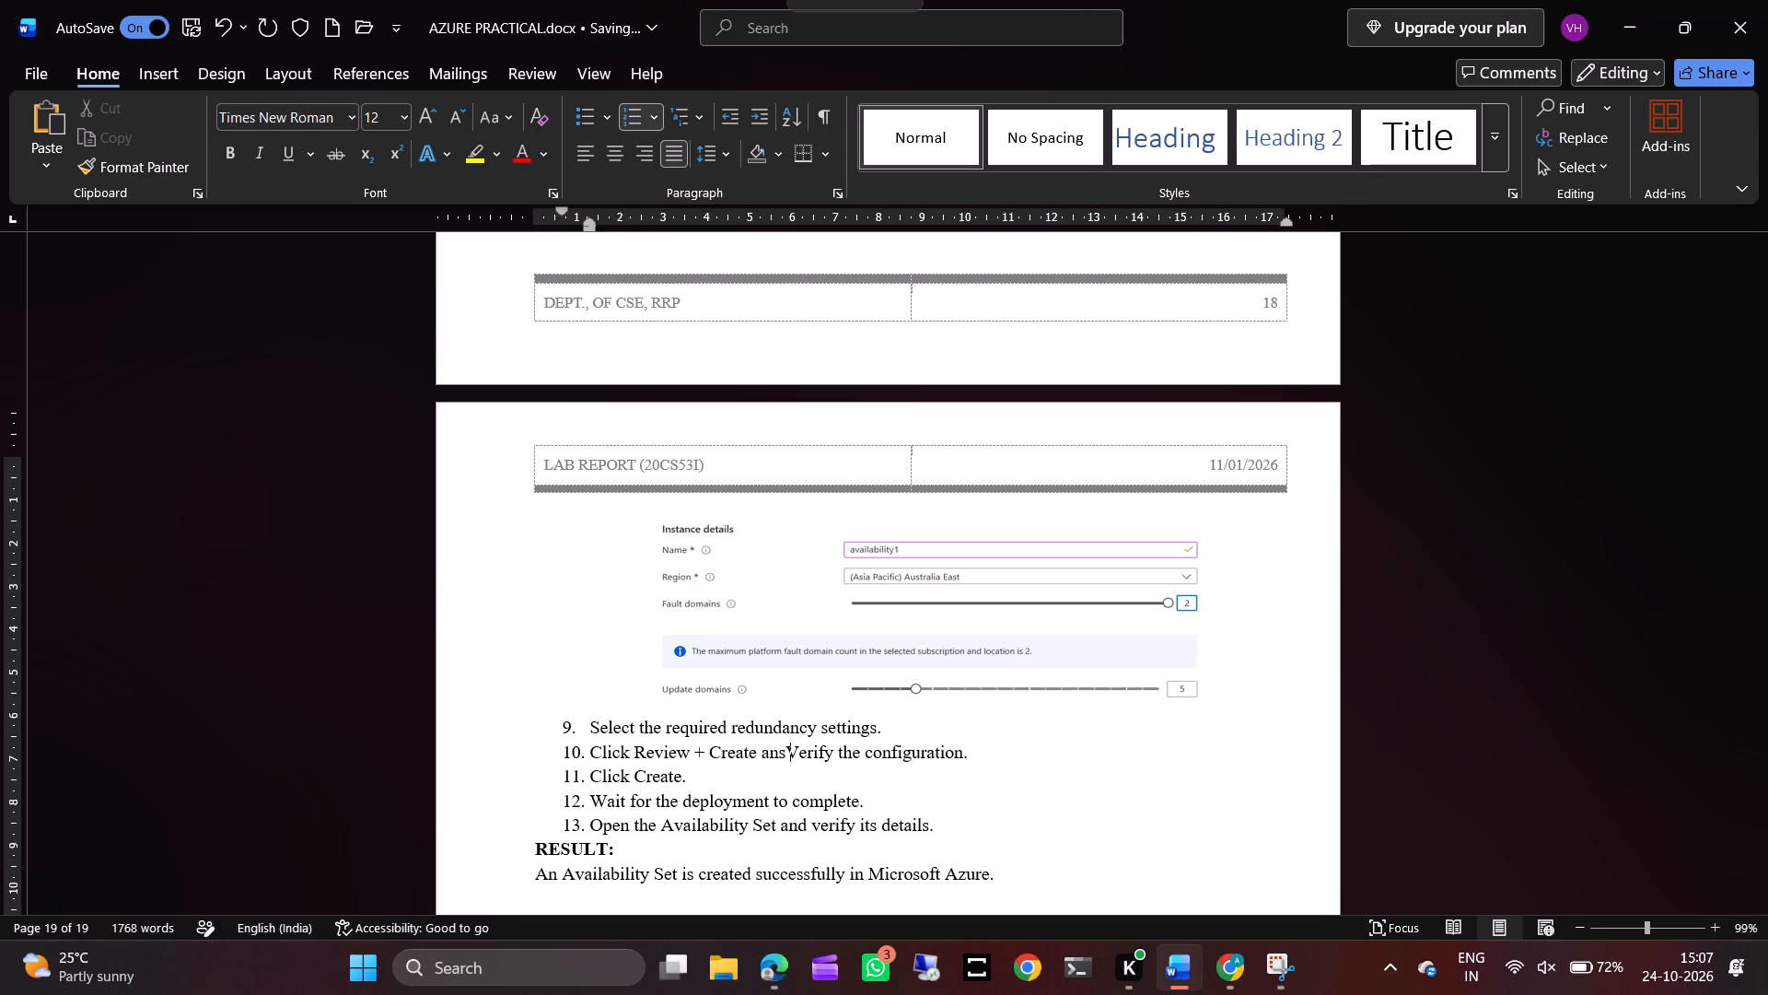
{"action": "key", "text": "BackSpace"}
{"action": "type", "text": "d"}
{"action": "key", "text": "space"}
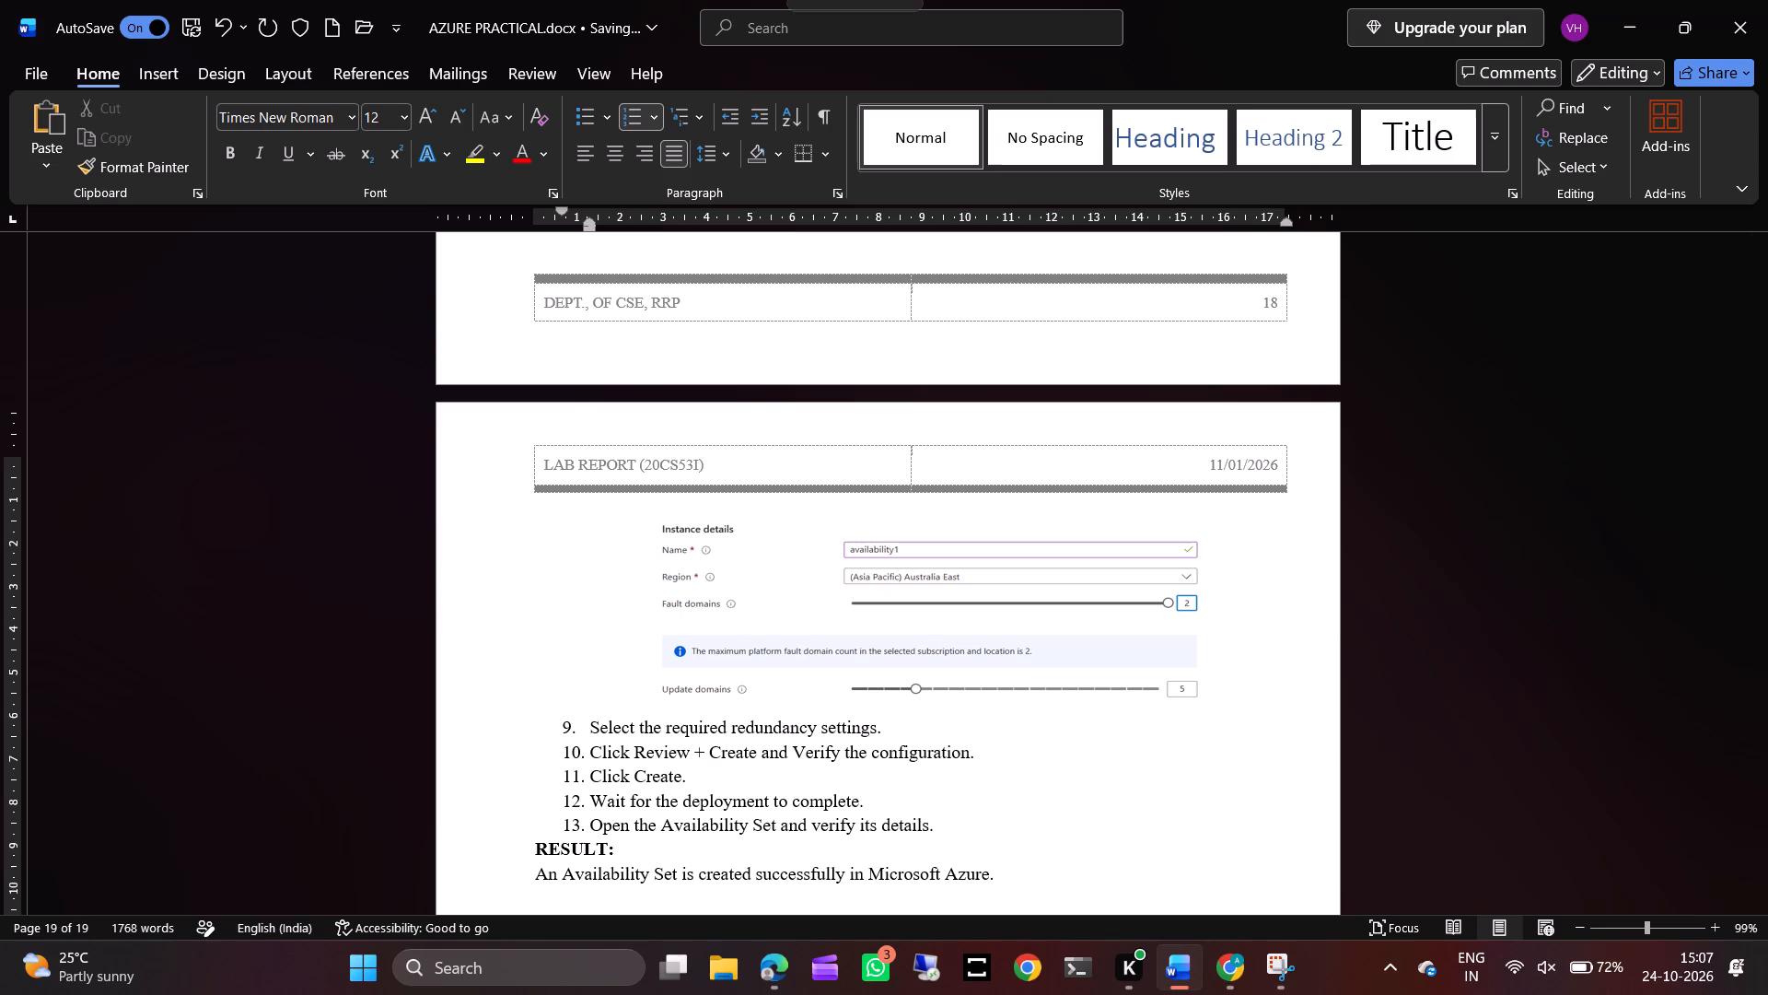
Reword the Create item as "Click on Create." and merge the following item "Wait for the deployment to complete." into it.
{"action": "left_click", "coordinate": [634, 774]}
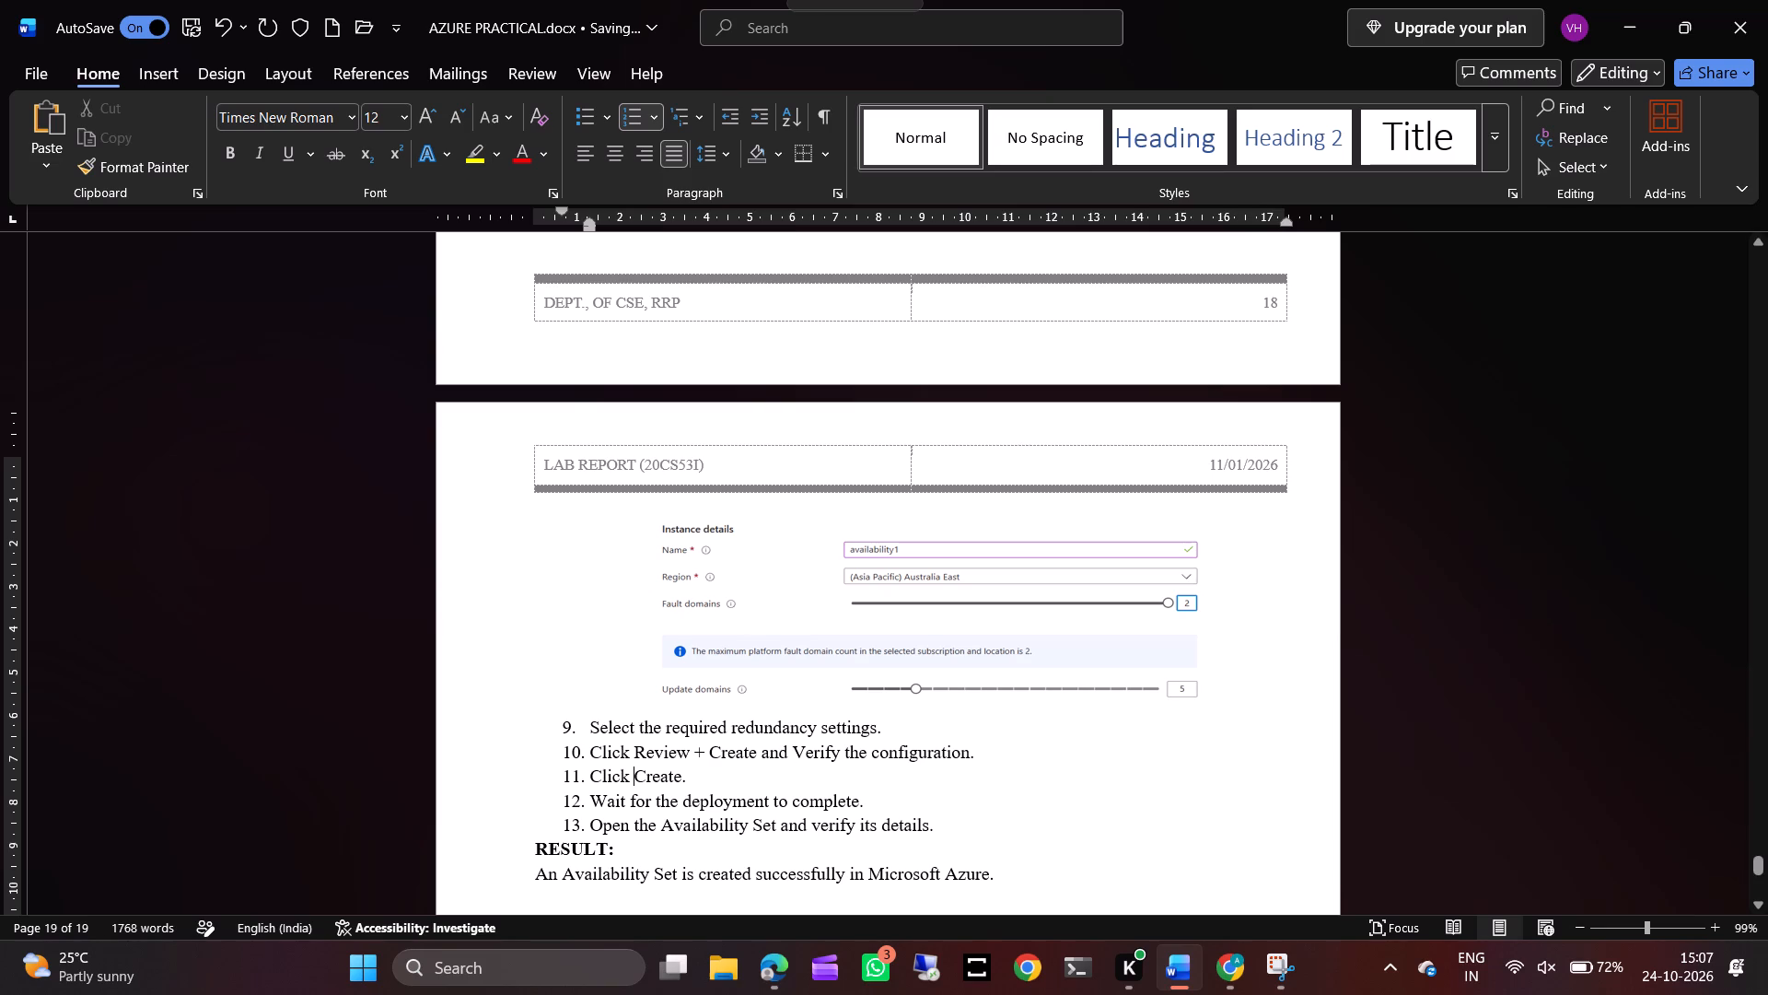
{"action": "type", "text": "on"}
{"action": "key", "text": "space"}
{"action": "left_click", "coordinate": [714, 776]}
{"action": "left_click", "coordinate": [594, 802]}
{"action": "key", "text": "BackSpace"}
{"action": "key", "text": "BackSpace"}
{"action": "key", "text": "BackSpace"}
{"action": "key", "text": "BackSpace"}
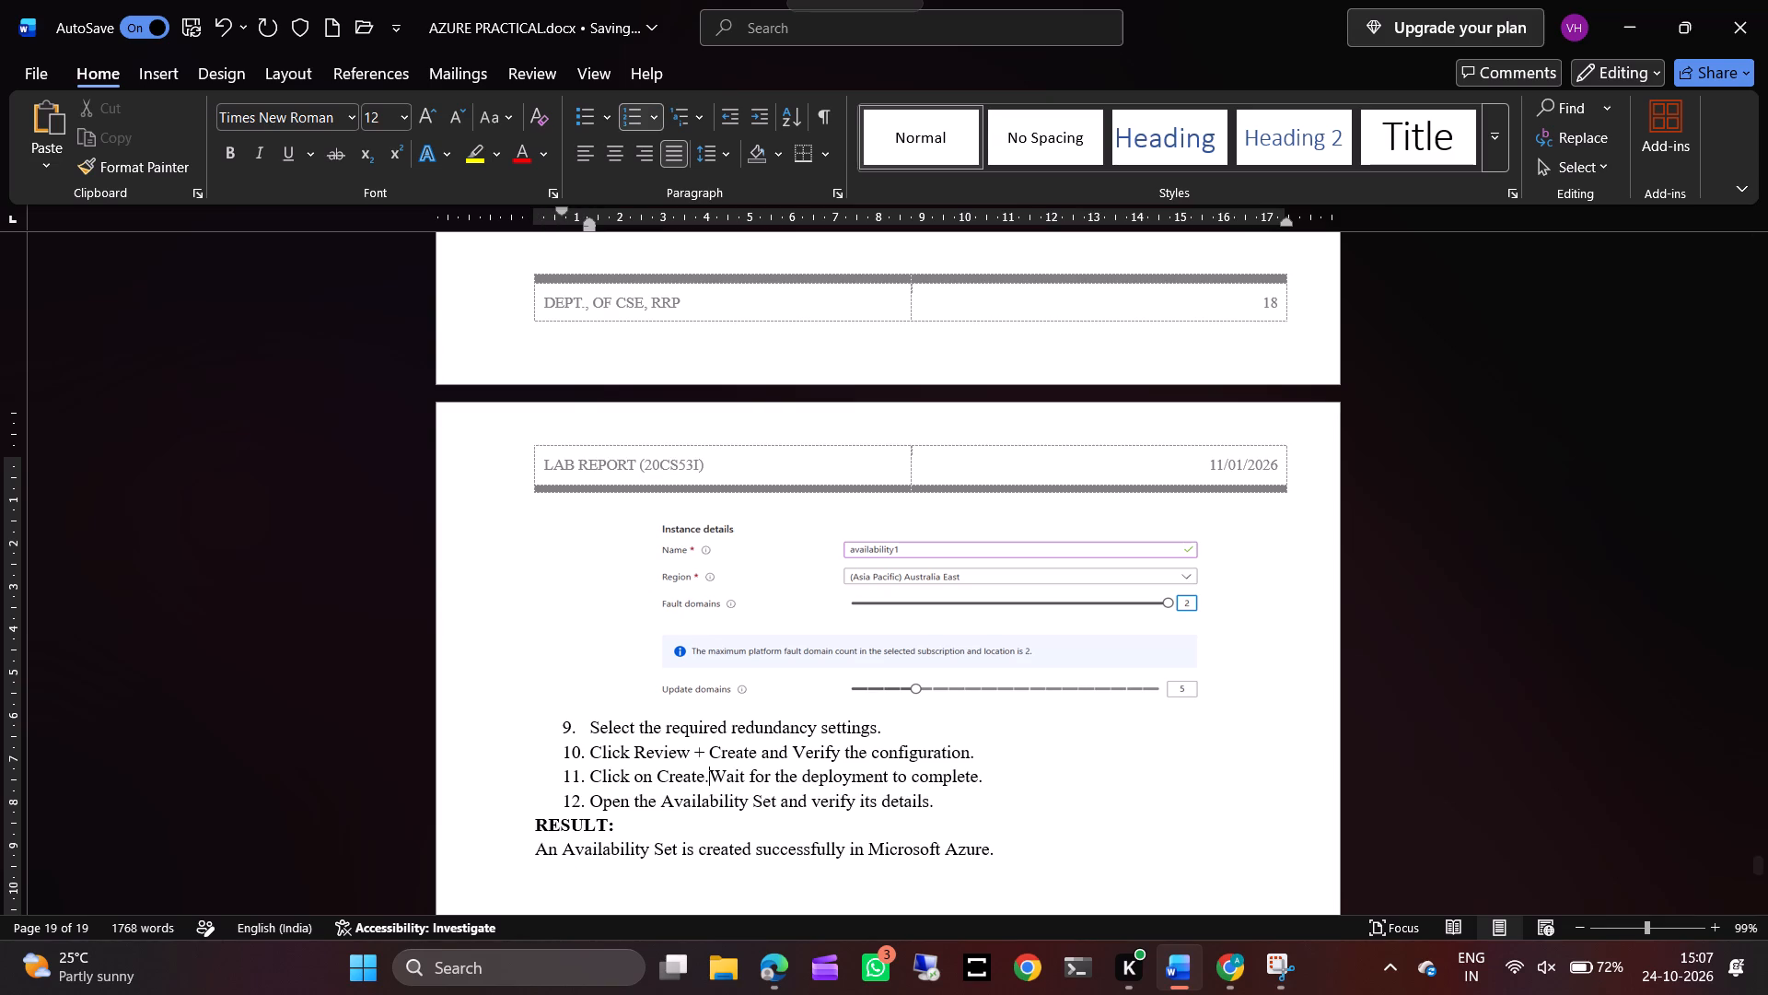
{"action": "key", "text": "space"}
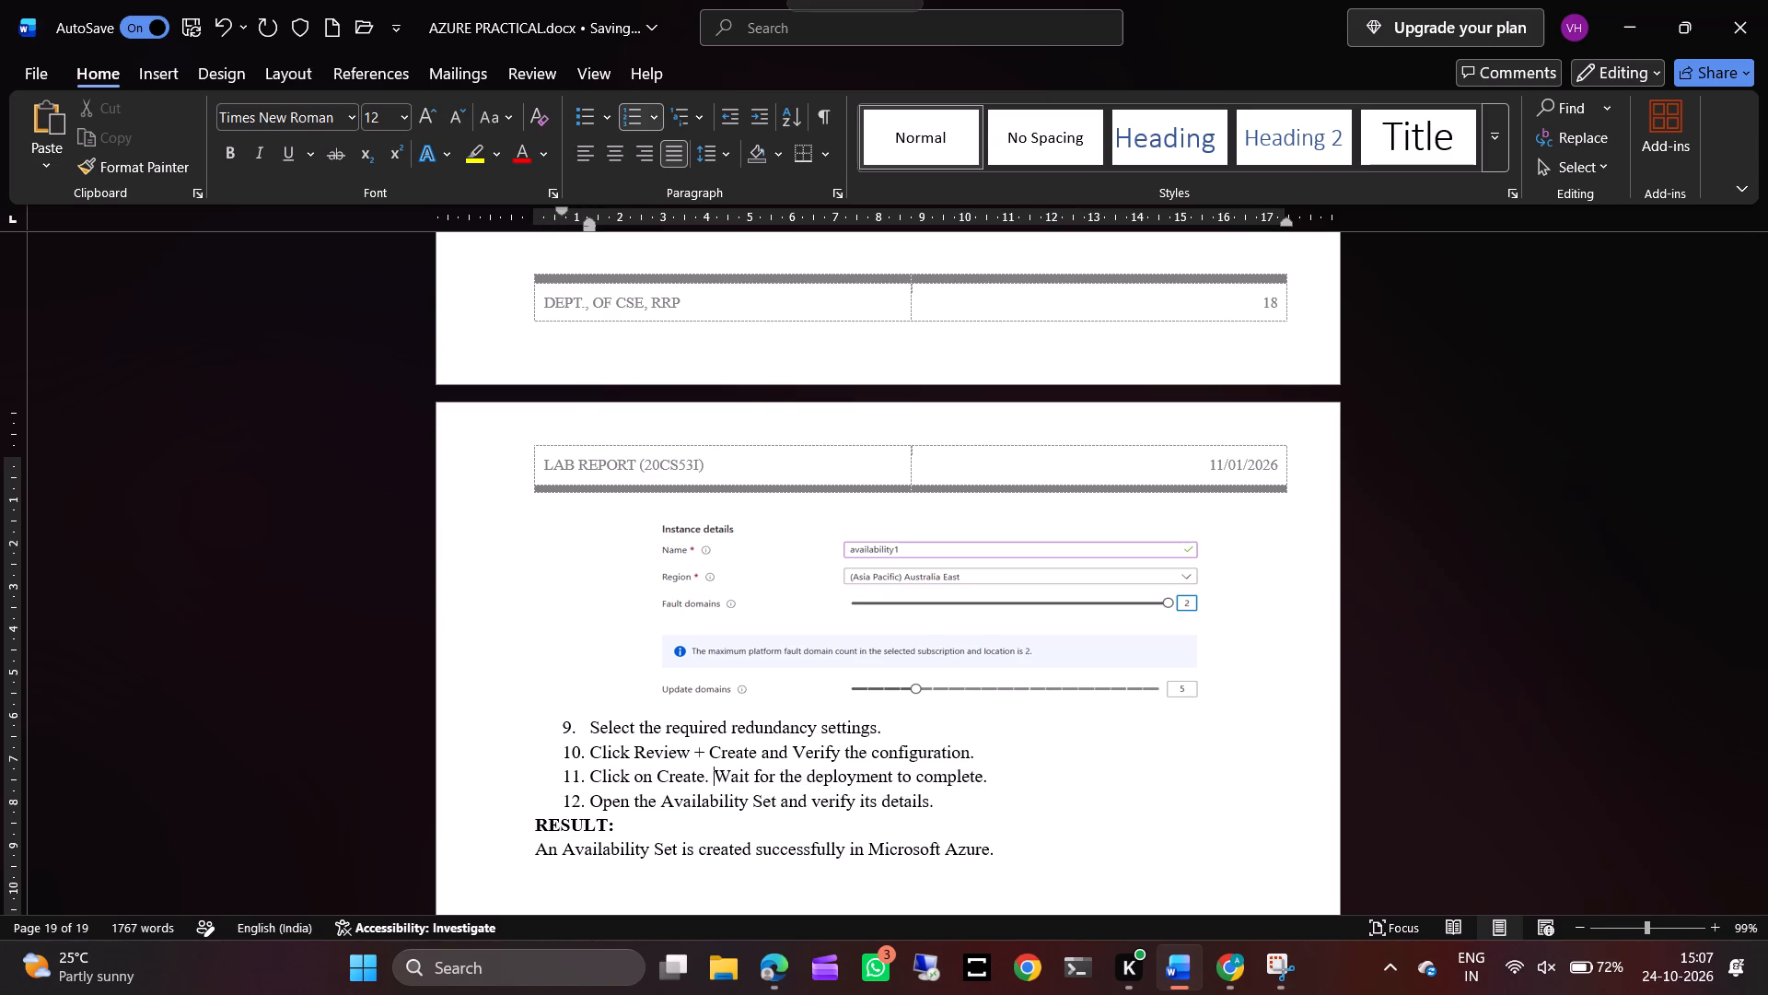
Paste the copied deployment Overview screenshot on a new unnumbered line below procedure item 11.
{"action": "left_click", "coordinate": [998, 781]}
{"action": "key", "text": "Return"}
{"action": "key", "text": "BackSpace"}
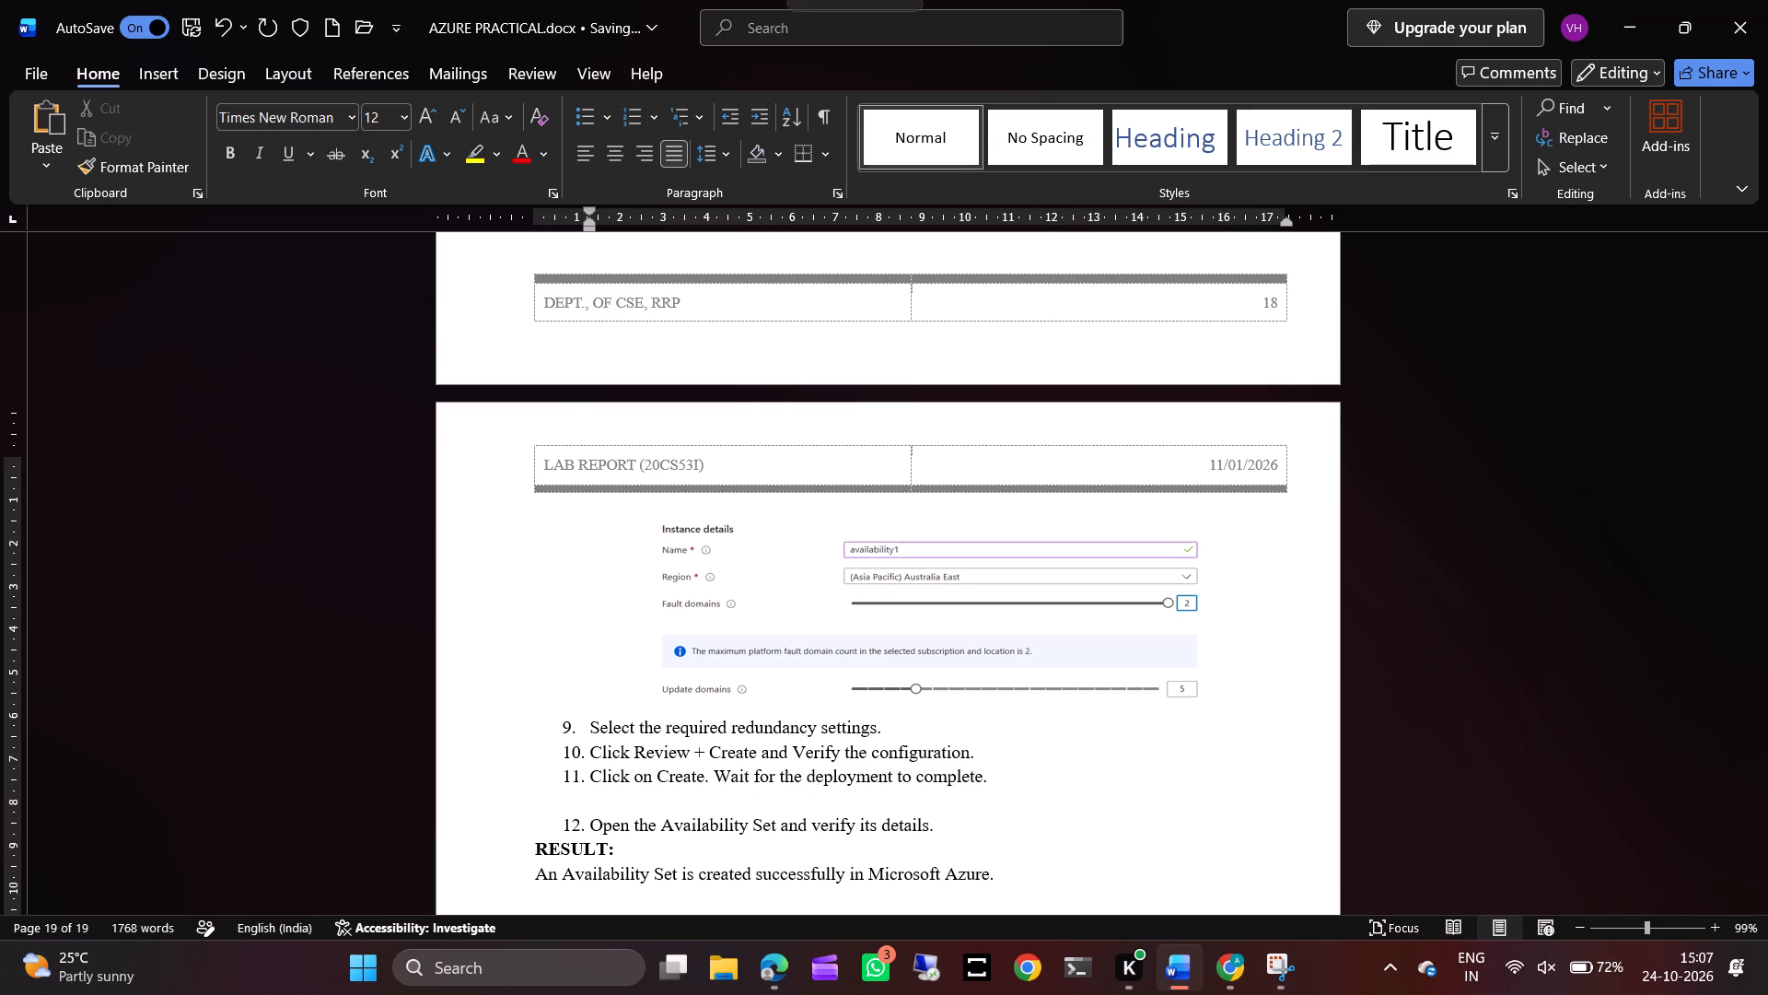
{"action": "key", "text": "ctrl+v"}
Shrink the deployment Overview screenshot to fit within the page margins, center it, and widen it slightly.
{"action": "left_click", "coordinate": [872, 757]}
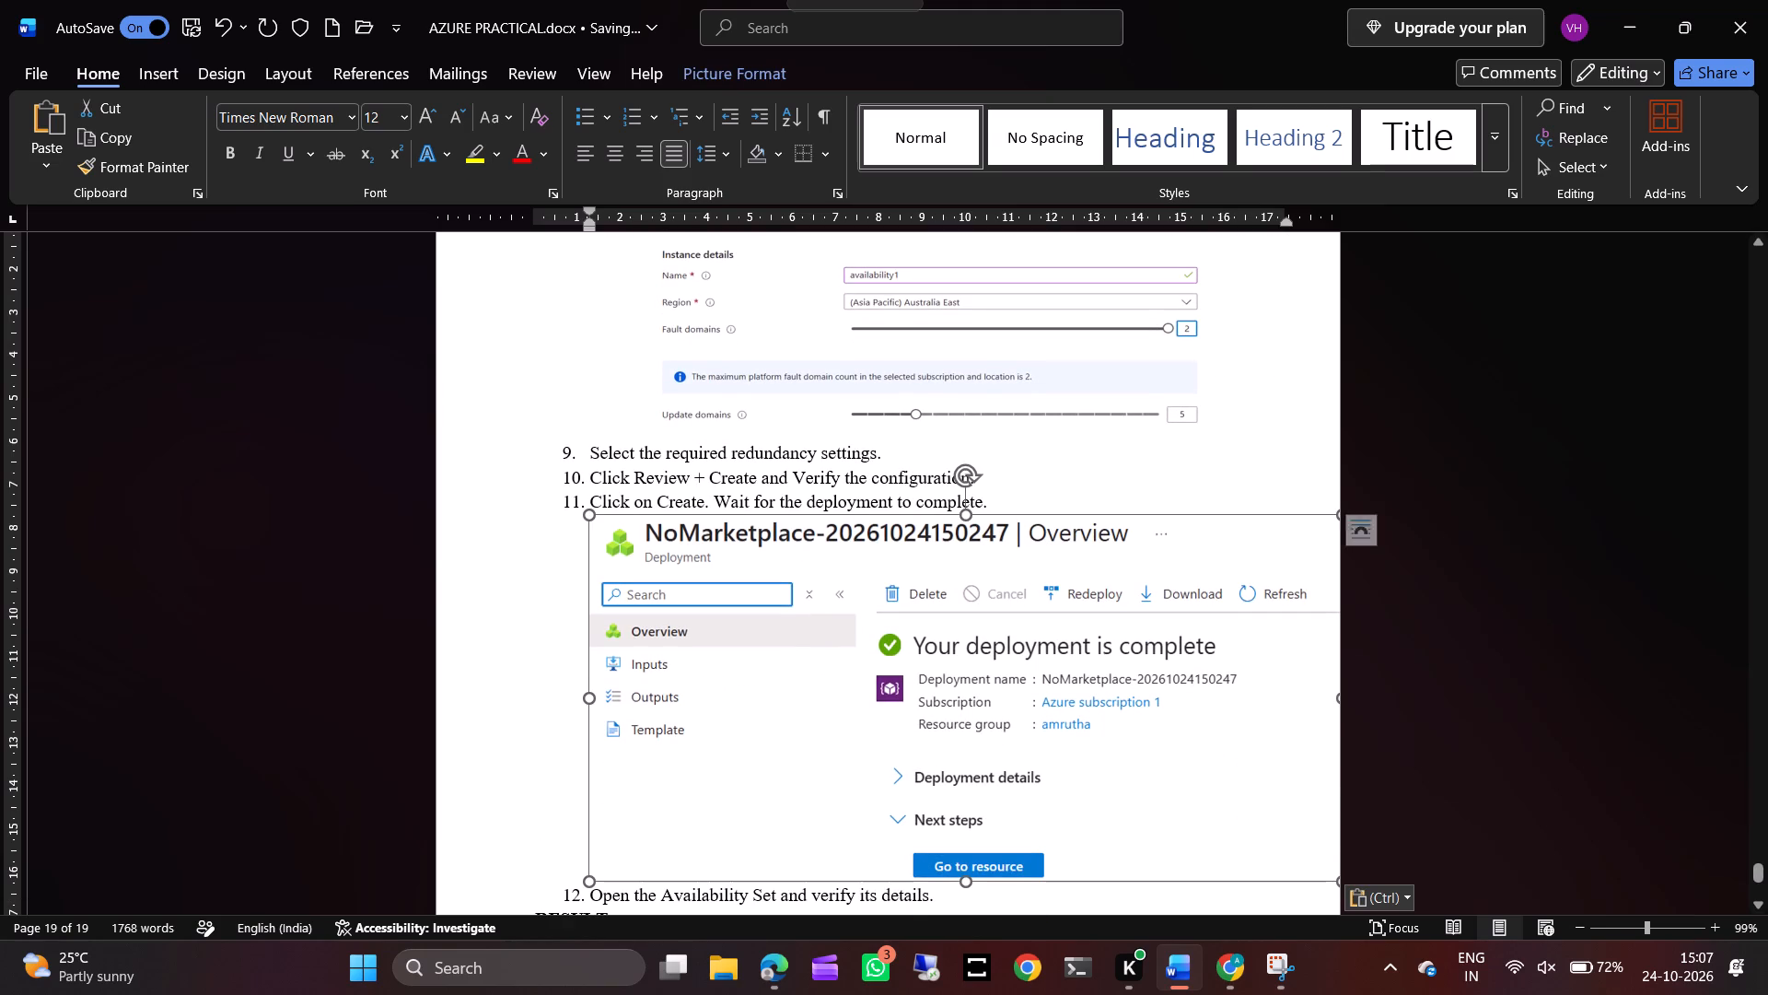
{"action": "left_click_drag", "start_coordinate": [590, 884], "coordinate": [634, 850]}
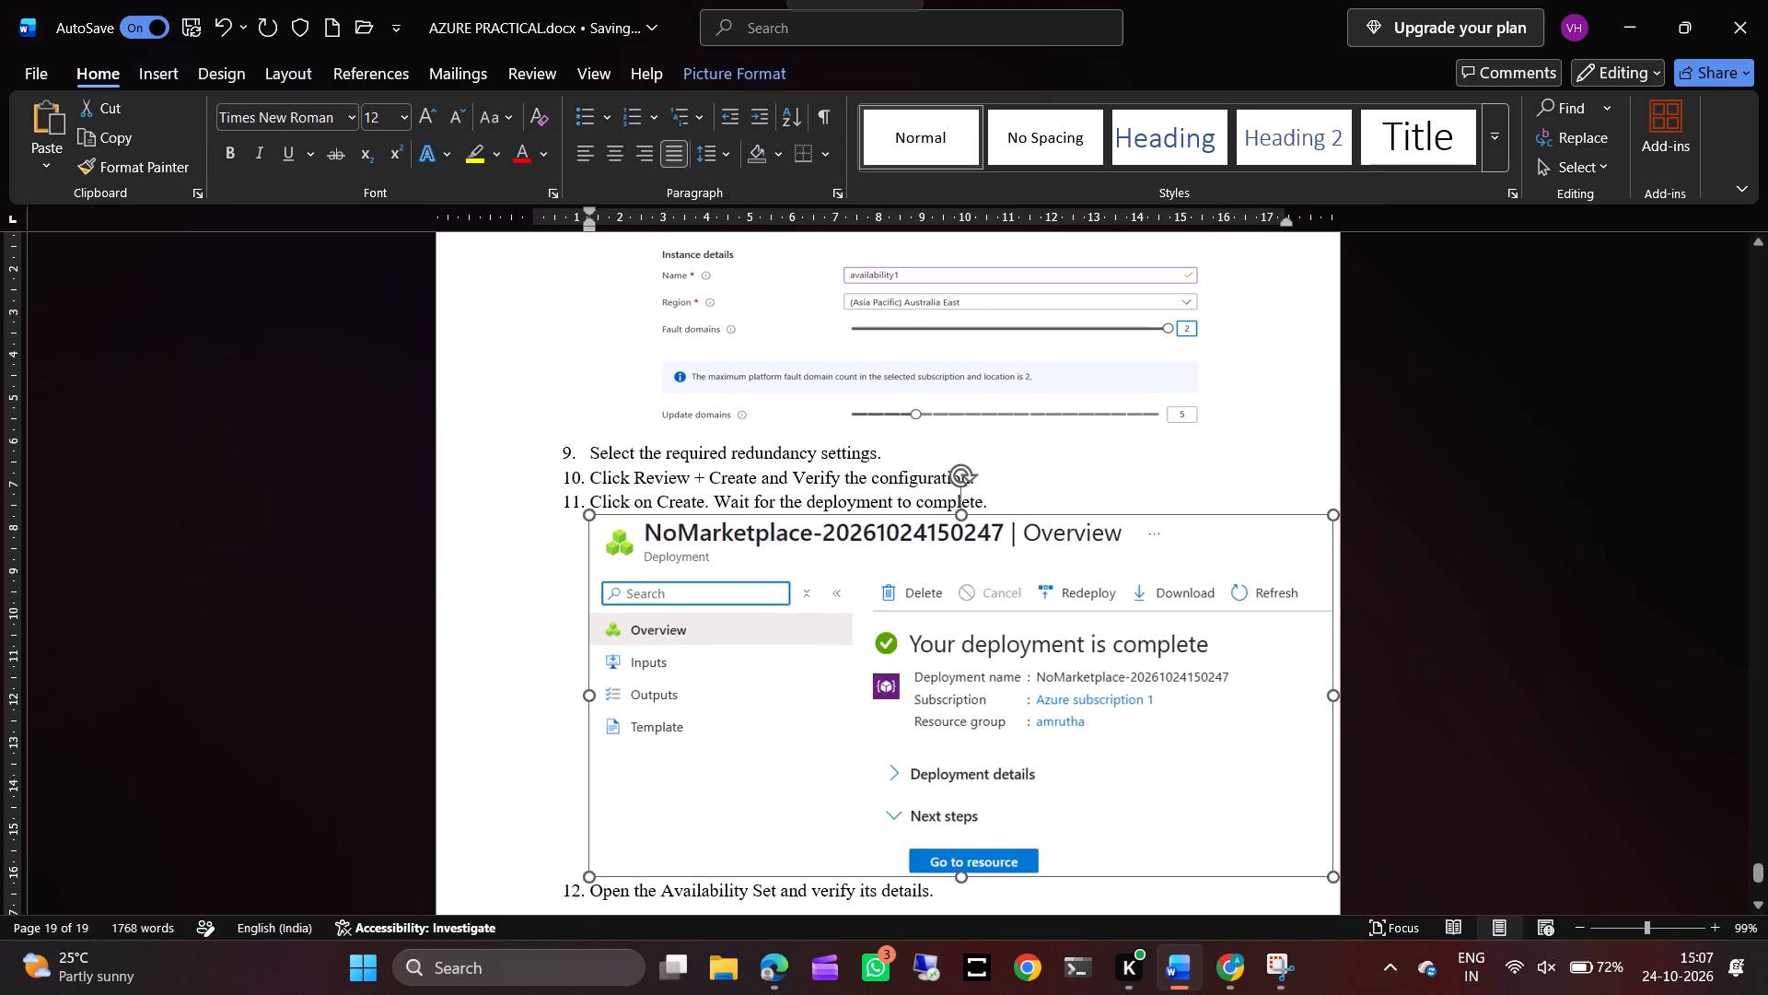
{"action": "left_click_drag", "start_coordinate": [634, 850], "coordinate": [838, 739]}
{"action": "left_click", "coordinate": [615, 149]}
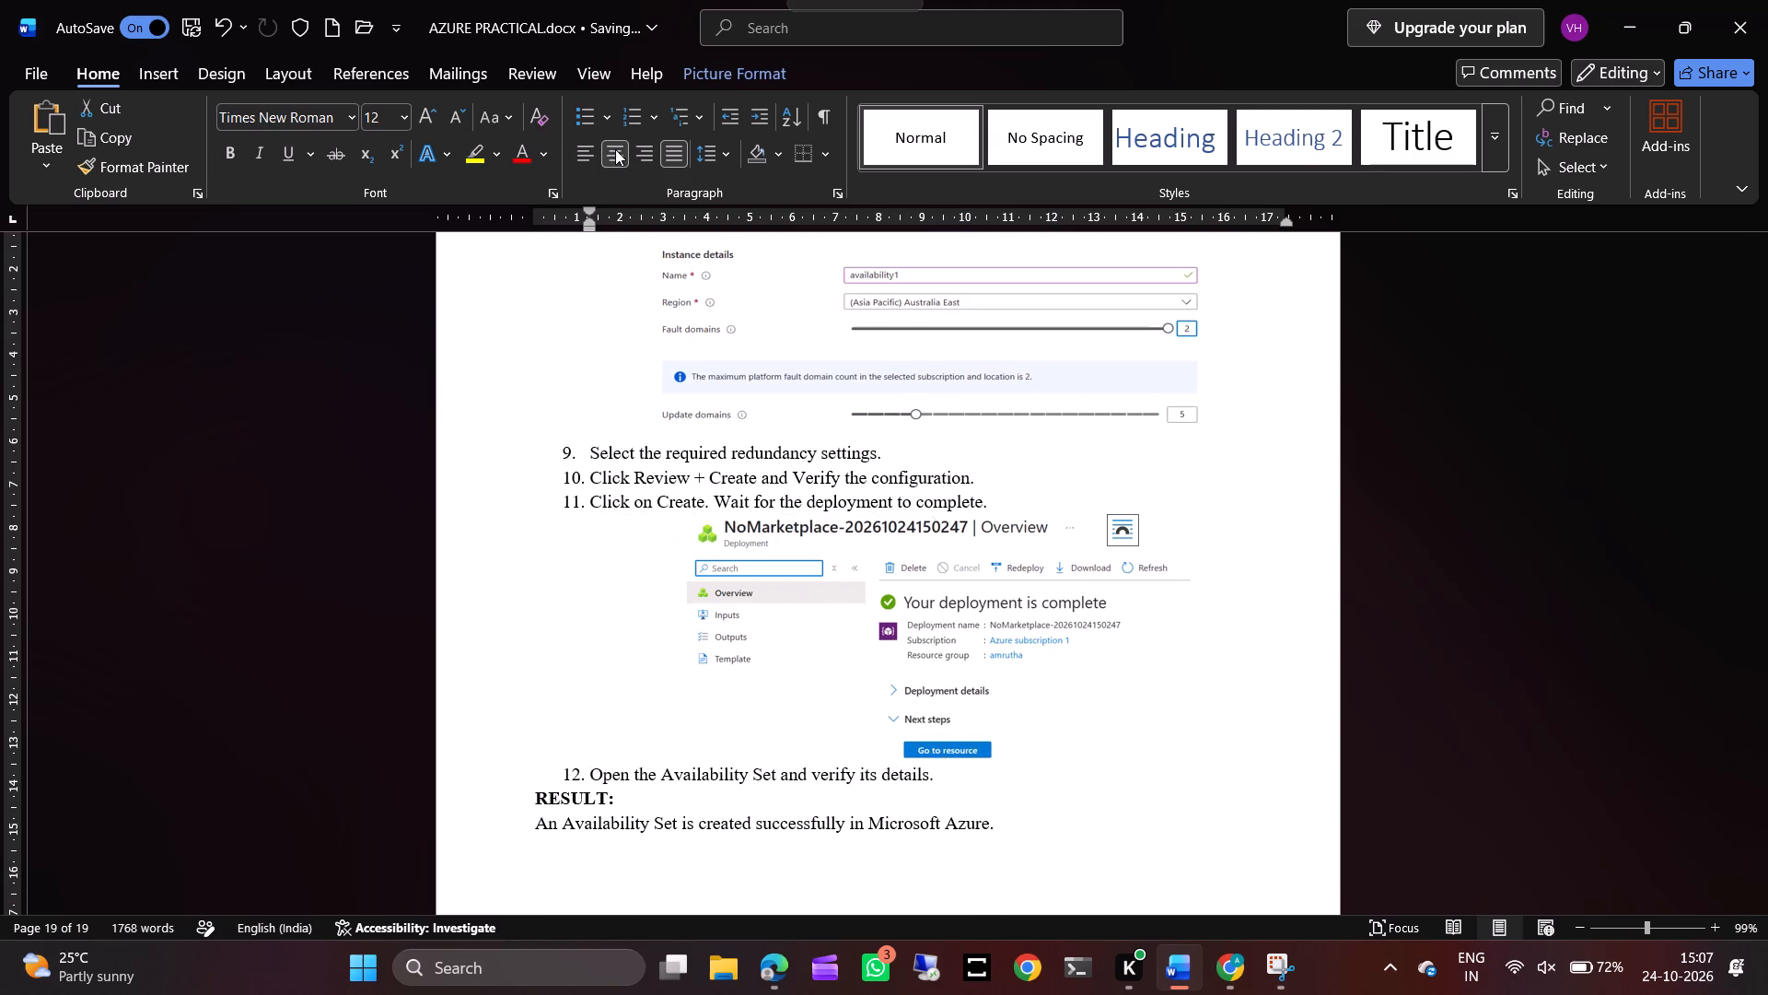
{"action": "left_click_drag", "start_coordinate": [687, 639], "coordinate": [655, 639]}
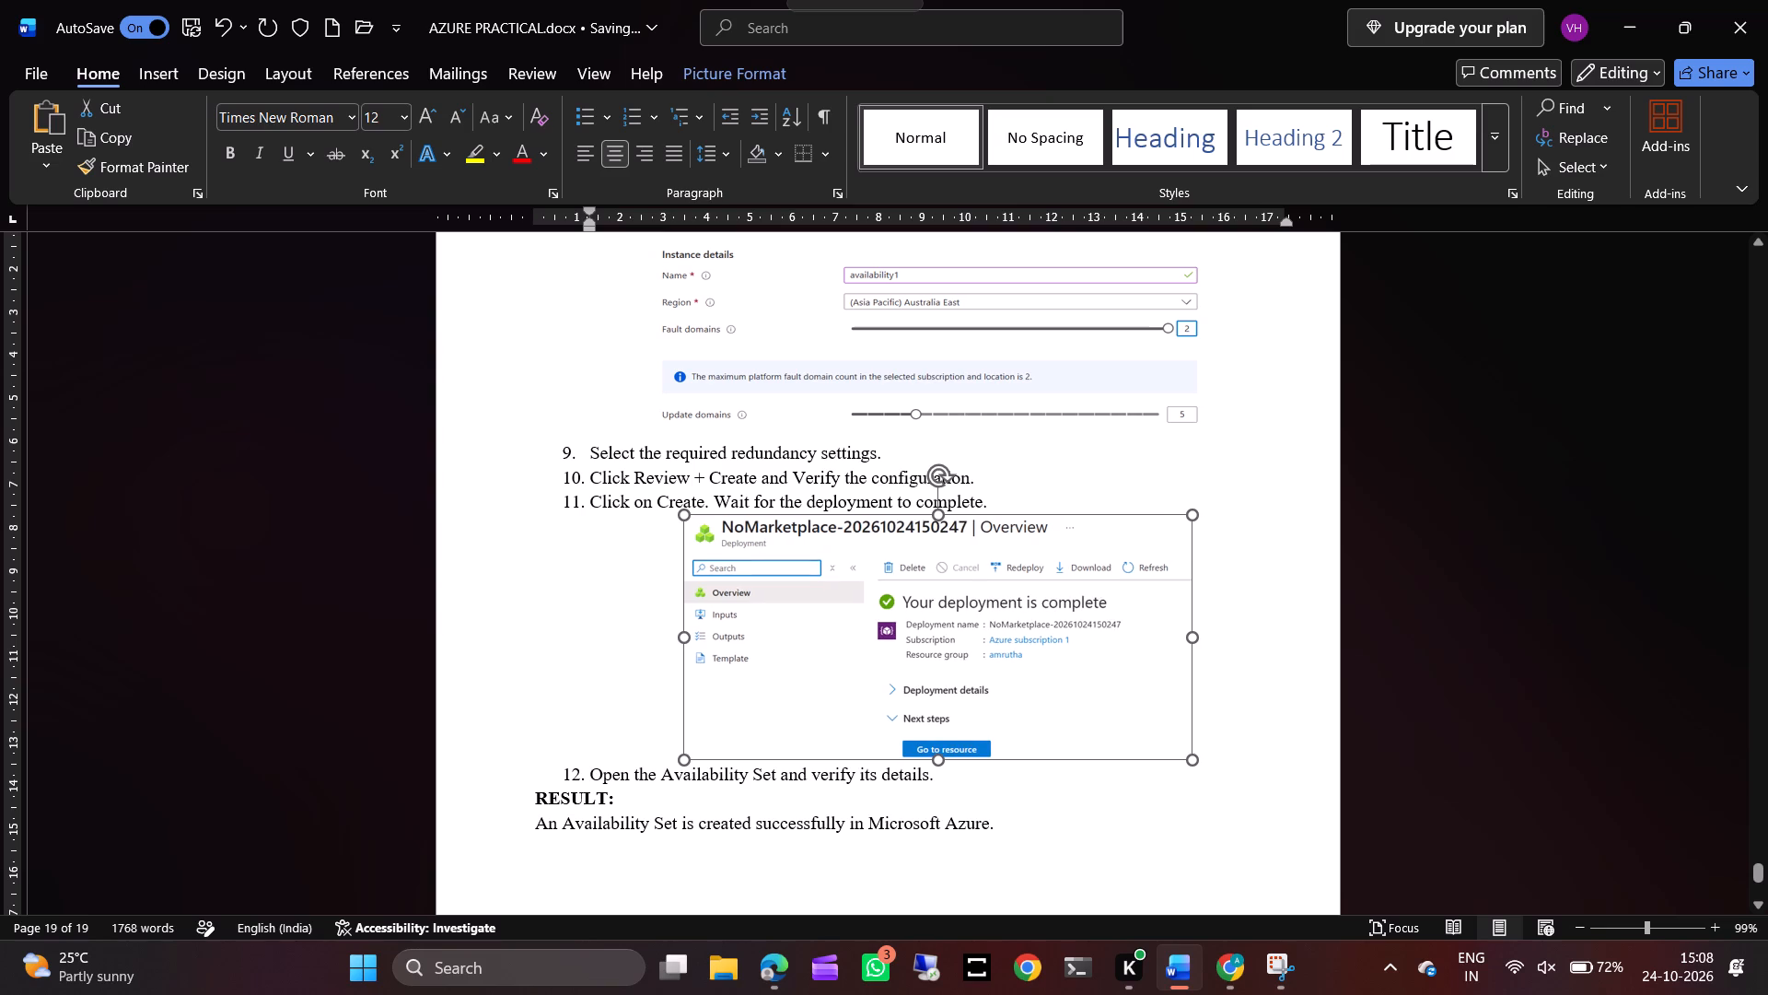
{"action": "left_click_drag", "start_coordinate": [655, 639], "coordinate": [627, 640]}
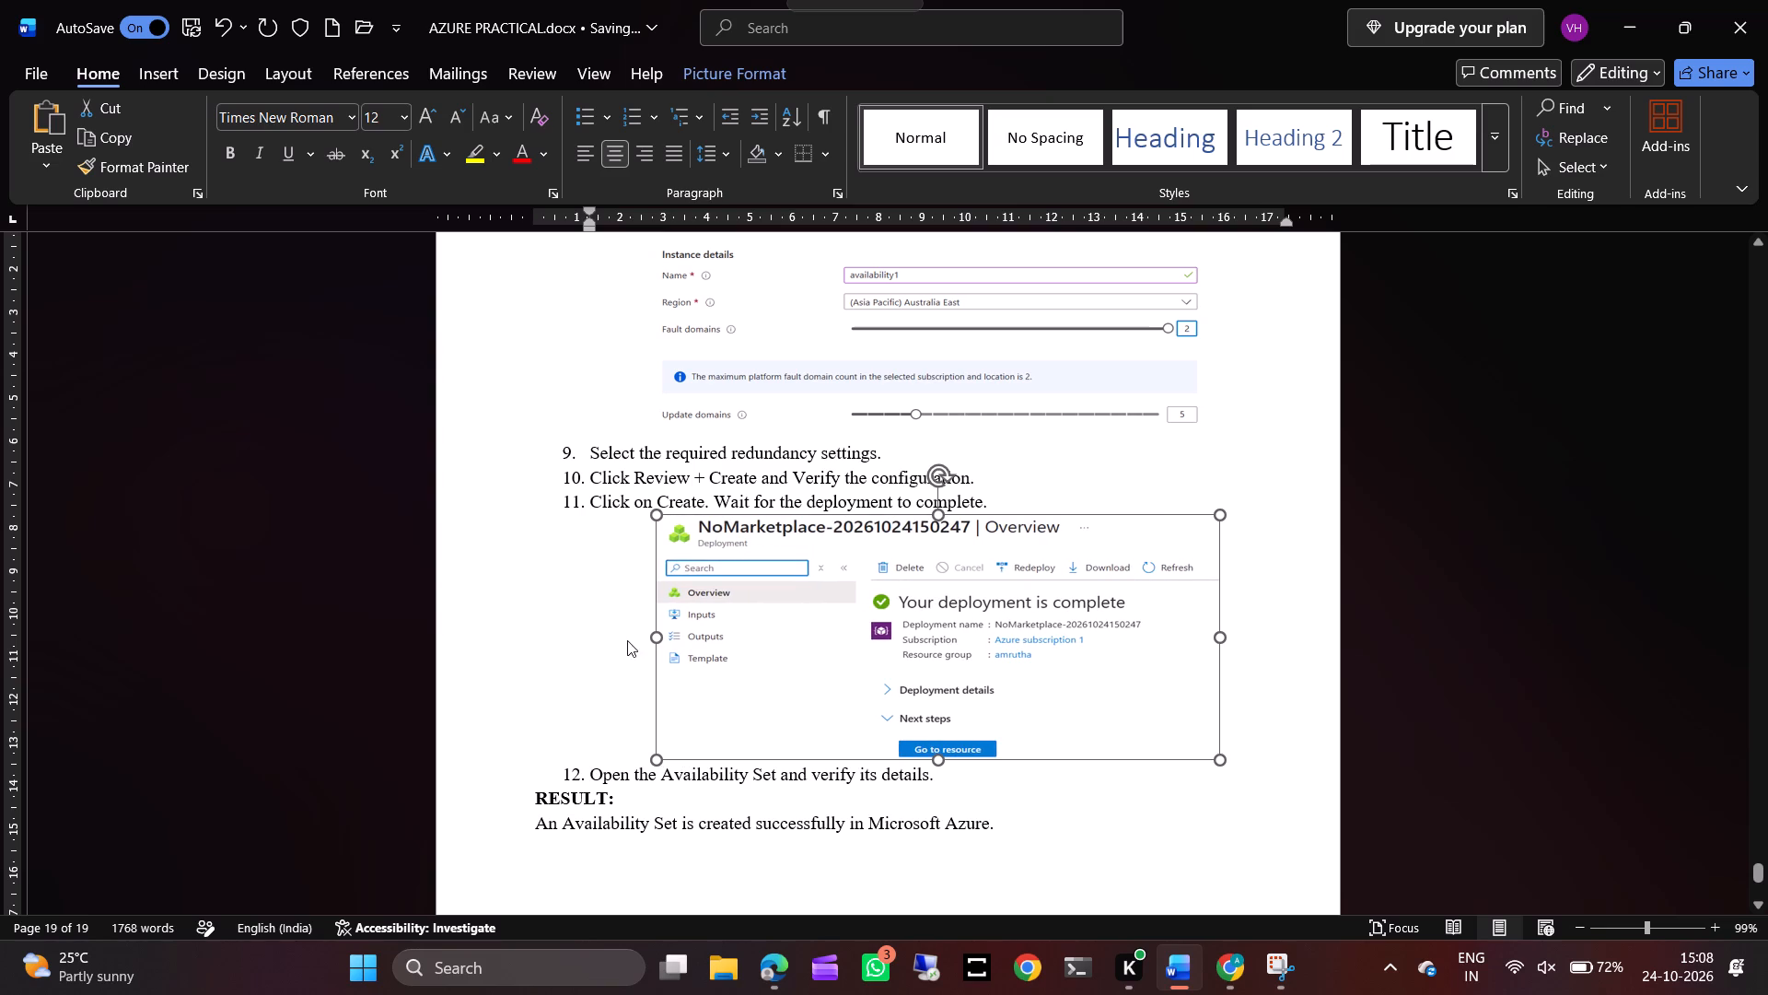
{"action": "left_click", "coordinate": [943, 786]}
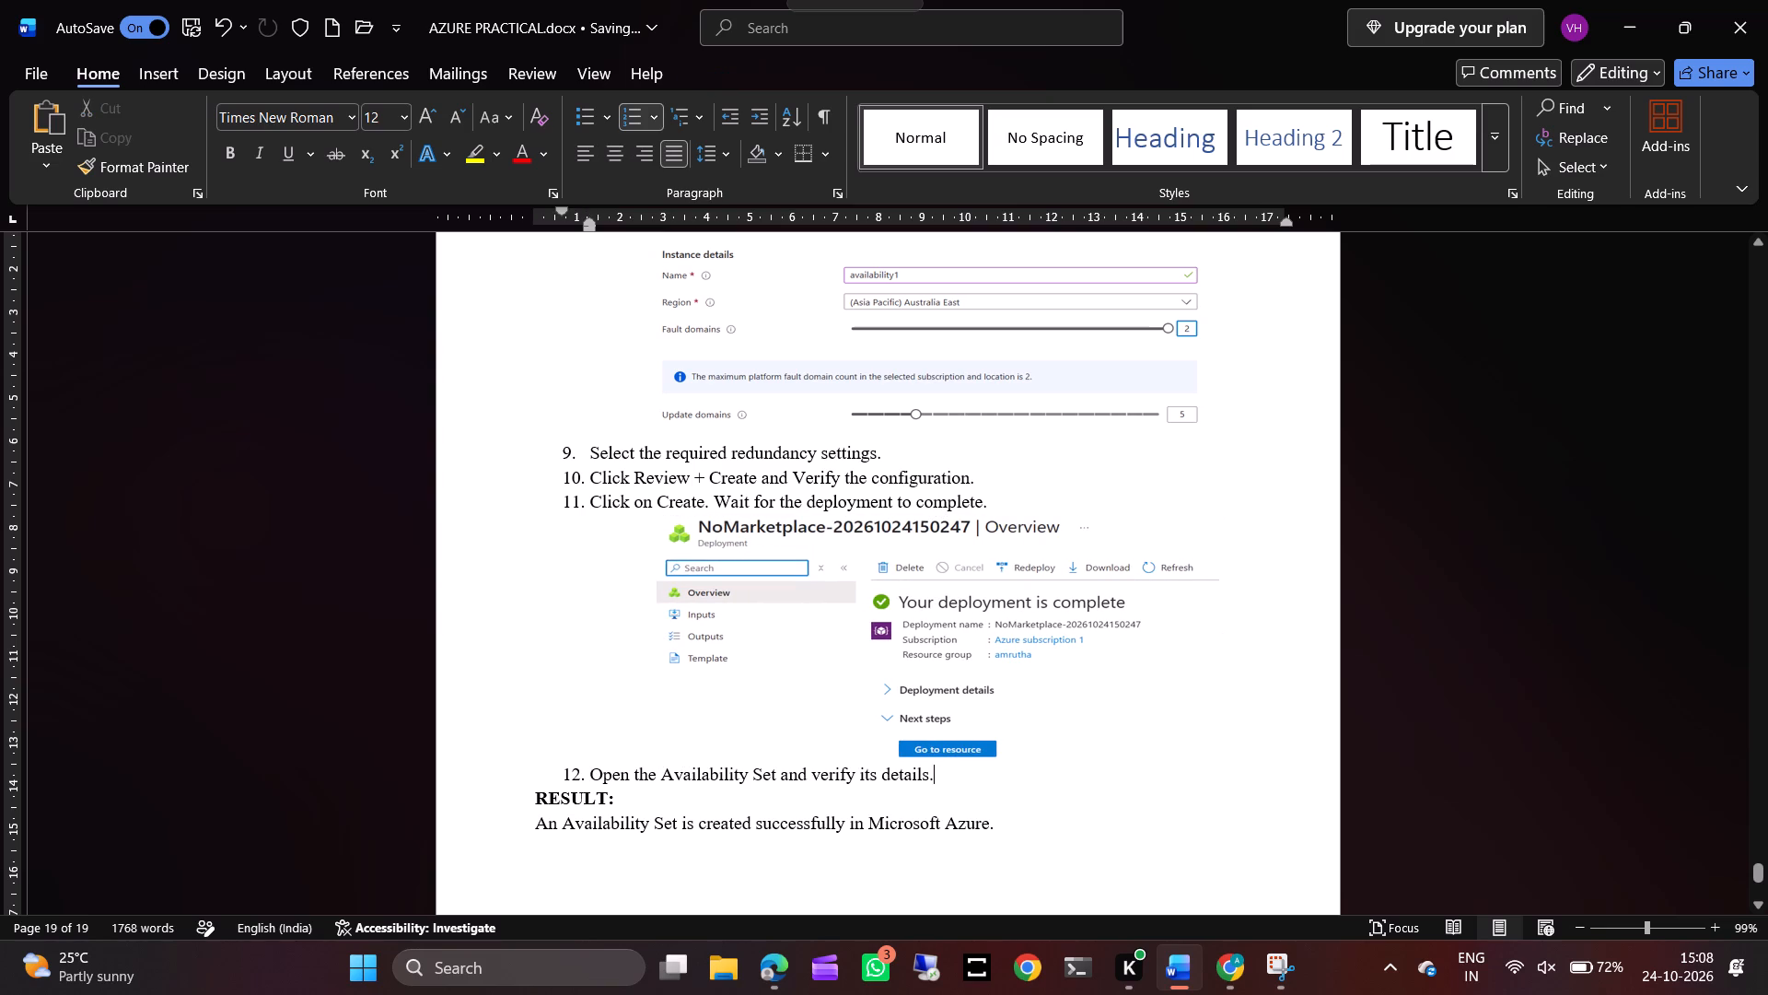
Switch to the Azure portal in Chrome and open the deployed resource from the completed deployment.
{"action": "left_click", "coordinate": [1232, 963]}
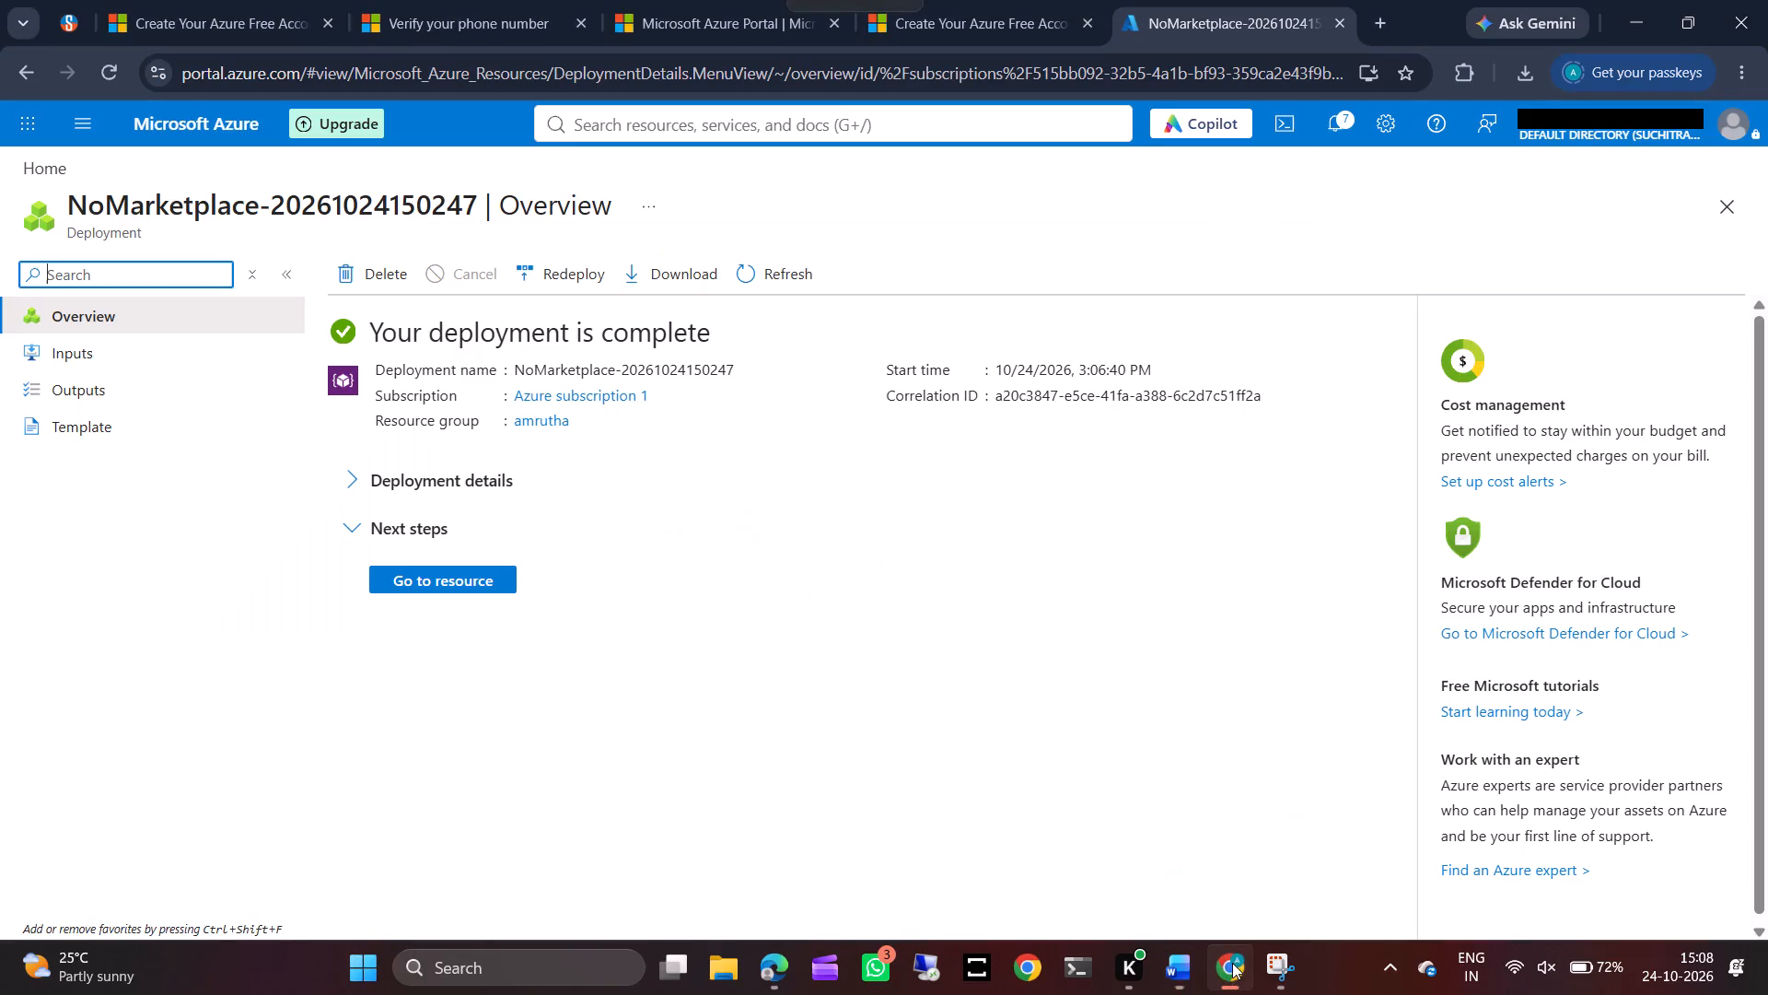
{"action": "left_click", "coordinate": [469, 584]}
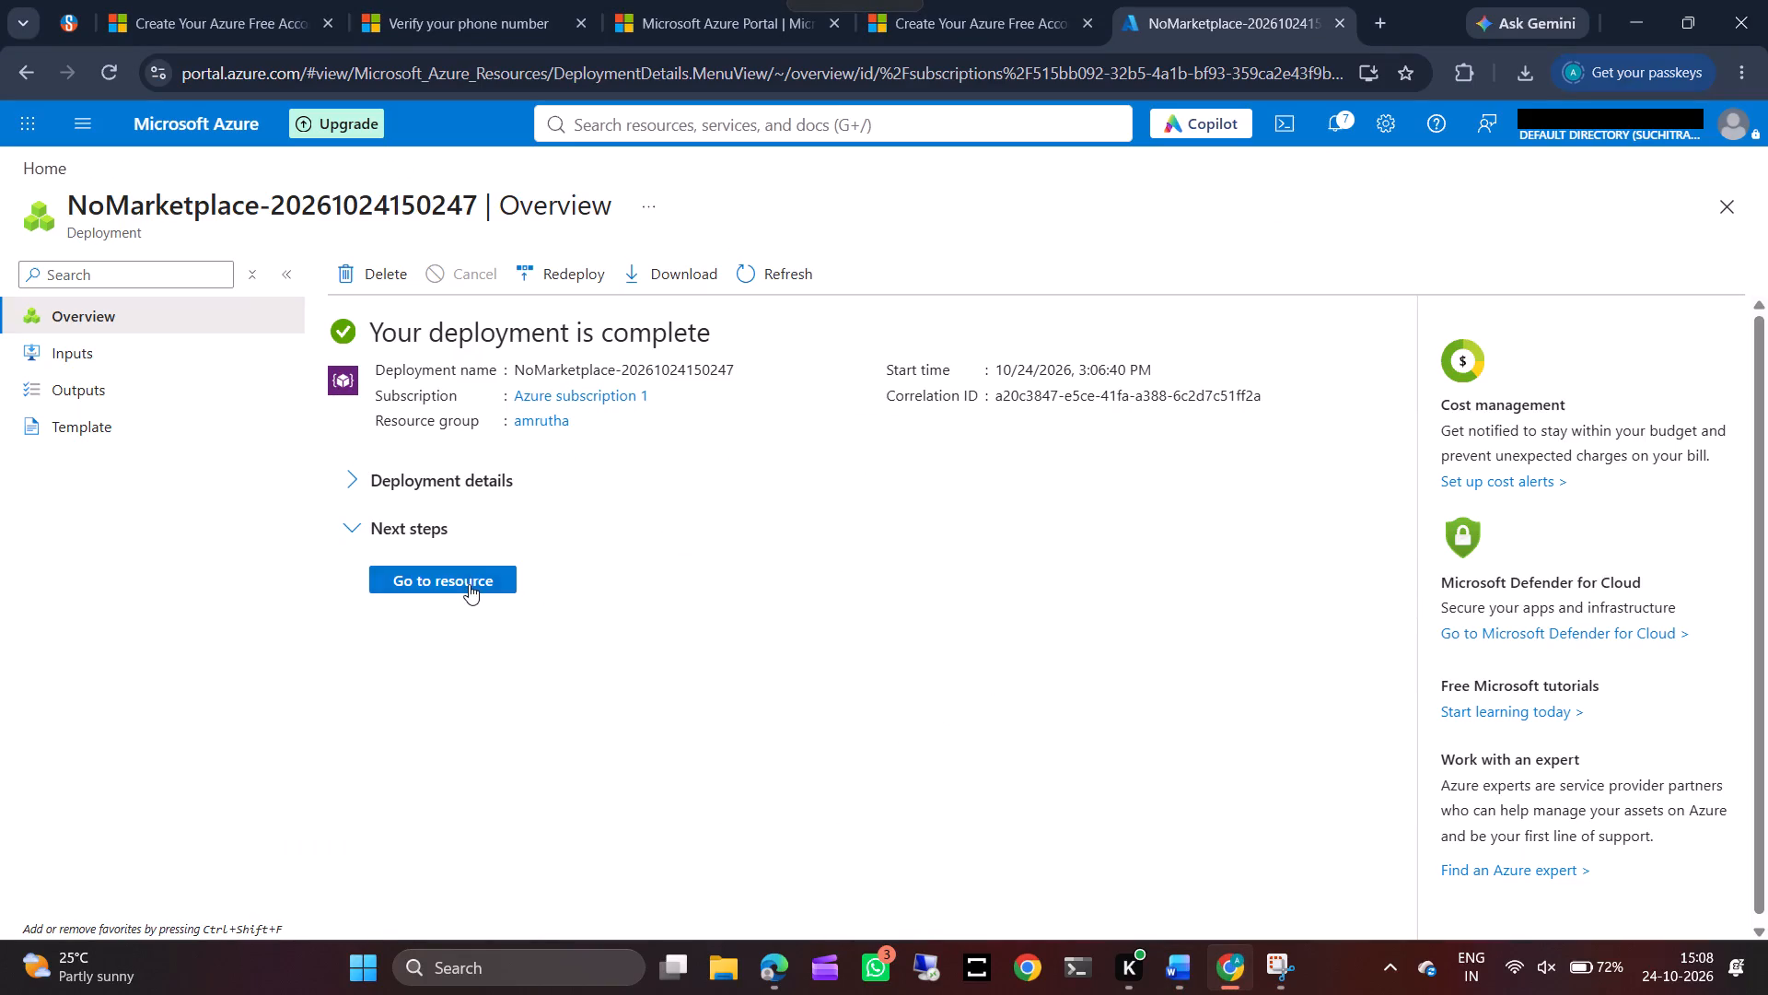
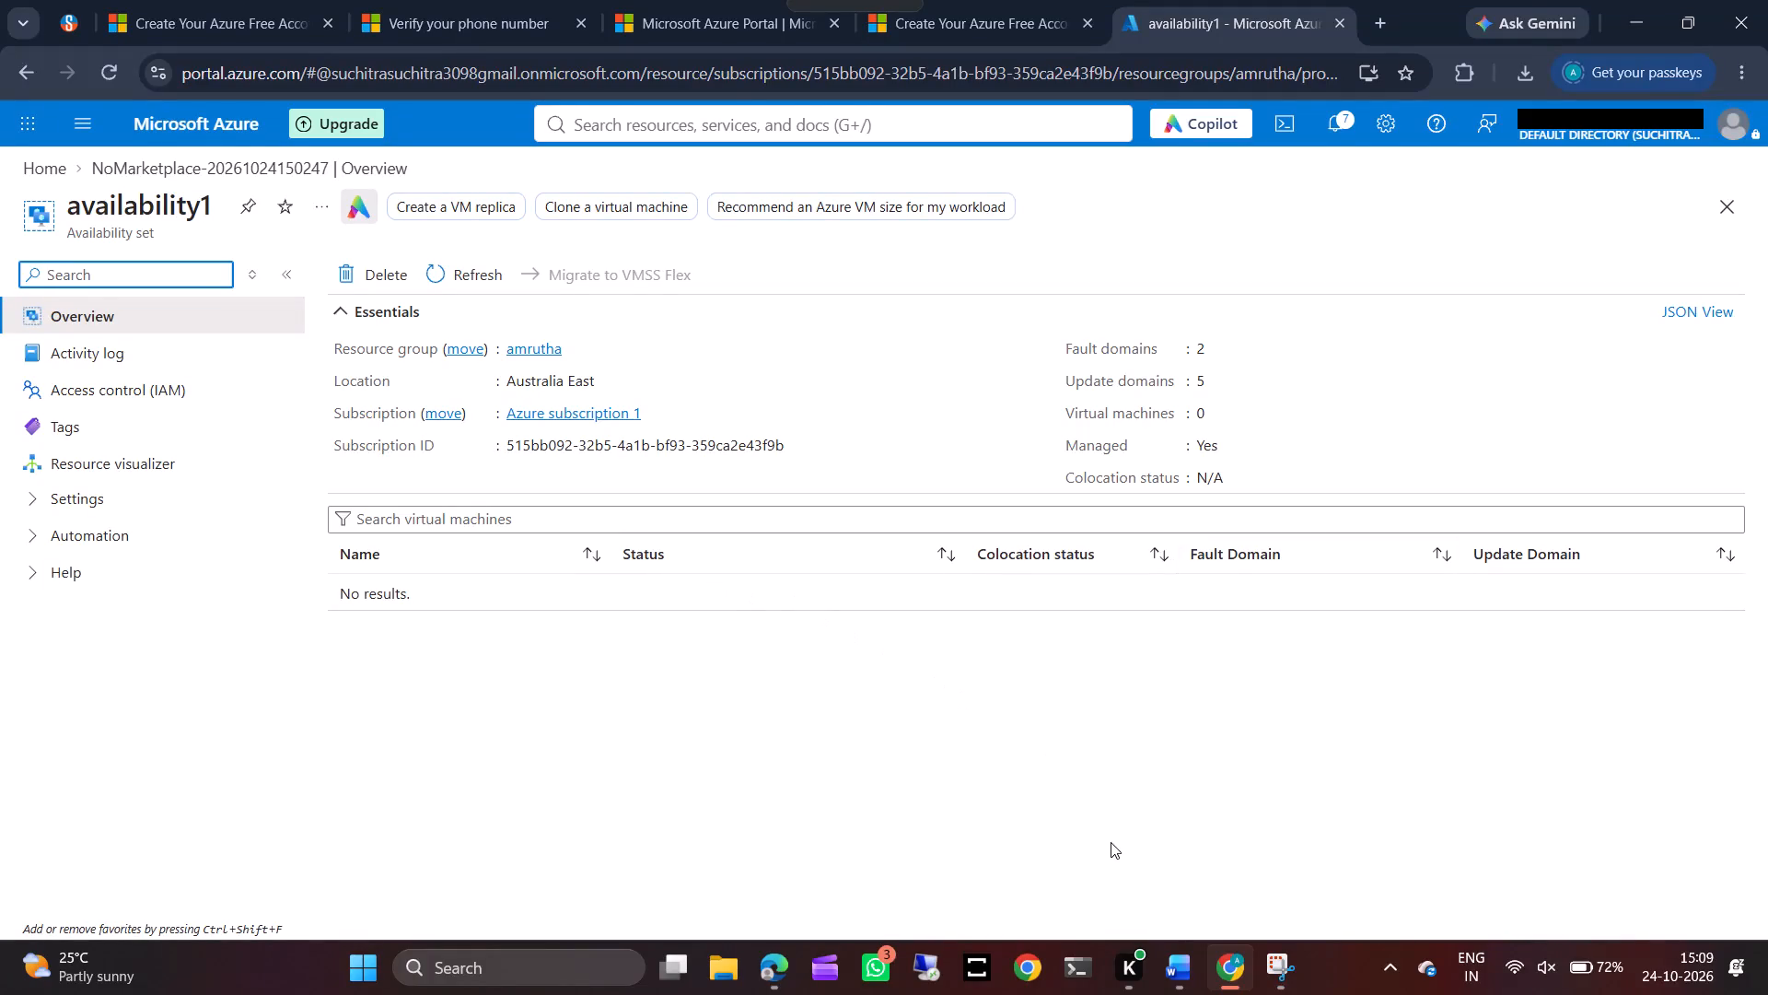
Capture the availability1 availability set Overview page in the Azure portal with Snipping Tool and copy the screenshot.
{"action": "left_click", "coordinate": [1176, 969]}
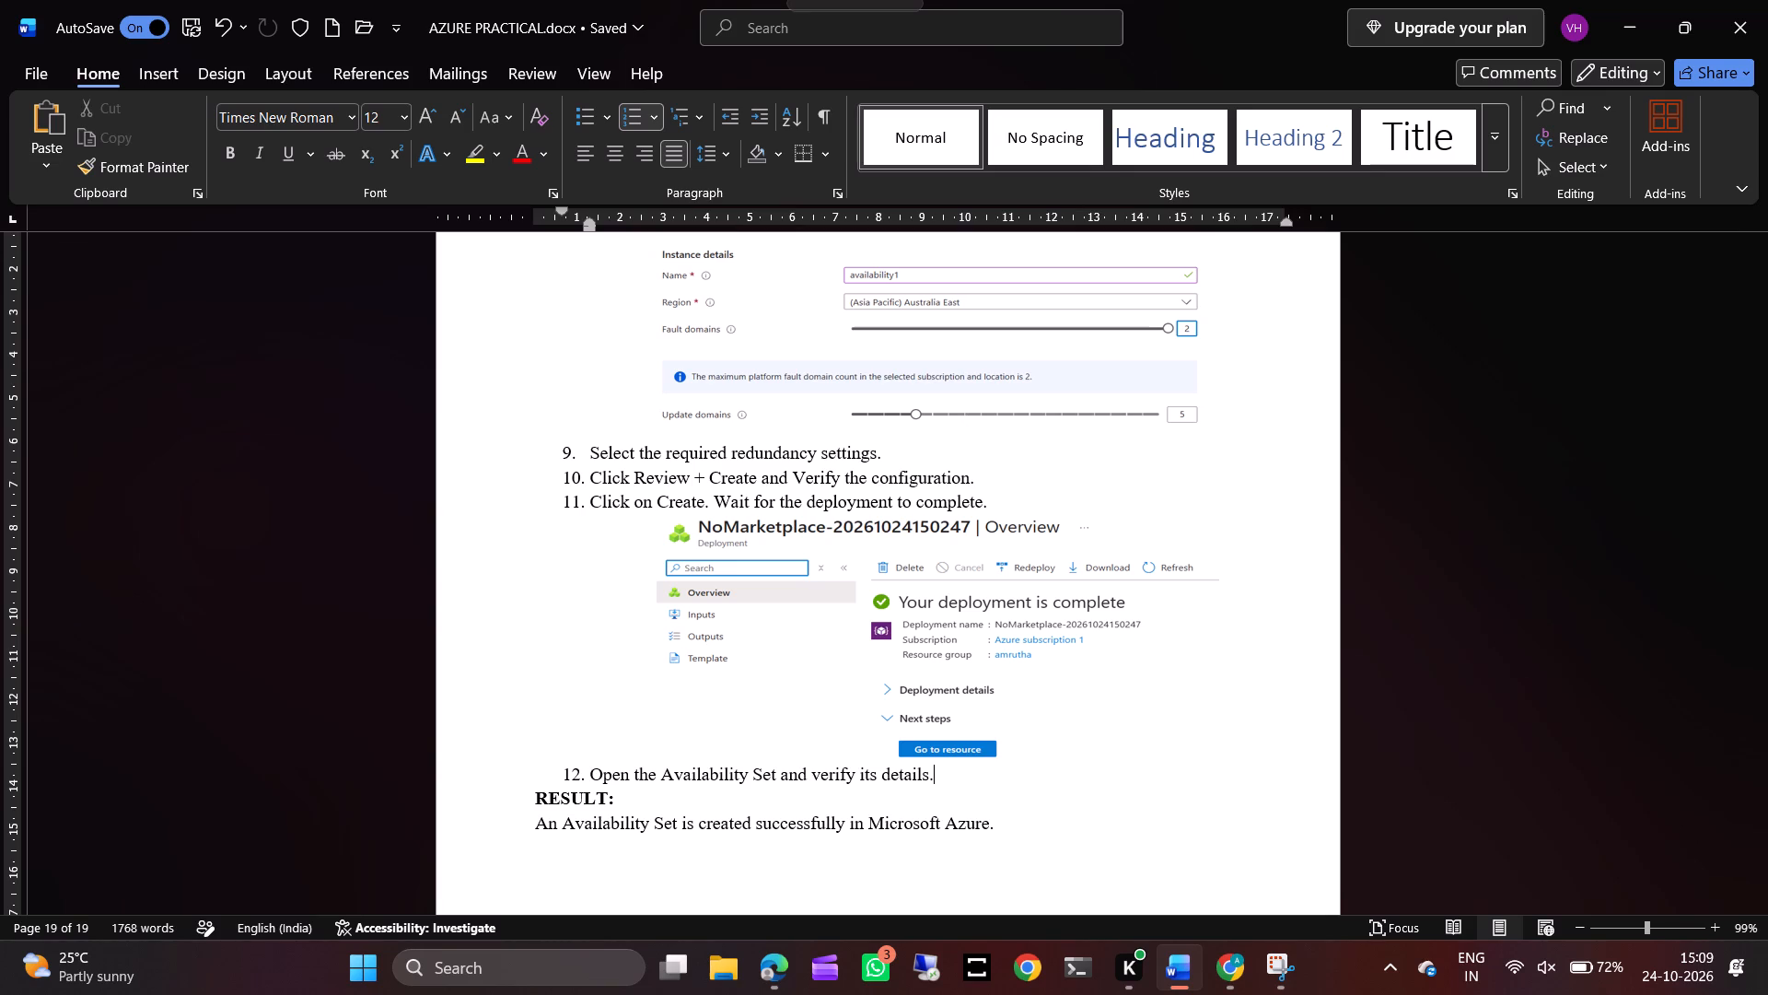
{"action": "left_click", "coordinate": [1236, 973]}
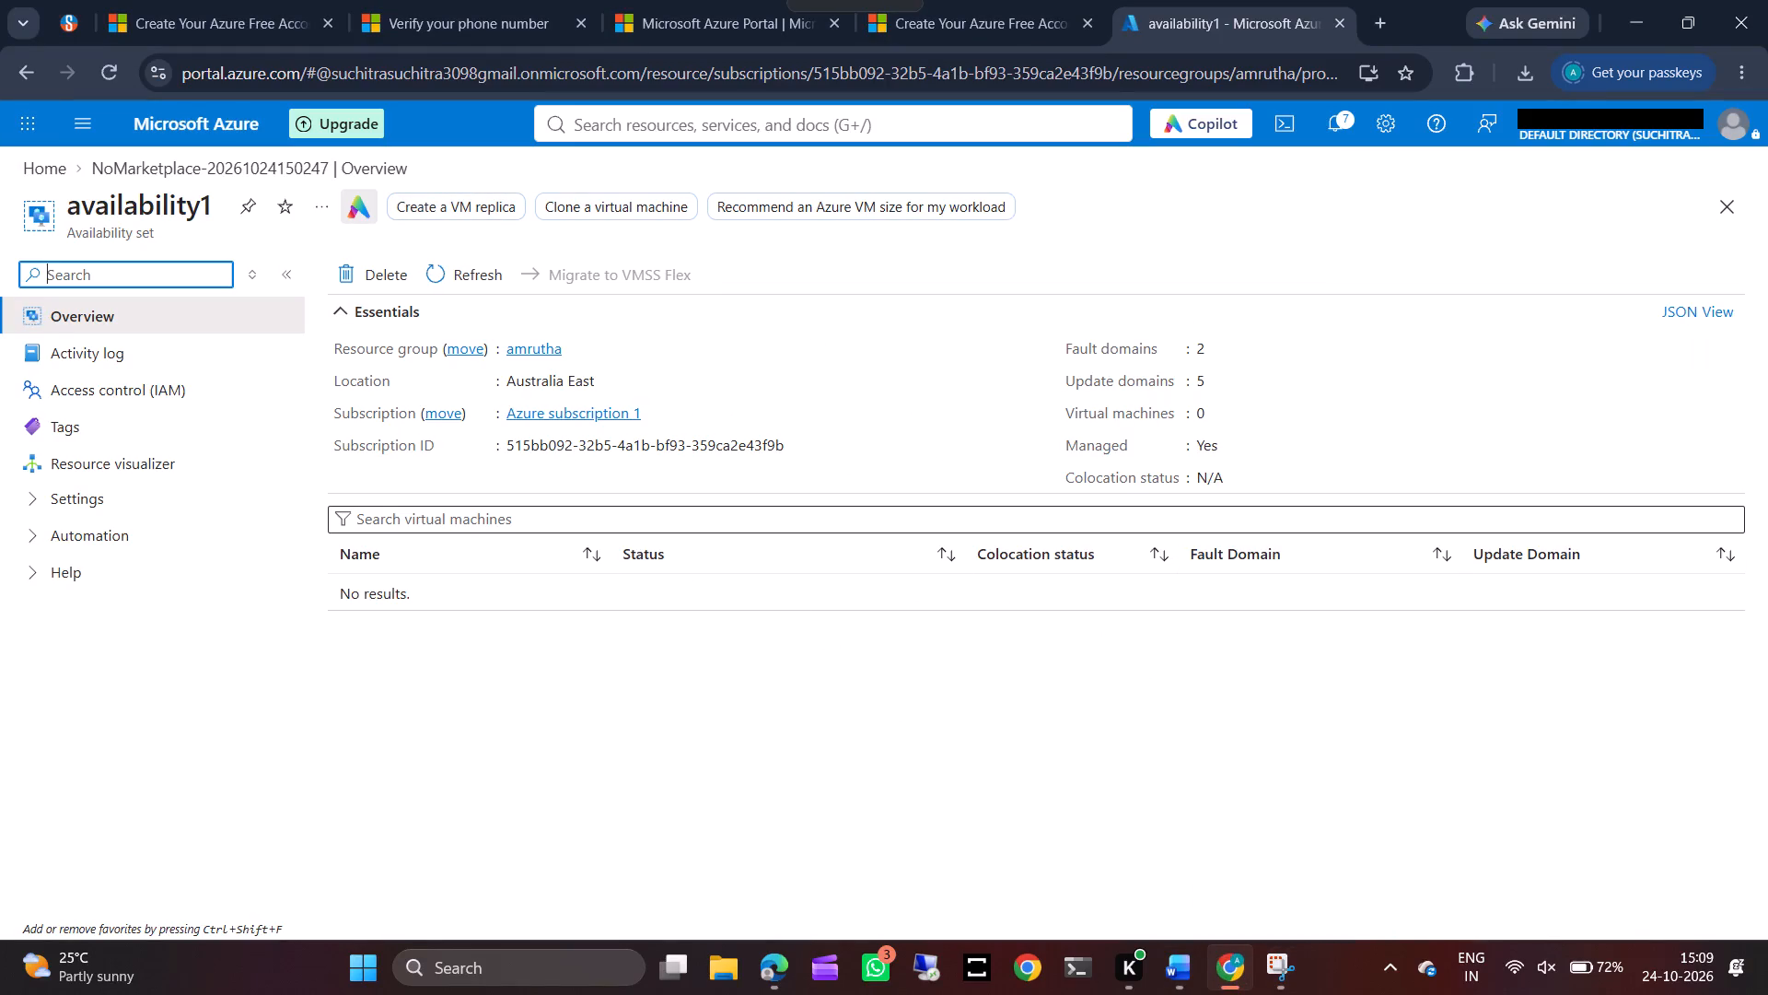
{"action": "left_click_drag", "start_coordinate": [1144, 507], "coordinate": [1146, 628]}
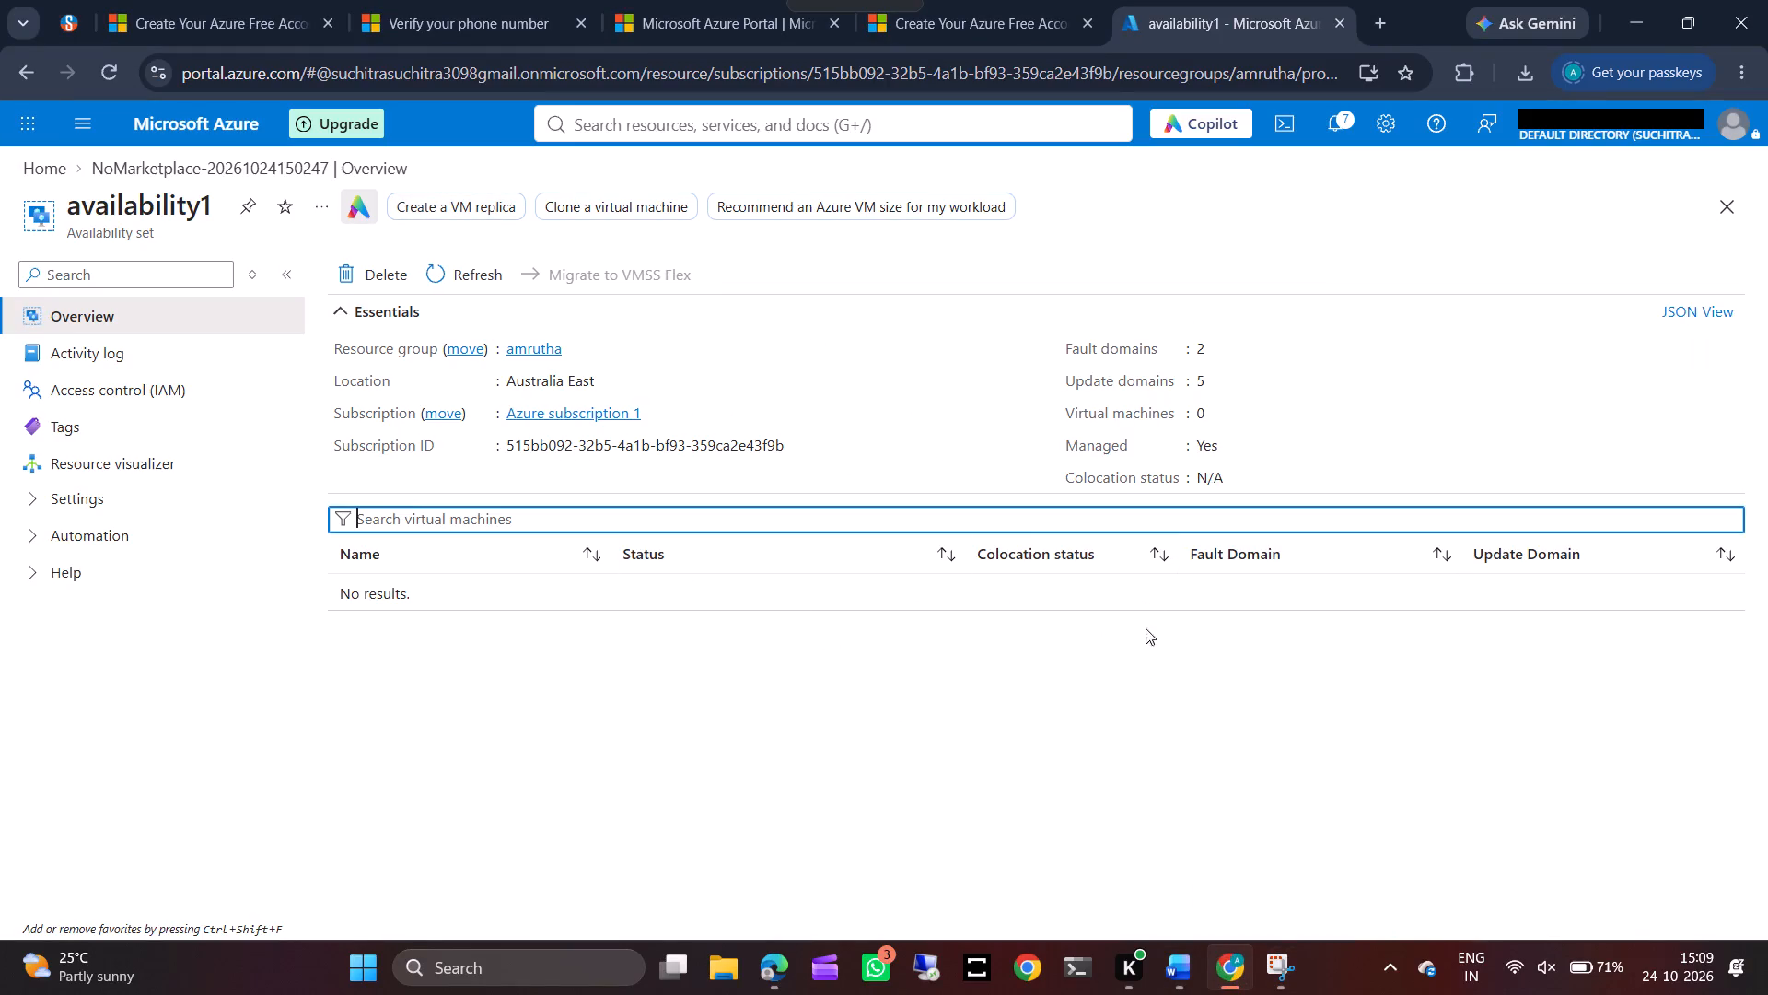
{"action": "left_click_drag", "start_coordinate": [1146, 628], "coordinate": [1277, 977]}
{"action": "left_click", "coordinate": [1277, 977]}
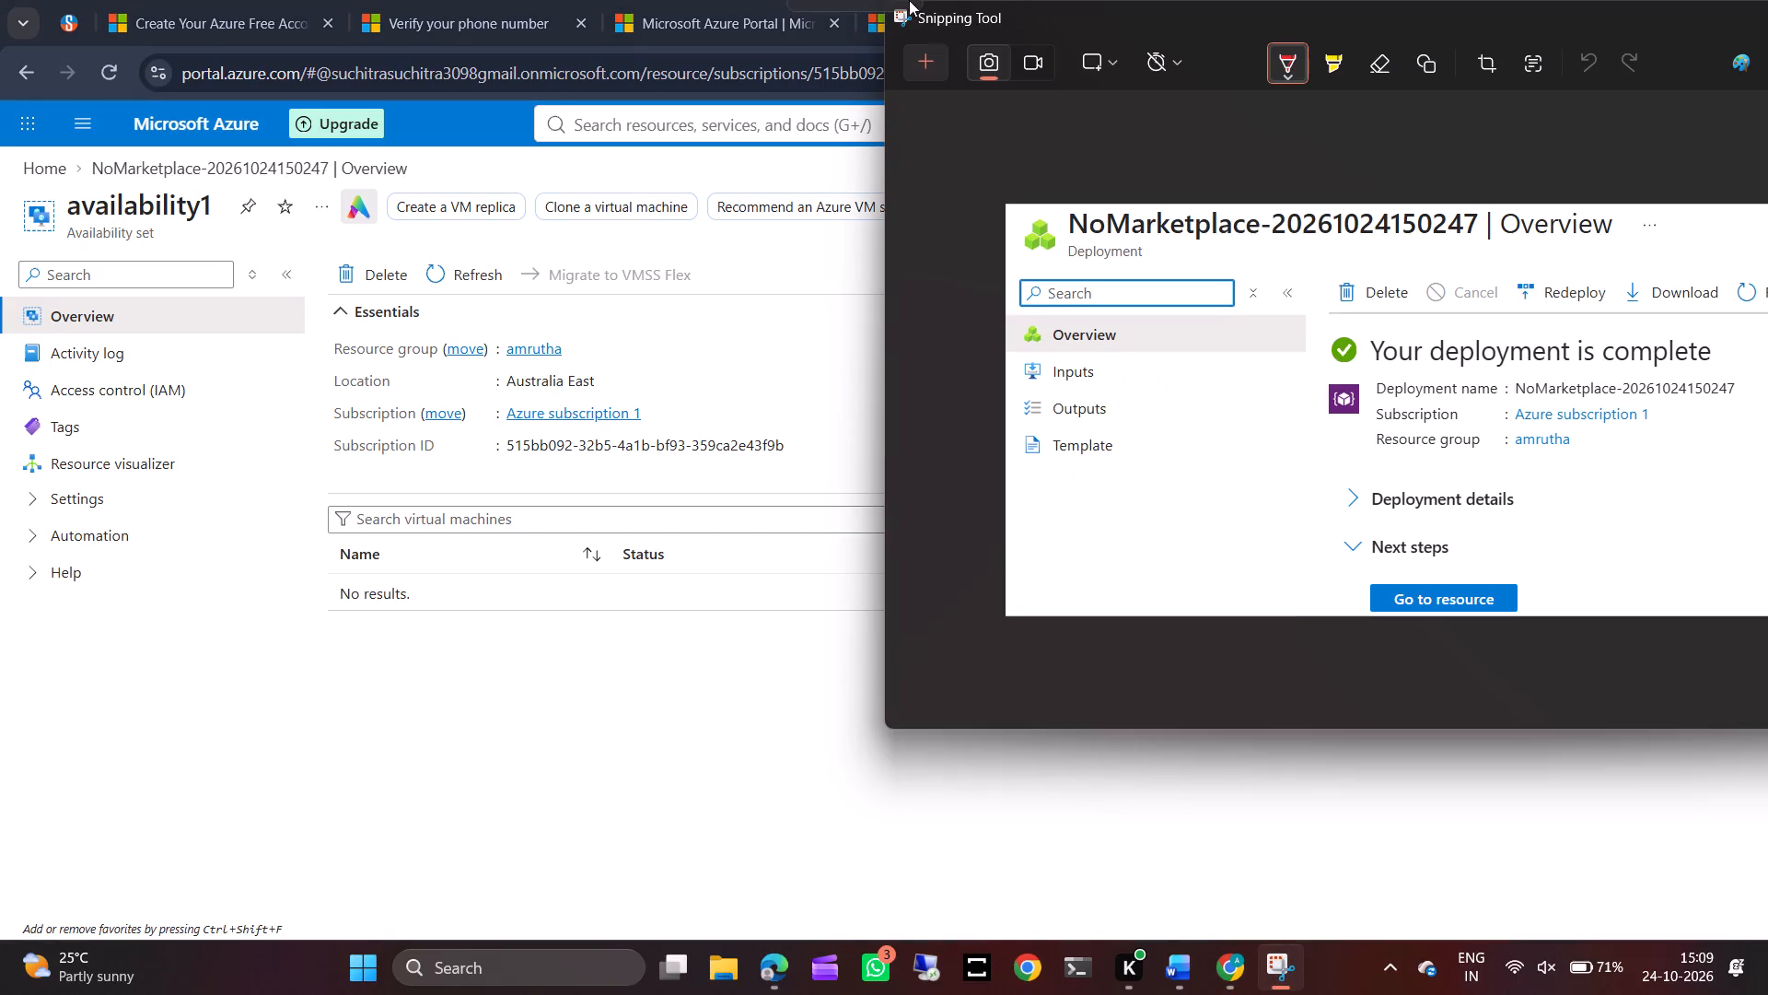
{"action": "left_click", "coordinate": [919, 52]}
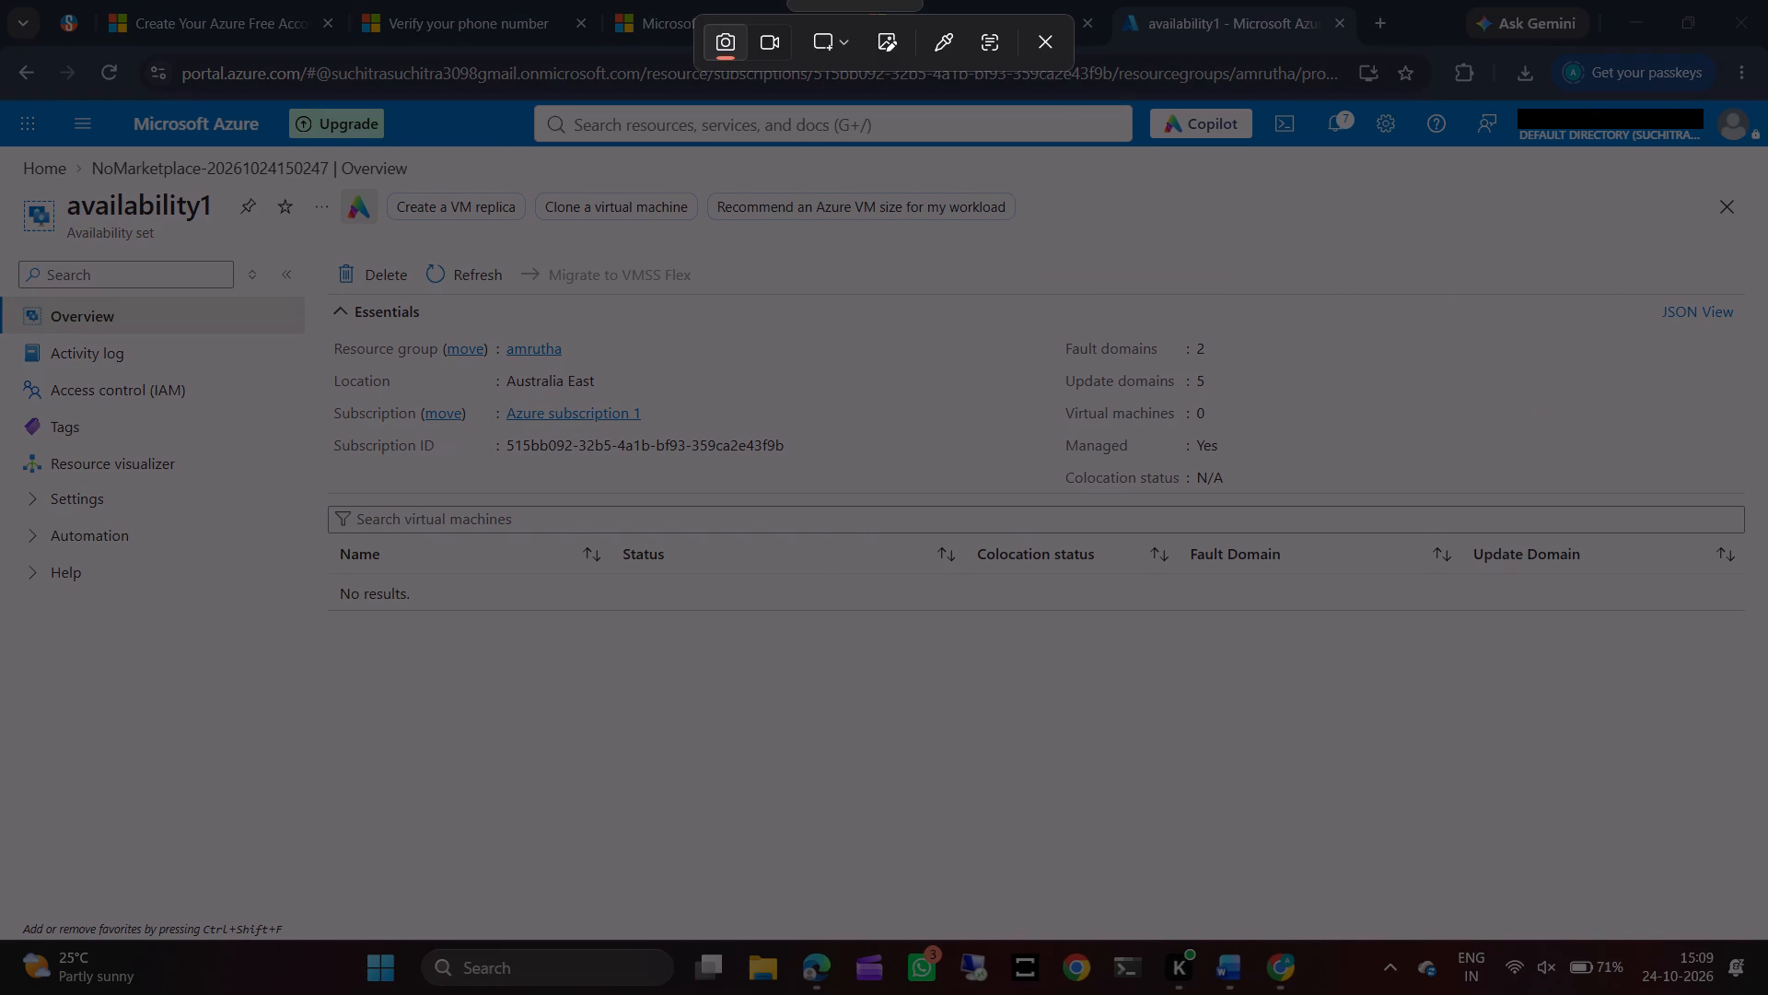
{"action": "left_click_drag", "start_coordinate": [0, 172], "coordinate": [1354, 586]}
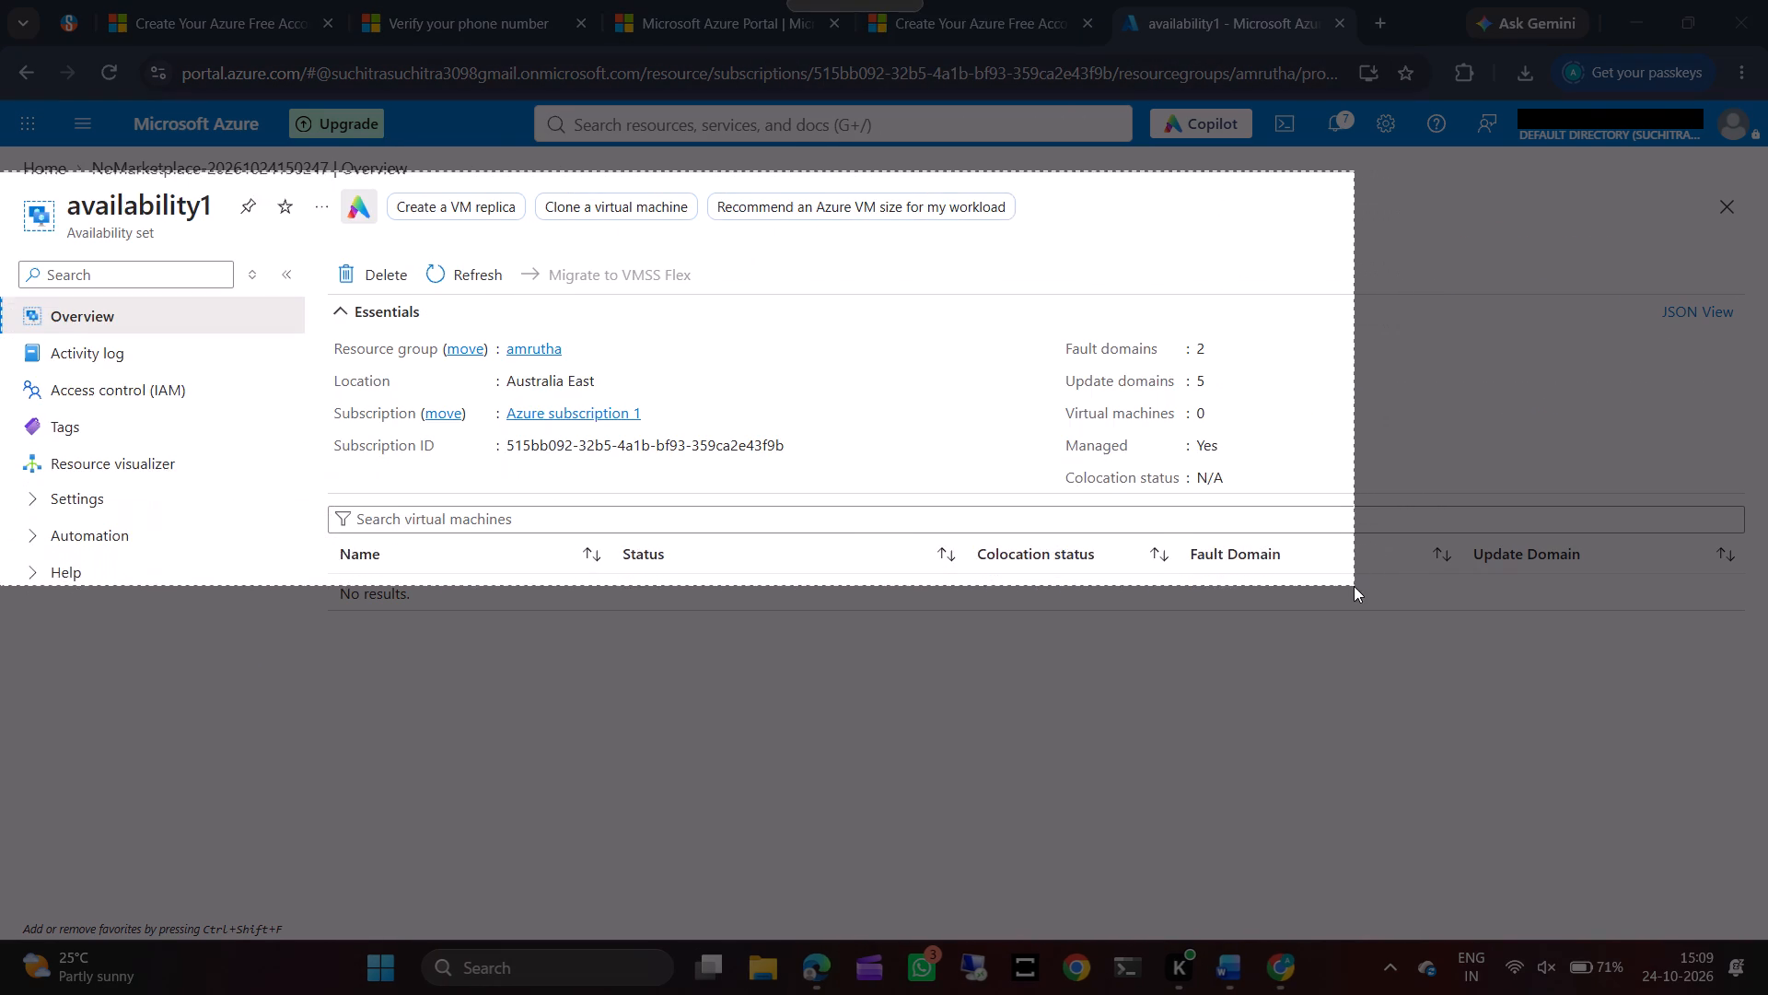
{"action": "left_click_drag", "start_coordinate": [1354, 586], "coordinate": [1346, 591]}
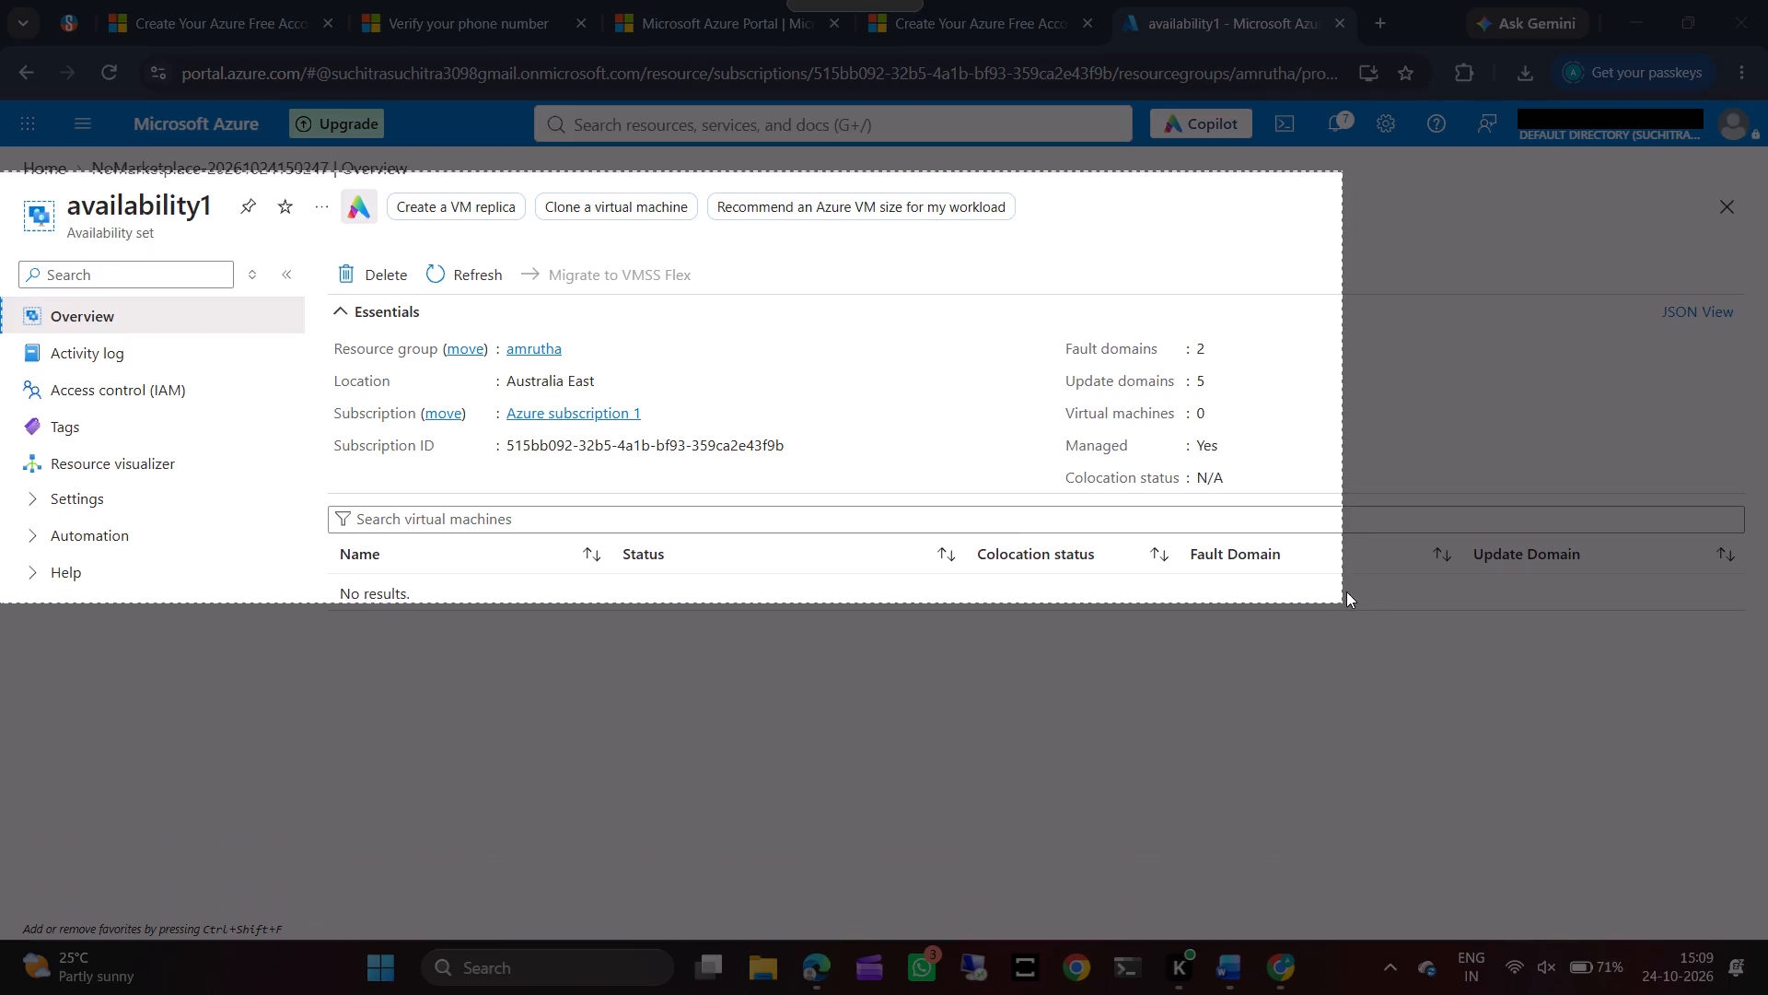
{"action": "left_click_drag", "start_coordinate": [1346, 591], "coordinate": [1352, 582]}
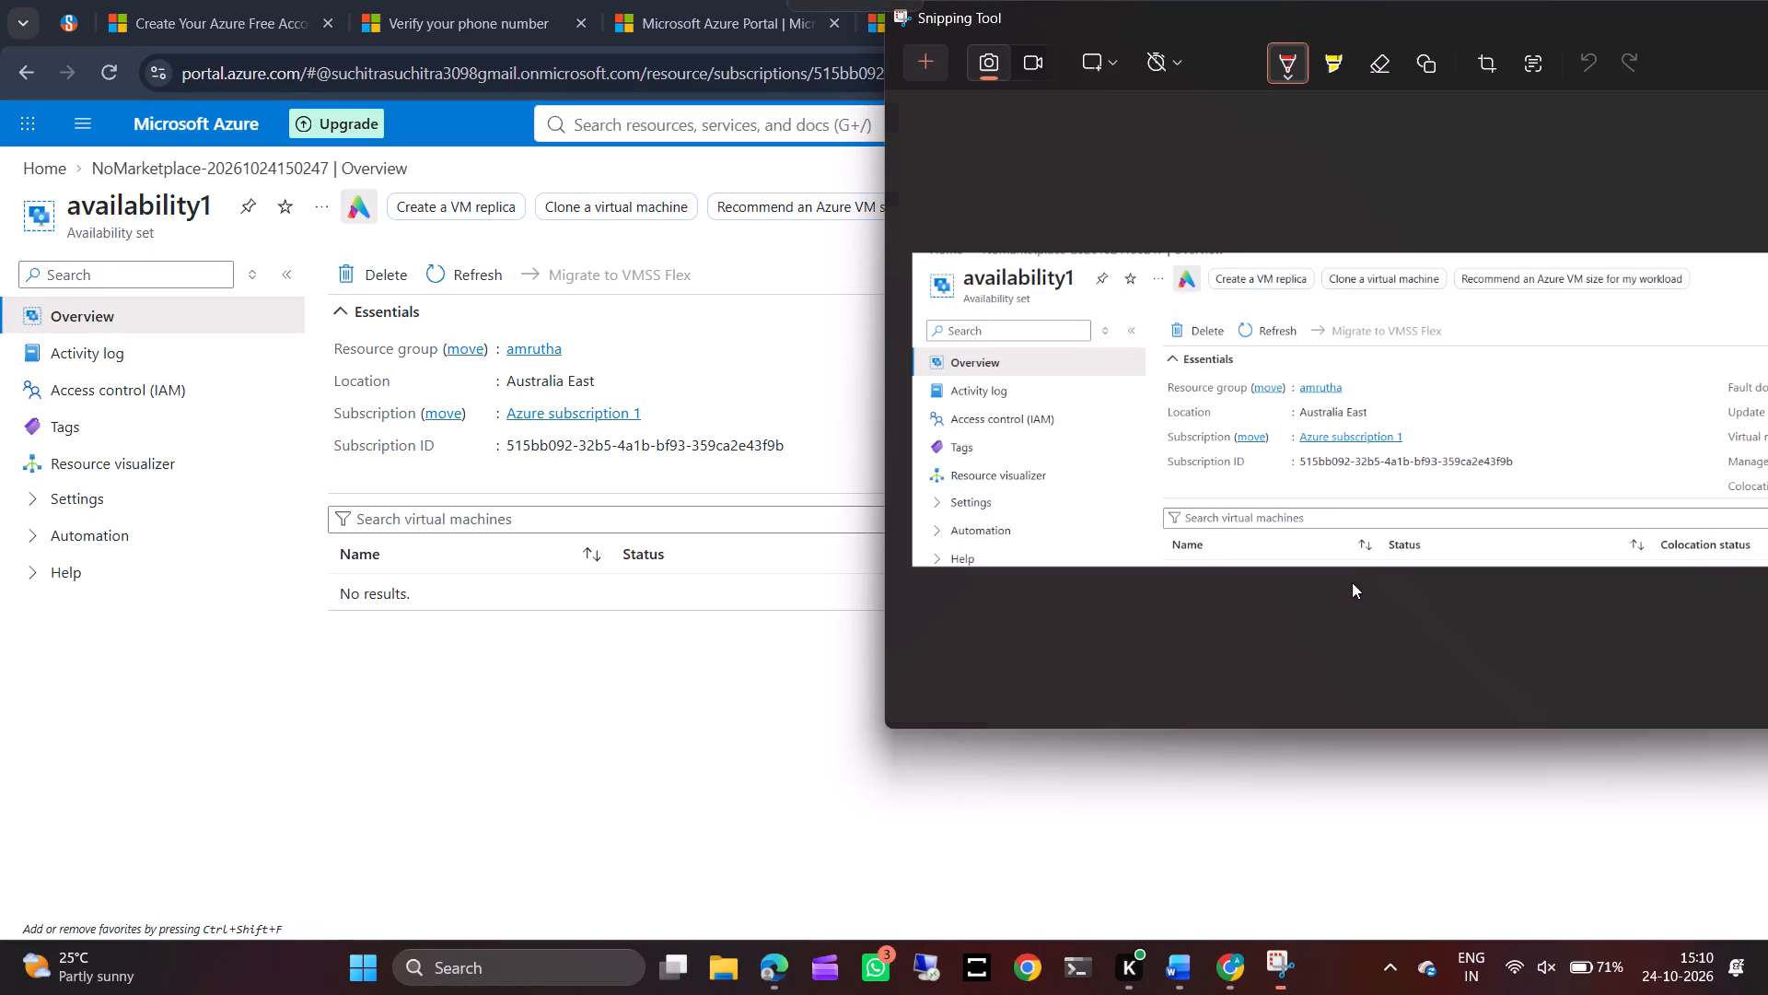
{"action": "key", "text": "ctrl+v"}
{"action": "key", "text": "ctrl+c"}
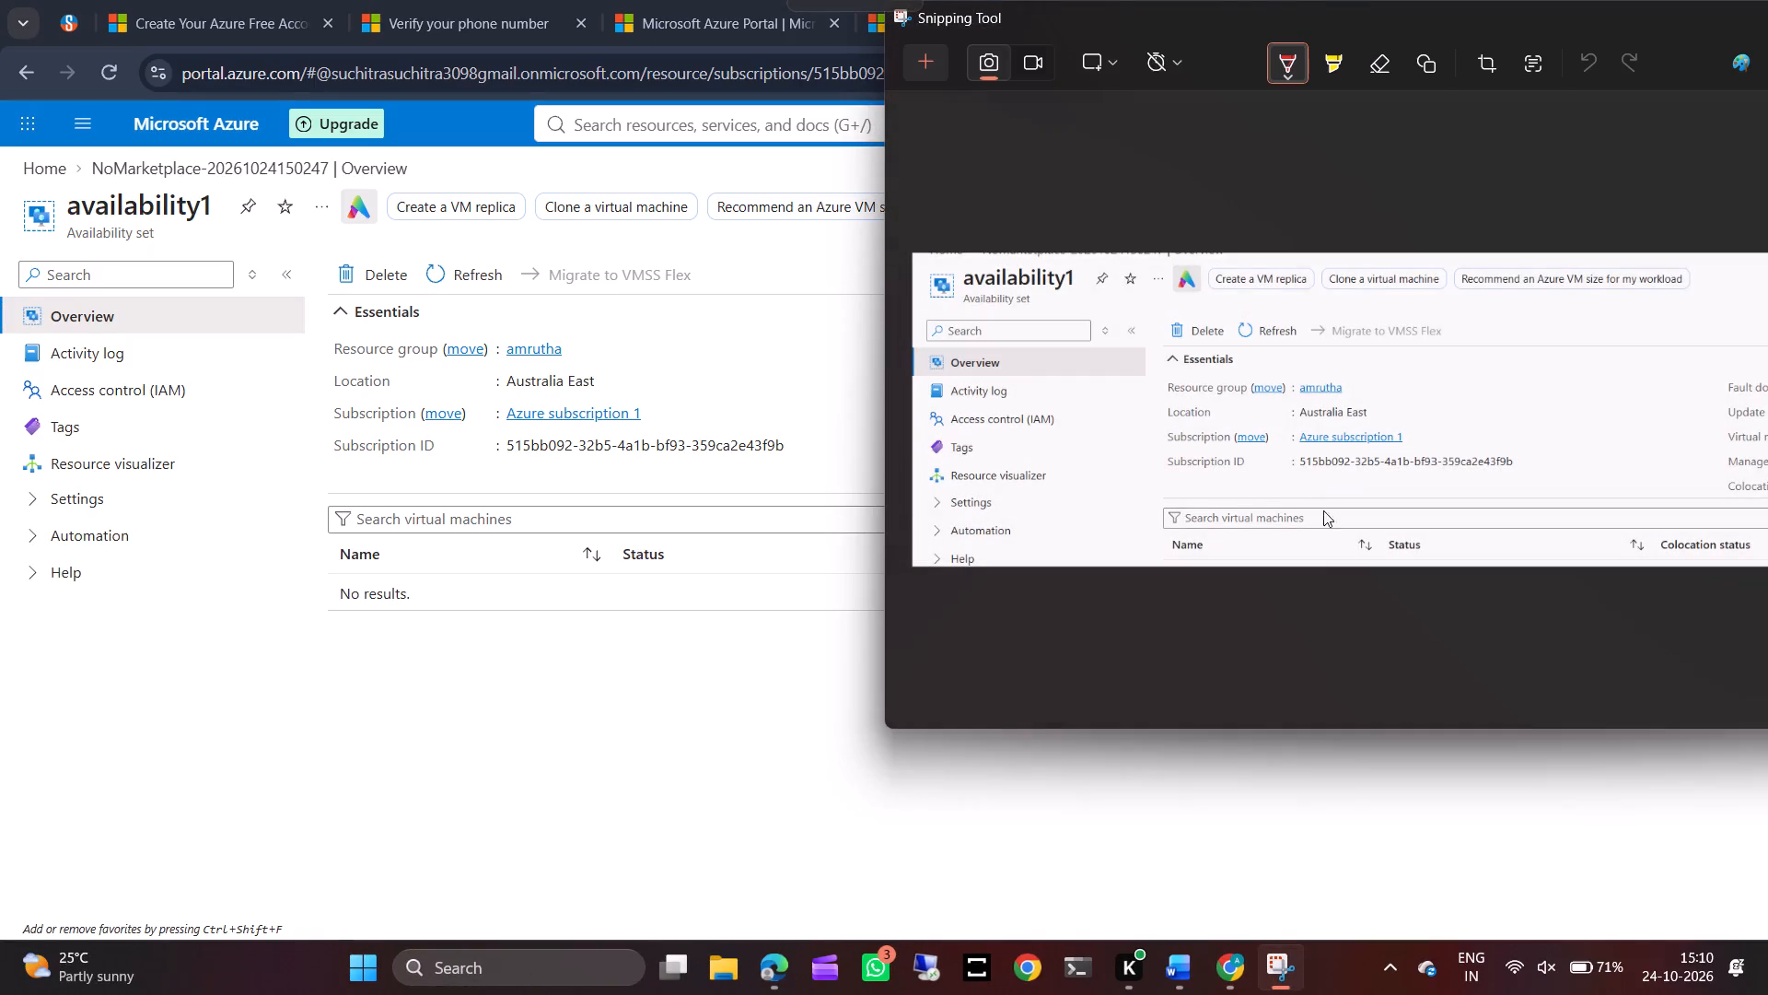
Switch to AZURE PRACTICAL in Word and paste the availability1 screenshot on a new unnumbered line below procedure item 12.
{"action": "left_click", "coordinate": [1215, 958]}
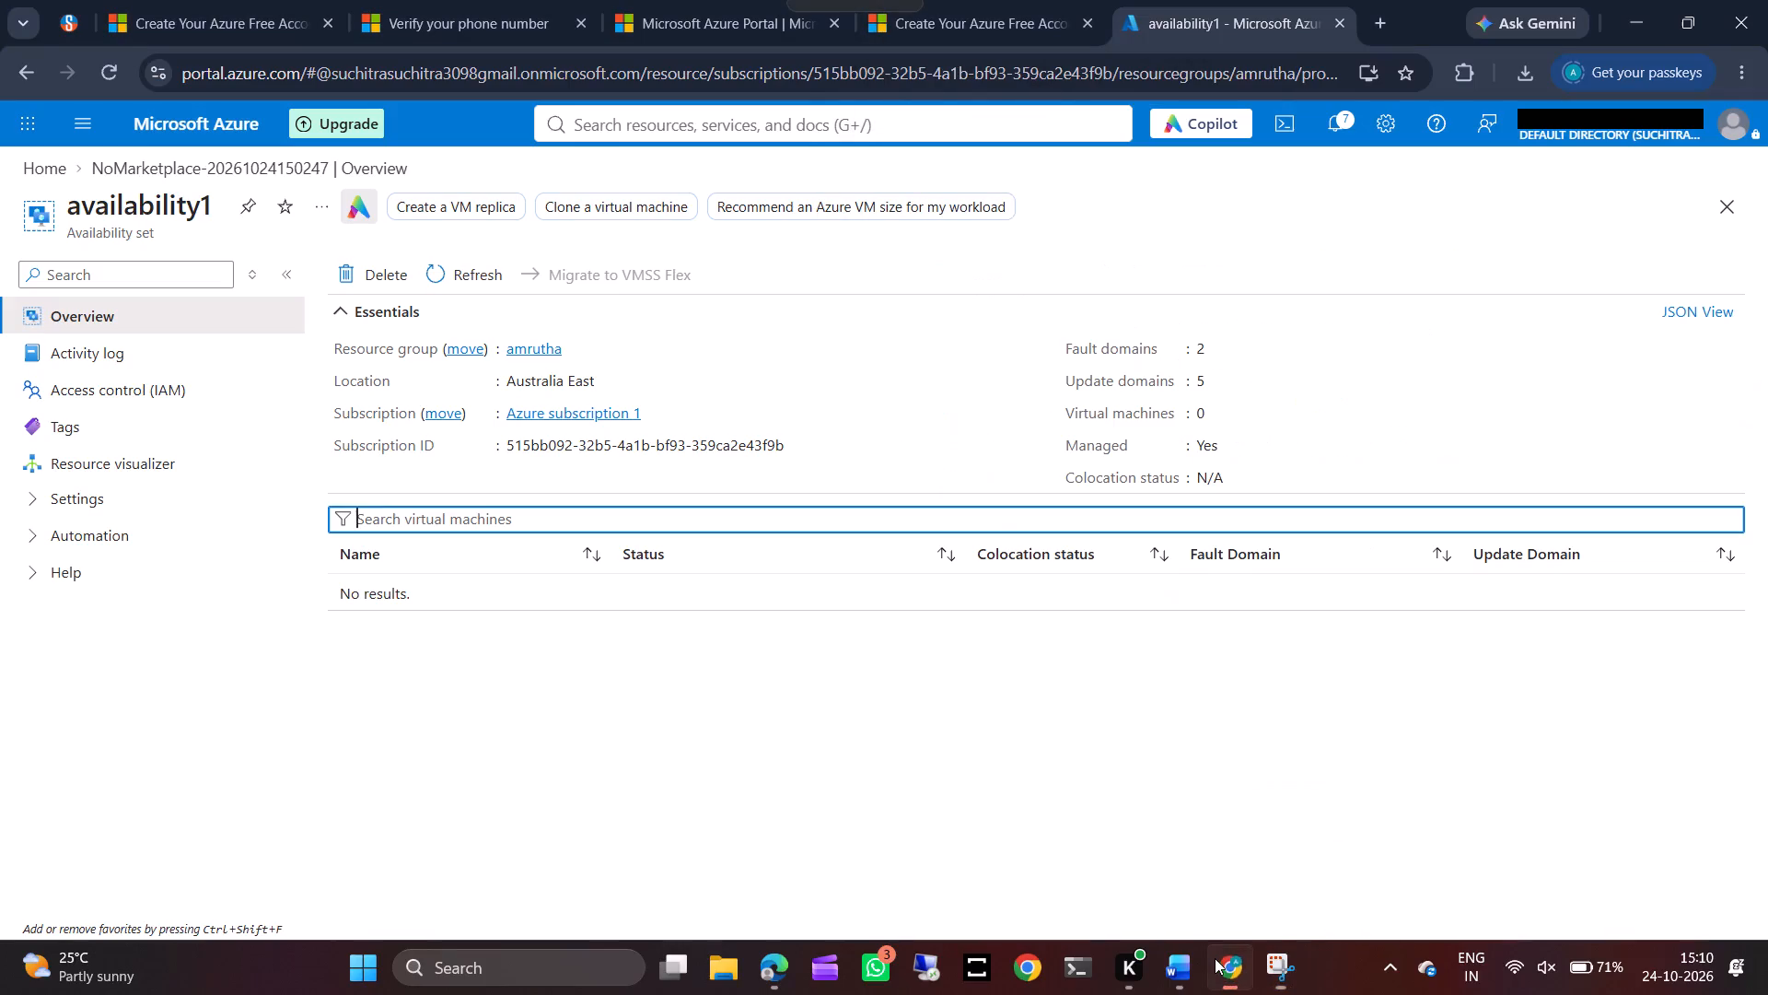
{"action": "left_click", "coordinate": [1179, 966]}
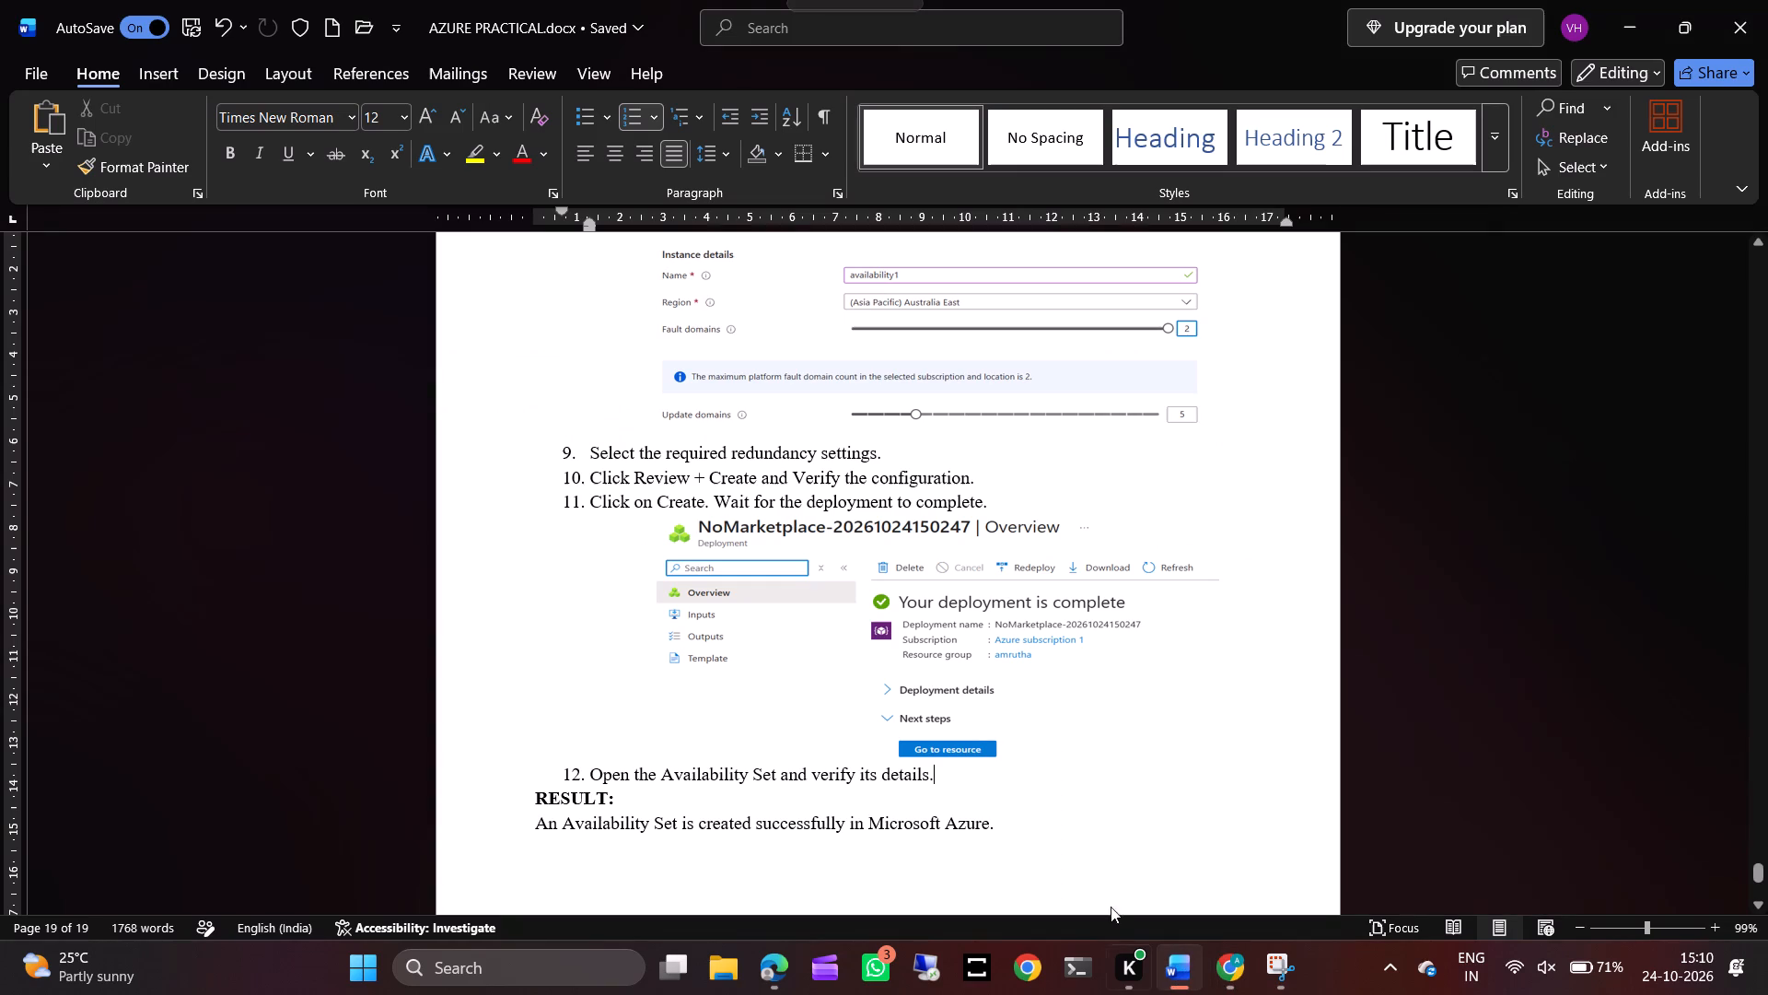
{"action": "key", "text": "Return"}
{"action": "key", "text": "BackSpace"}
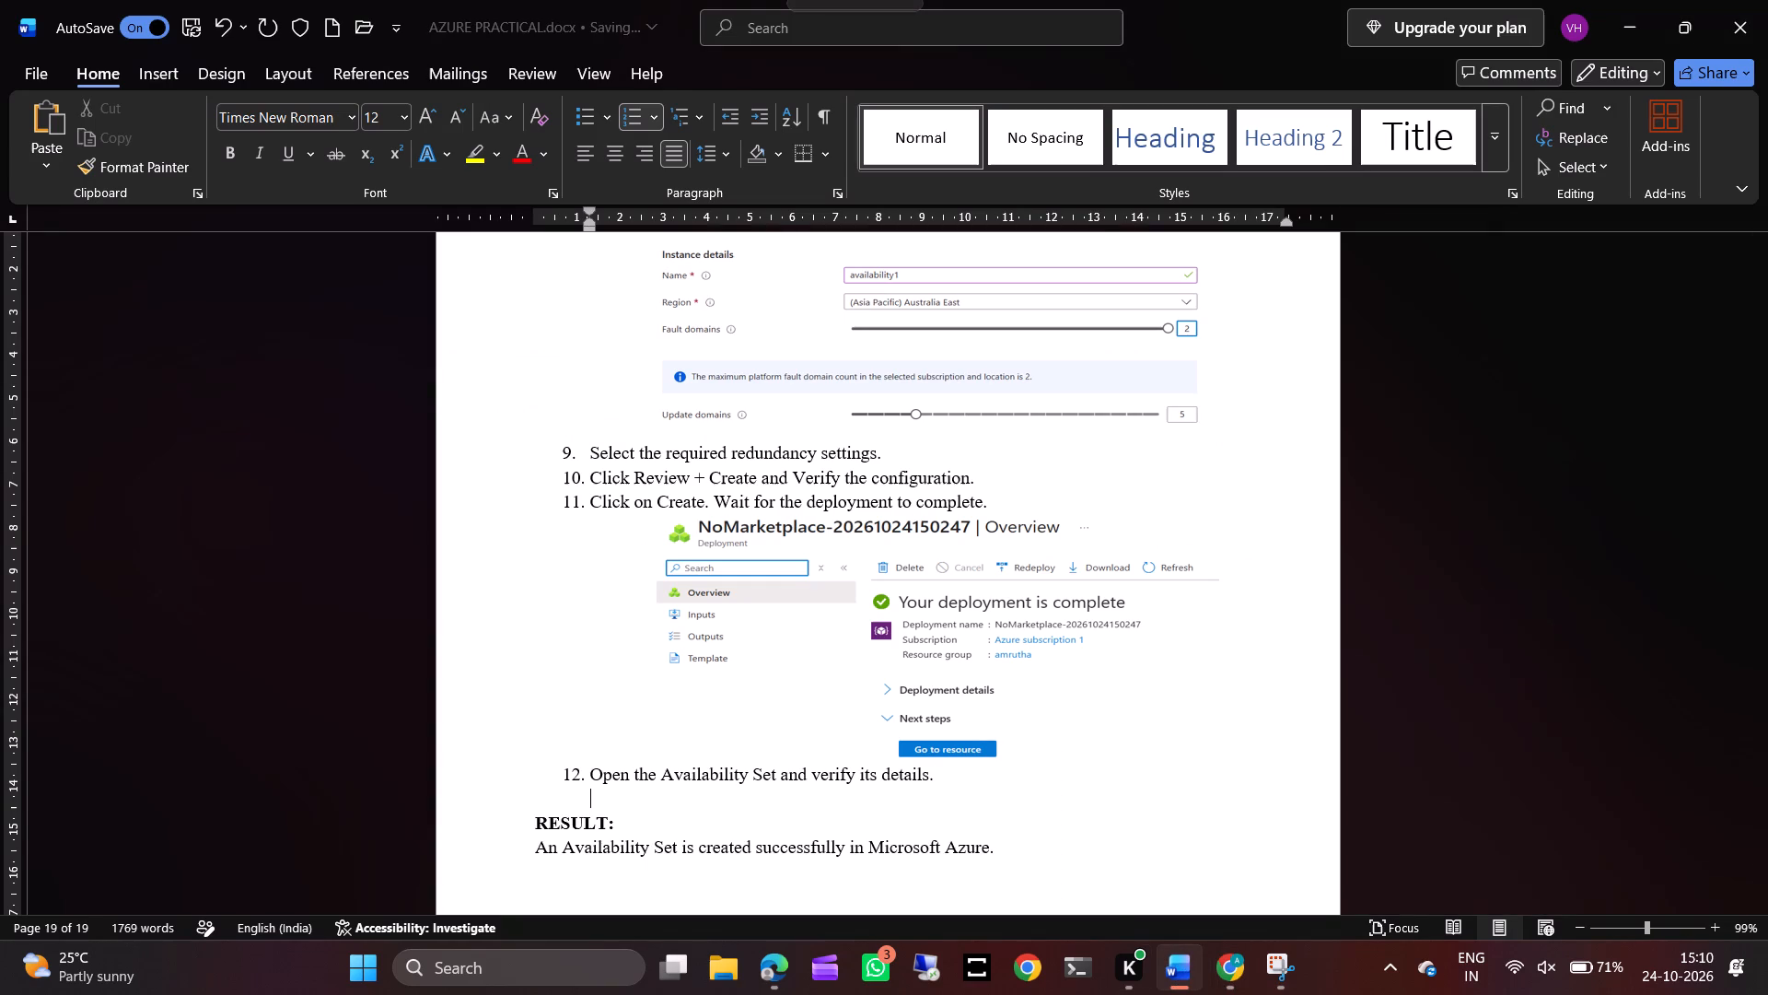
{"action": "key", "text": "ctrl+v"}
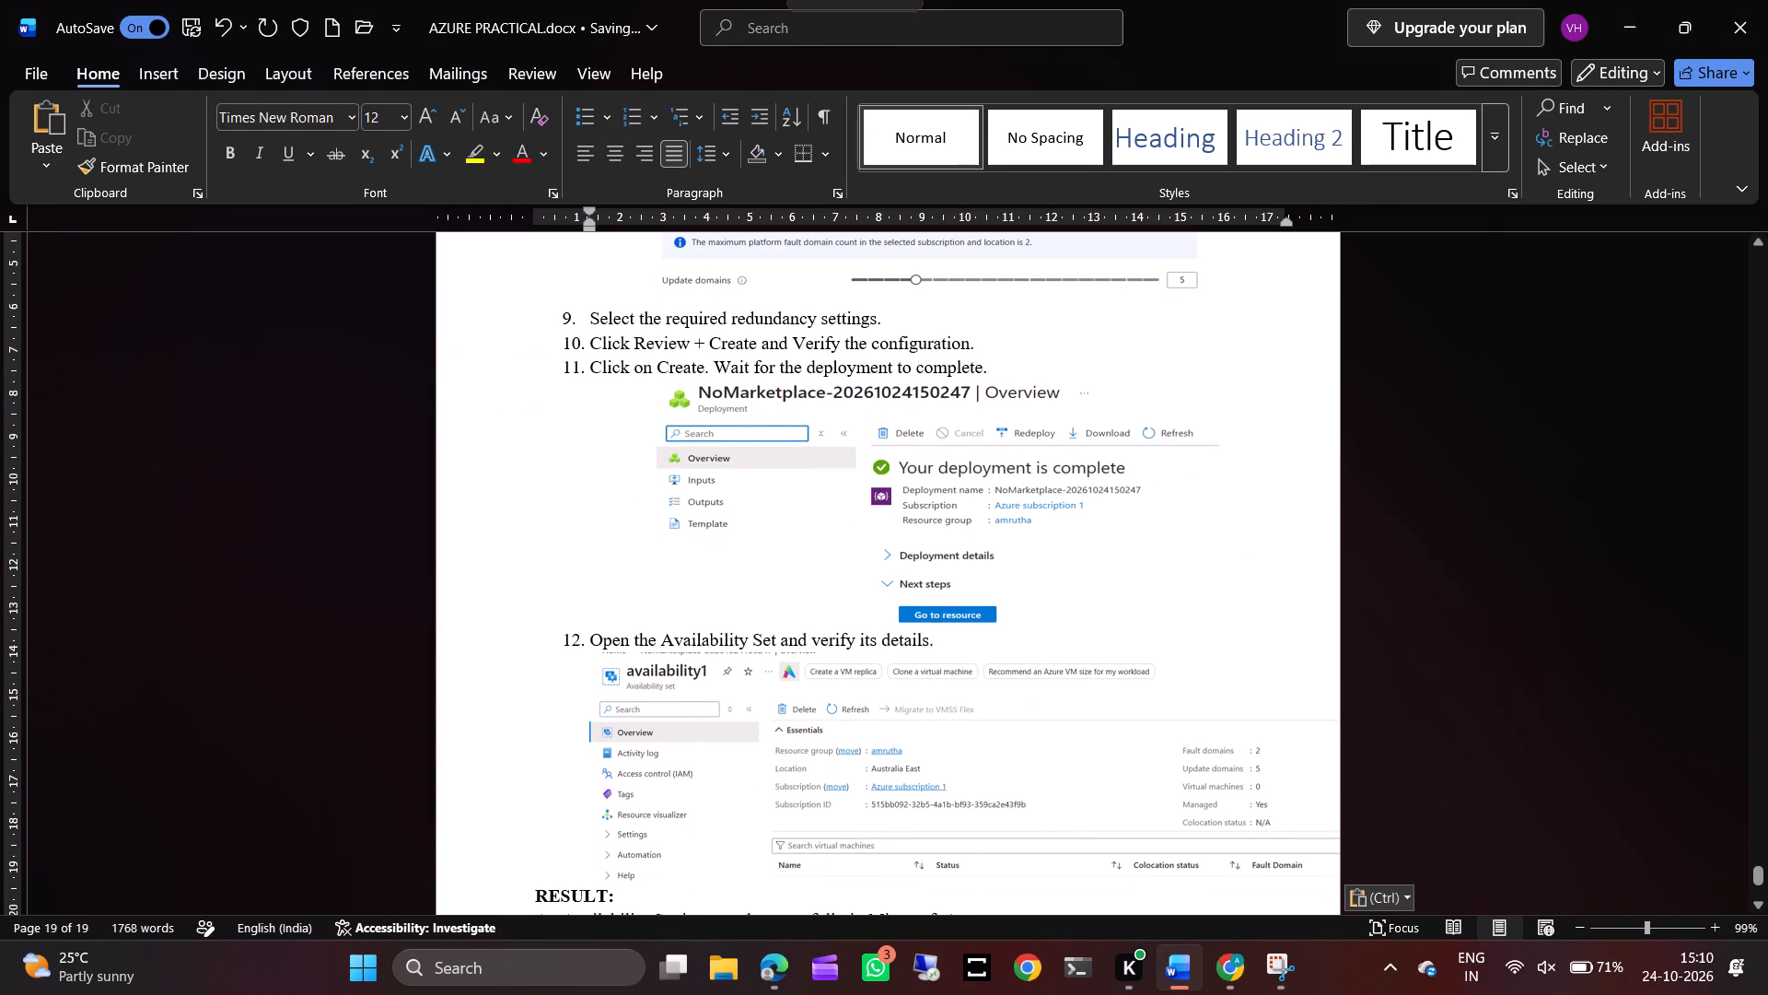
Shrink the availability1 Overview screenshot to fit within the page margins, center it, and widen it slightly.
{"action": "left_click", "coordinate": [937, 773]}
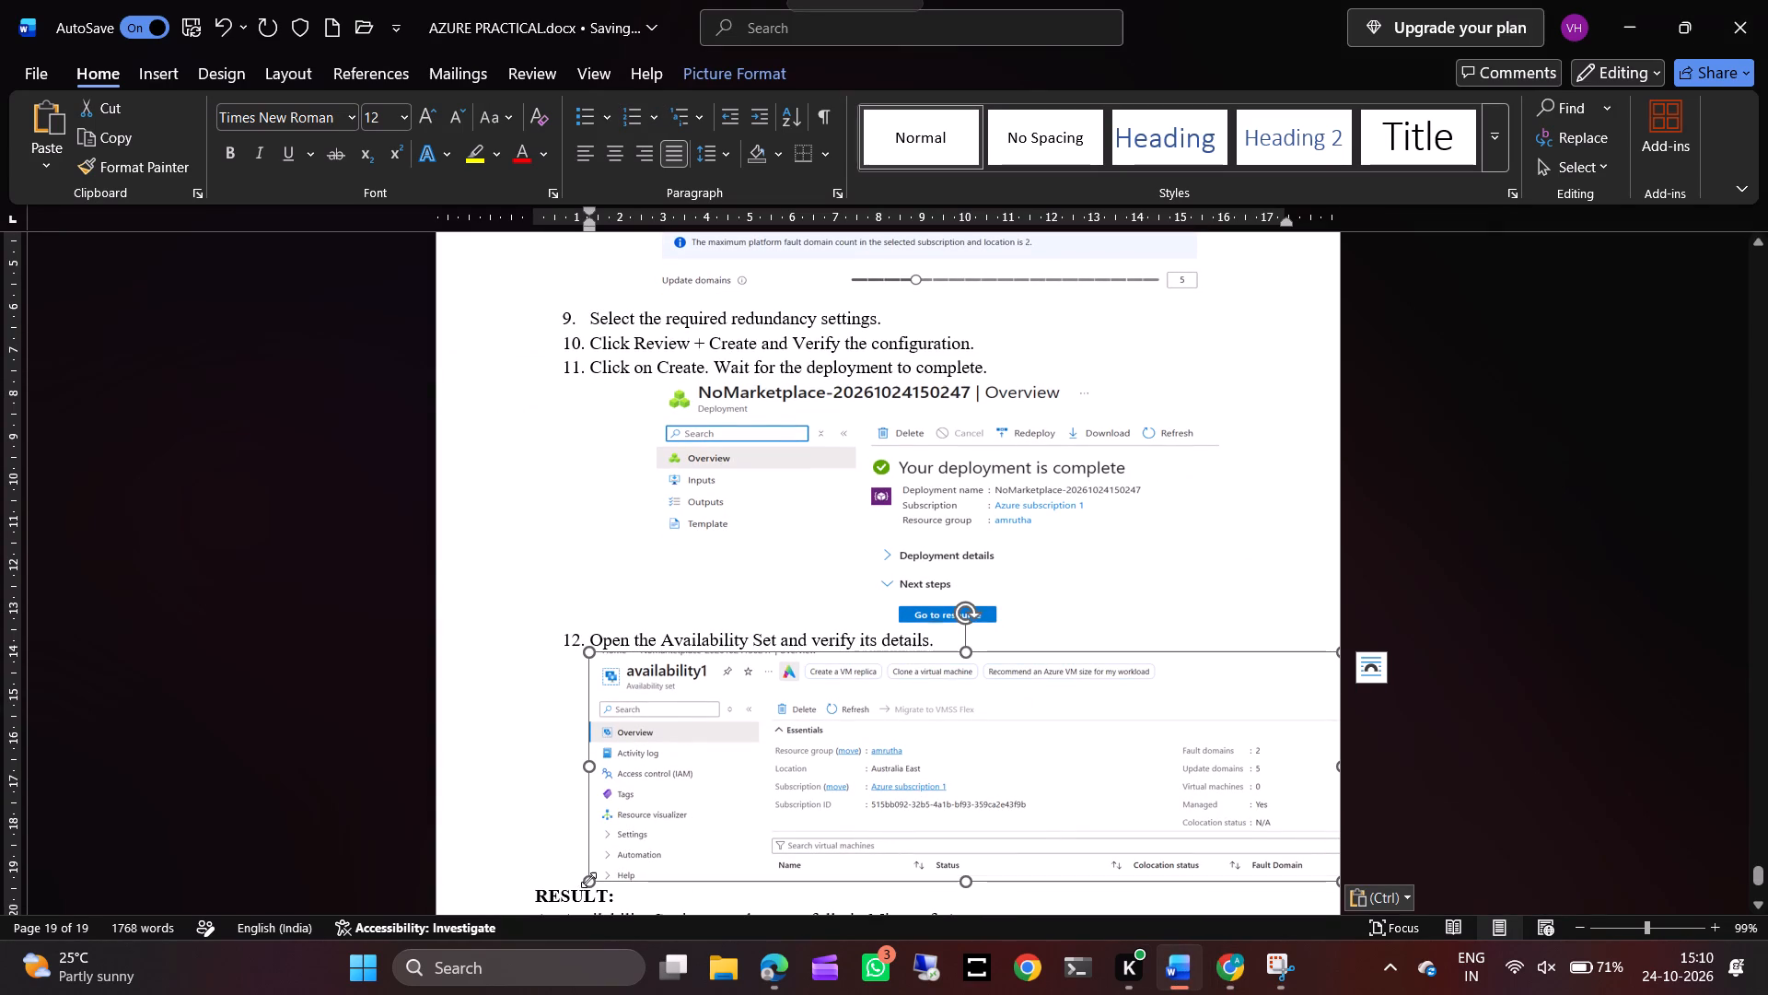
{"action": "left_click_drag", "start_coordinate": [589, 880], "coordinate": [845, 794]}
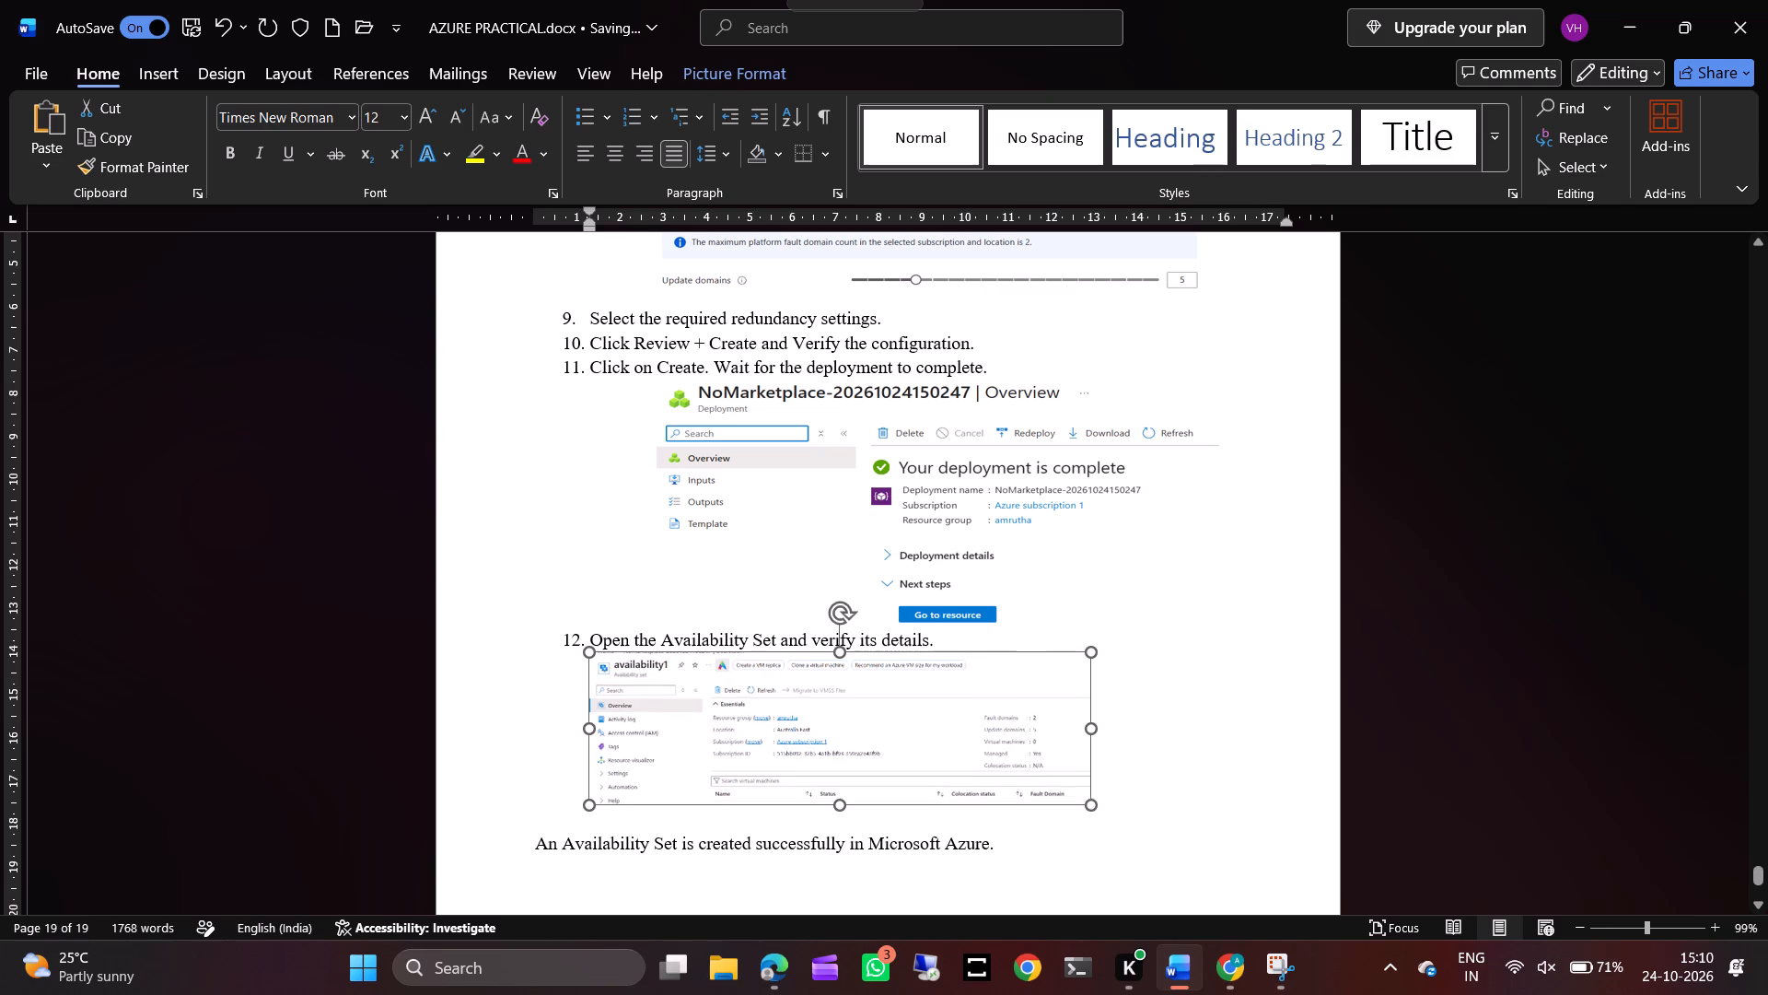
{"action": "left_click_drag", "start_coordinate": [845, 794], "coordinate": [836, 797]}
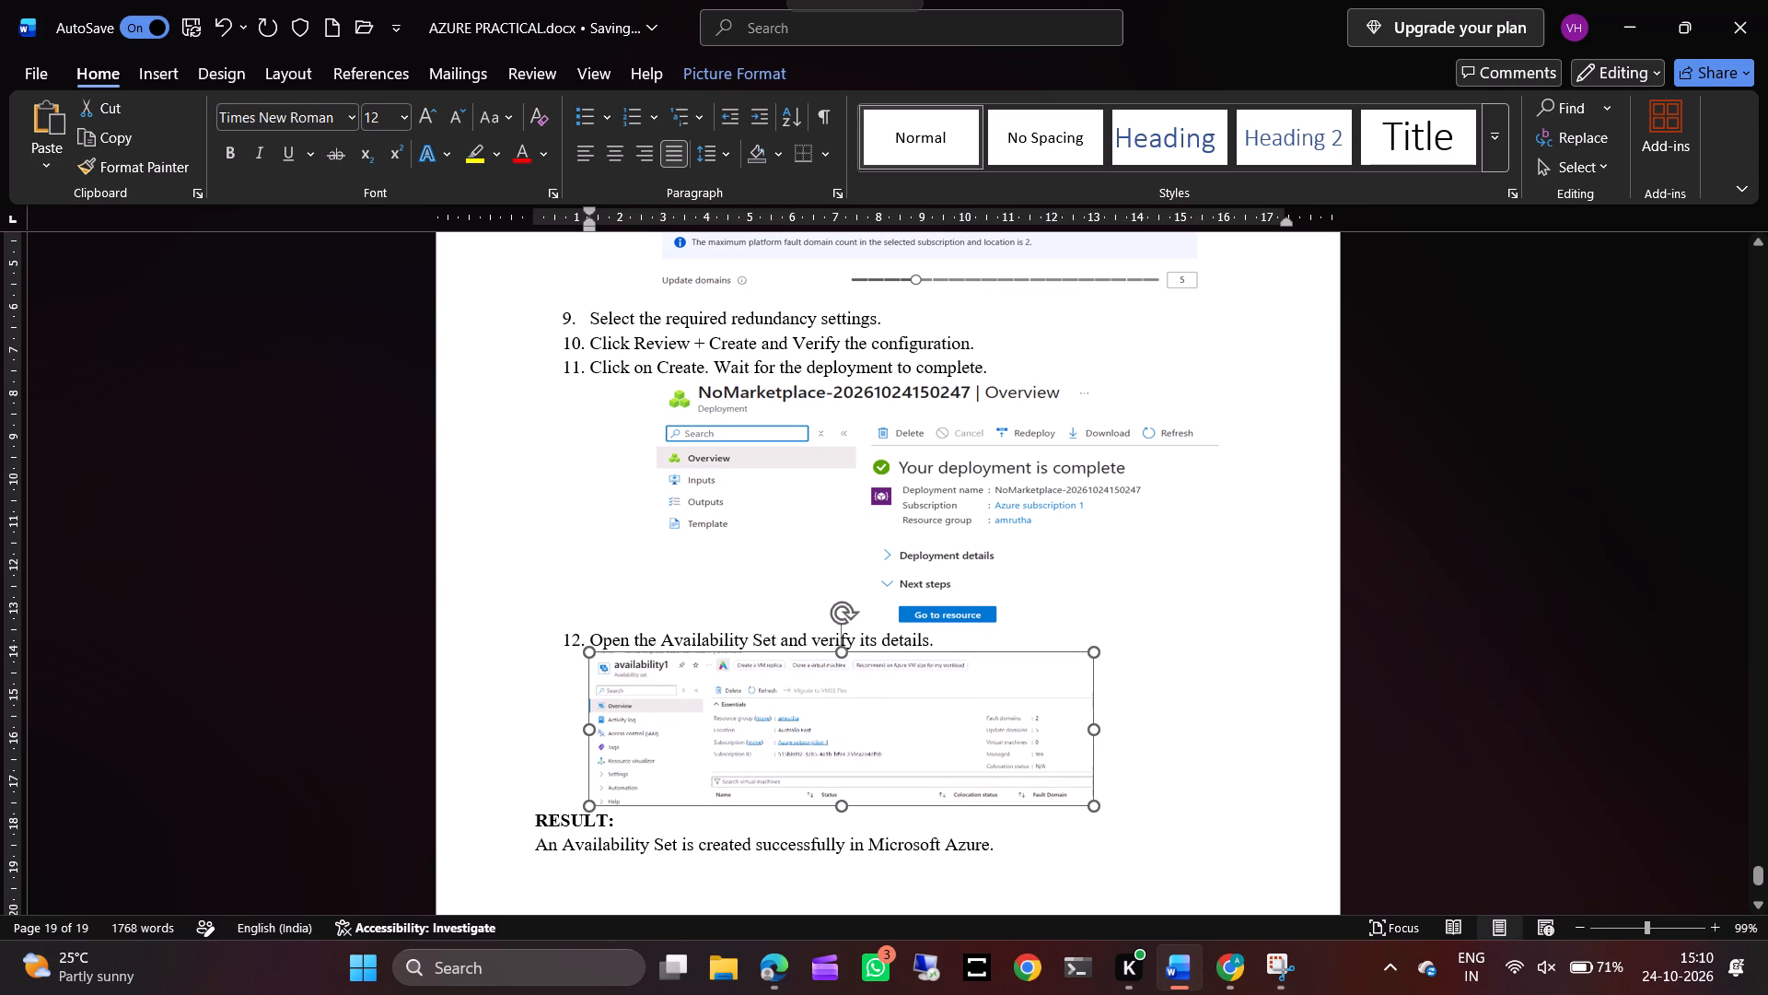
{"action": "left_click_drag", "start_coordinate": [836, 797], "coordinate": [834, 800]}
{"action": "left_click", "coordinate": [617, 153]}
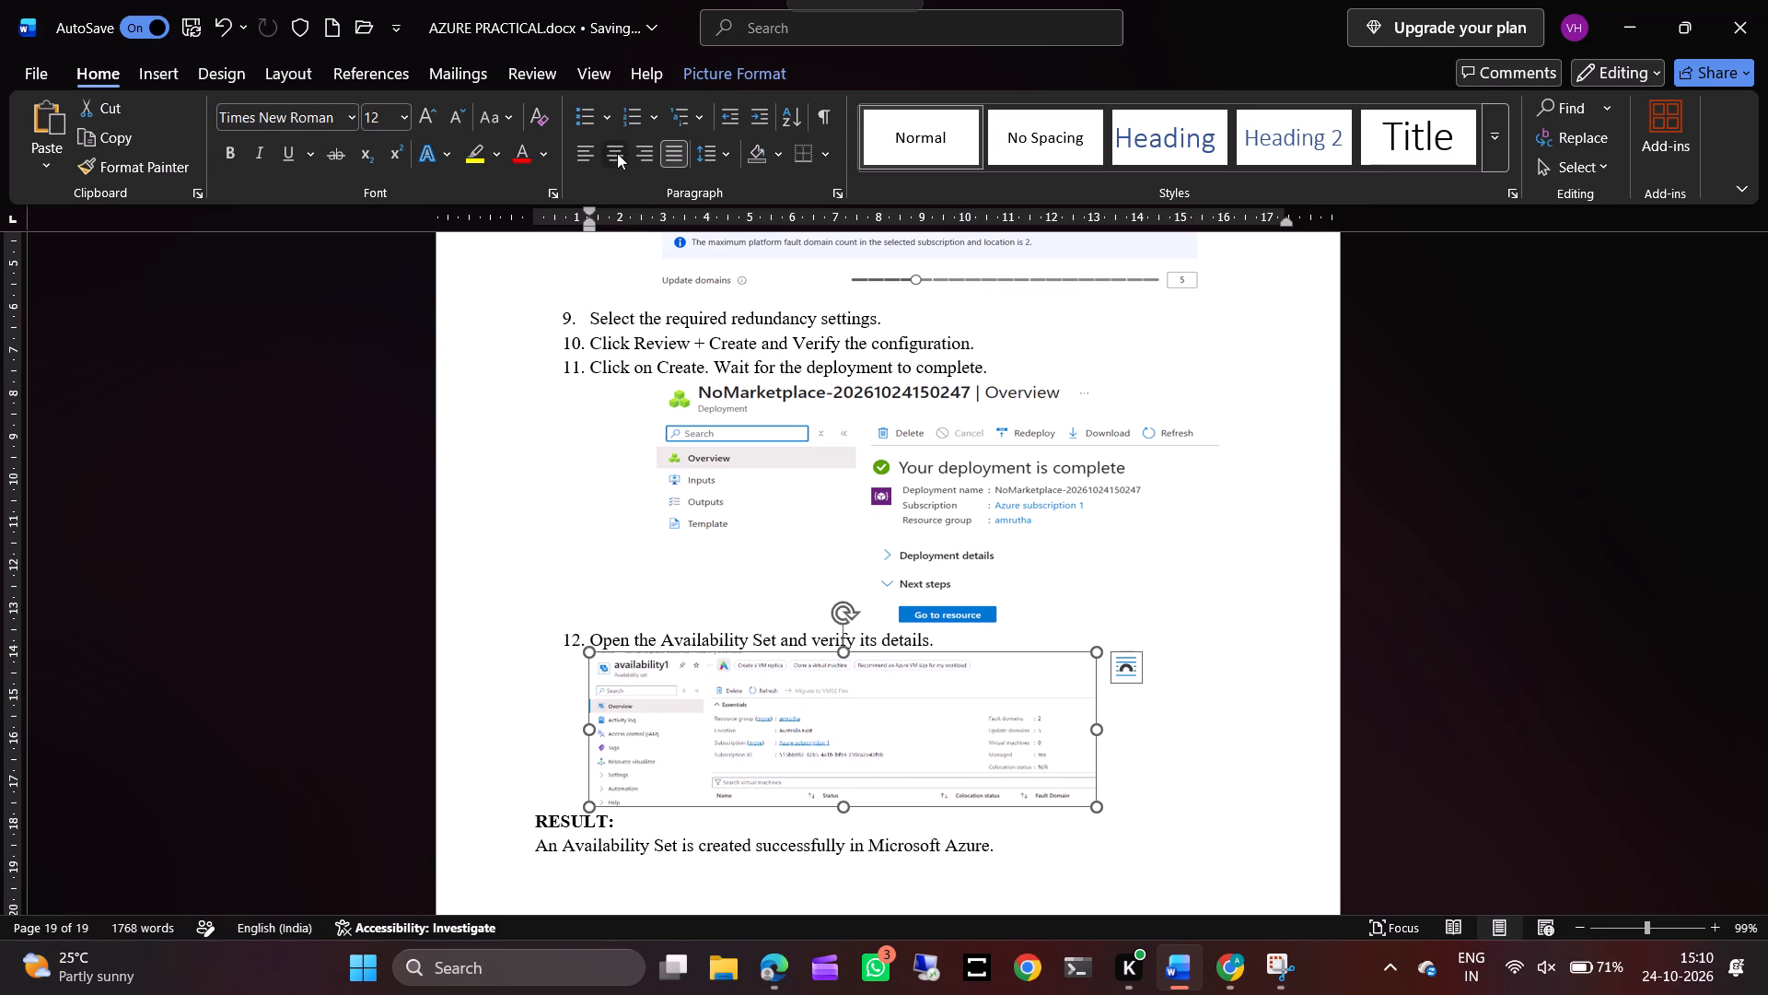
{"action": "left_click_drag", "start_coordinate": [686, 729], "coordinate": [612, 719]}
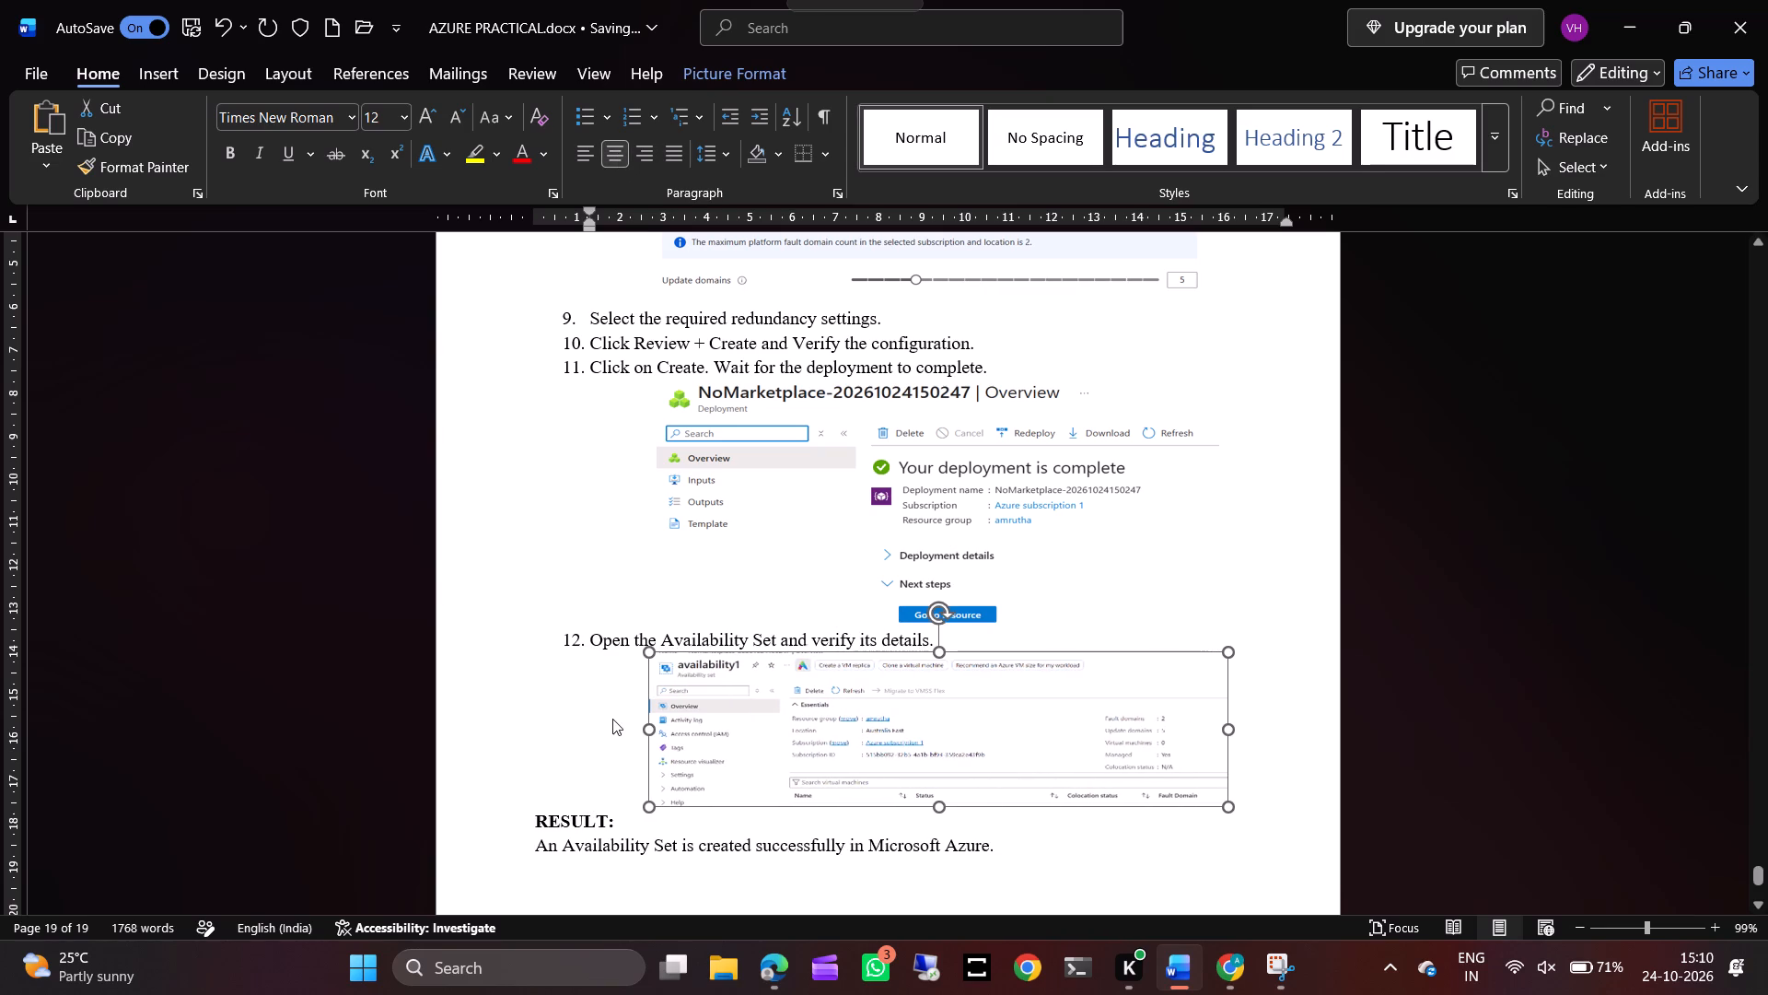
{"action": "left_click", "coordinate": [611, 732]}
Insert a page break below the PRACTICAL - 09 result sentence to start a new page.
{"action": "scroll", "coordinate": [775, 815], "scroll_direction": "down", "scroll_amount": 1}
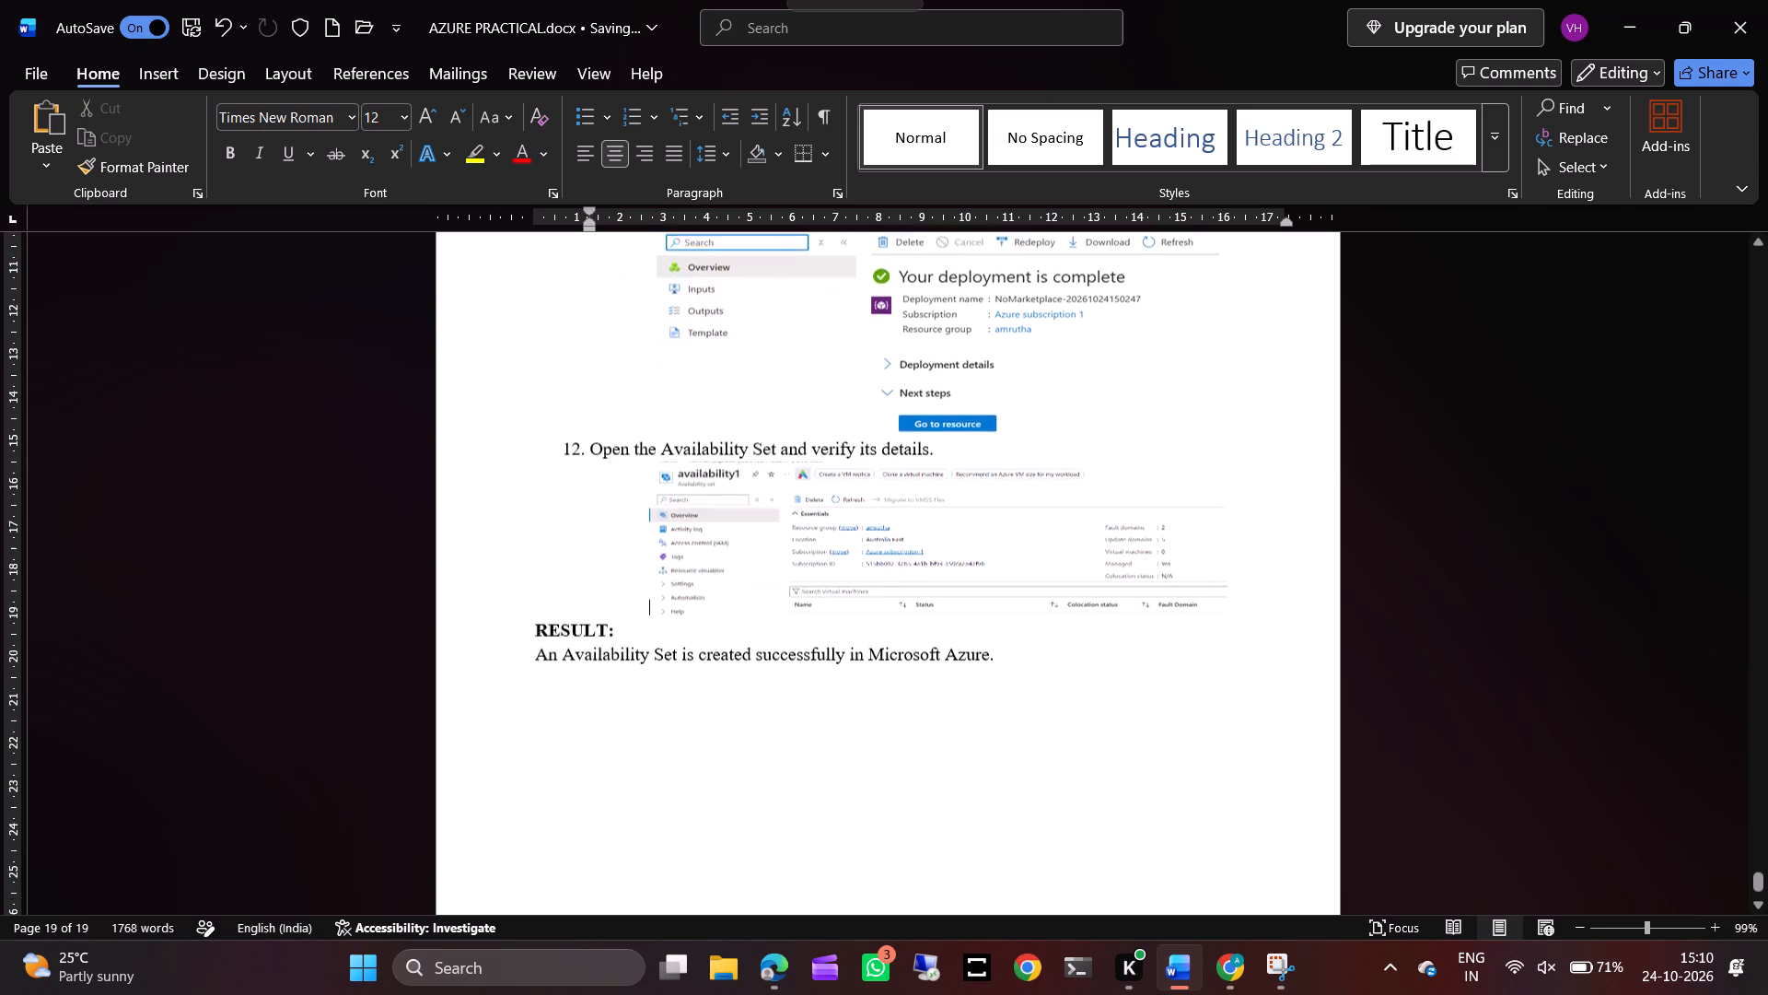
{"action": "scroll", "coordinate": [775, 815], "scroll_direction": "down", "scroll_amount": 3}
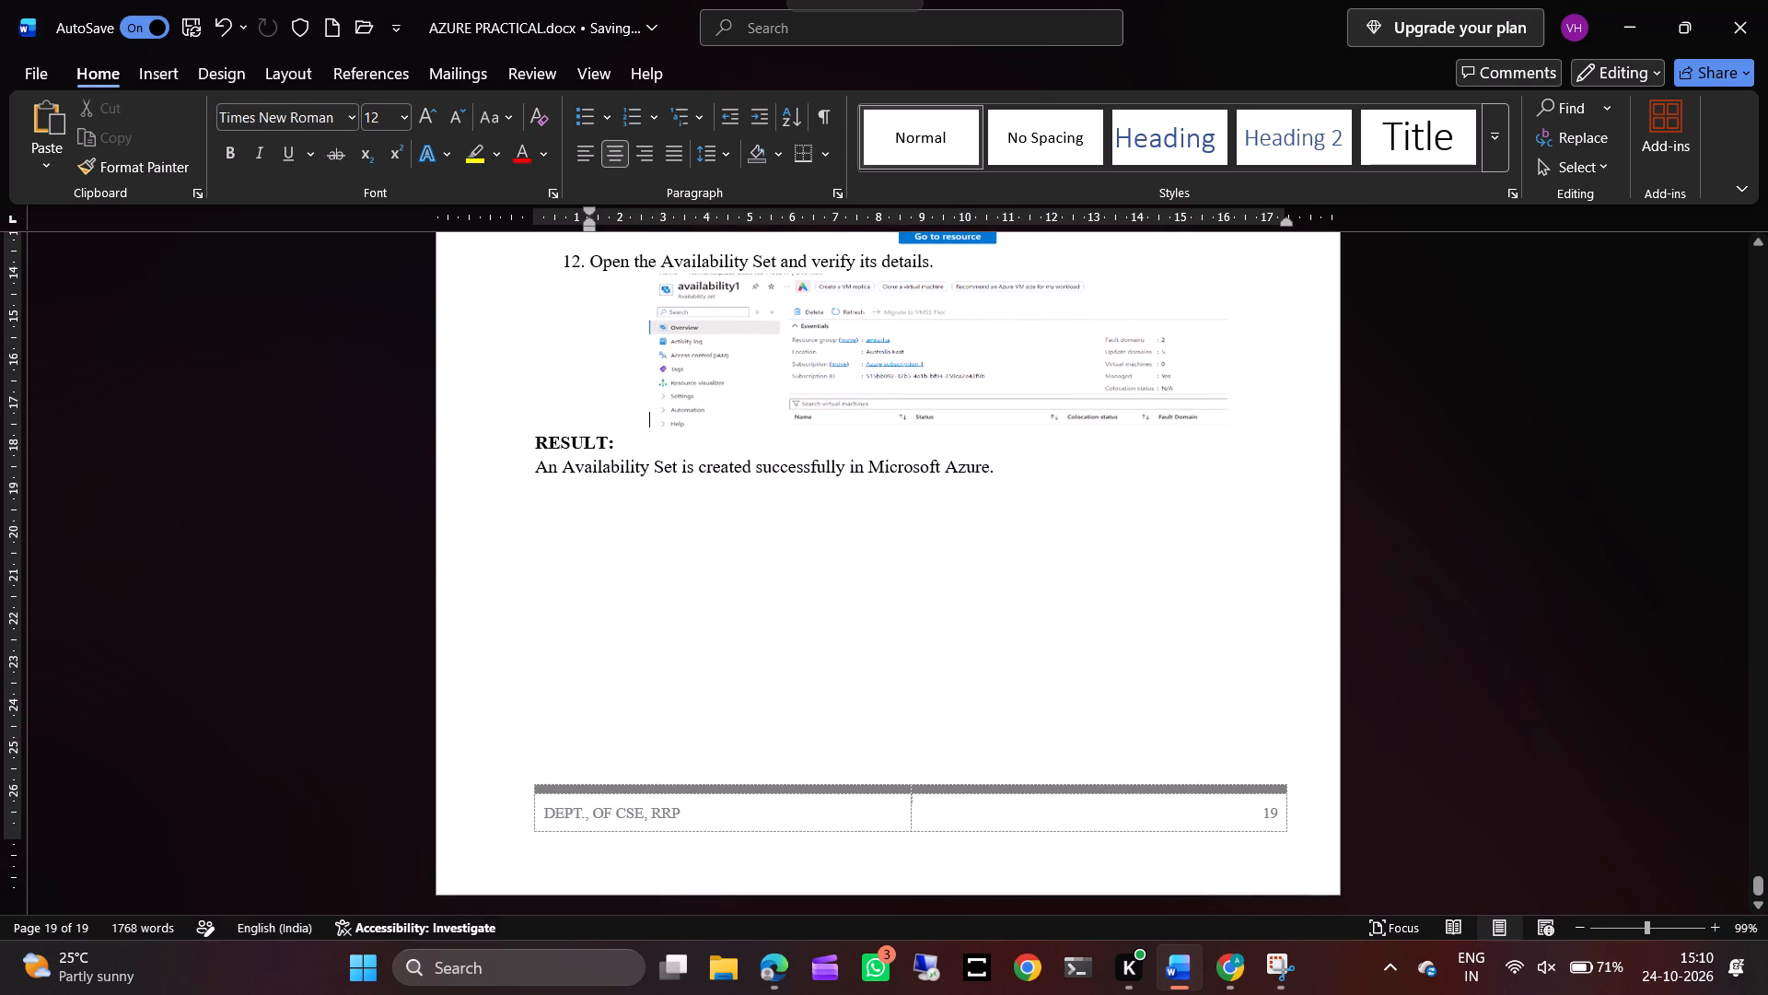
{"action": "left_click", "coordinate": [1016, 538]}
{"action": "key", "text": "Up"}
{"action": "key", "text": "Down"}
{"action": "key", "text": "Up"}
{"action": "key", "text": "ctrl+Return"}
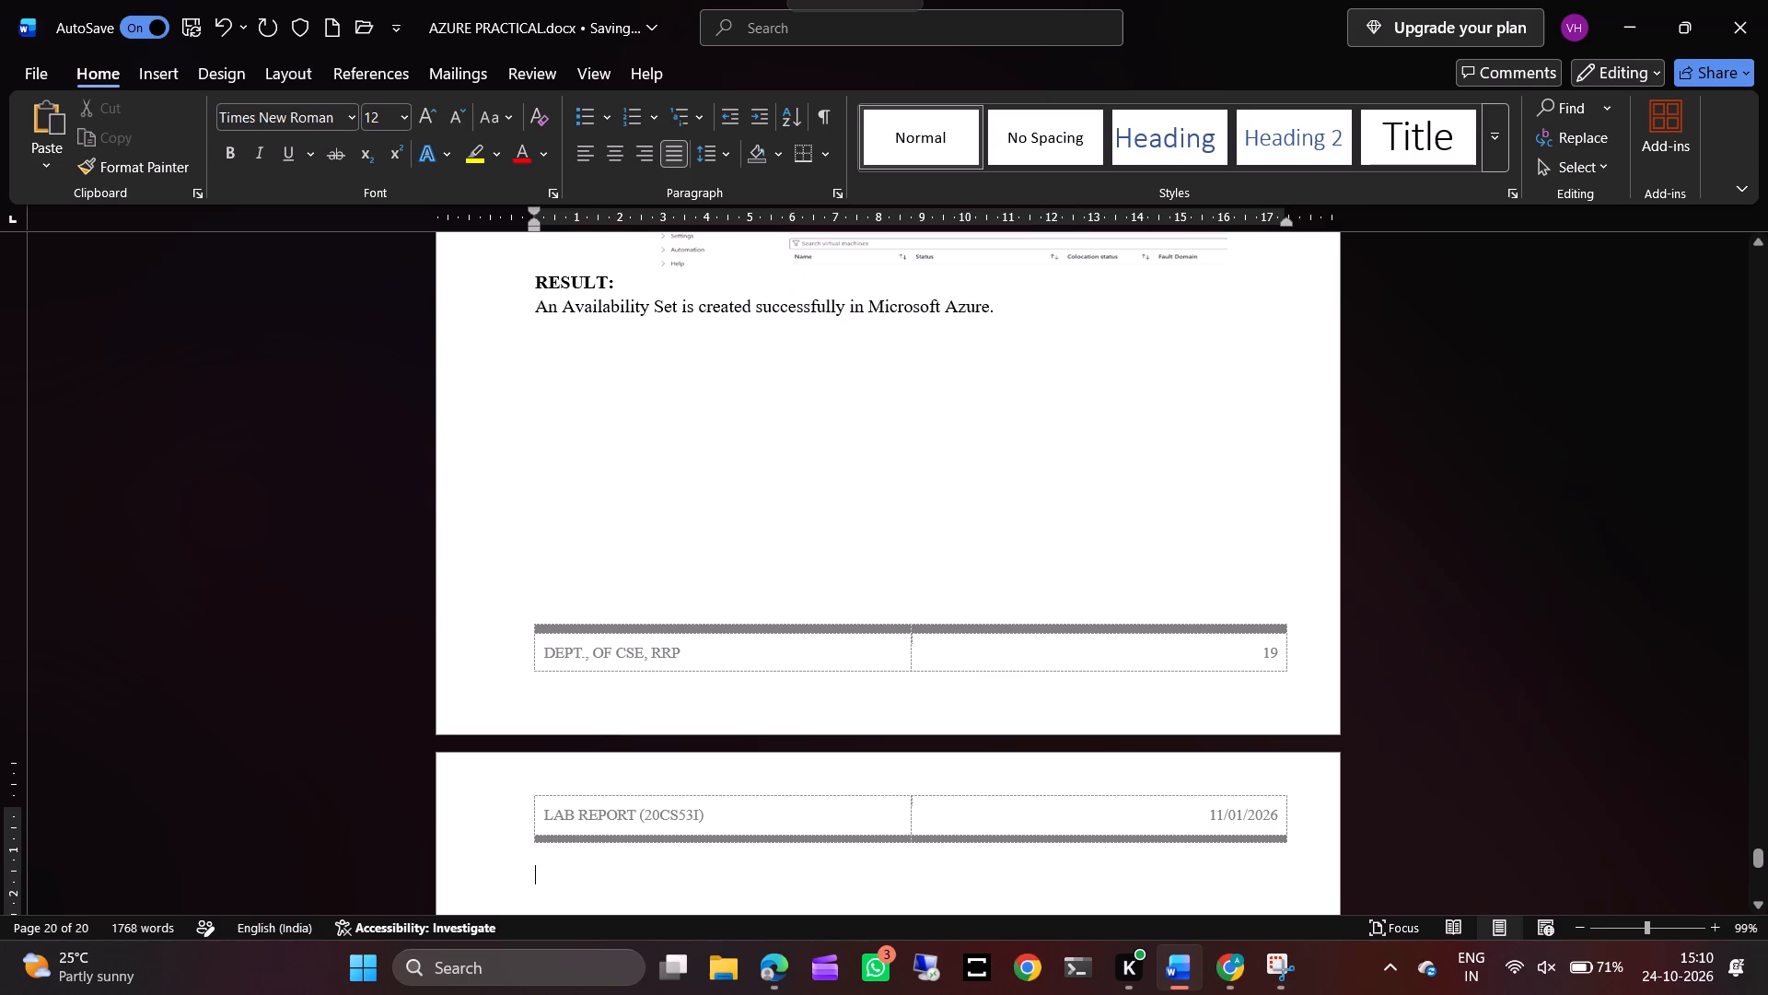
Add the heading "PRACTICAL - 10" in bold and centered on the new page, with a left-aligned empty line below it.
{"action": "type", "text": "PRAC"}
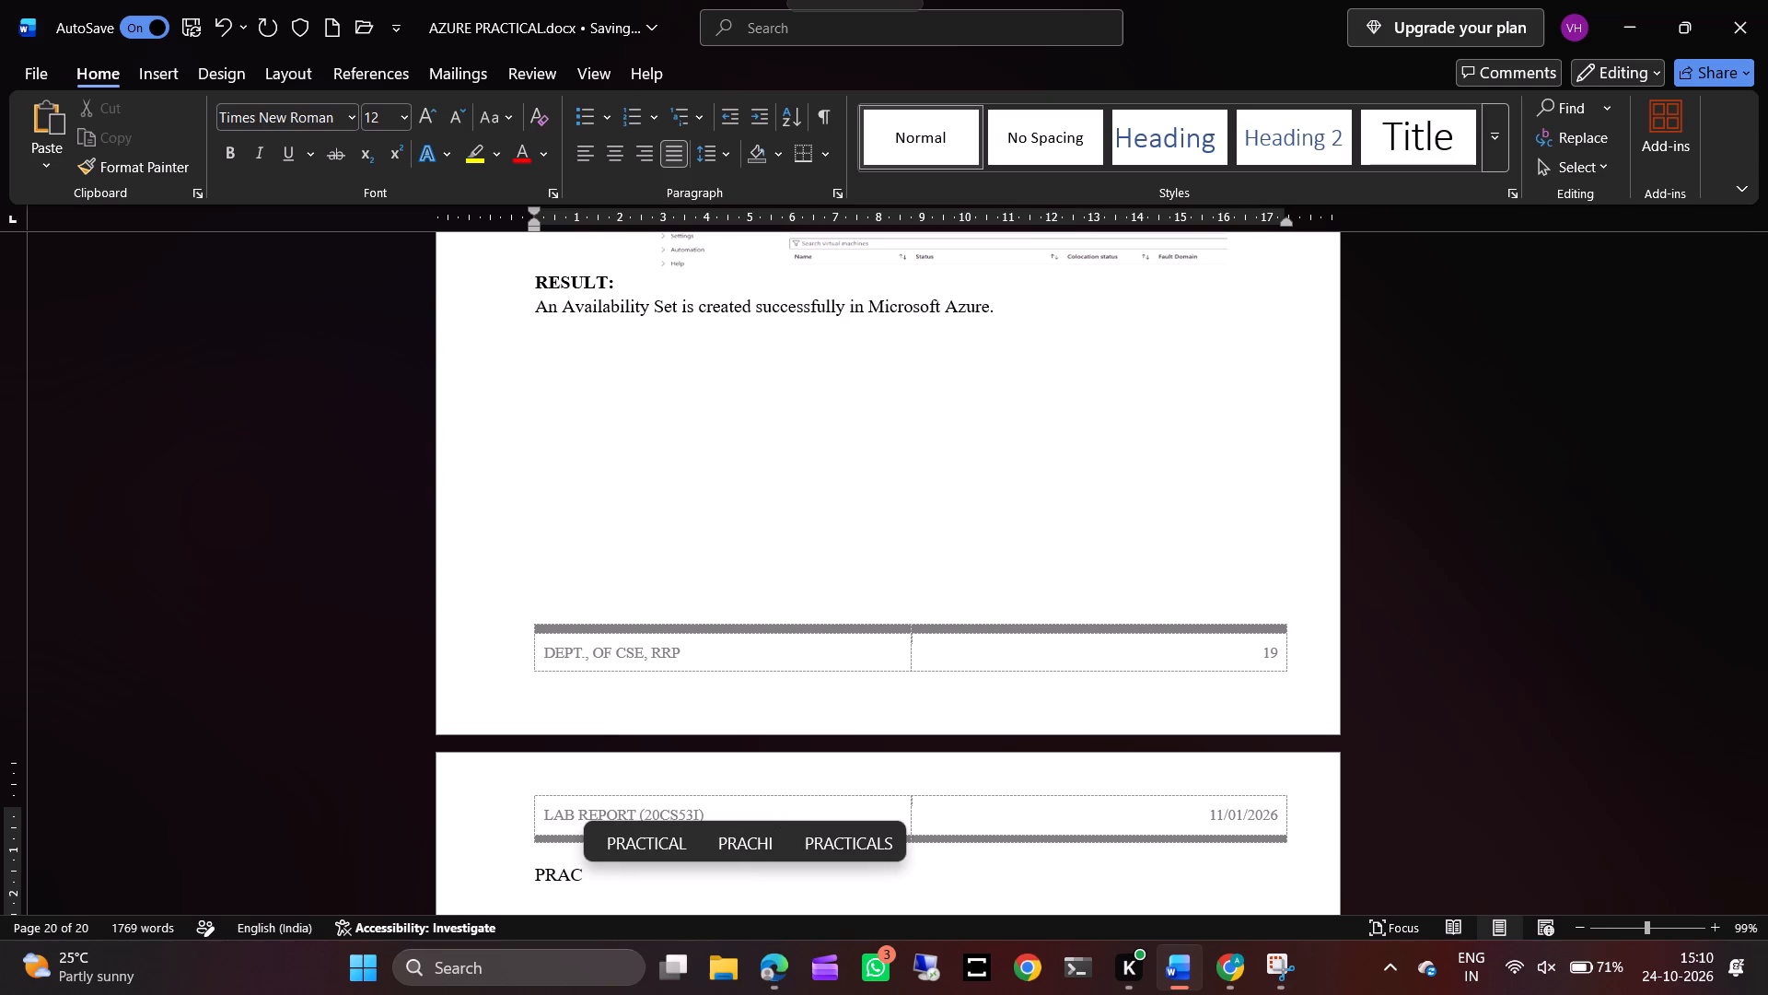
{"action": "left_click", "coordinate": [662, 843]}
{"action": "type", "text": "- 10"}
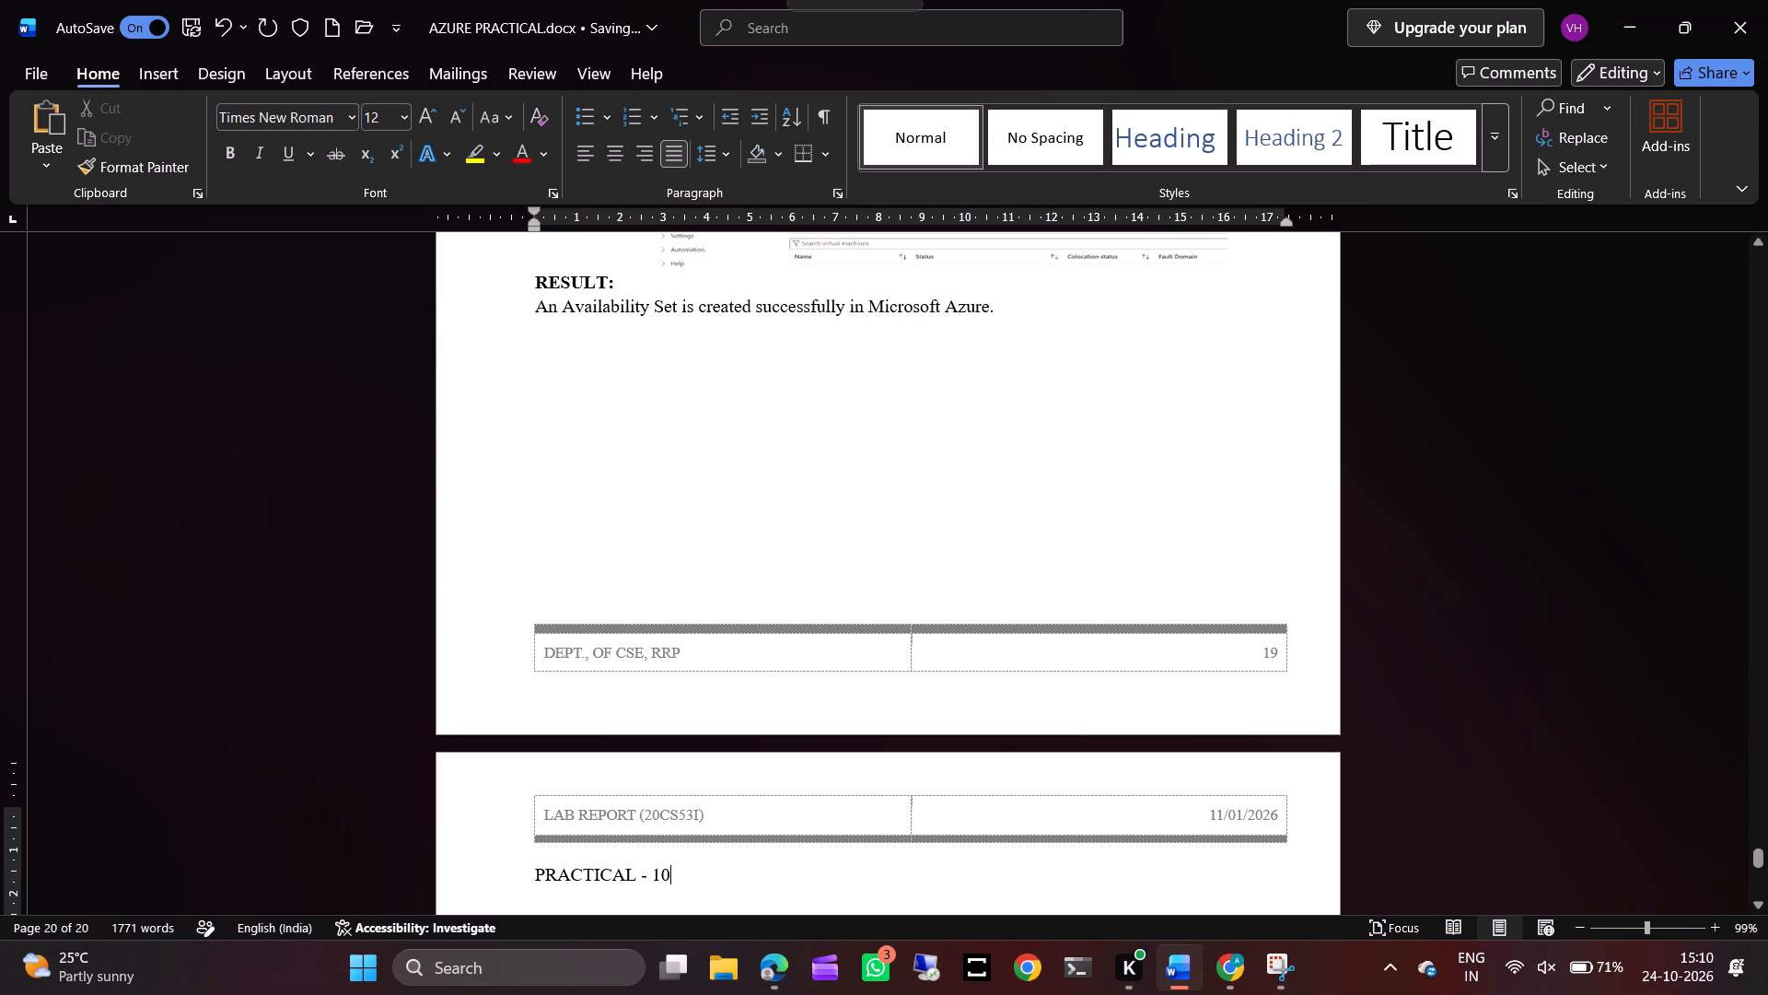
{"action": "left_click_drag", "start_coordinate": [529, 872], "coordinate": [674, 890]}
{"action": "left_click", "coordinate": [693, 850]}
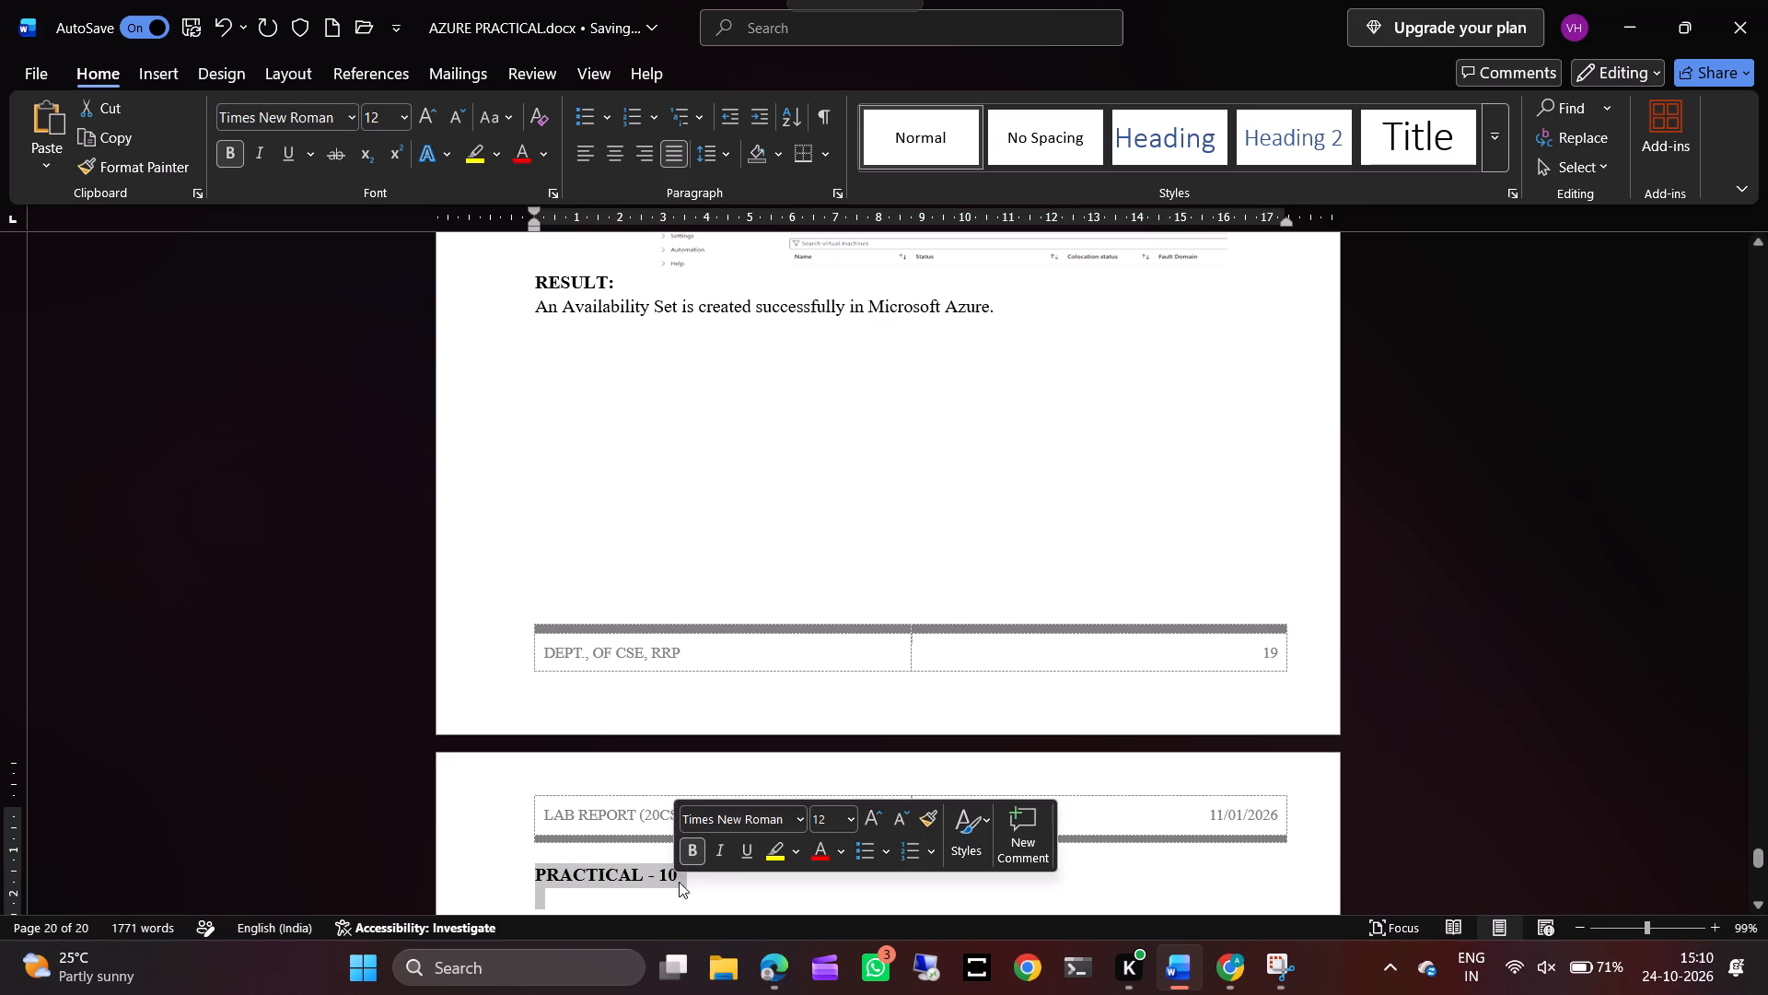
{"action": "left_click", "coordinate": [679, 880]}
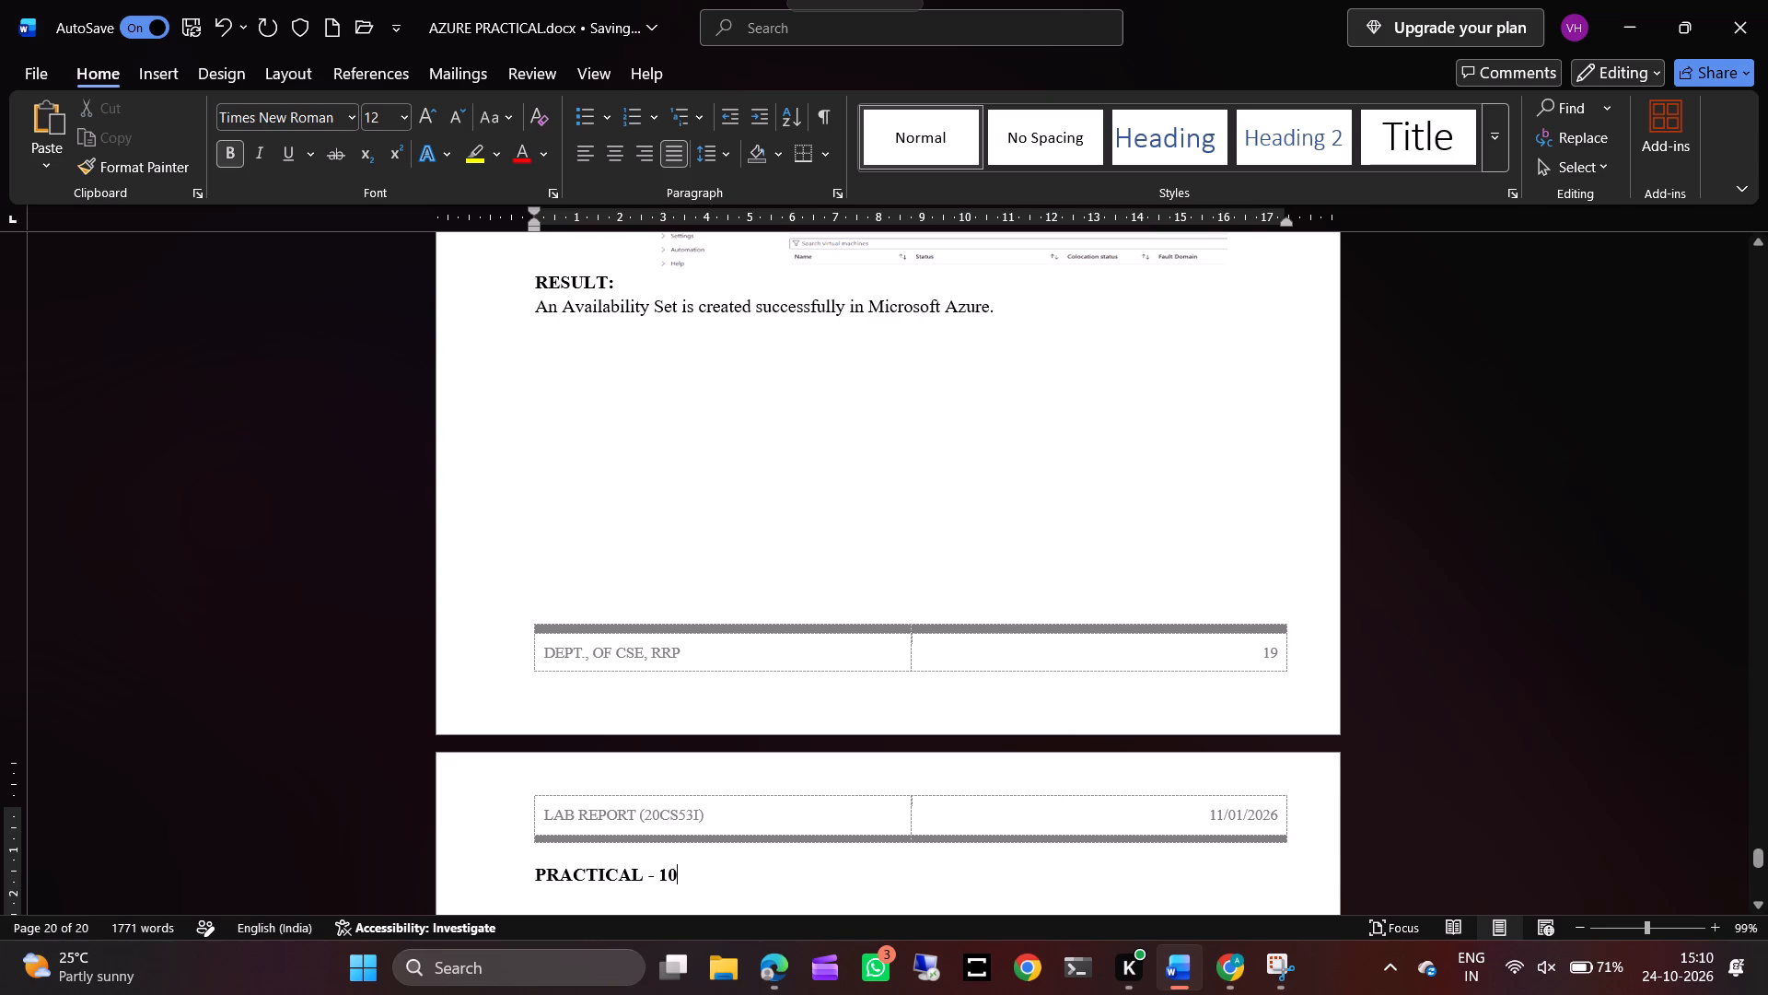
{"action": "left_click", "coordinate": [608, 158]}
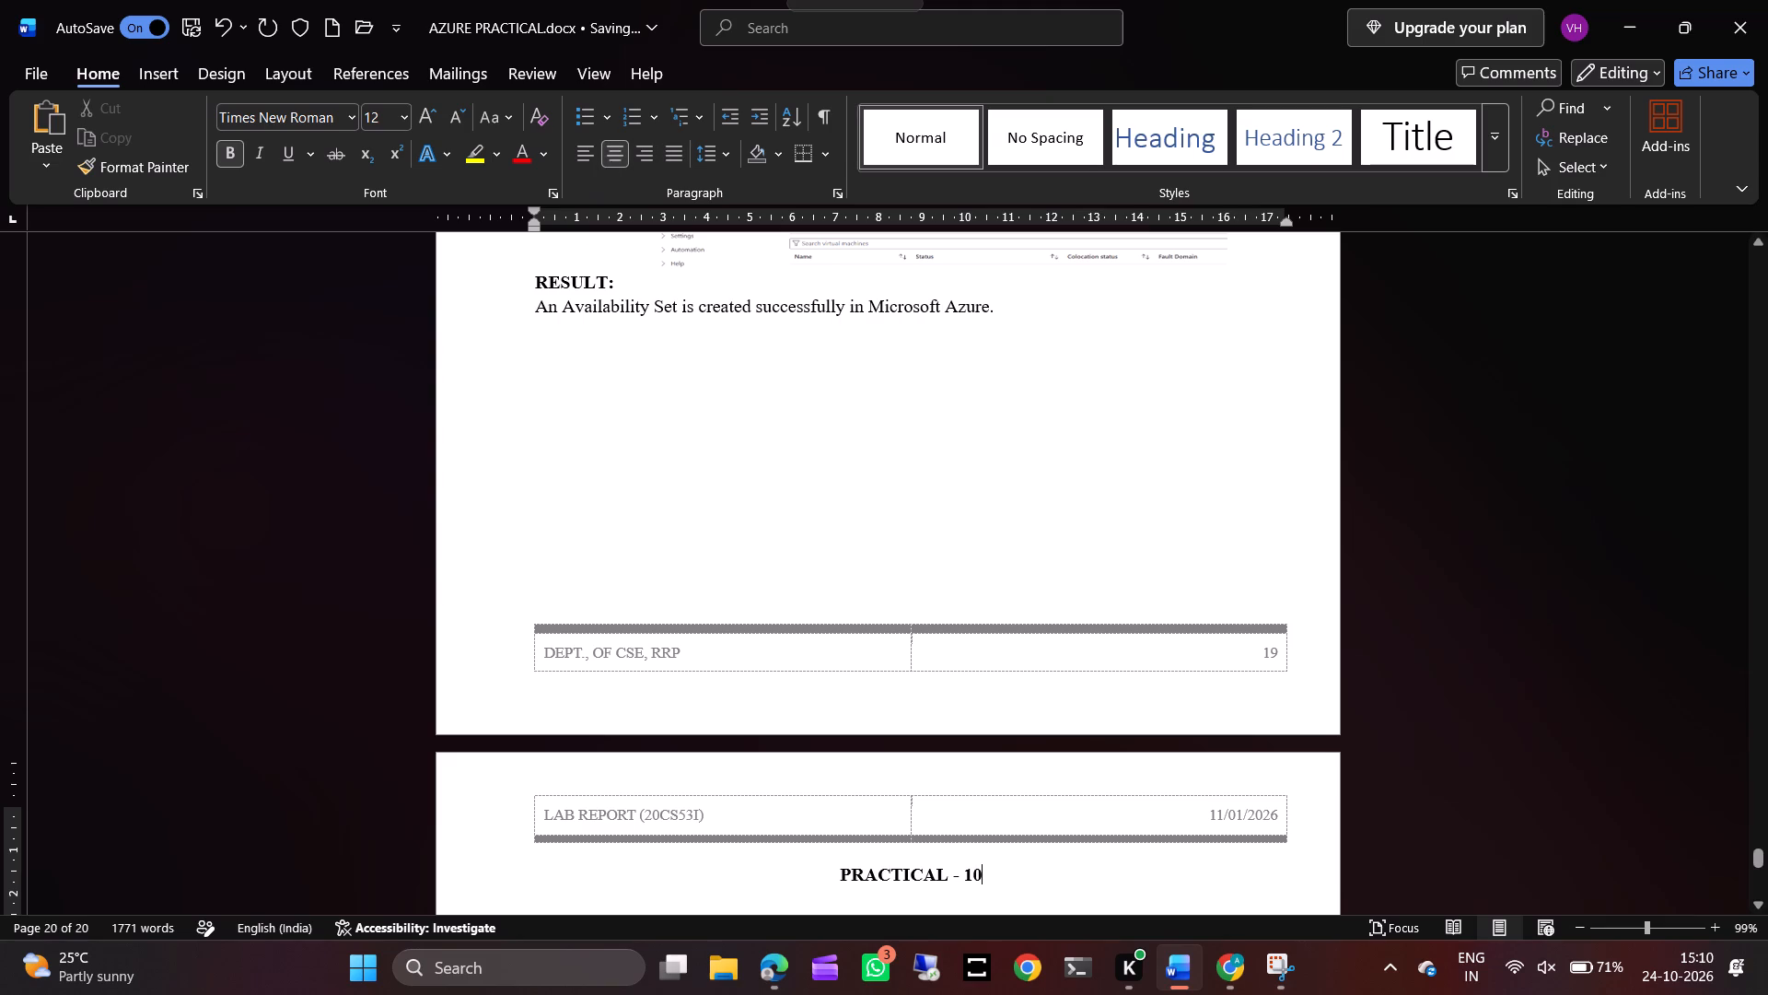
{"action": "key", "text": "Return"}
{"action": "key", "text": "BackSpace"}
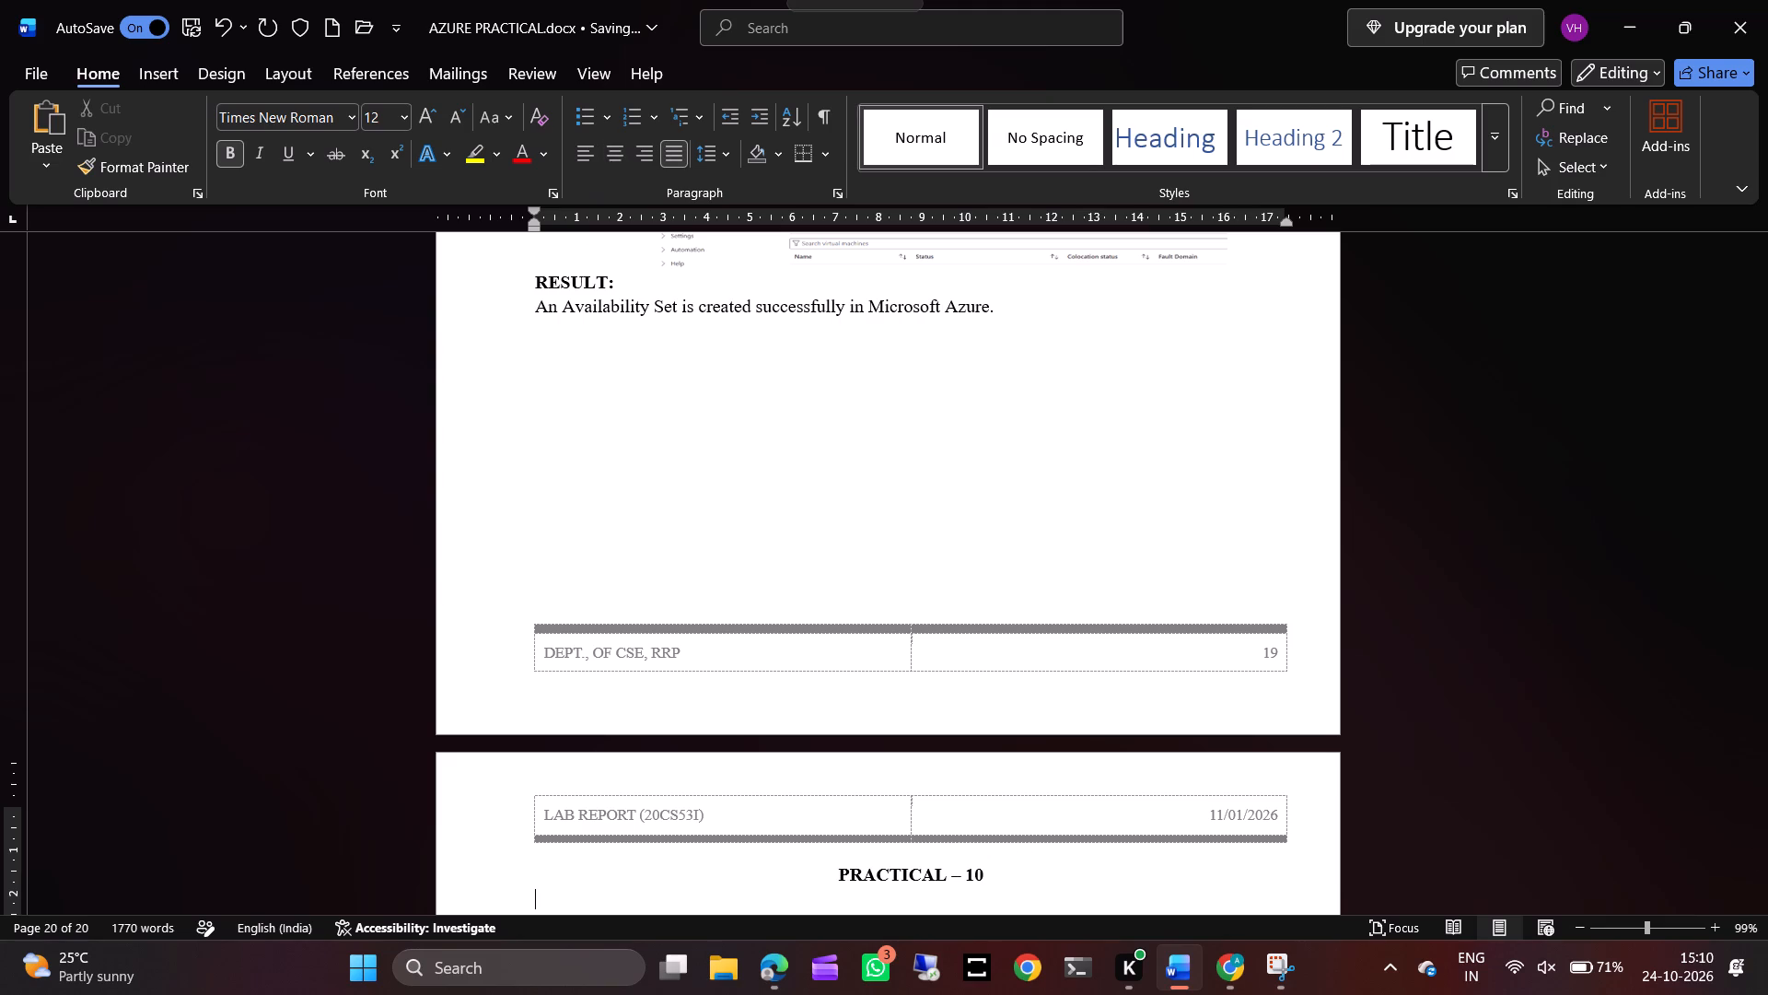